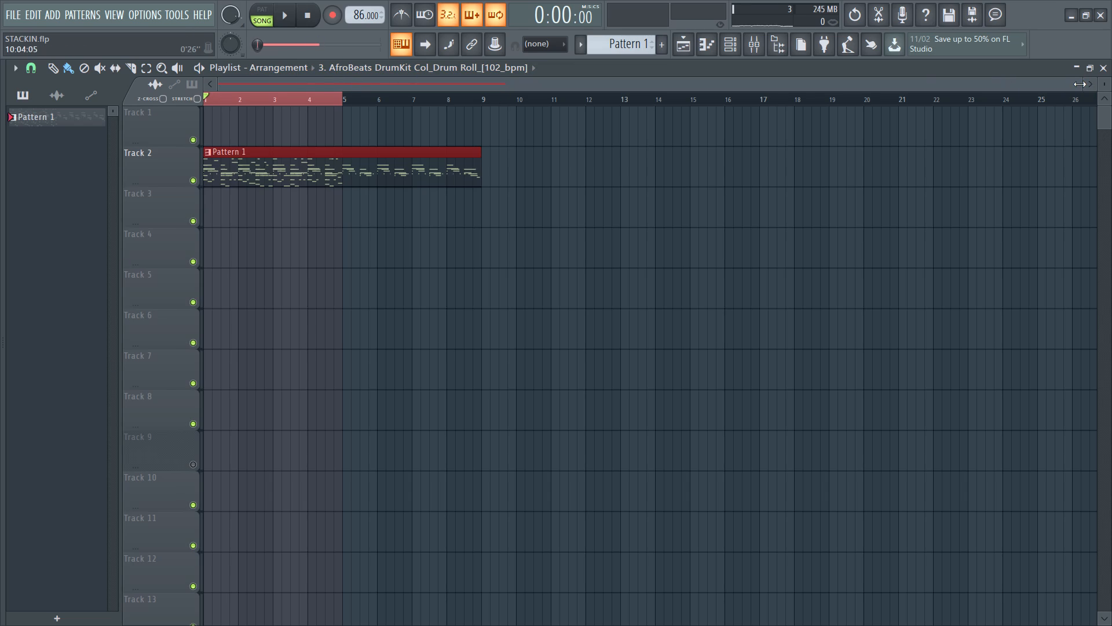
Bring up the channel rack over the playlist and examine the channels and notes used in Pattern 1.
left_click_drag(1080, 84, 647, 75)
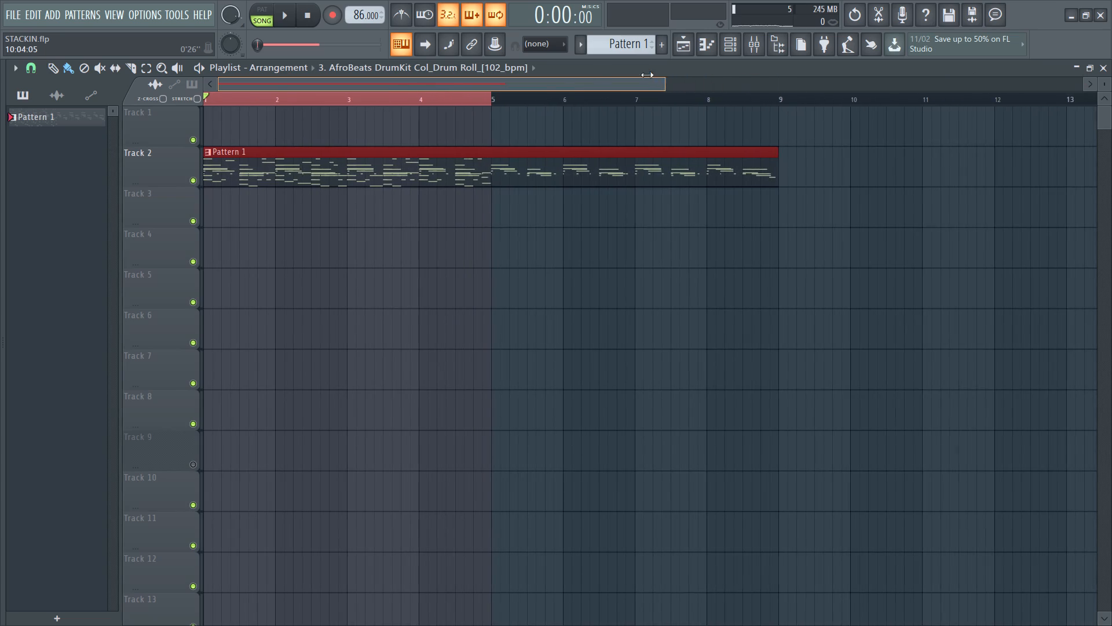
left_click_drag(647, 75, 584, 76)
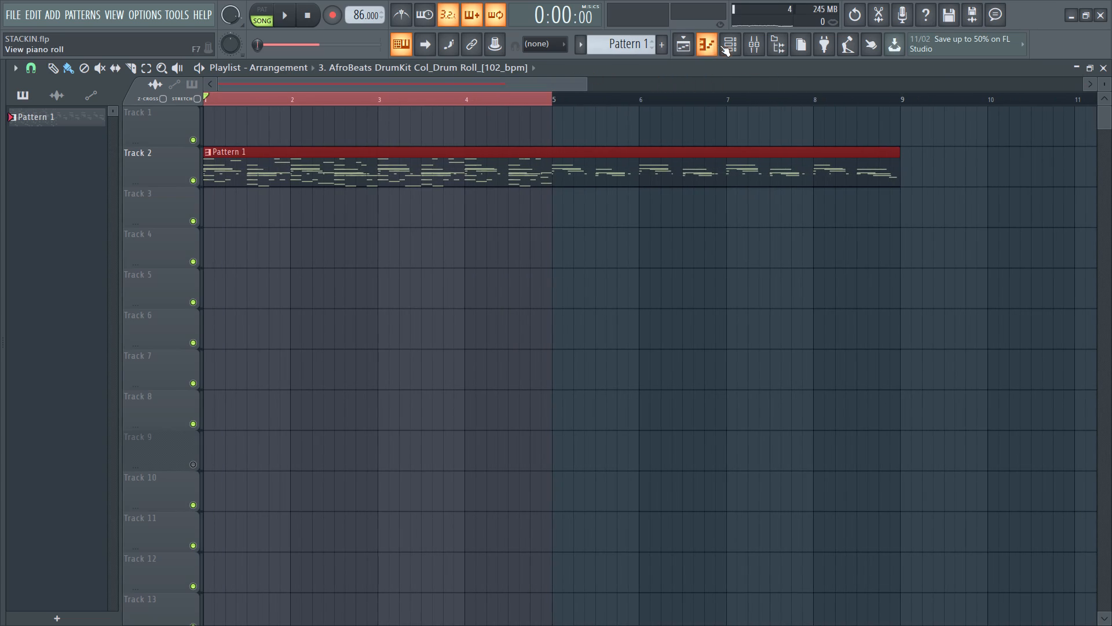
left_click(728, 45)
left_click_drag(457, 416, 451, 377)
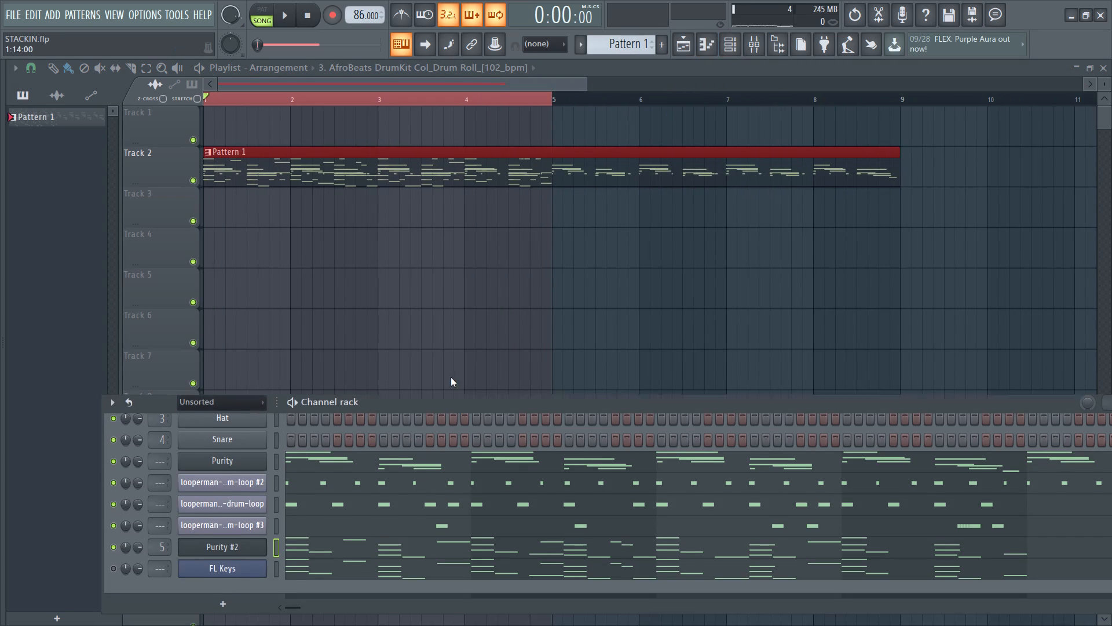
left_click_drag(451, 377, 439, 286)
scroll(385, 393, "down", 3)
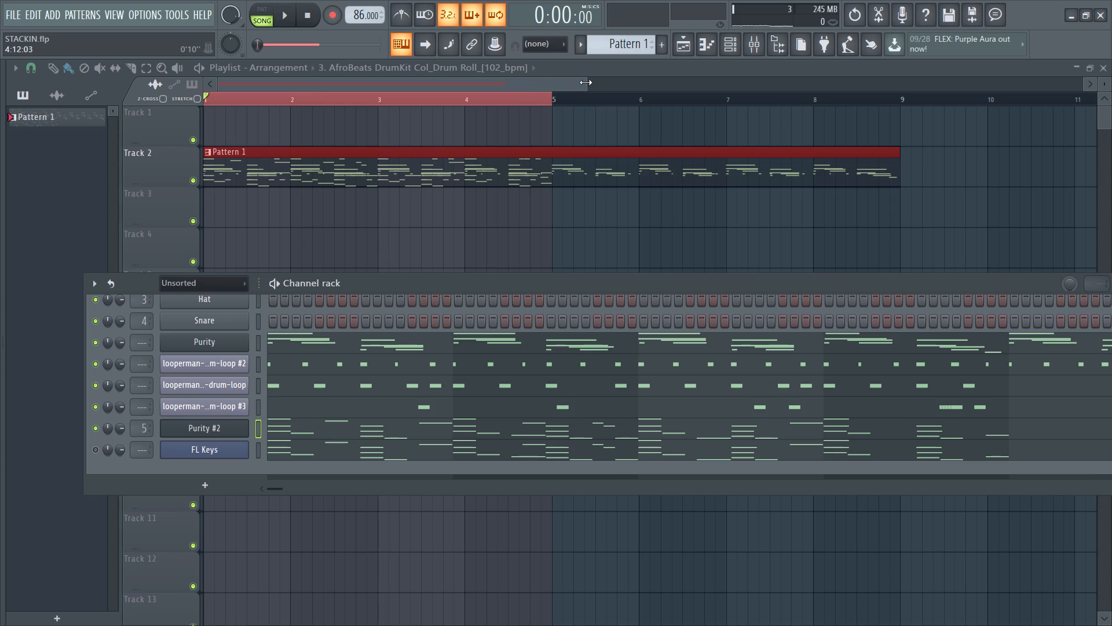
Re-enable the muted Track 9 in the playlist by soloing it and releasing the solo.
left_click_drag(586, 82, 722, 87)
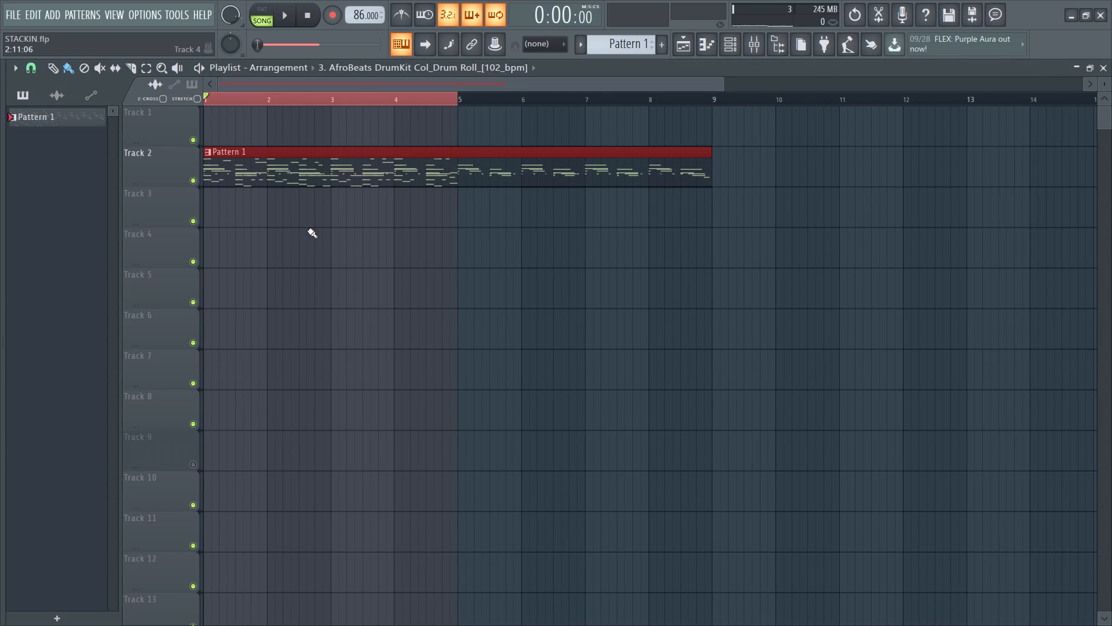
scroll(308, 235, "down", 2)
scroll(310, 236, "up", 2)
right_click(195, 459)
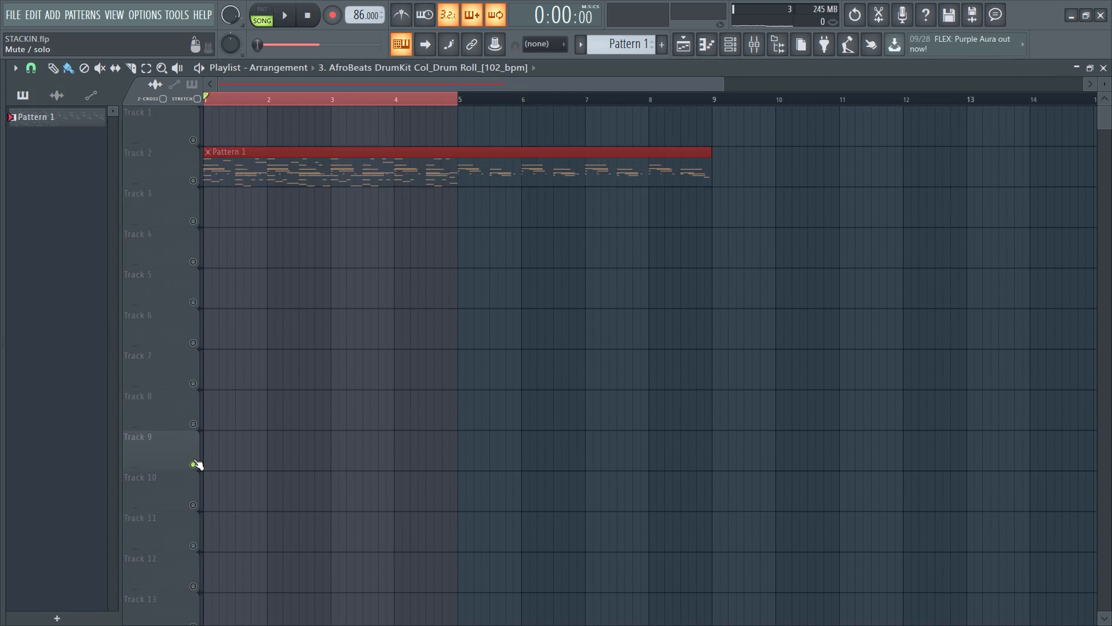
right_click(193, 459)
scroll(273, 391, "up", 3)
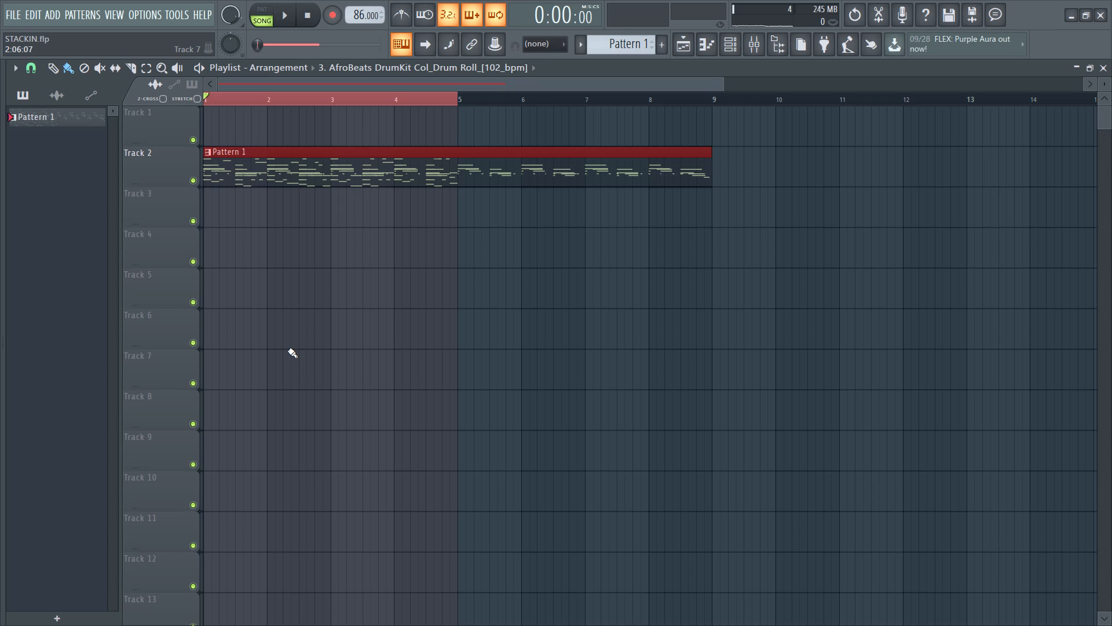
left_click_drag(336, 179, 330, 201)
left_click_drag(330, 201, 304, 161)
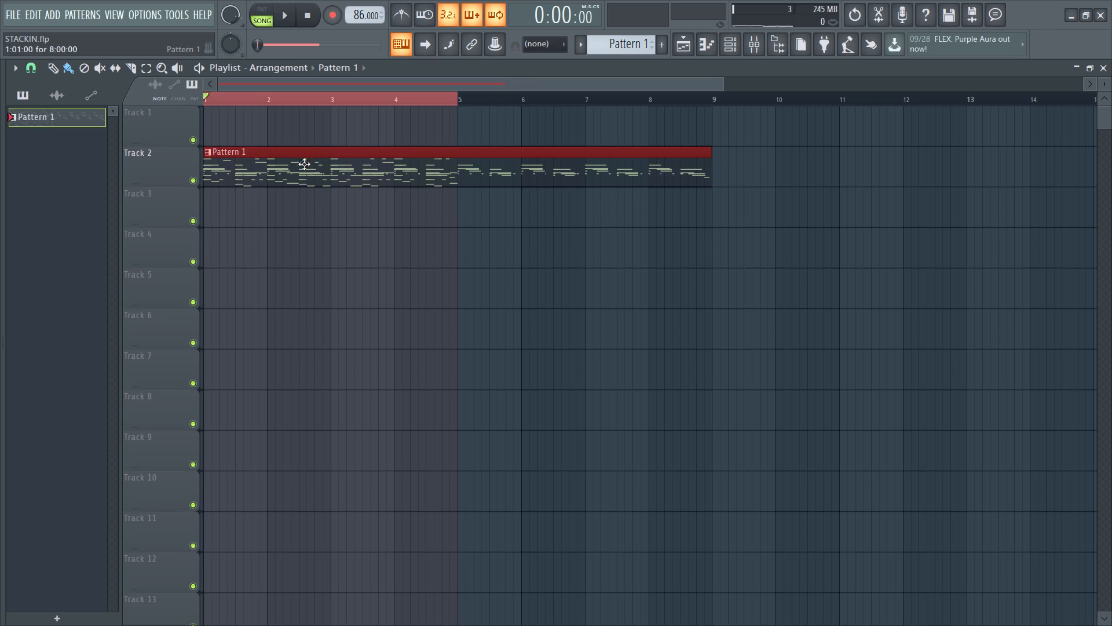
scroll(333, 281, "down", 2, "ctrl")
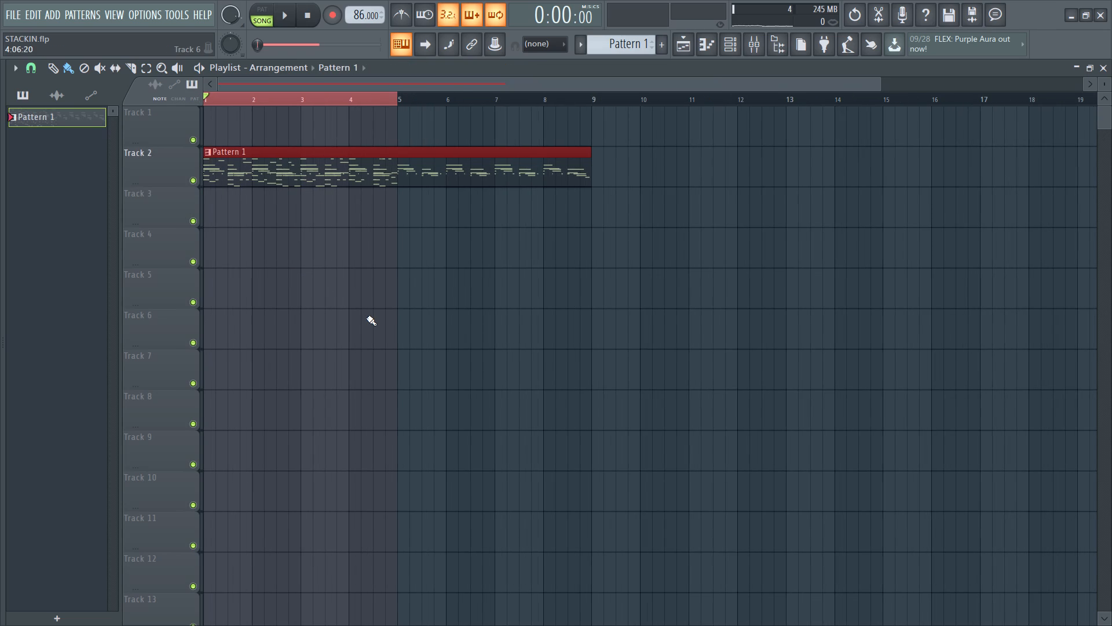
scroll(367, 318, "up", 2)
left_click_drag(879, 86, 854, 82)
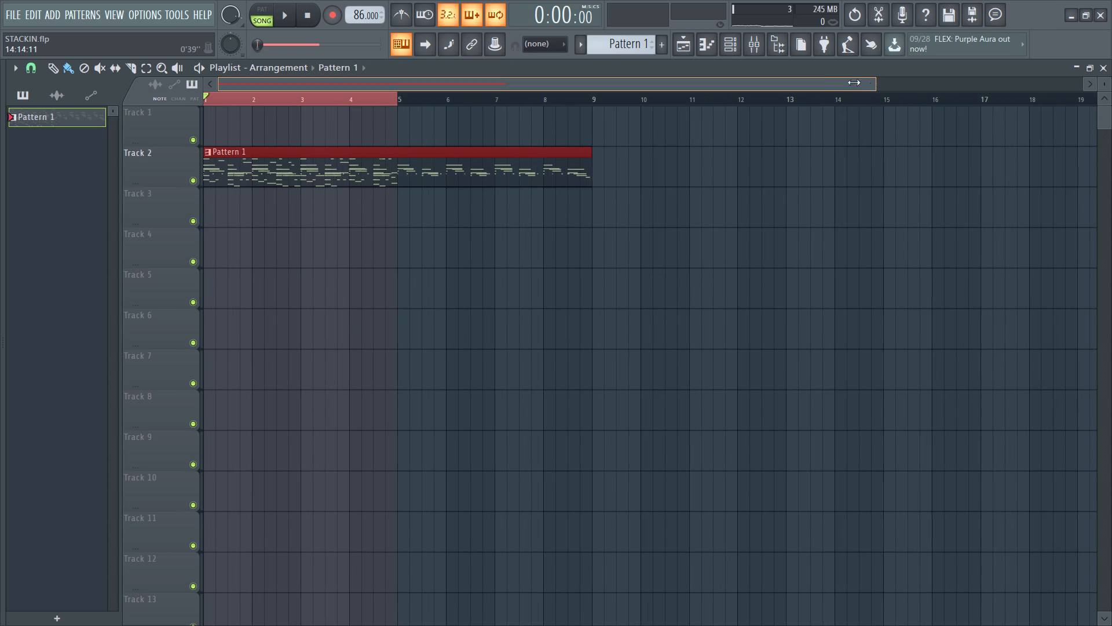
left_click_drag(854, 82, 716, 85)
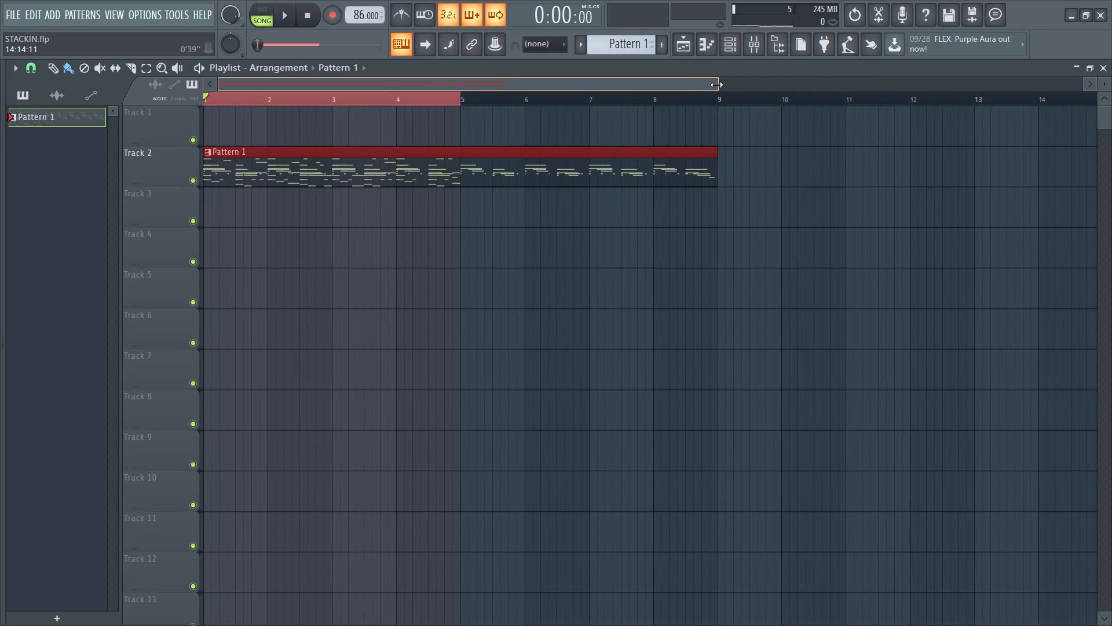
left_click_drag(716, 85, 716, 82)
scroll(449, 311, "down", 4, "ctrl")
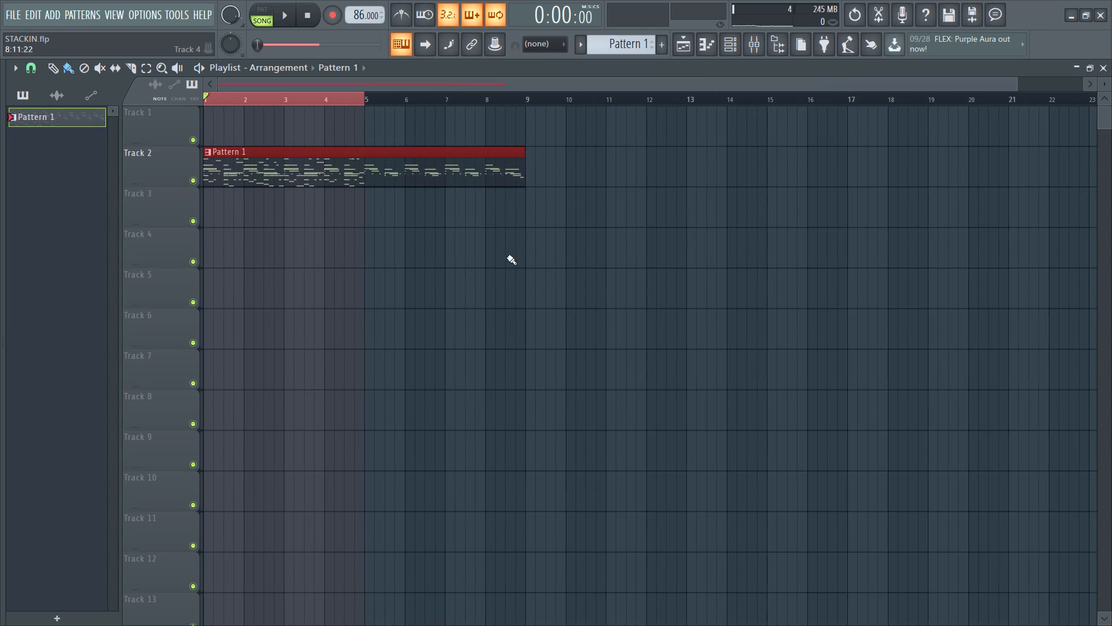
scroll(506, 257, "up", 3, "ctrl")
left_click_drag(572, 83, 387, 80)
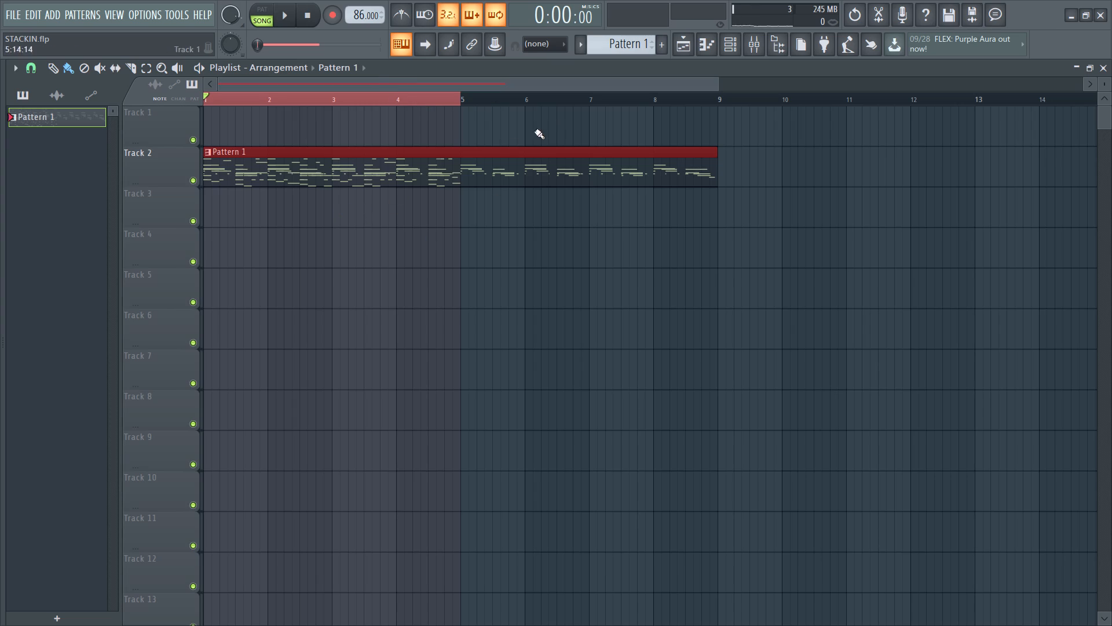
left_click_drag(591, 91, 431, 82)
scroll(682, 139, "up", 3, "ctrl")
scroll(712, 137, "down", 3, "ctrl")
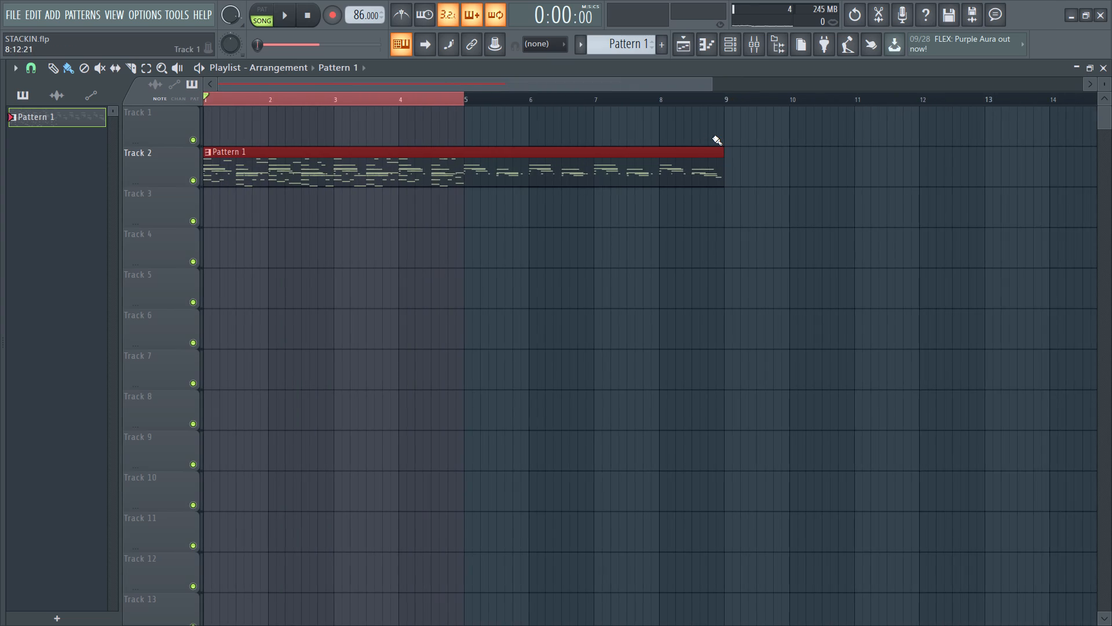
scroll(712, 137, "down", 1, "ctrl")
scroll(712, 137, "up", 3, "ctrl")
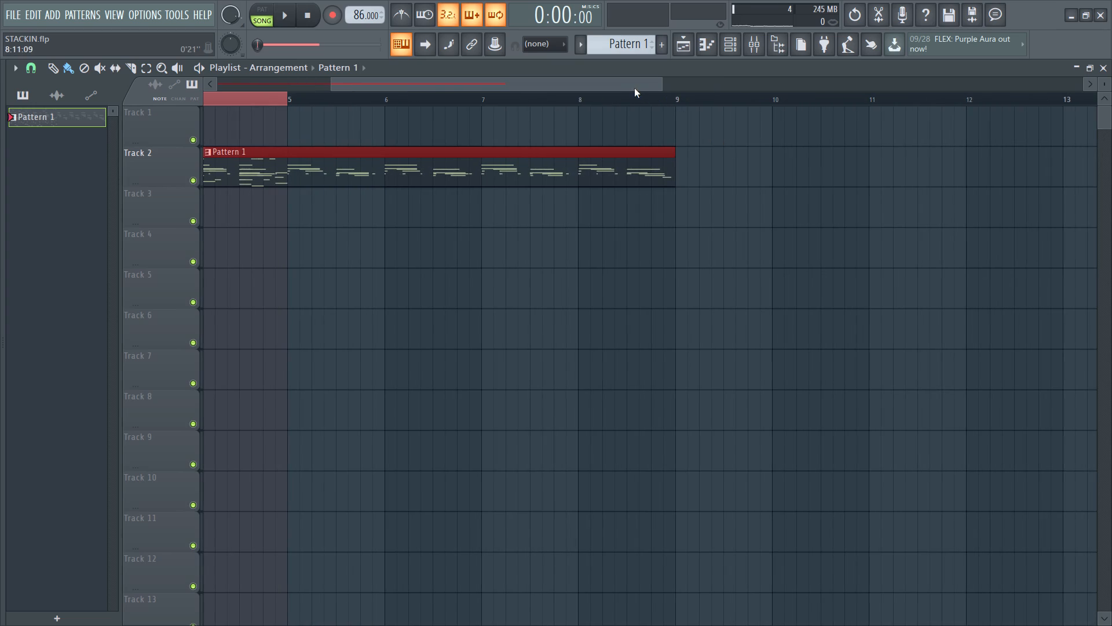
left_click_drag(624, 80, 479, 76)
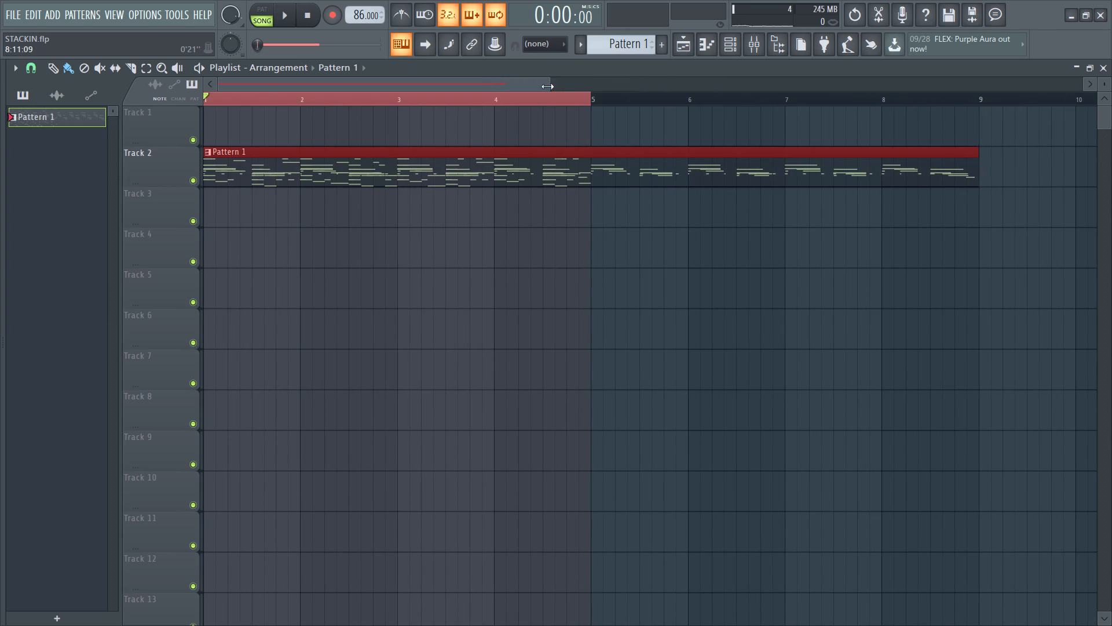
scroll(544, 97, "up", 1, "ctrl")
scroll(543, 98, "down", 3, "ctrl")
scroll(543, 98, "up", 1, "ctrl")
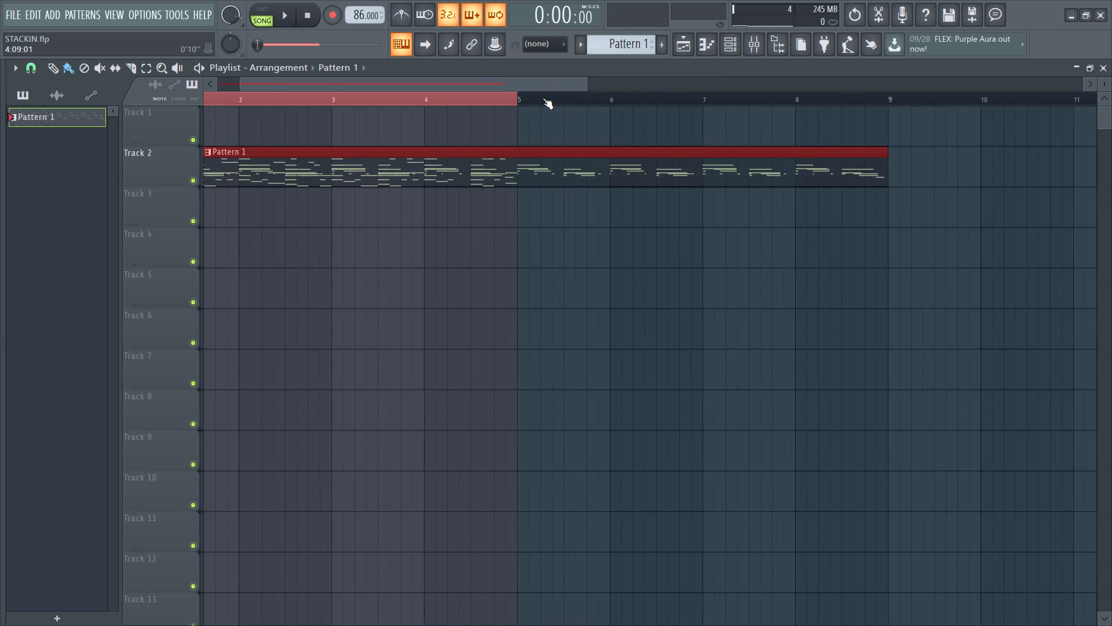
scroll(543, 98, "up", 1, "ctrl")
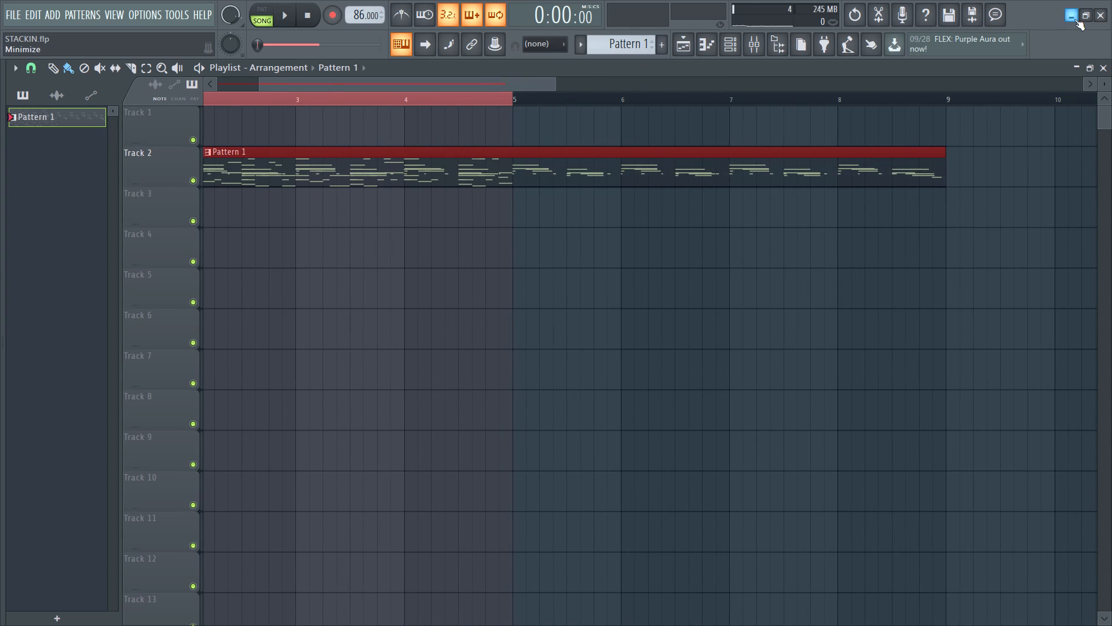
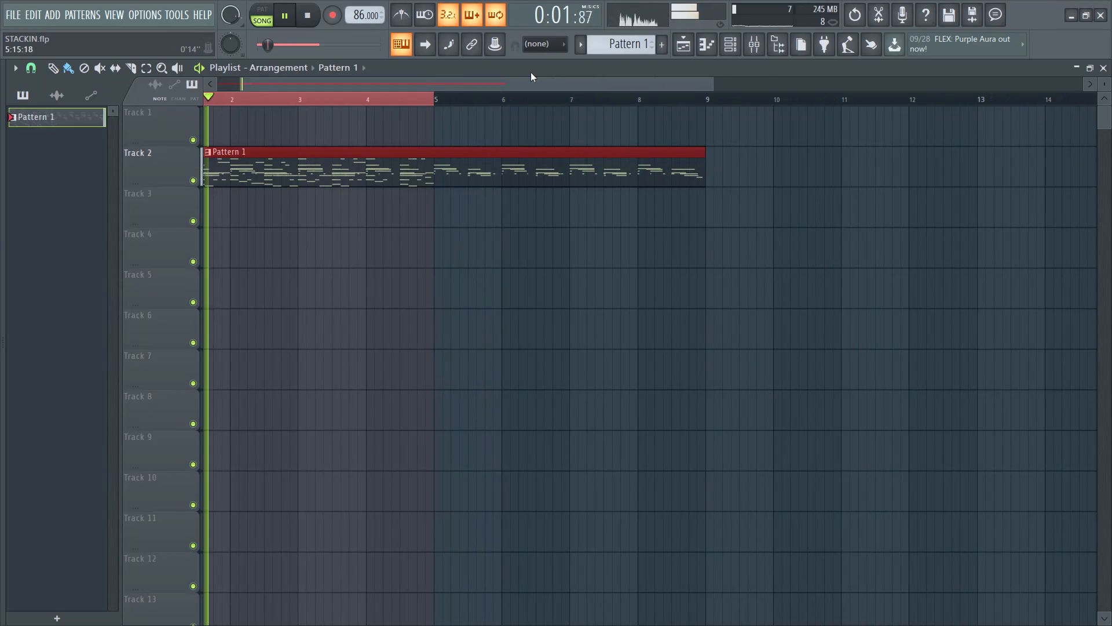
Bring up the channel rack over the playlist and replay the Pattern 1 loop to examine its channels while listening.
left_click_drag(528, 88, 416, 87)
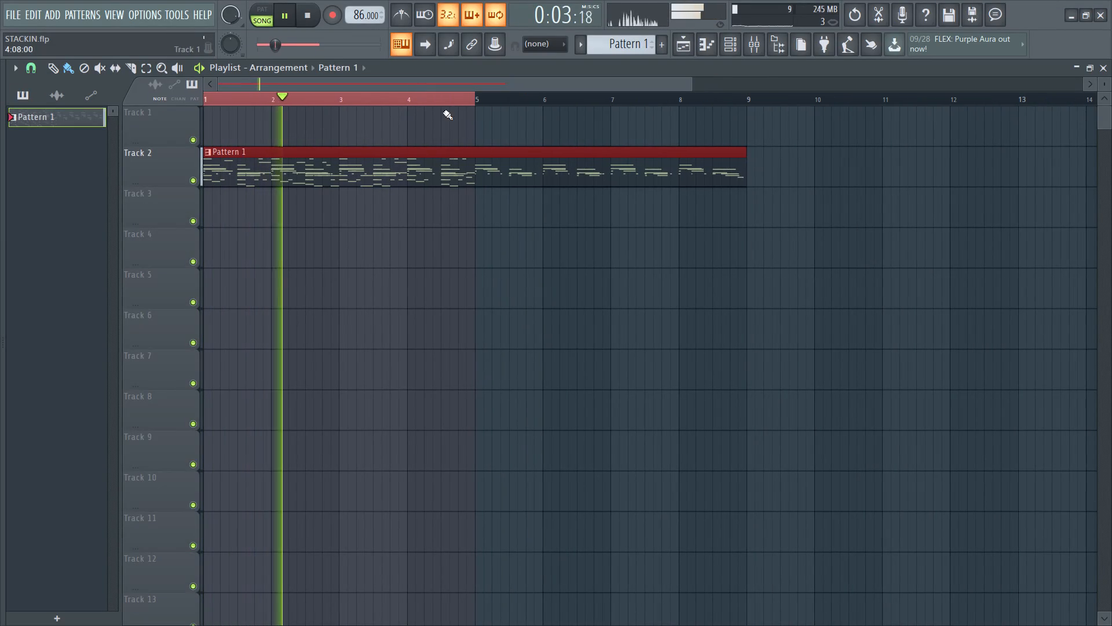
left_click(732, 43)
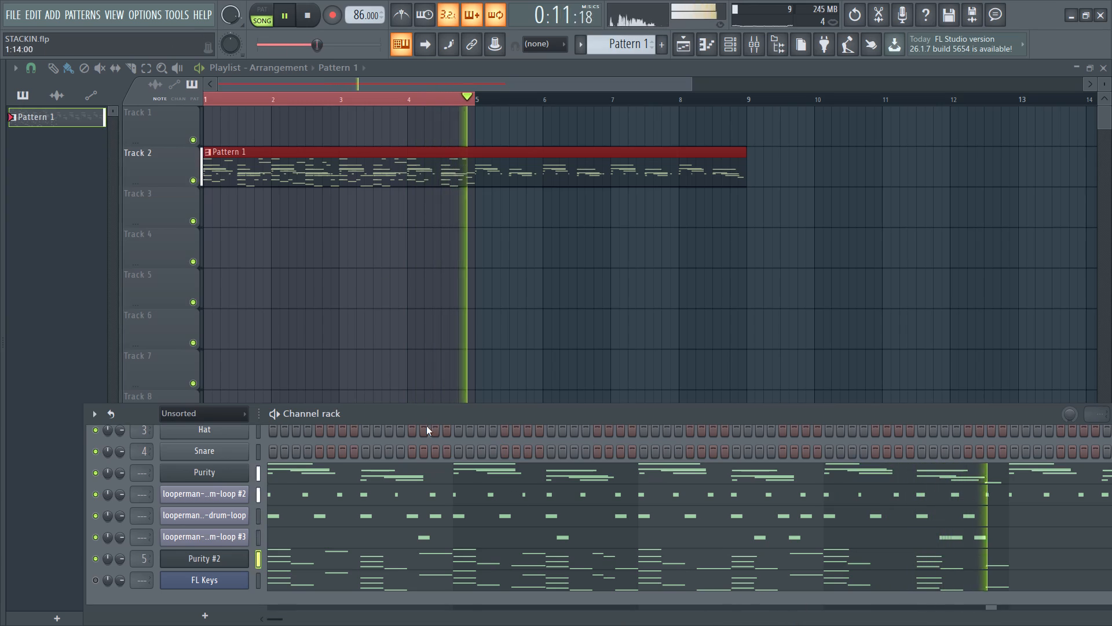
key("space")
key("space")
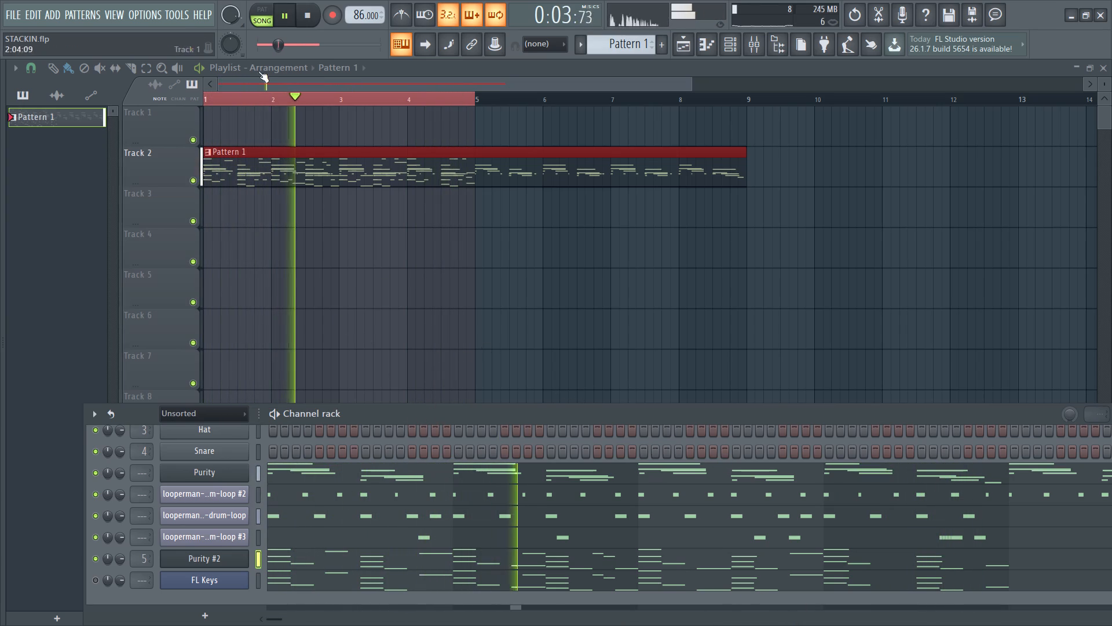
left_click(15, 19)
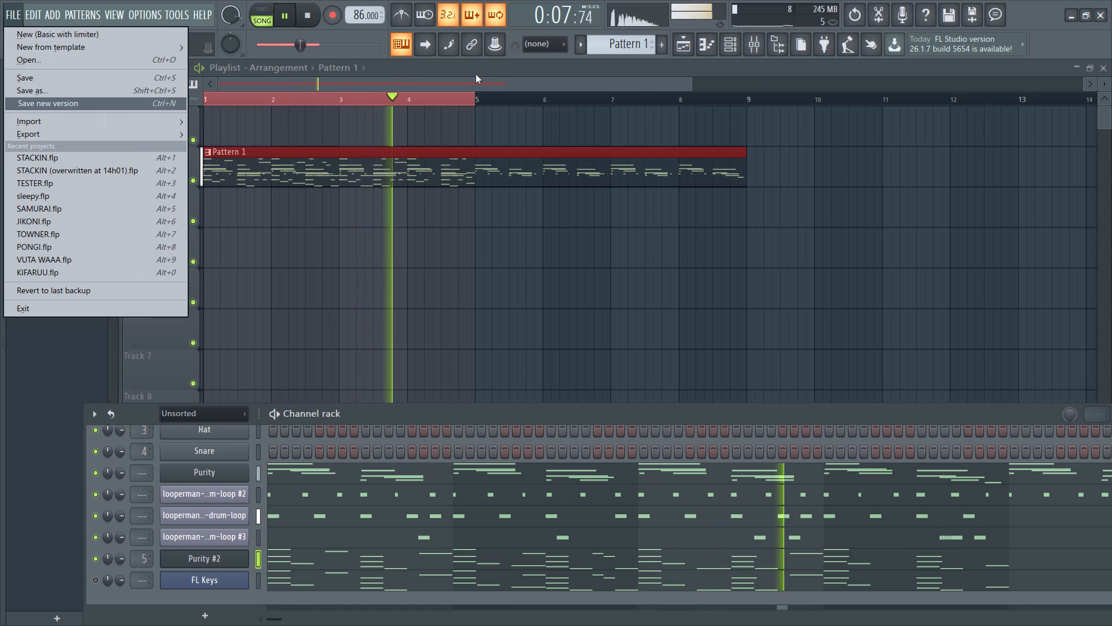
left_click_drag(487, 85, 478, 85)
left_click(364, 171)
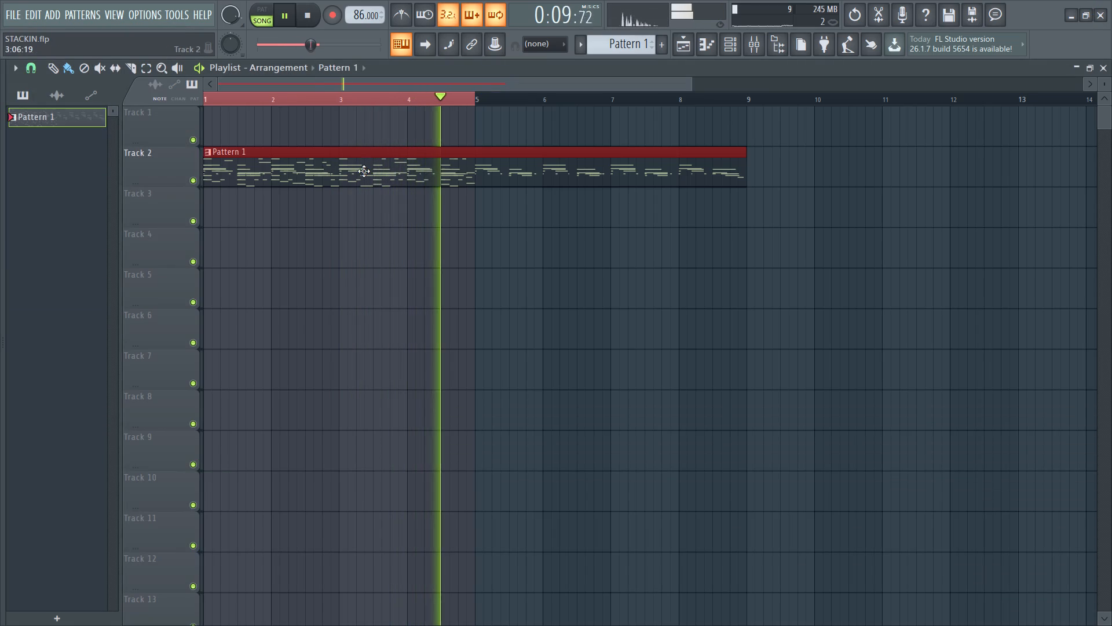
left_click(728, 45)
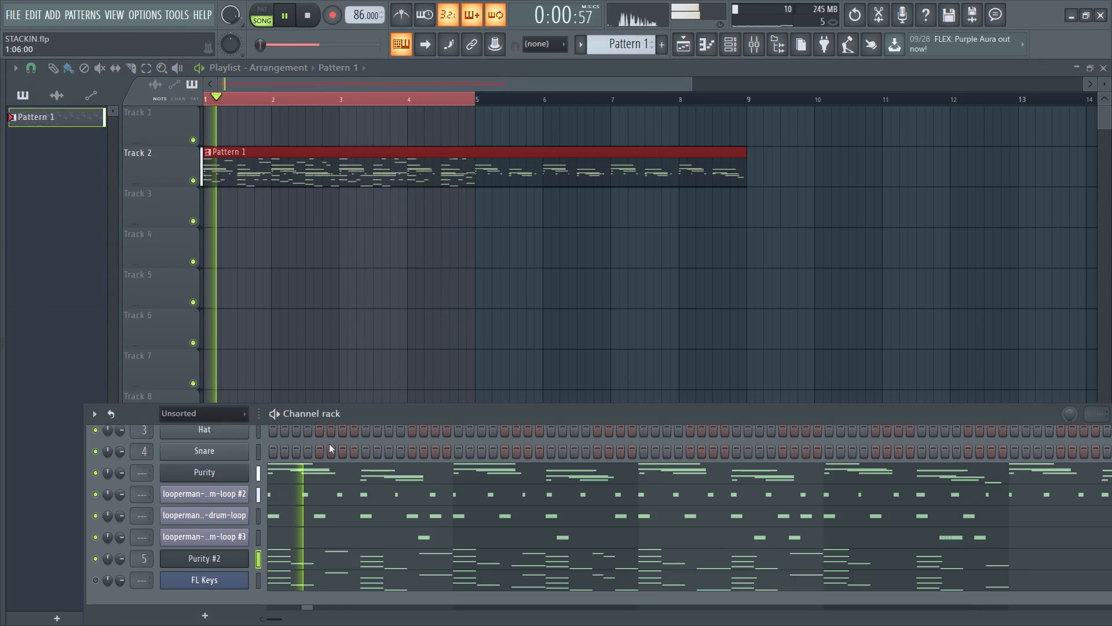
Add a Serum 2 instrument as a new channel and move its window up so the whole synth is visible.
left_click(759, 39)
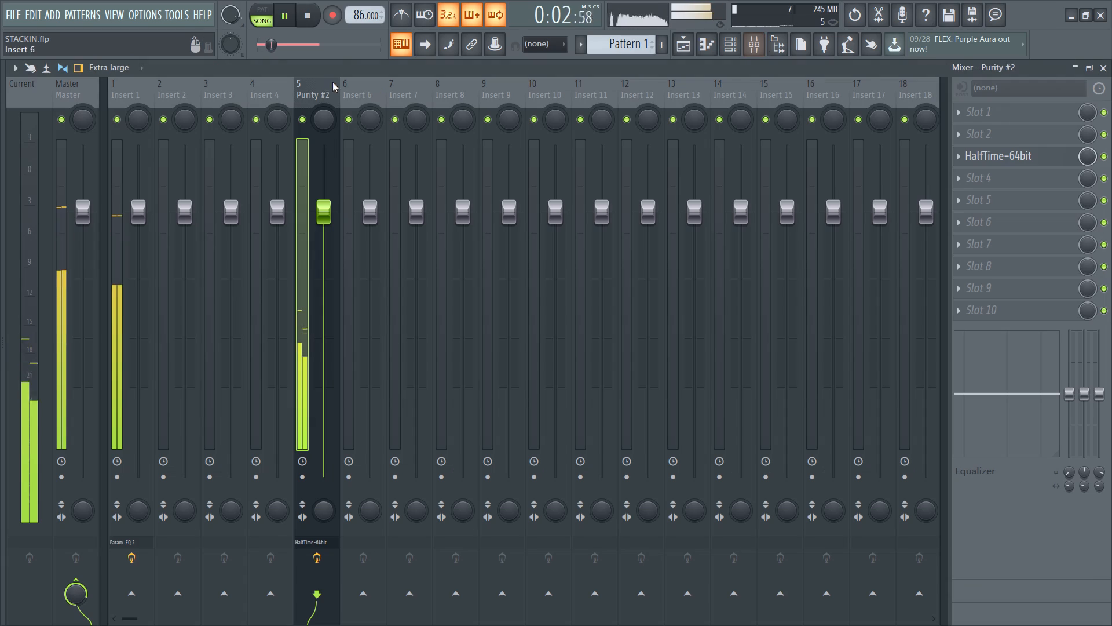
left_click(722, 46)
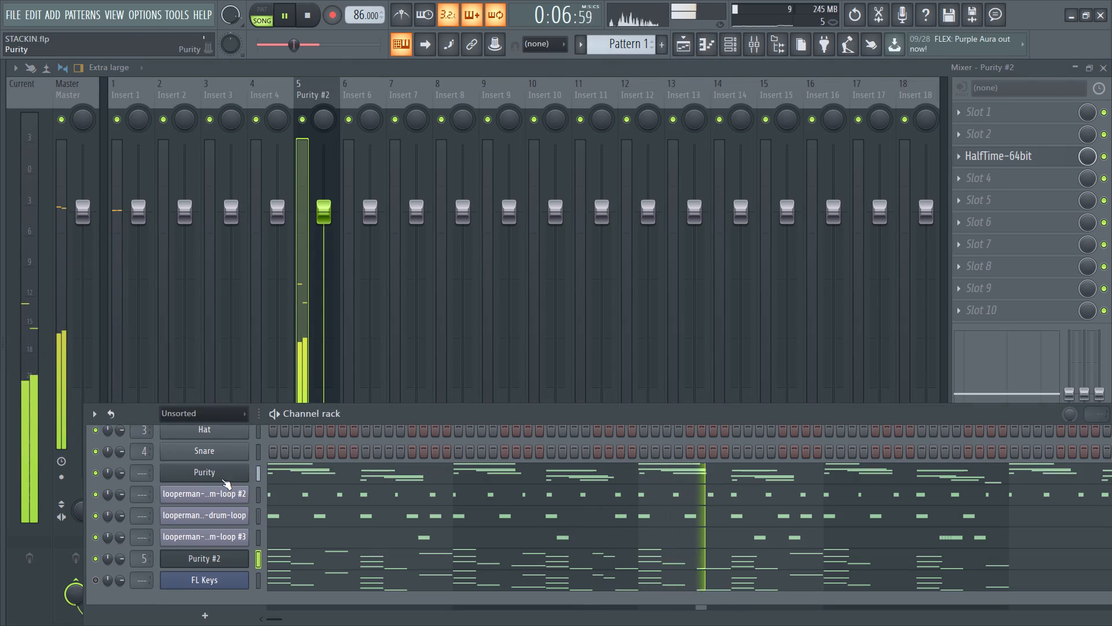
left_click(202, 610)
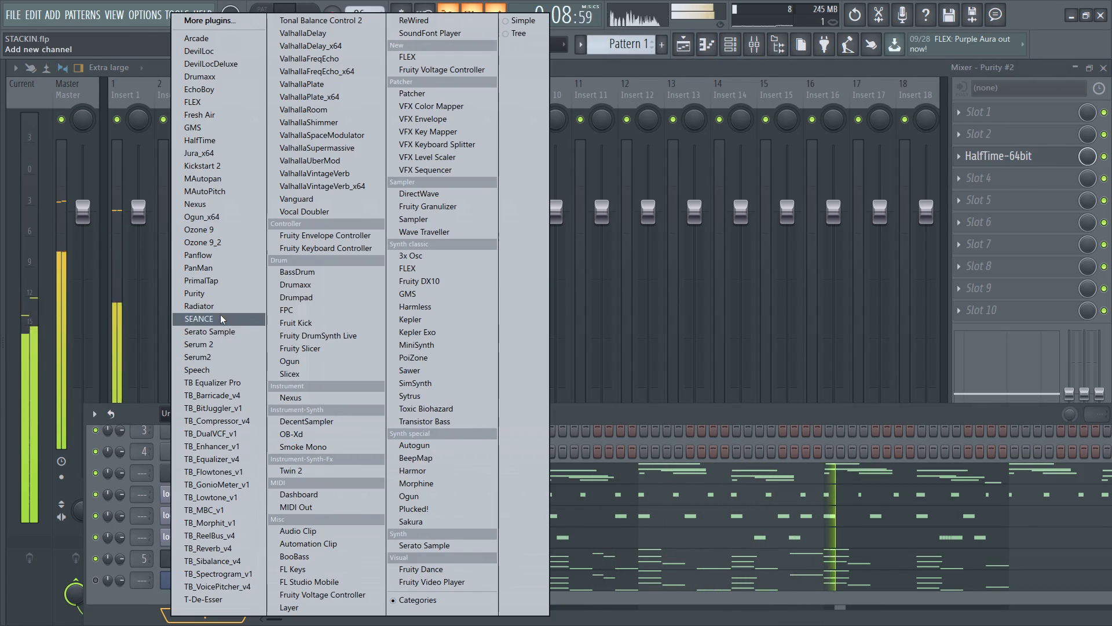
left_click(224, 347)
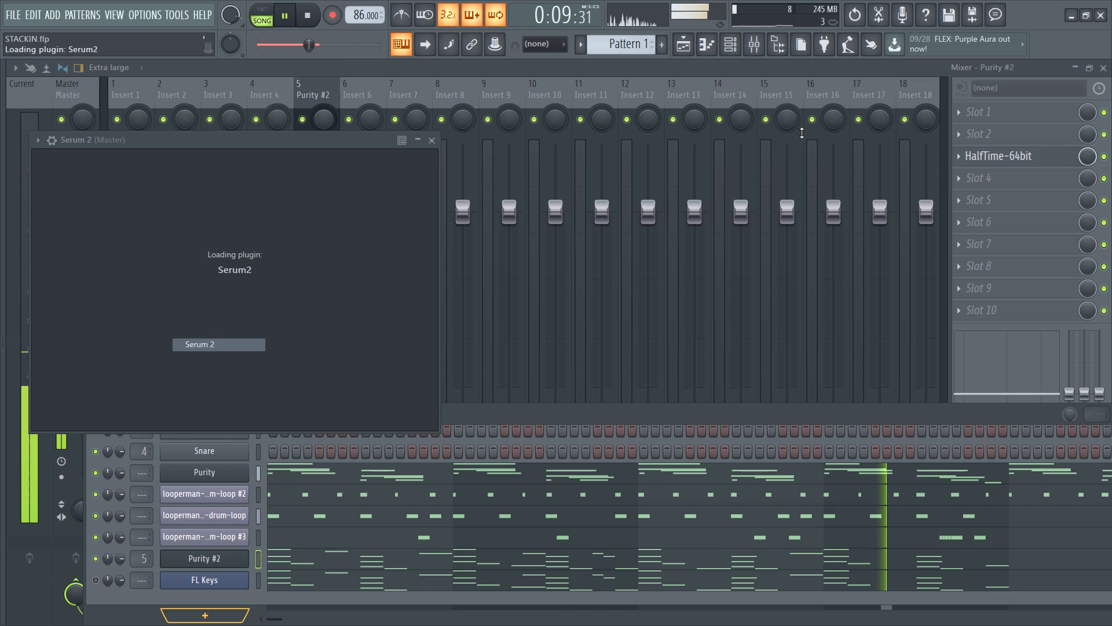
left_click_drag(722, 140, 836, 107)
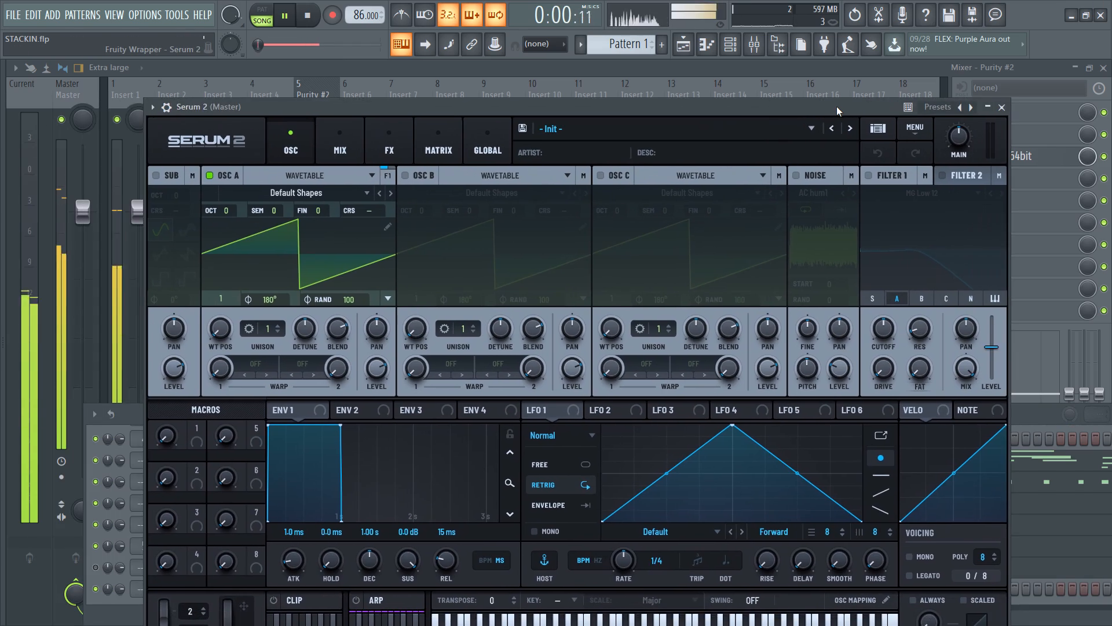
left_click_drag(836, 107, 815, 68)
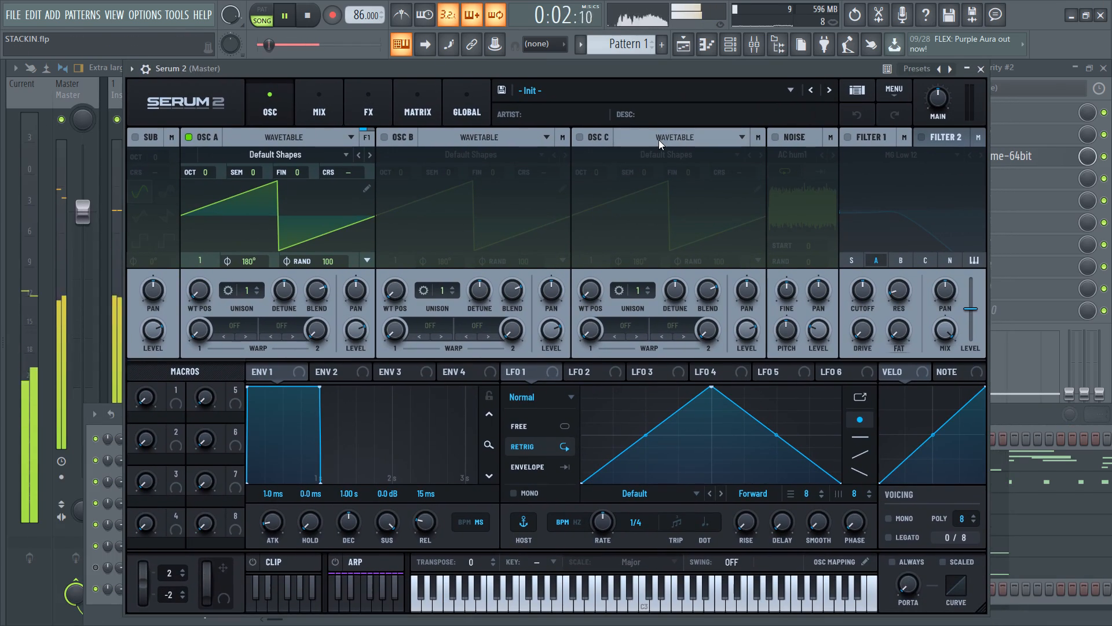
Load the factory organ preset OR - Fantasia Organ in Serum 2.
left_click(533, 91)
left_click(548, 110)
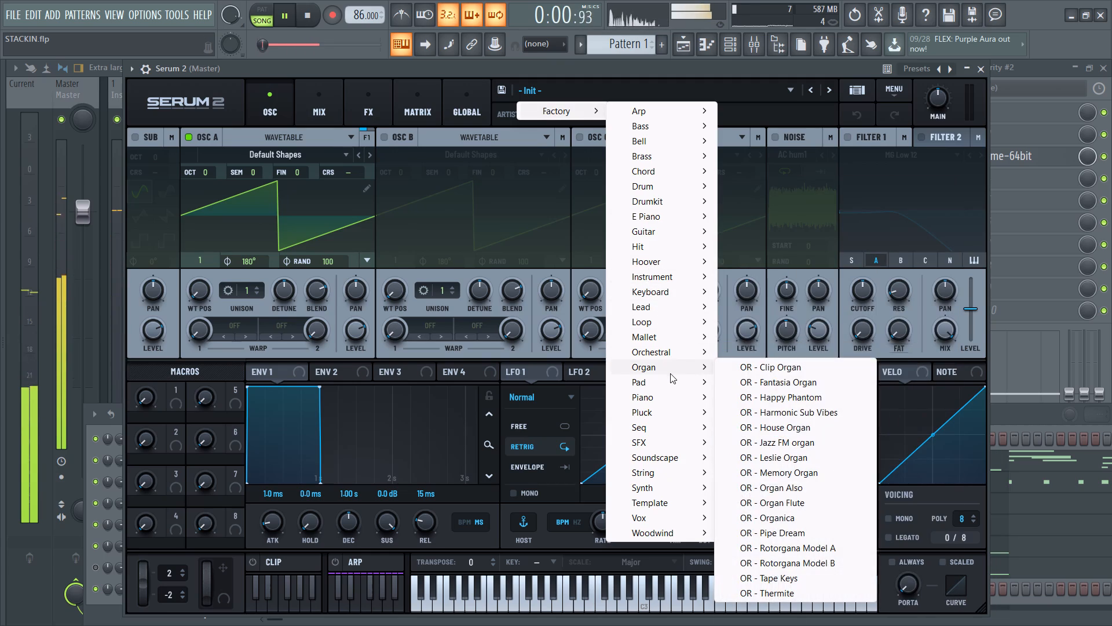
left_click(814, 384)
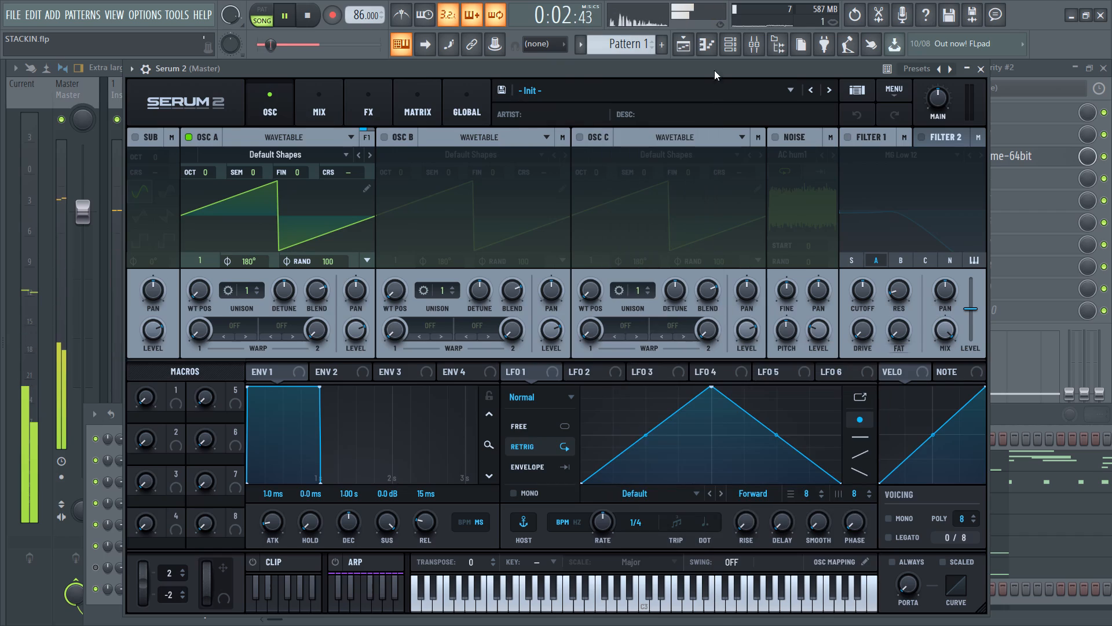
Mute the first Purity channel in the channel rack and restart playback.
left_click(759, 50)
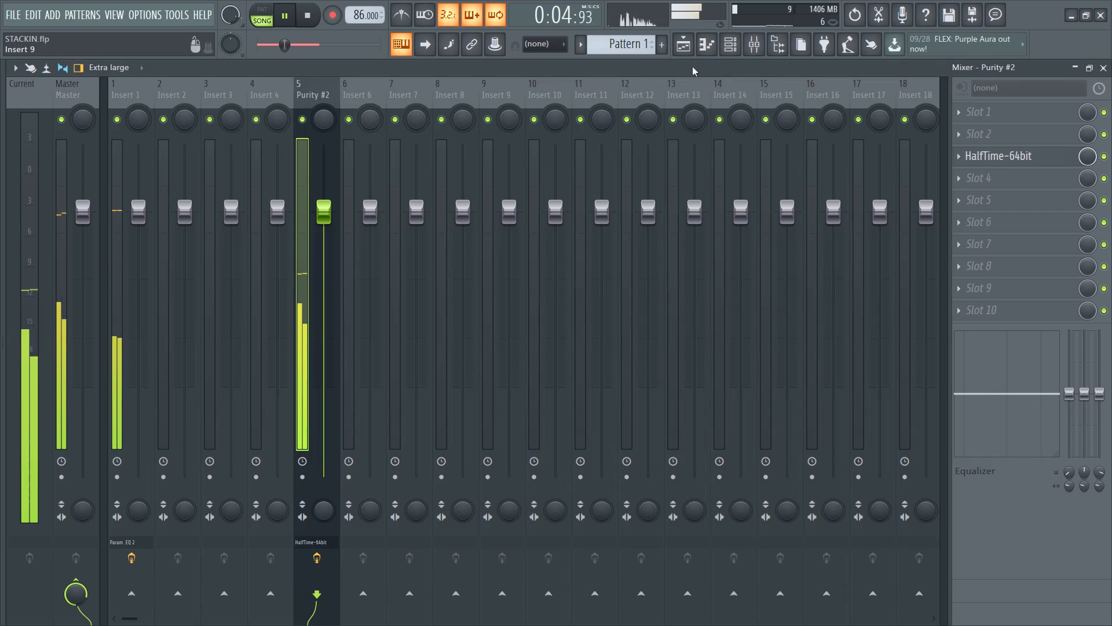
left_click(728, 41)
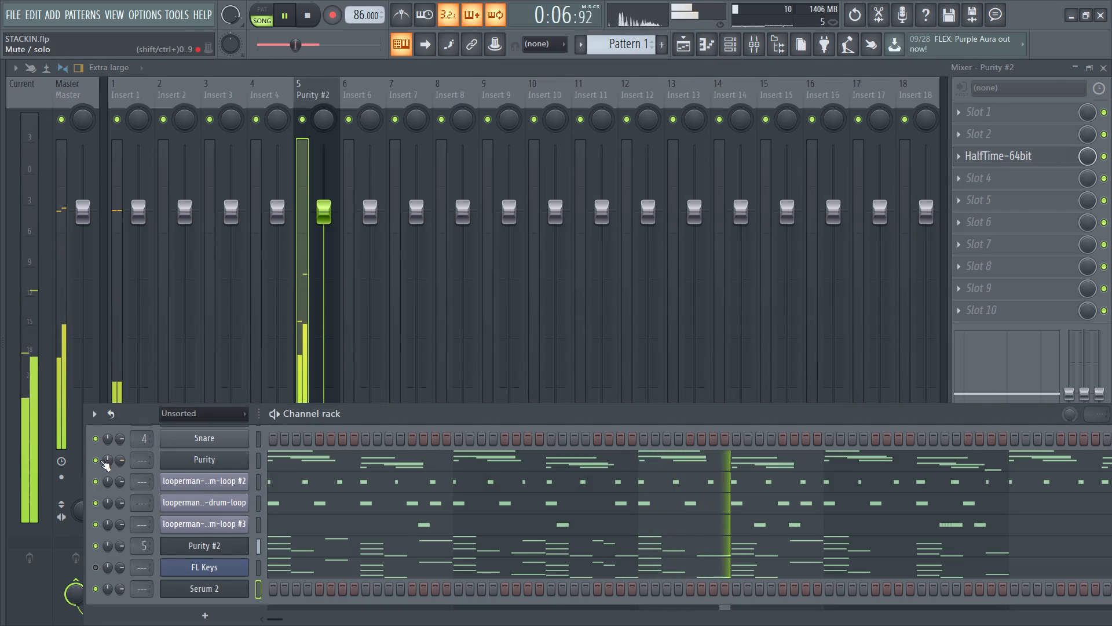
left_click(98, 460)
key("space")
key("space")
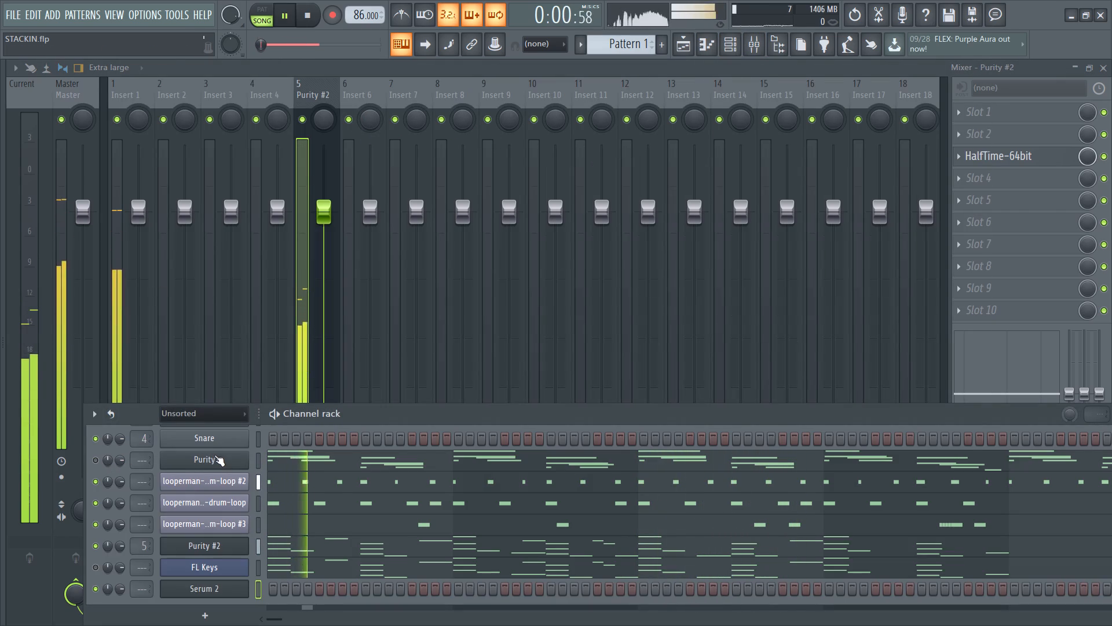
Copy the notes of the muted Purity channel and move the channel rack up over the mixer.
right_click(214, 457)
left_click(415, 447)
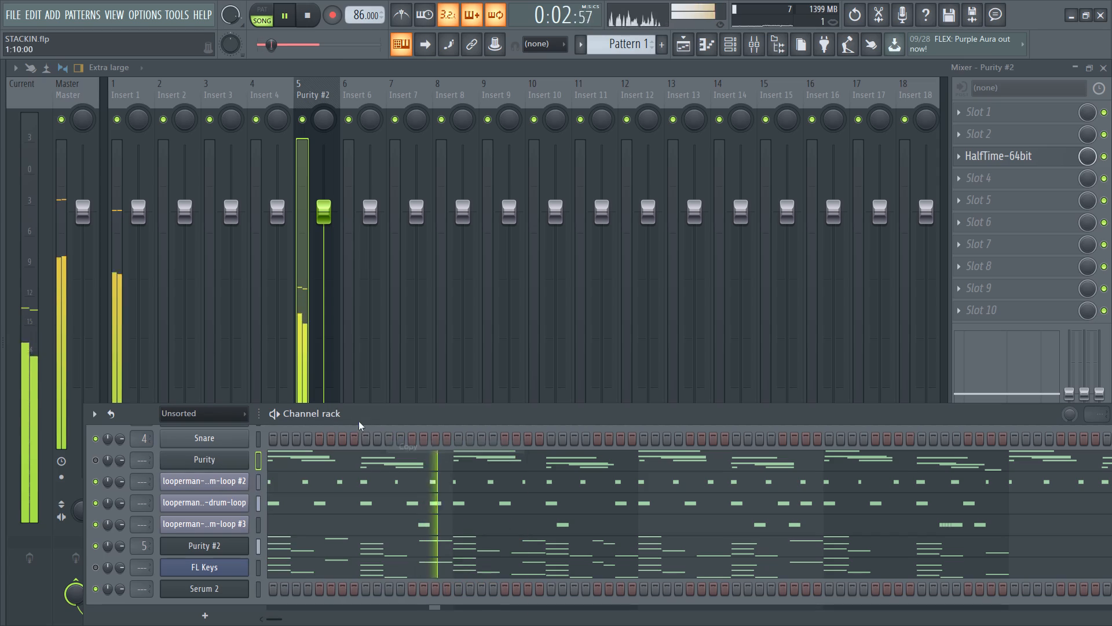
left_click_drag(357, 409, 414, 238)
scroll(273, 363, "down", 1)
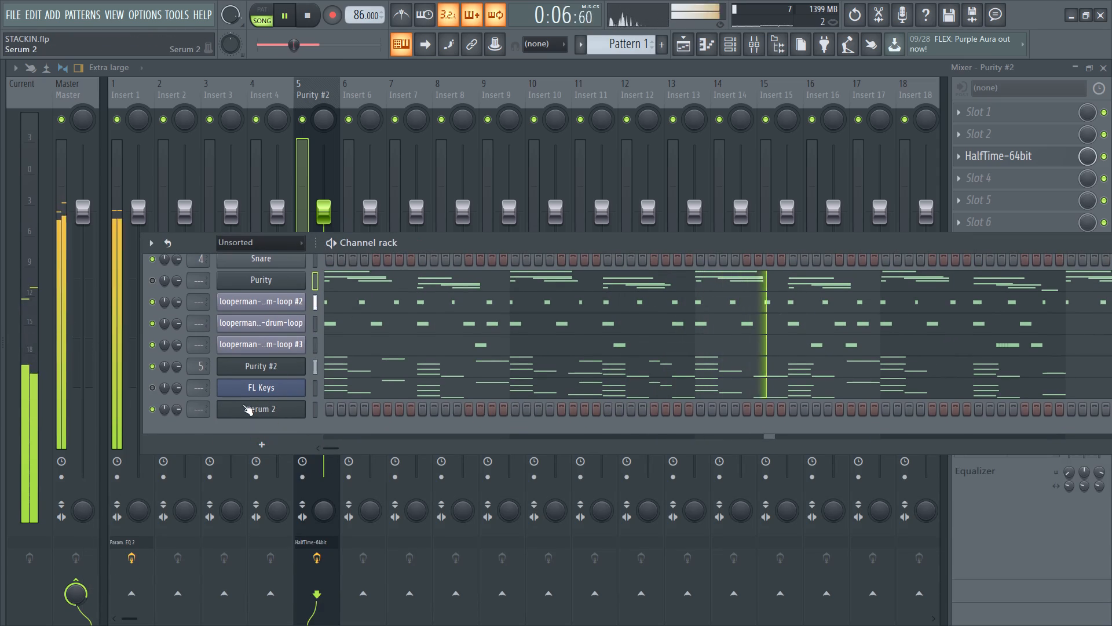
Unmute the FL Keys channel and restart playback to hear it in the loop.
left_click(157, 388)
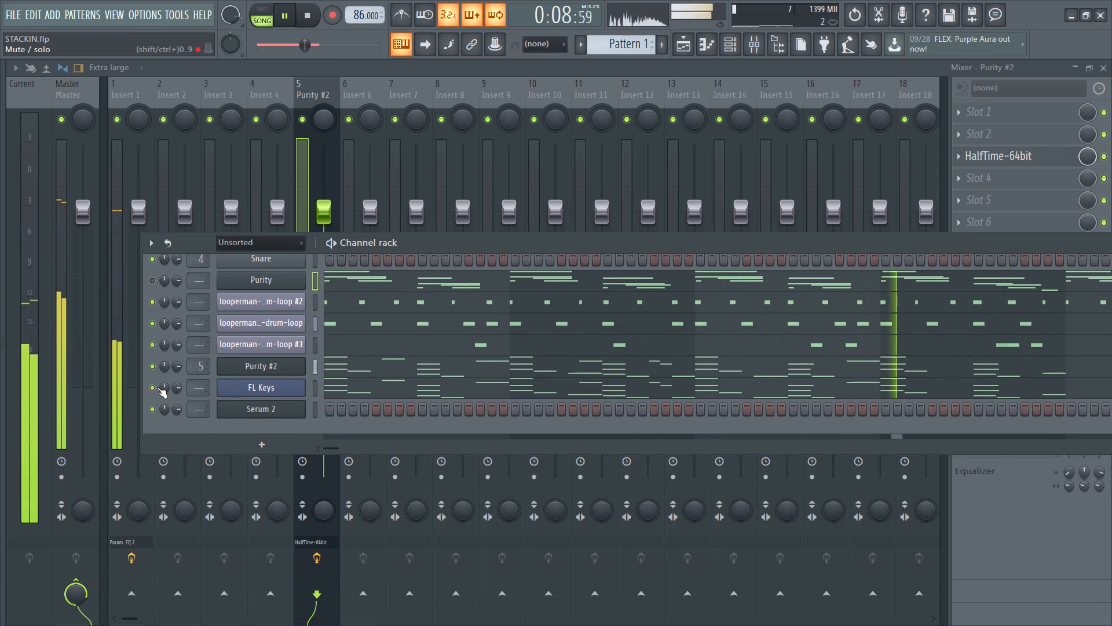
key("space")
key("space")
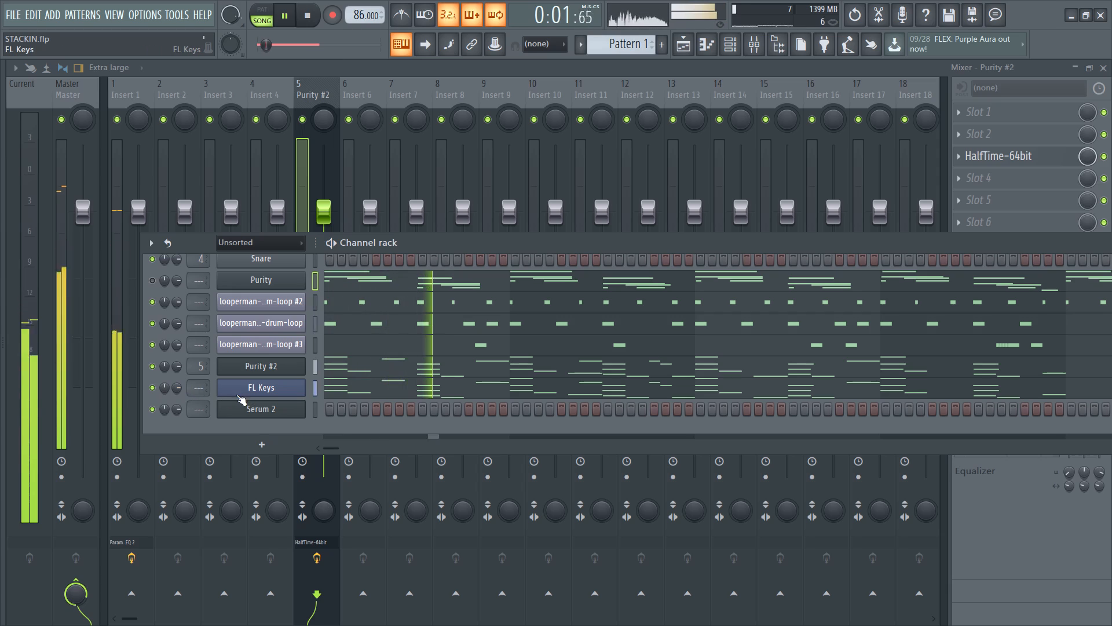
Paste the copied Purity notes into the Serum 2 channel and restart playback.
right_click(273, 408)
left_click(484, 435)
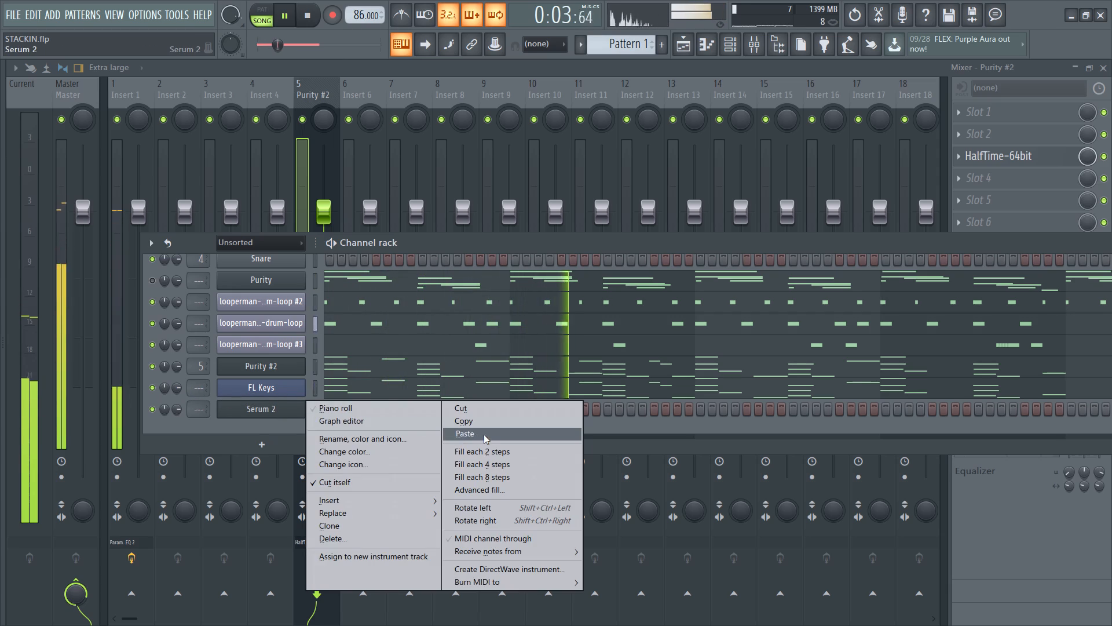
key("space")
key("space")
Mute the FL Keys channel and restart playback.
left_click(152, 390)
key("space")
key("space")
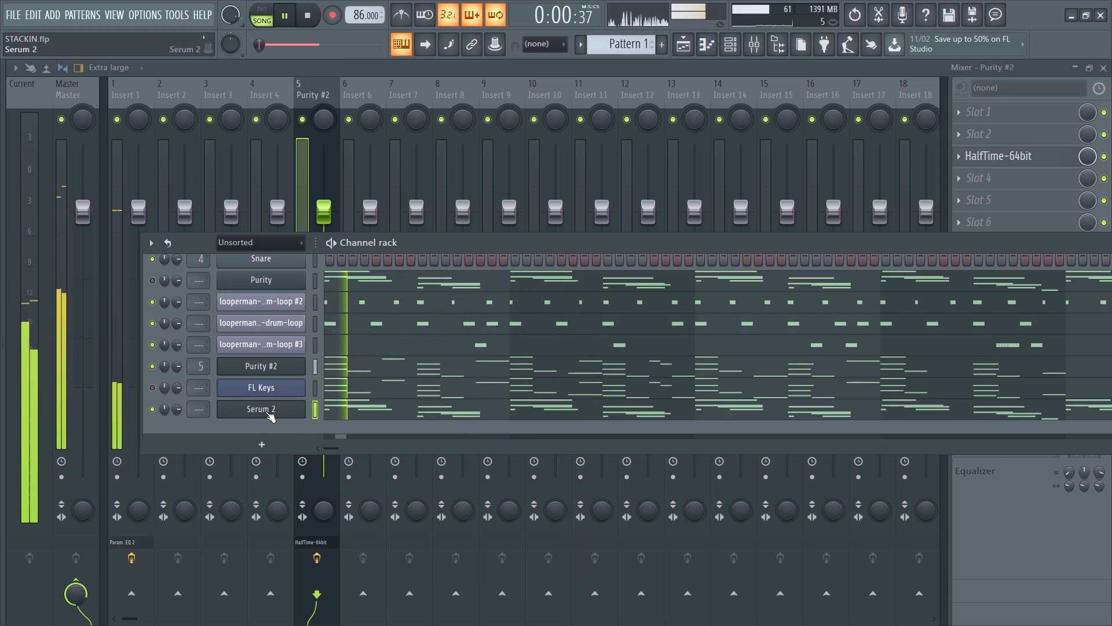
Audition the following organ presets in Serum 2 during playback, settle on OR - Jazz FM organ, and close the synth.
left_click(265, 412)
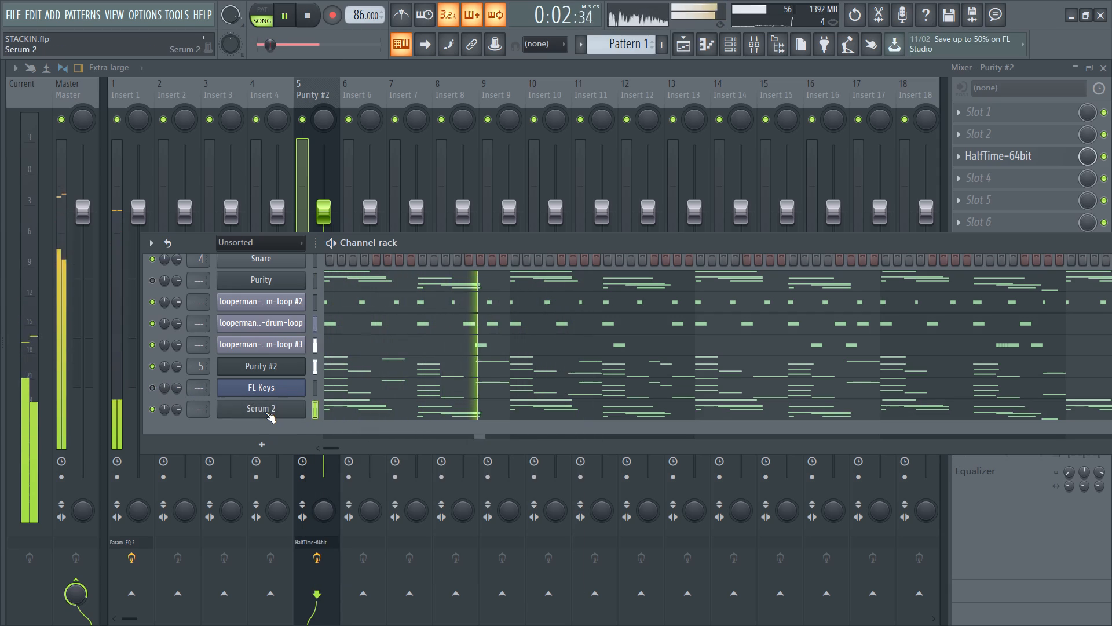
left_click(271, 411)
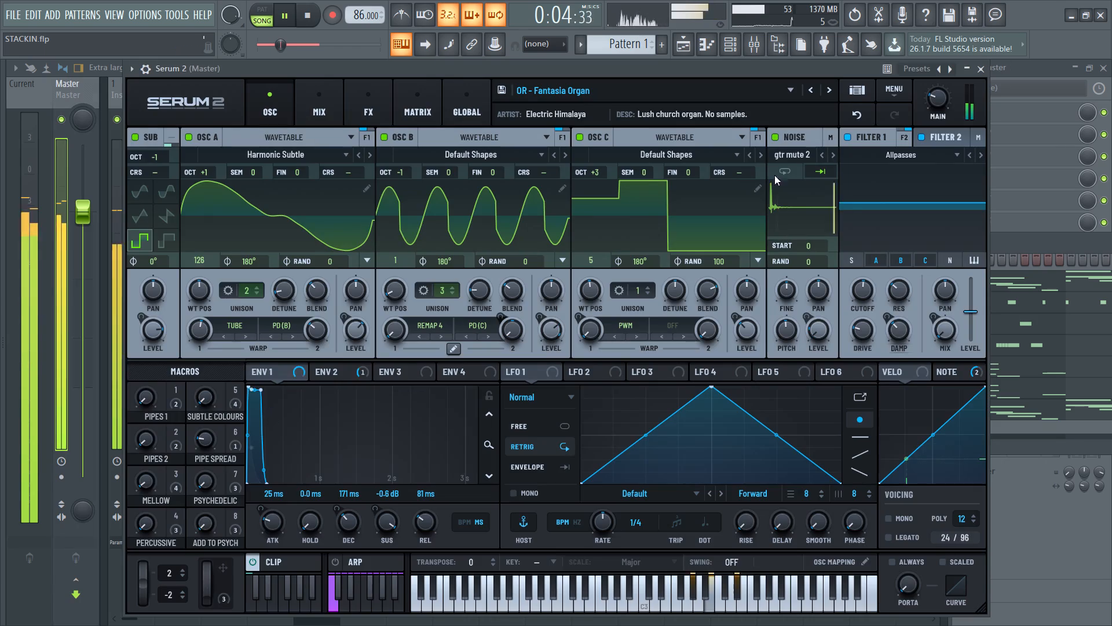
left_click(824, 88)
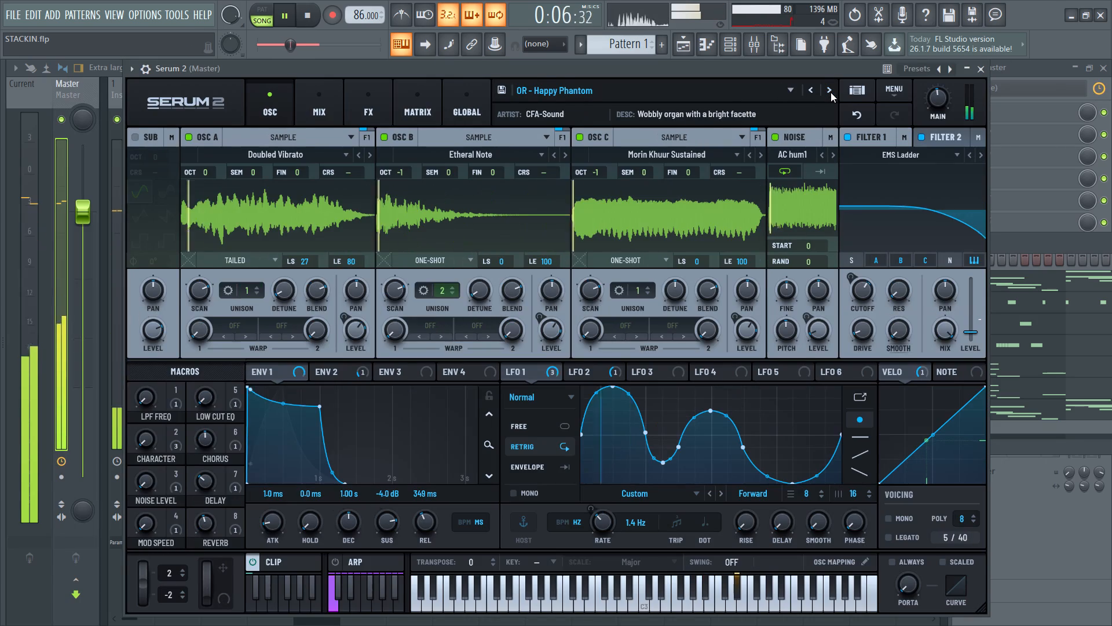
left_click(831, 92)
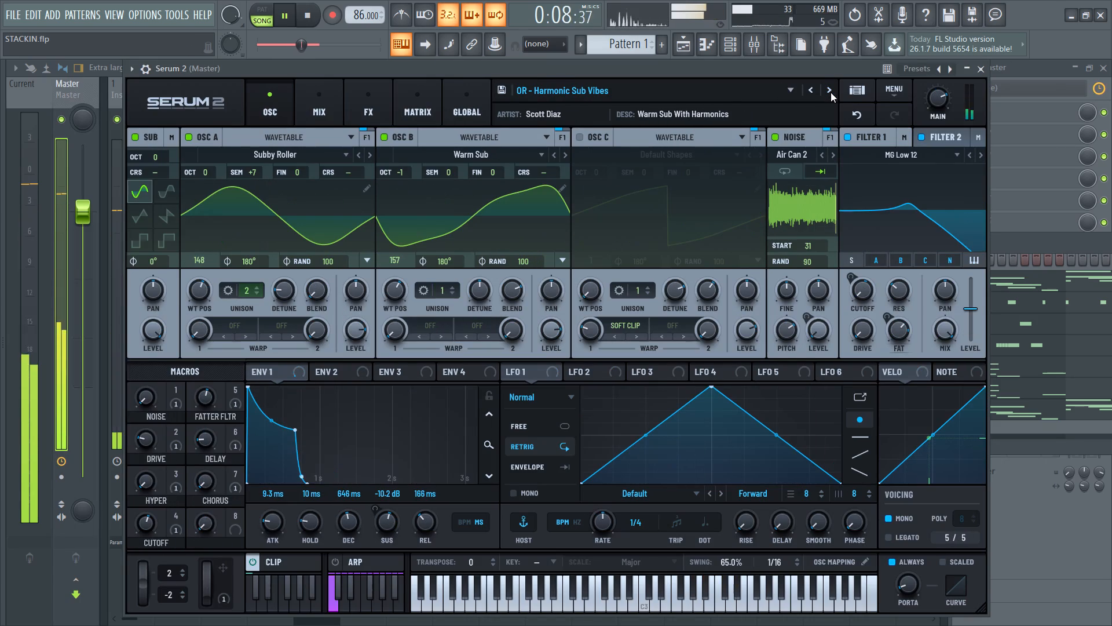
left_click(831, 92)
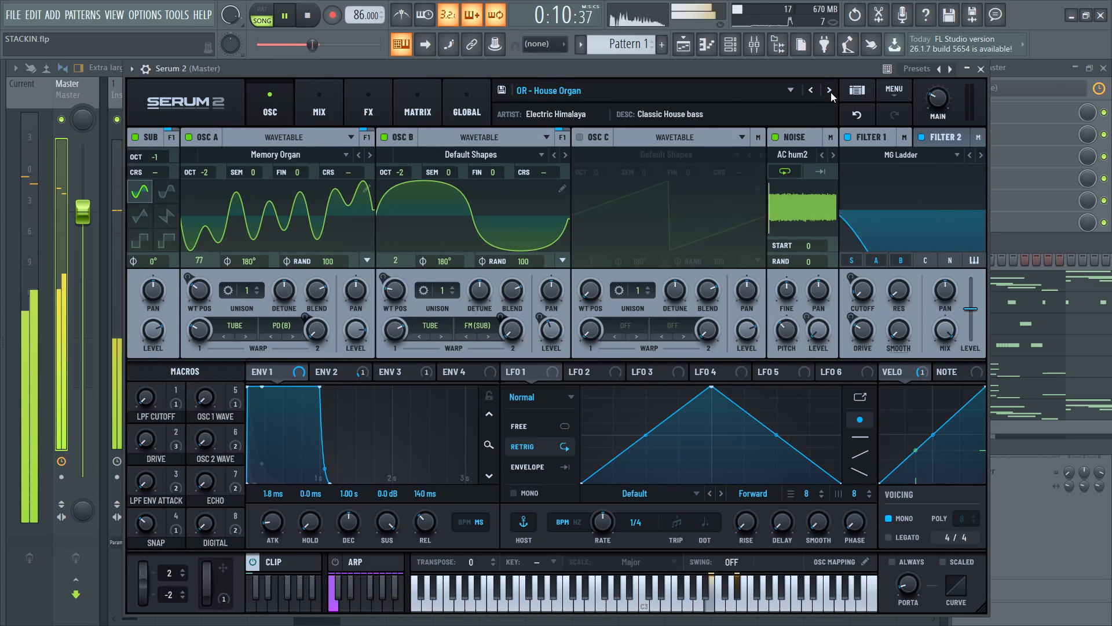
left_click(831, 92)
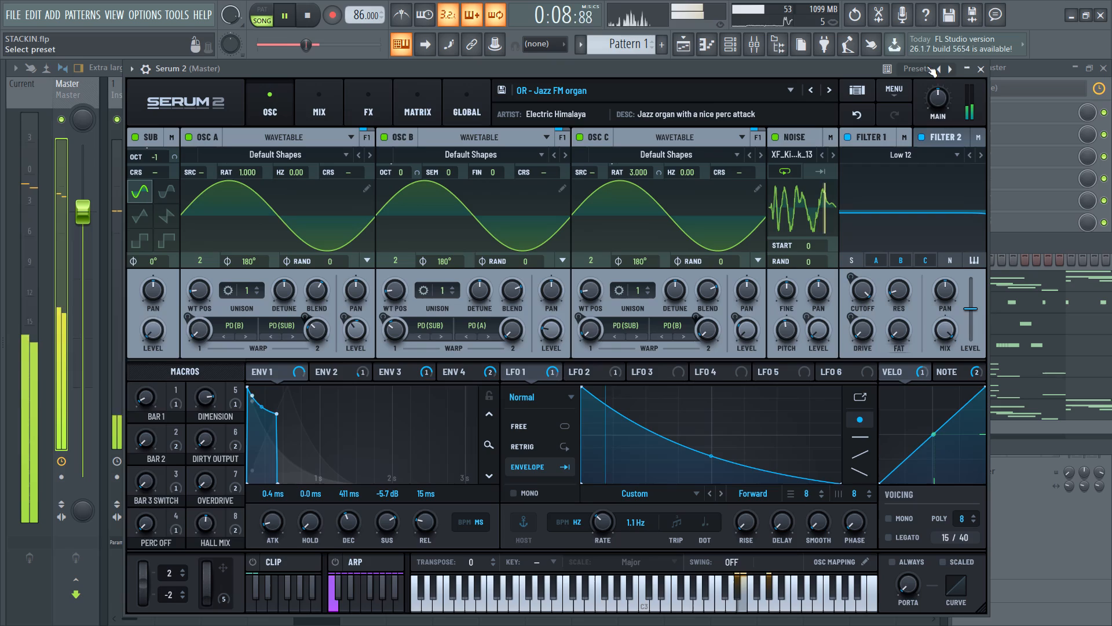
left_click(975, 71)
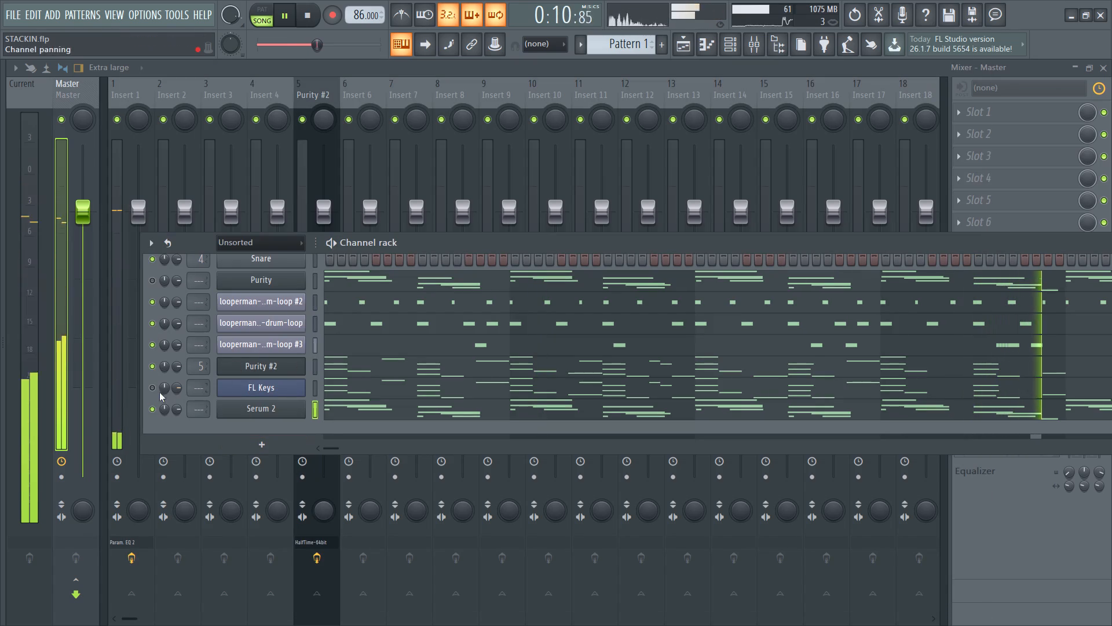
Unmute the FL Keys channel in the channel rack.
left_click(145, 389)
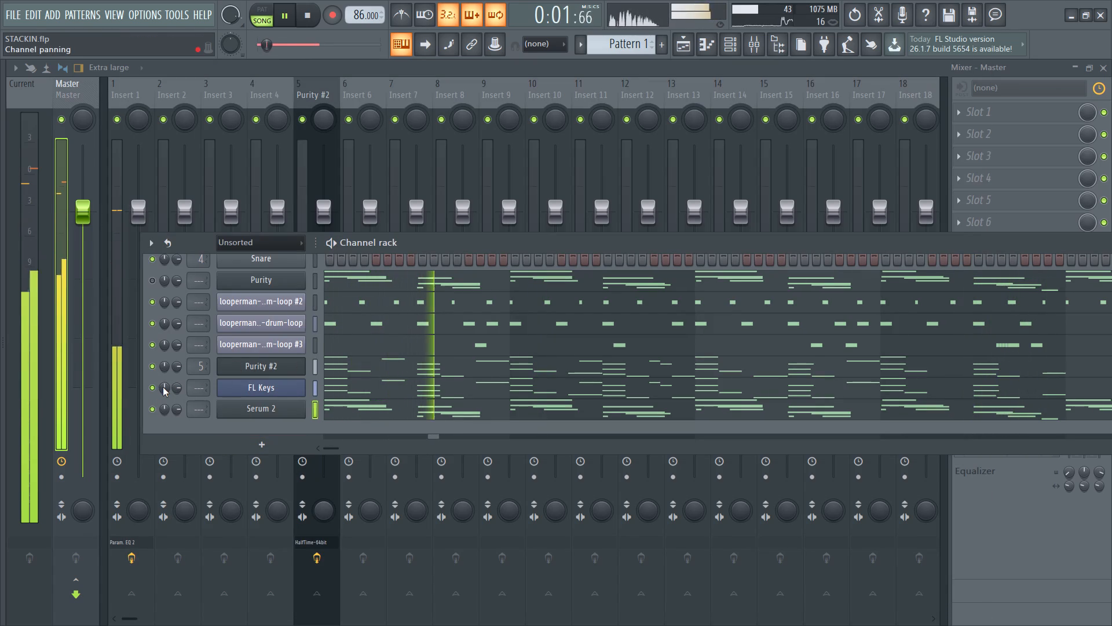
Flip the FL Keys notes horizontally in the piano roll with start times preserved, and replay the loop.
left_click(338, 387)
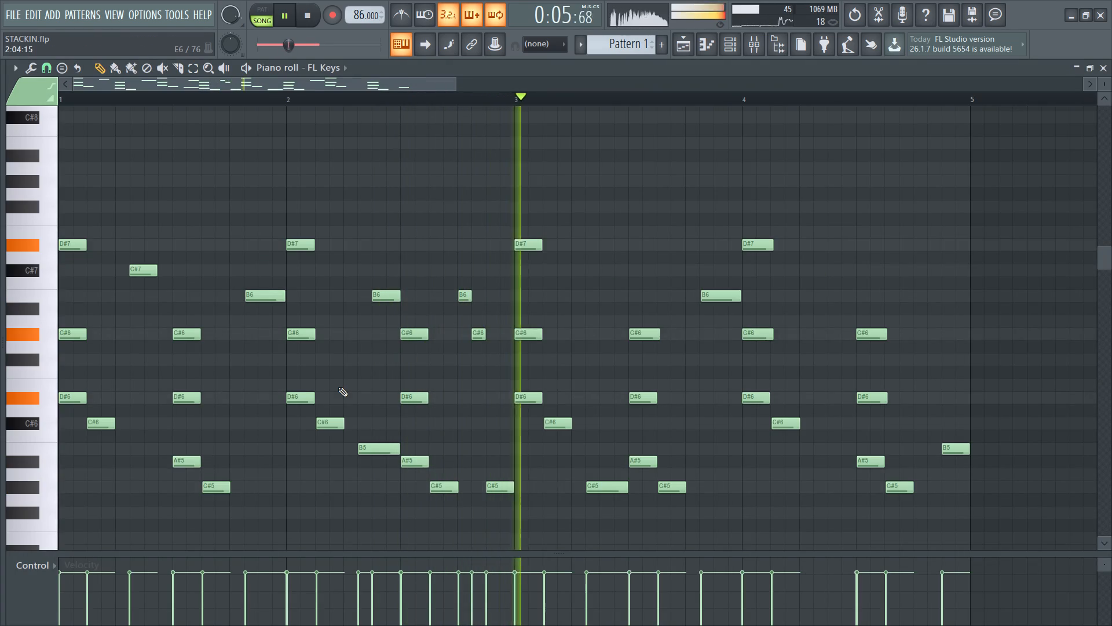
key("alt+y")
key("space")
key("space")
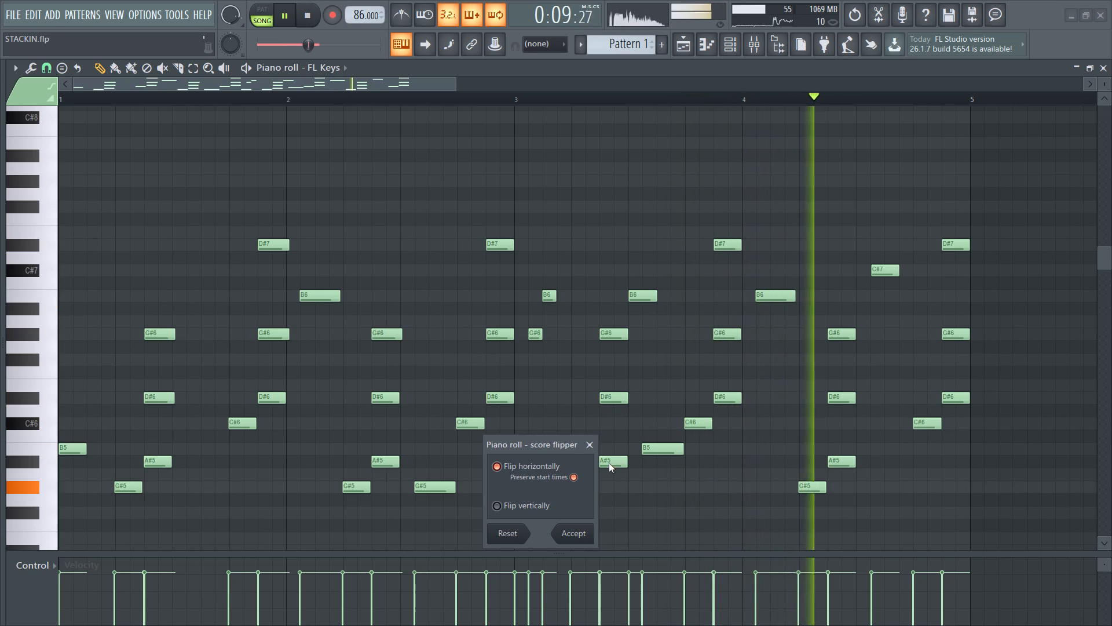
left_click(574, 536)
key("space")
key("space")
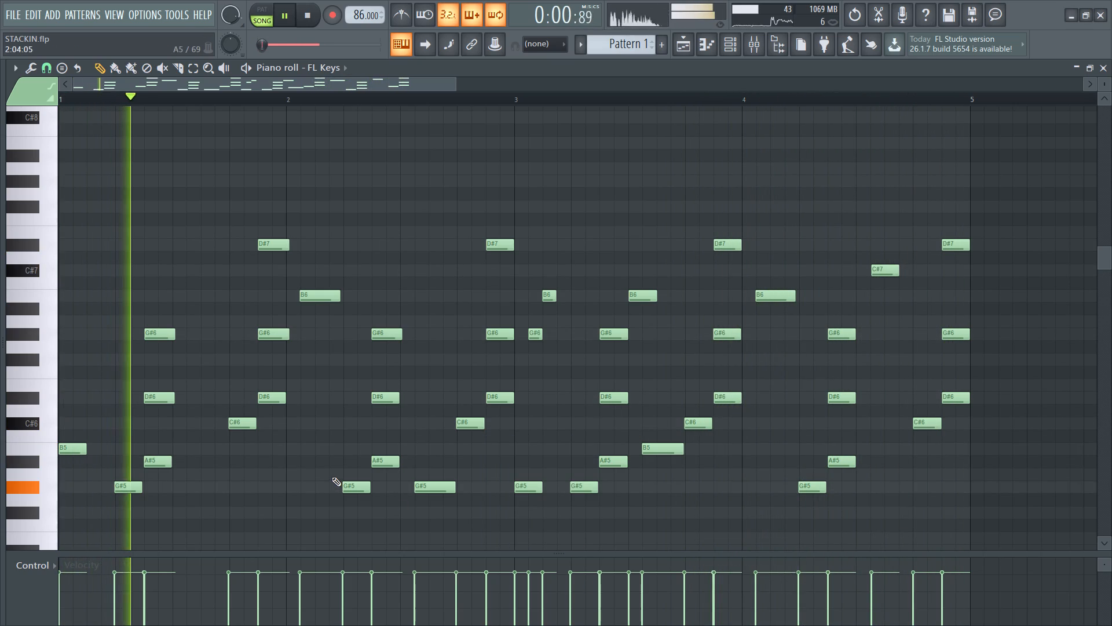
key("space")
key("space")
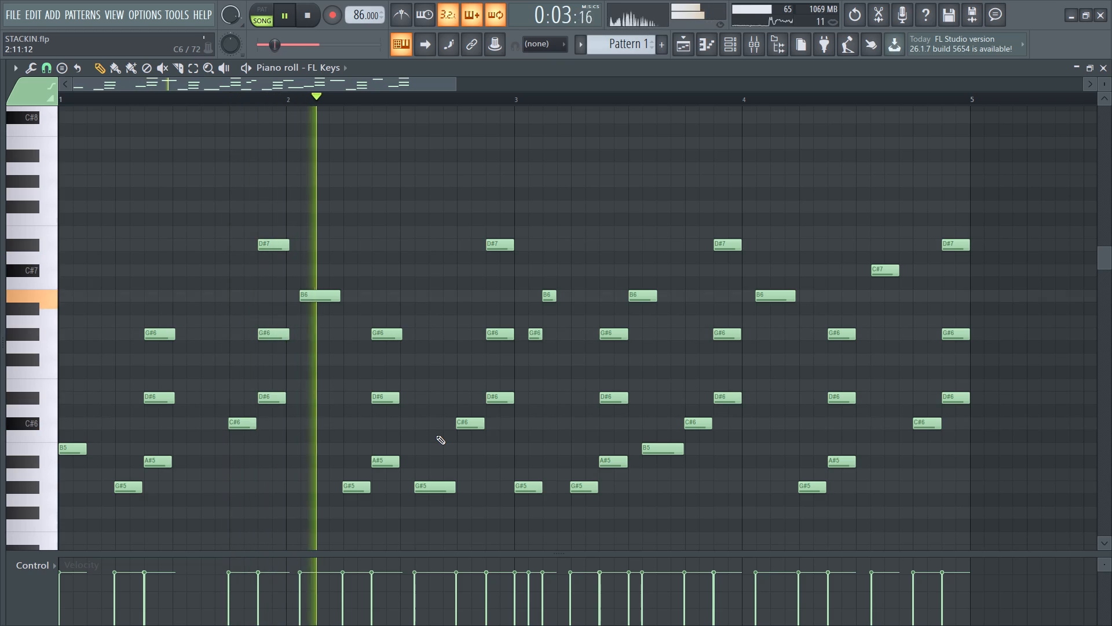
Replay the loop from the start and delete the D#7 note at the end of bar 1 in the FL Keys melody.
key("space")
key("space")
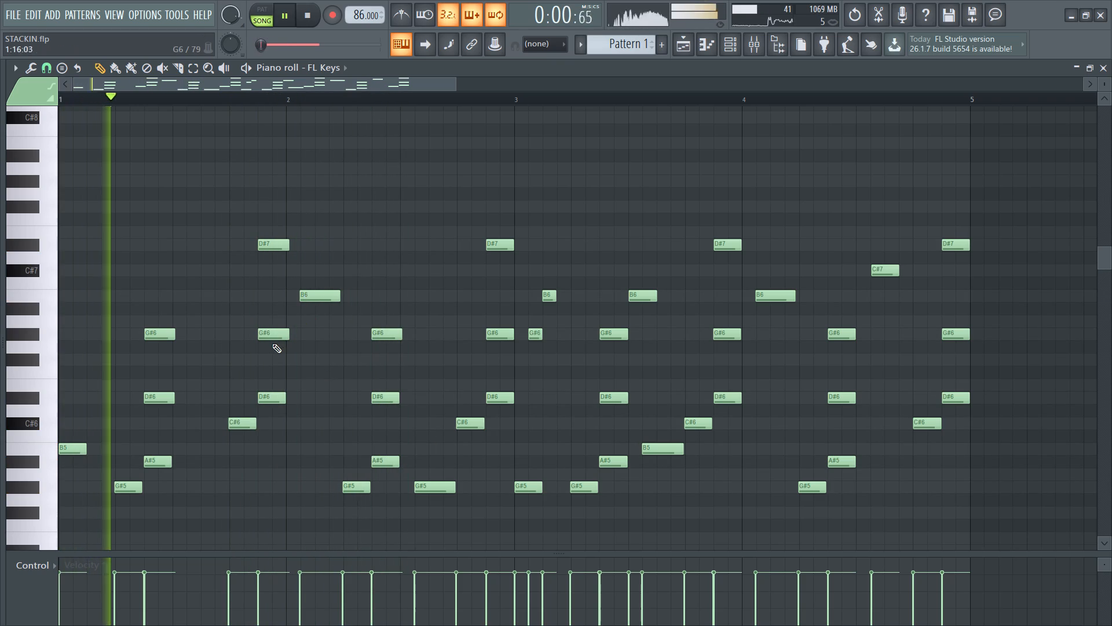
scroll(252, 362, "up", 2, "ctrl")
scroll(351, 327, "up", 2, "ctrl")
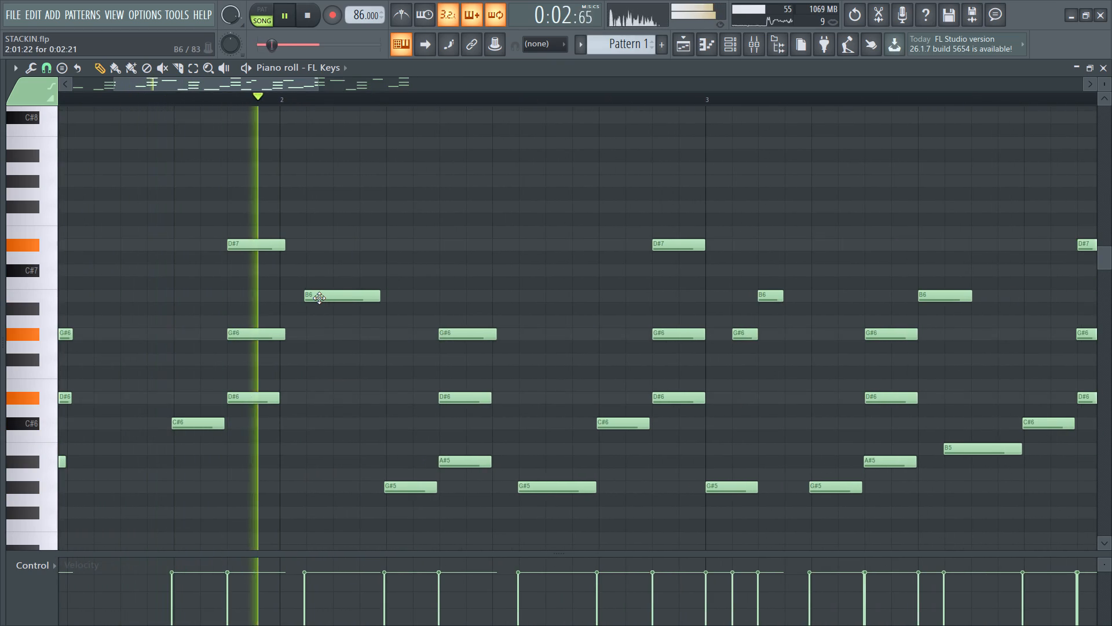
left_click(251, 243)
key("space")
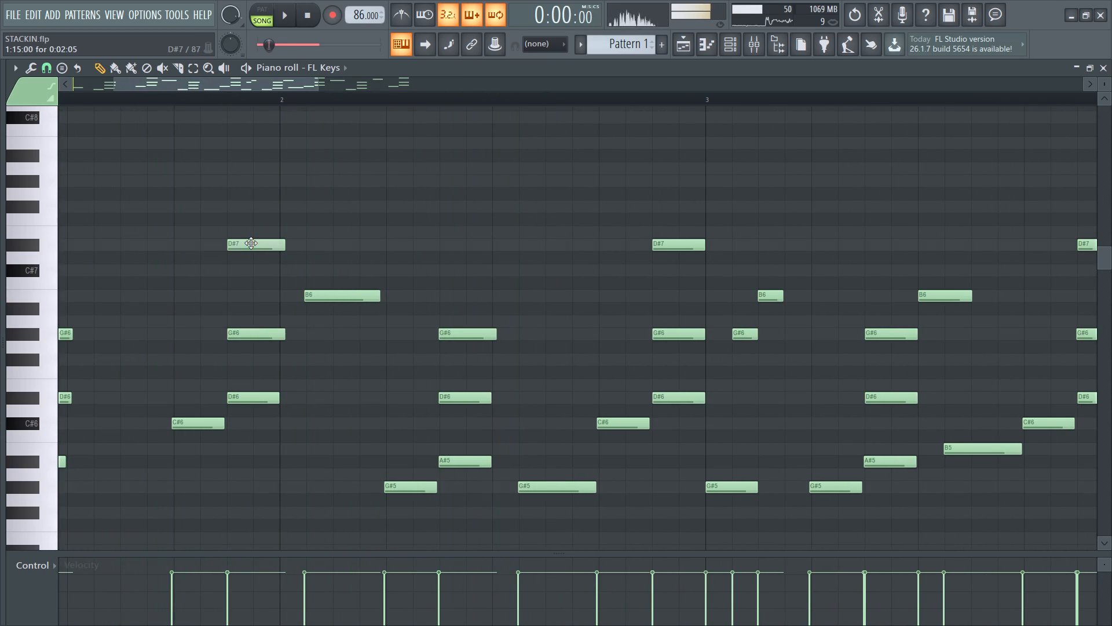
left_click(251, 243)
key("space")
right_click(251, 243)
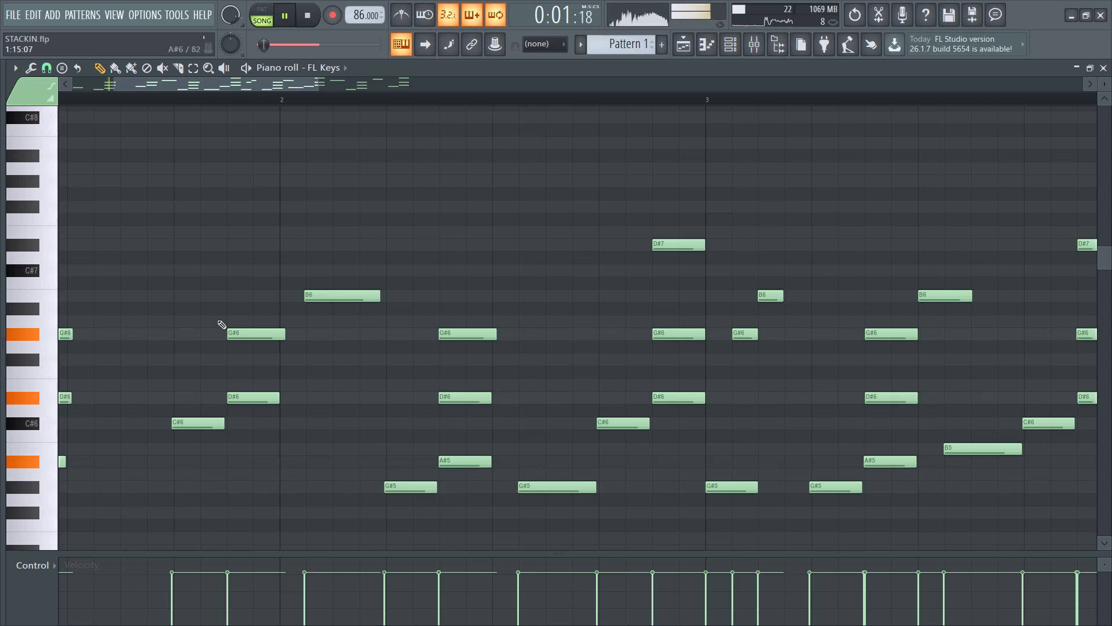
Delete the remaining D#7 notes at the ends of bars 2, 3 and 4 in the FL Keys melody.
scroll(195, 337, "up", 2, "ctrl")
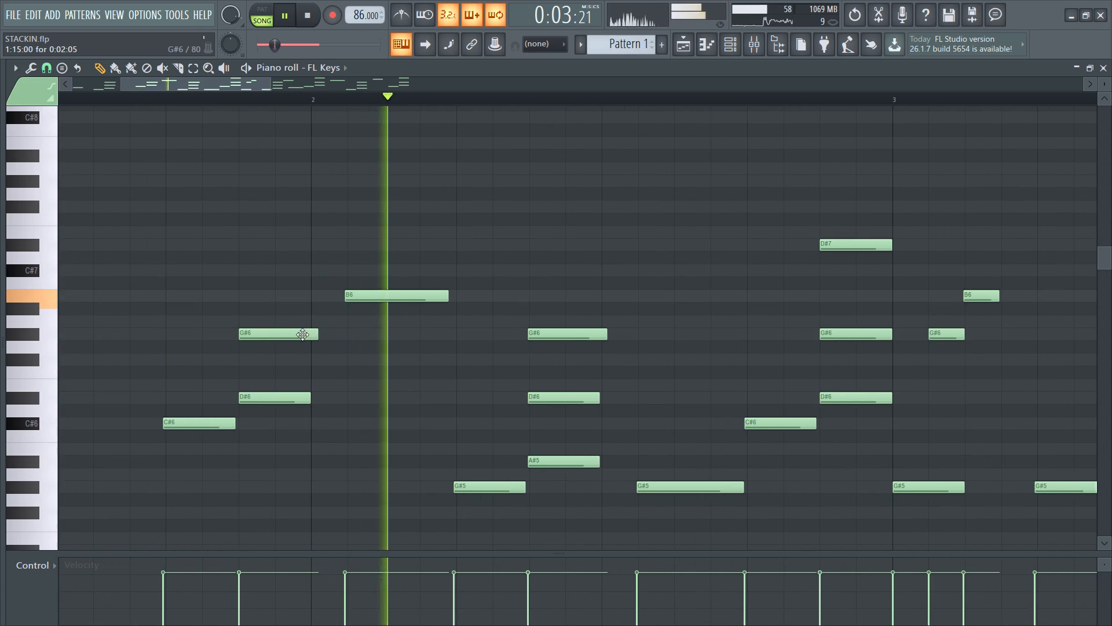
scroll(275, 378, "down", 3, "ctrl")
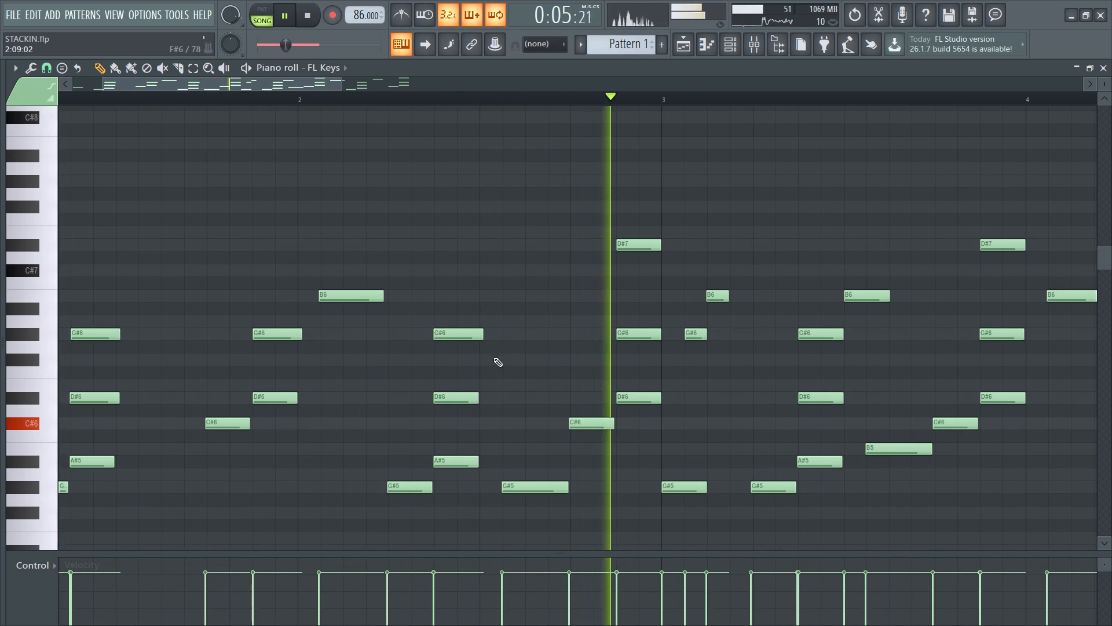
right_click(641, 242)
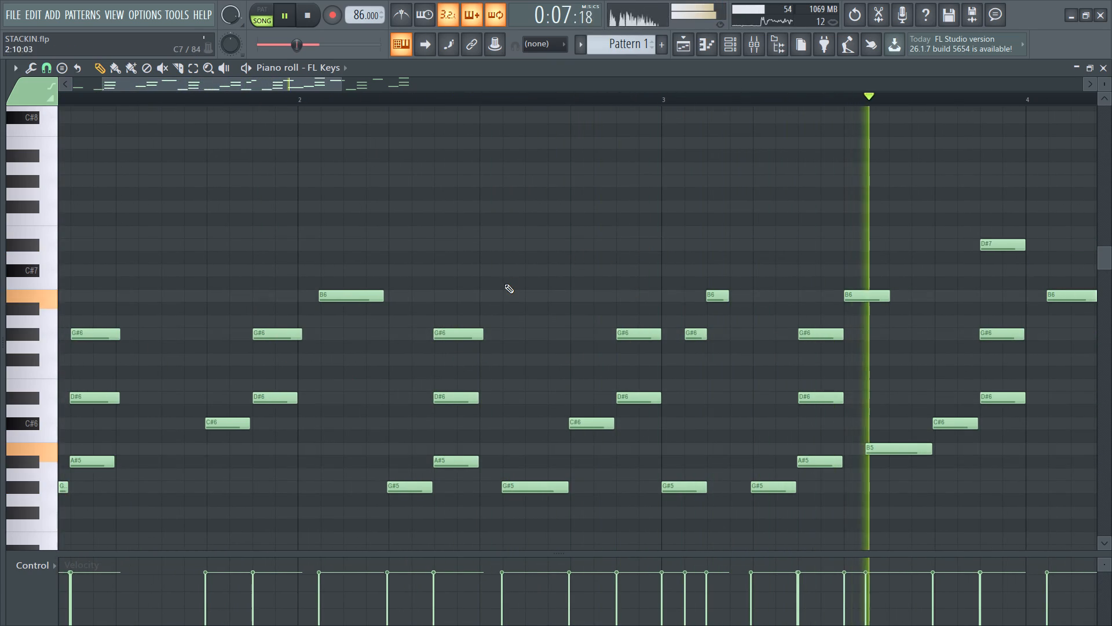
scroll(503, 286, "down", 2, "ctrl")
right_click(855, 249)
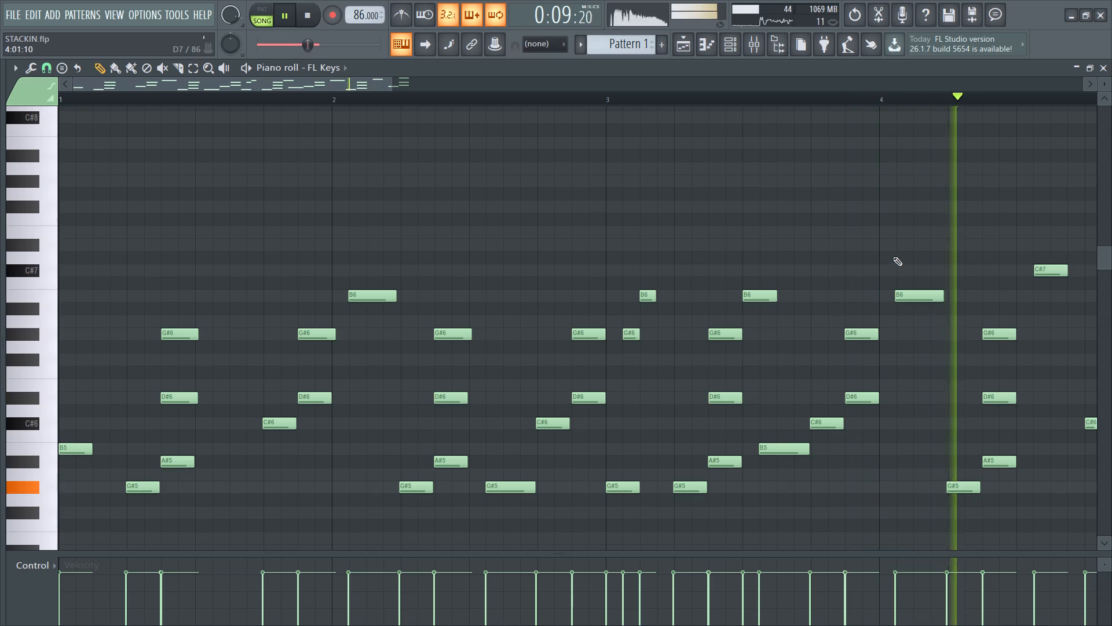
key("space")
scroll(638, 246, "down", 3, "ctrl")
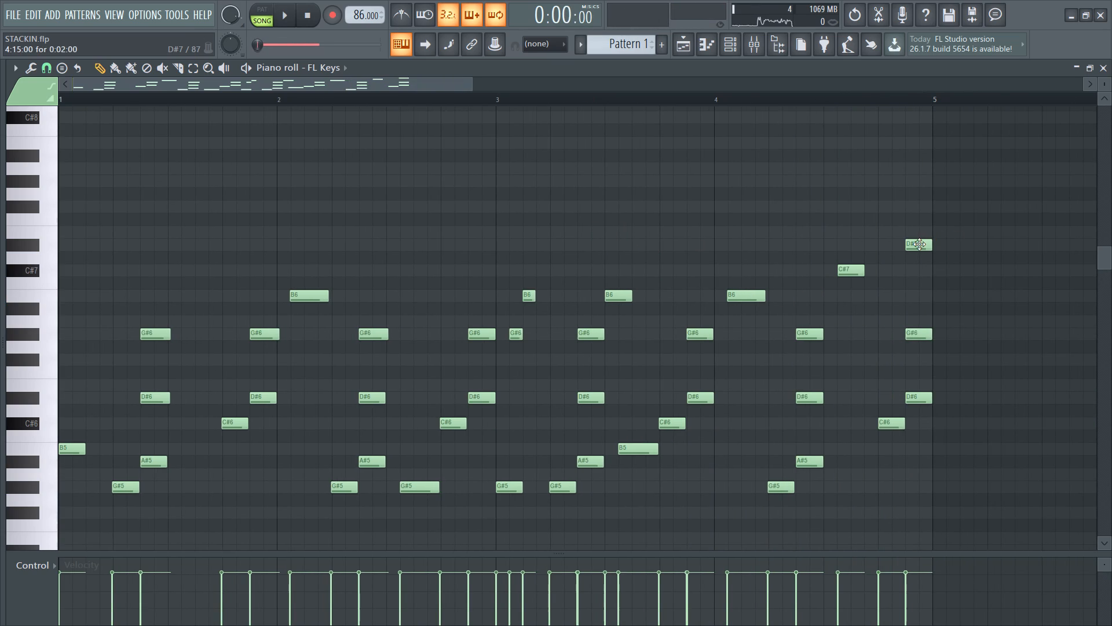
right_click(919, 250)
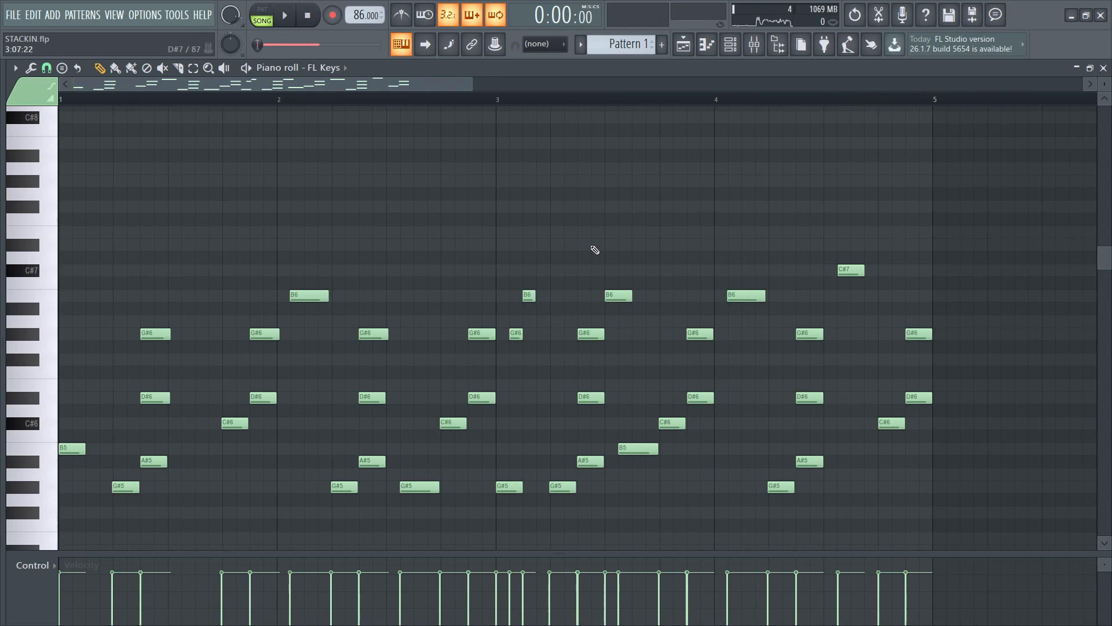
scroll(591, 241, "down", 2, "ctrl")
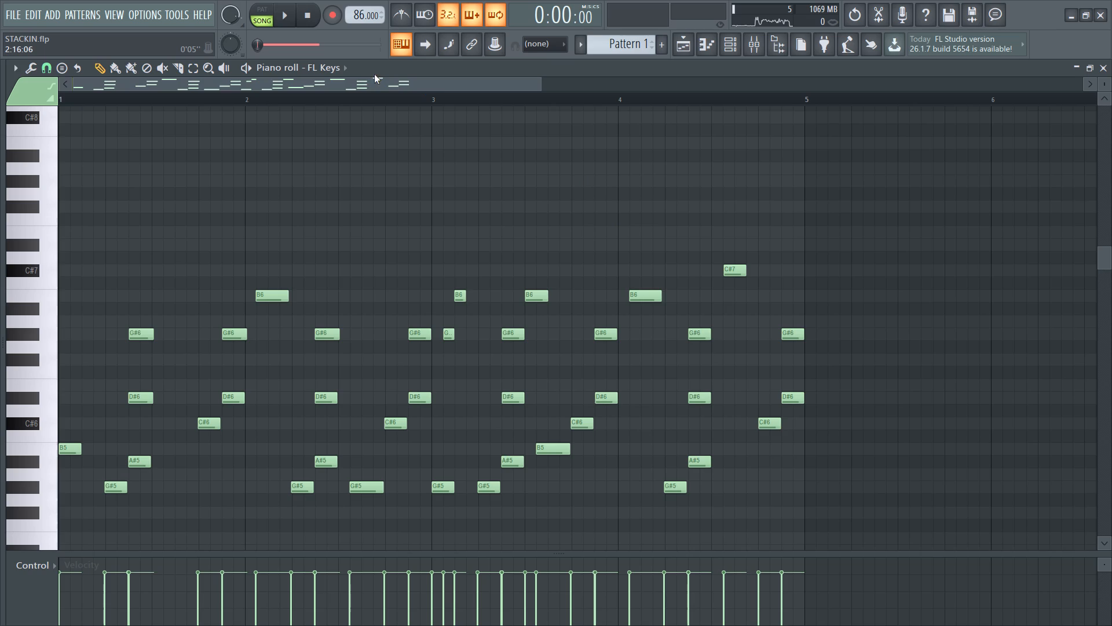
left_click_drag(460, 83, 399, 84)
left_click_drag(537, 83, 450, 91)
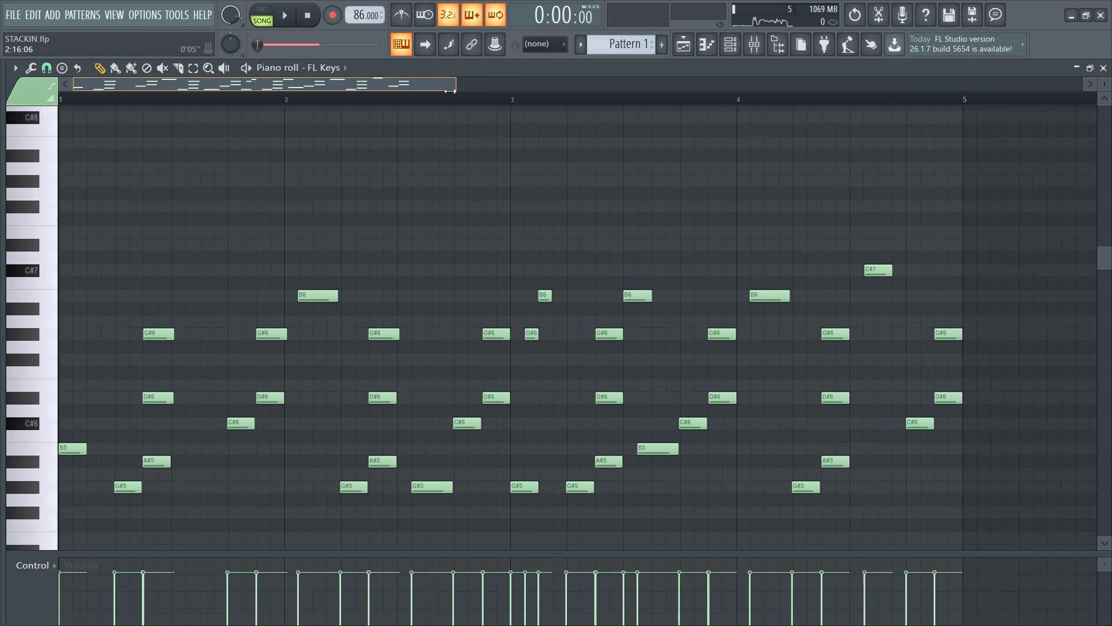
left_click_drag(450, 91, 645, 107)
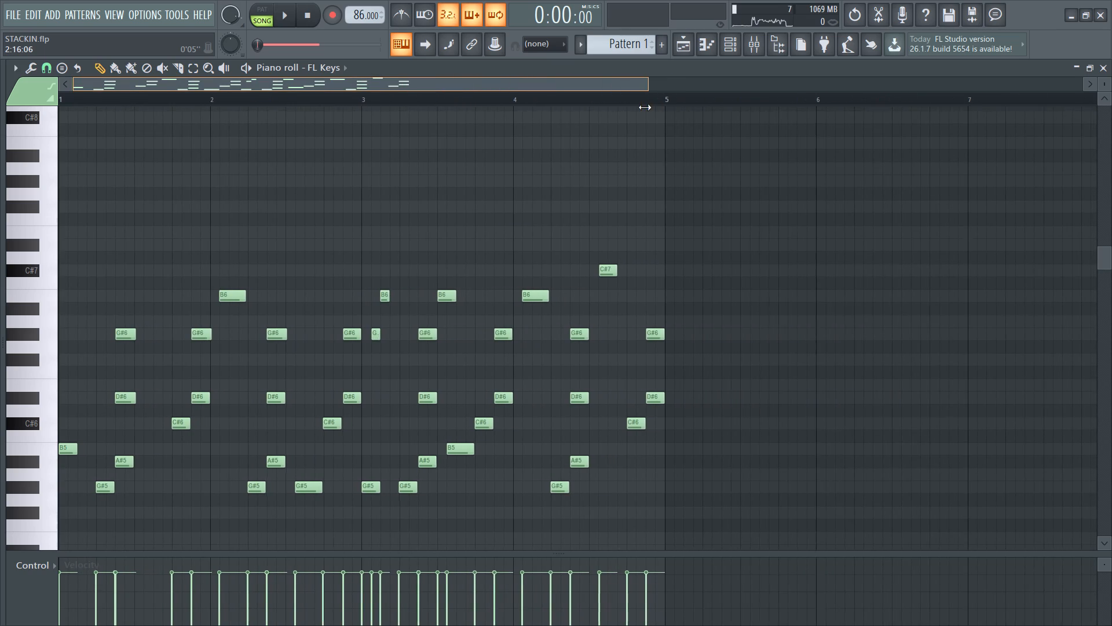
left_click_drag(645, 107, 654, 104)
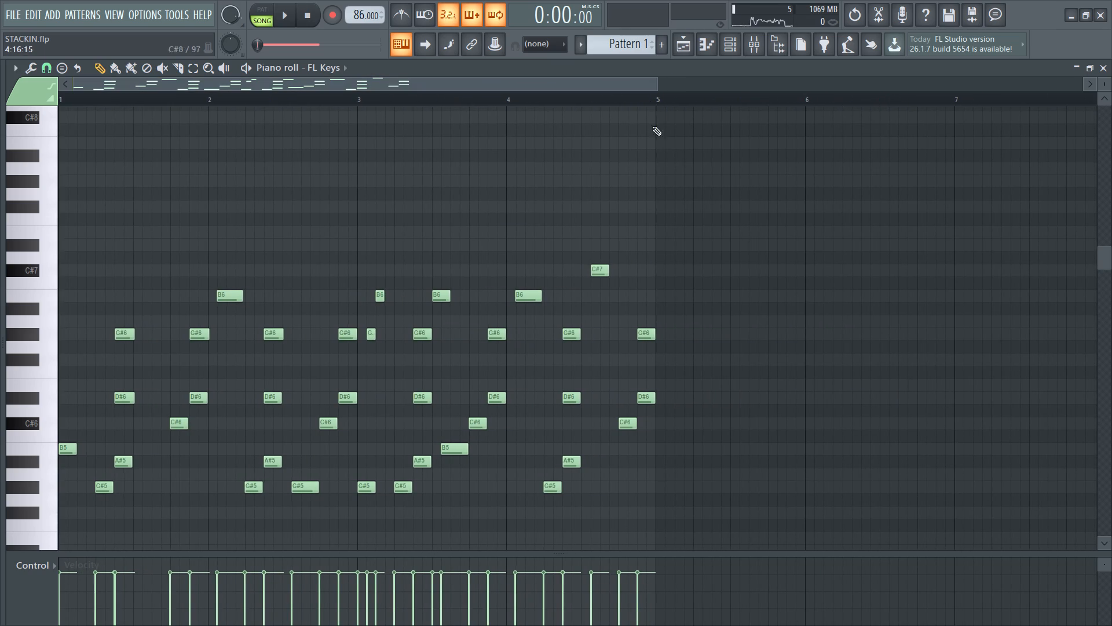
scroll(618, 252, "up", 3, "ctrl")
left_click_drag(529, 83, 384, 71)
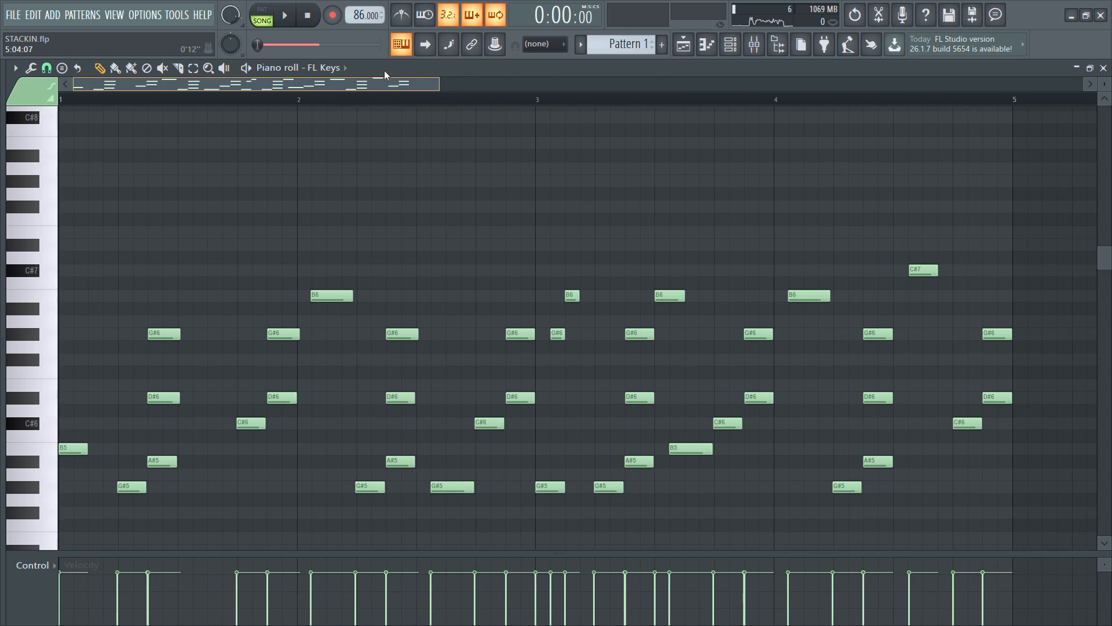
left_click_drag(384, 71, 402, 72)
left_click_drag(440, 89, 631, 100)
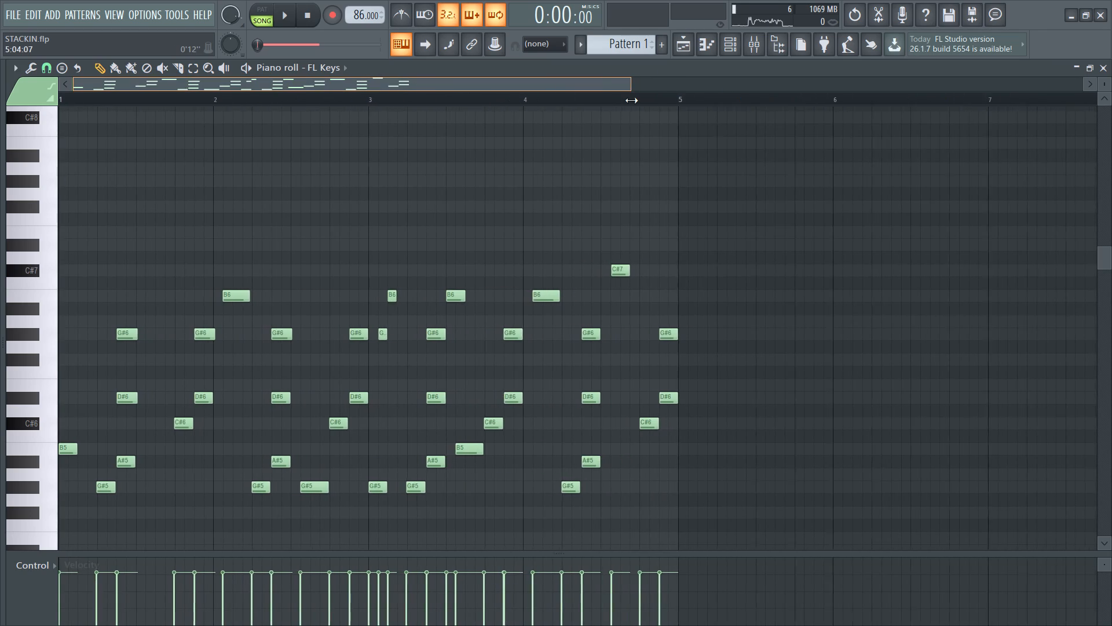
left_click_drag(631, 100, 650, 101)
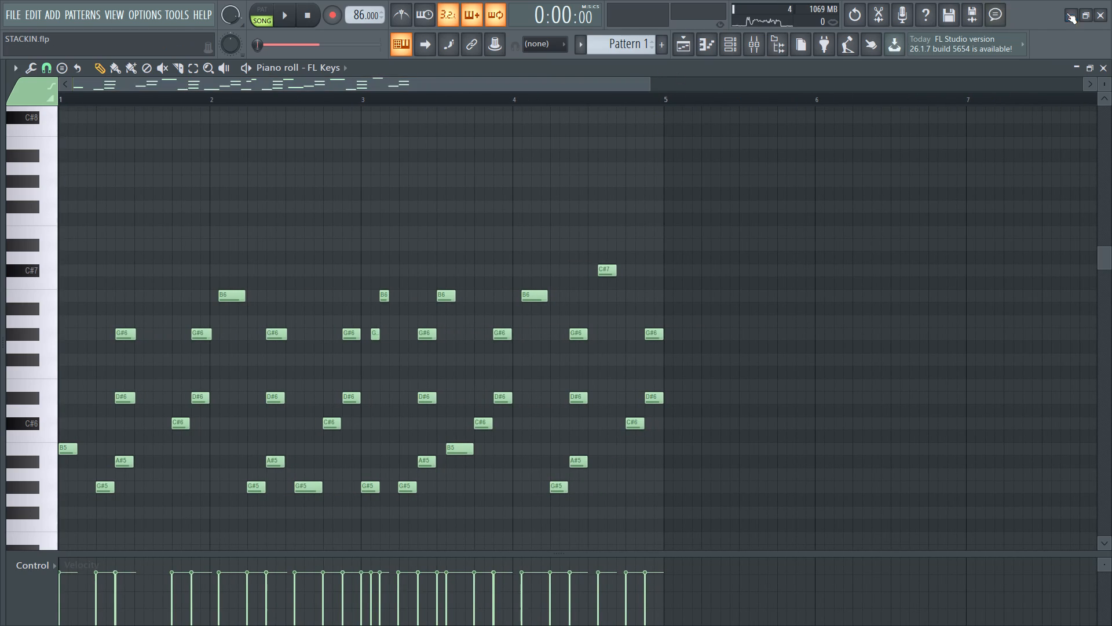
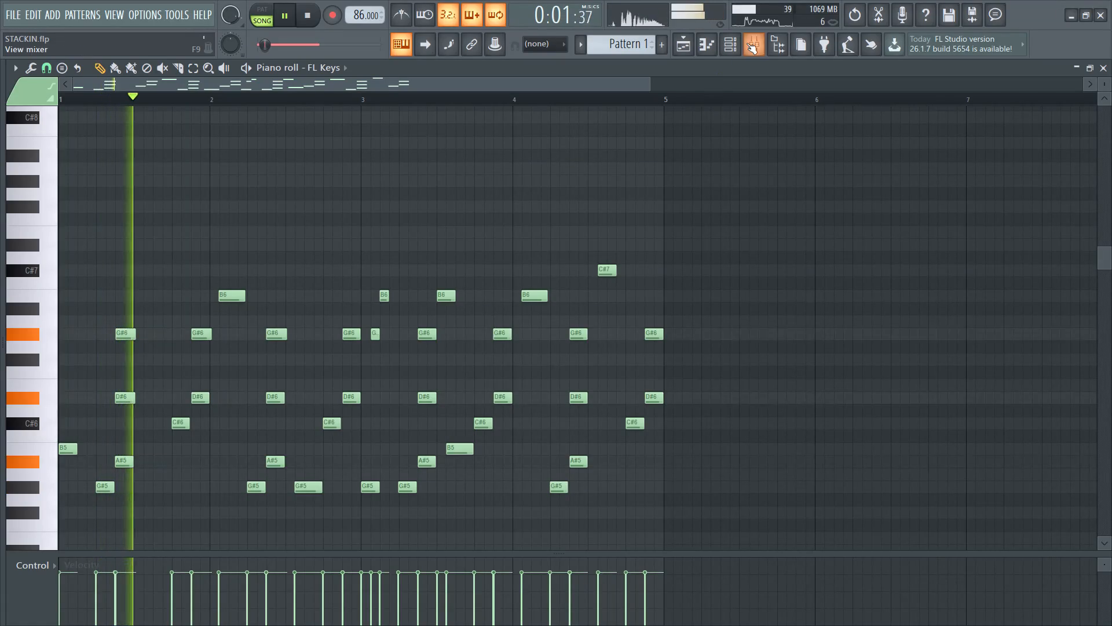
Mute the Serum 2 channel in the channel rack and replay the loop with the FL Keys piano roll in view.
left_click(727, 48)
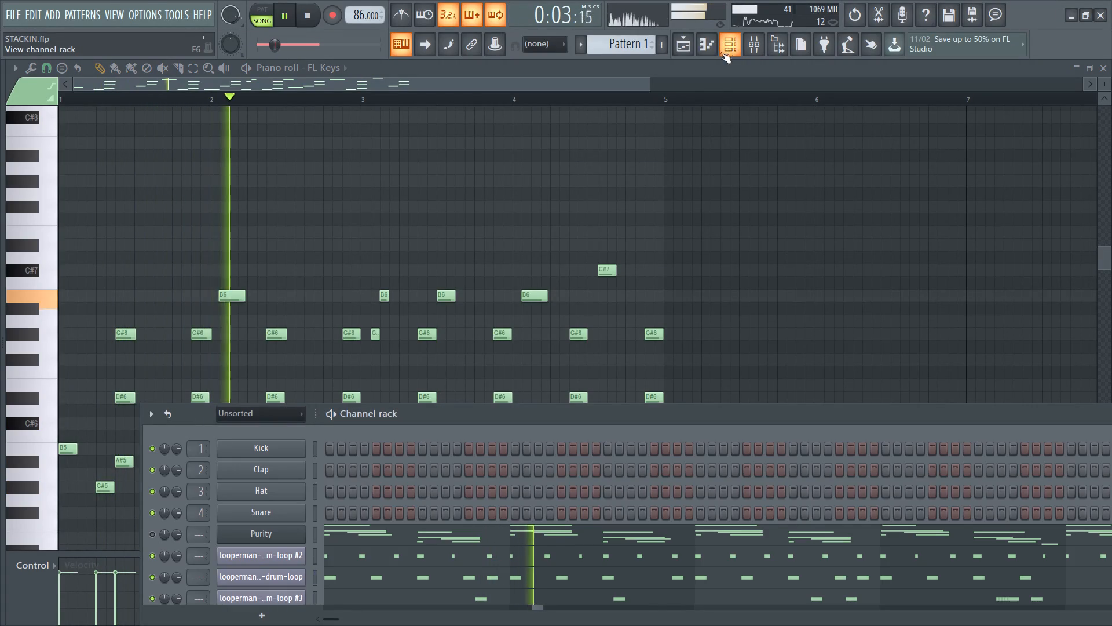
left_click_drag(444, 418, 463, 184)
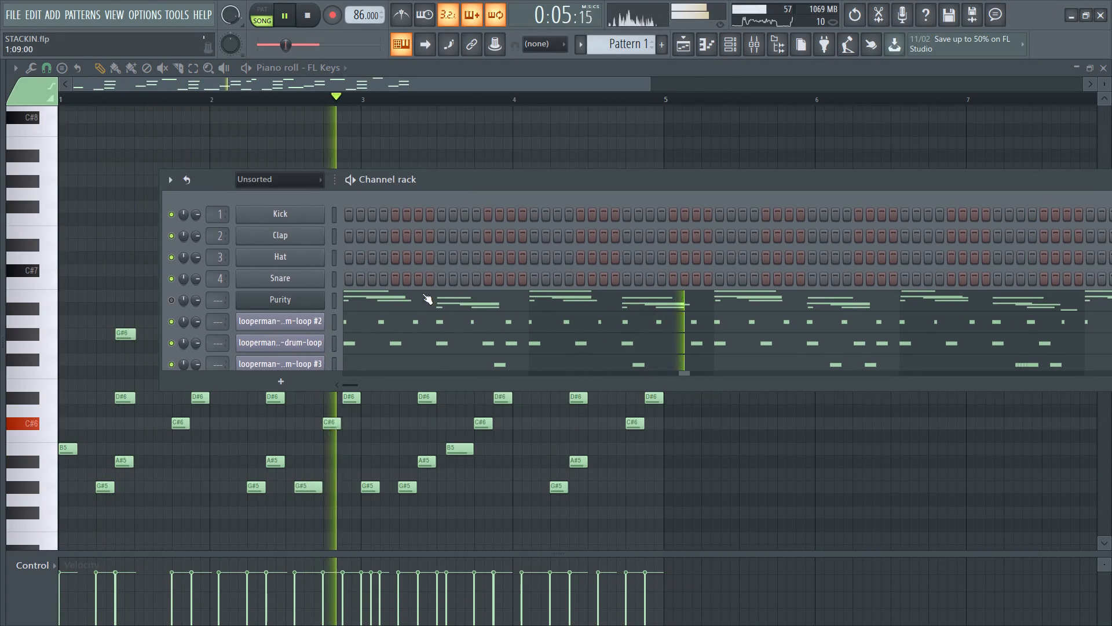
scroll(392, 297, "down", 4)
left_click(164, 345)
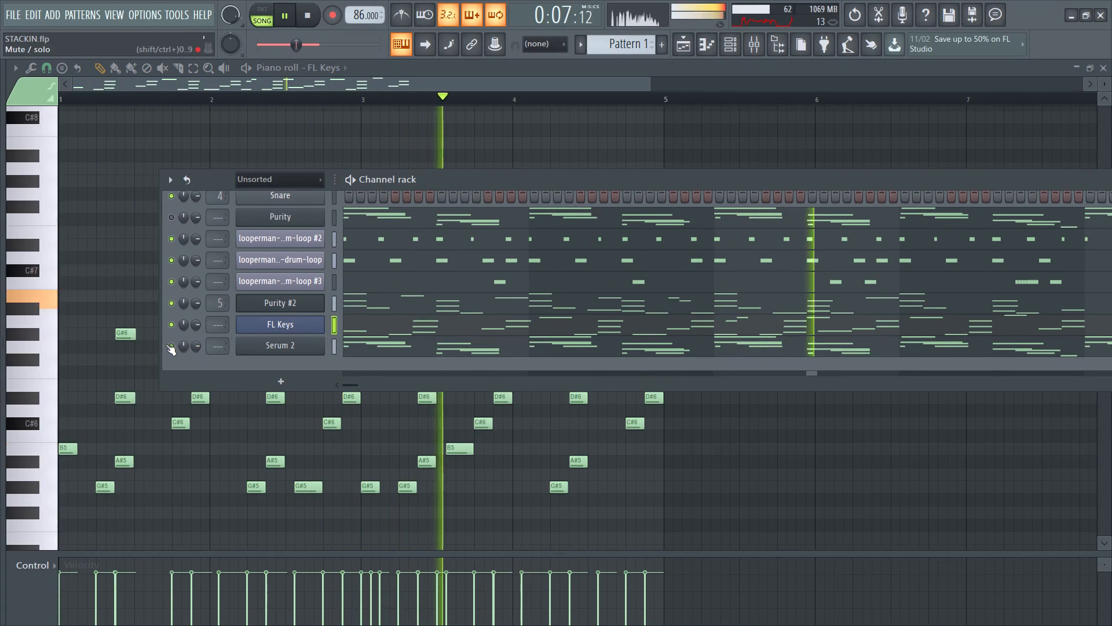
key("space")
key("space")
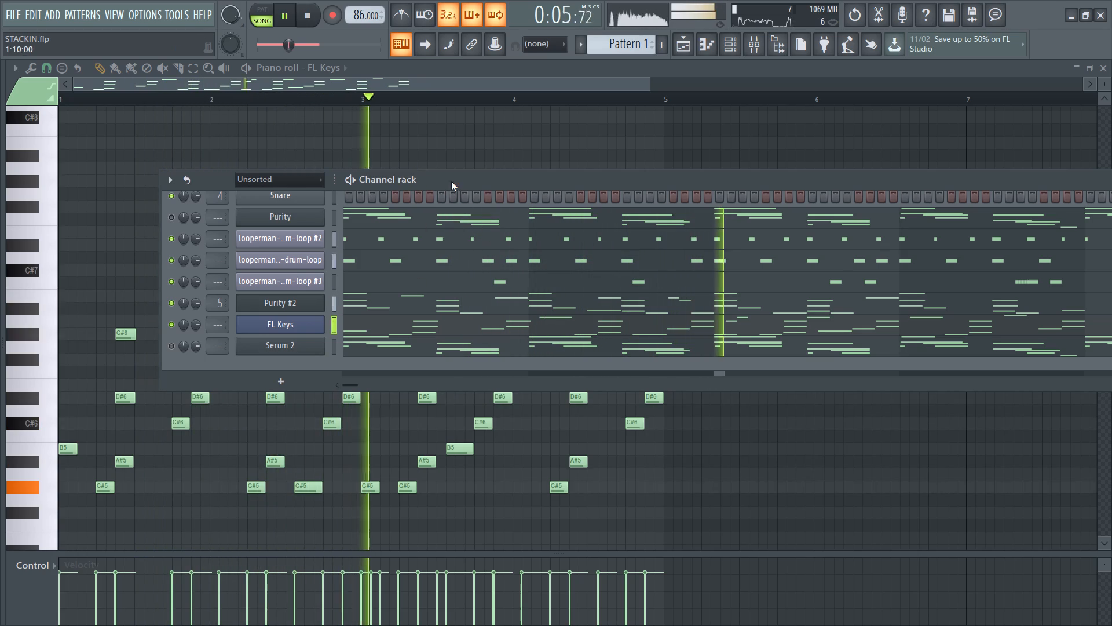
left_click(735, 37)
key("space")
key("space")
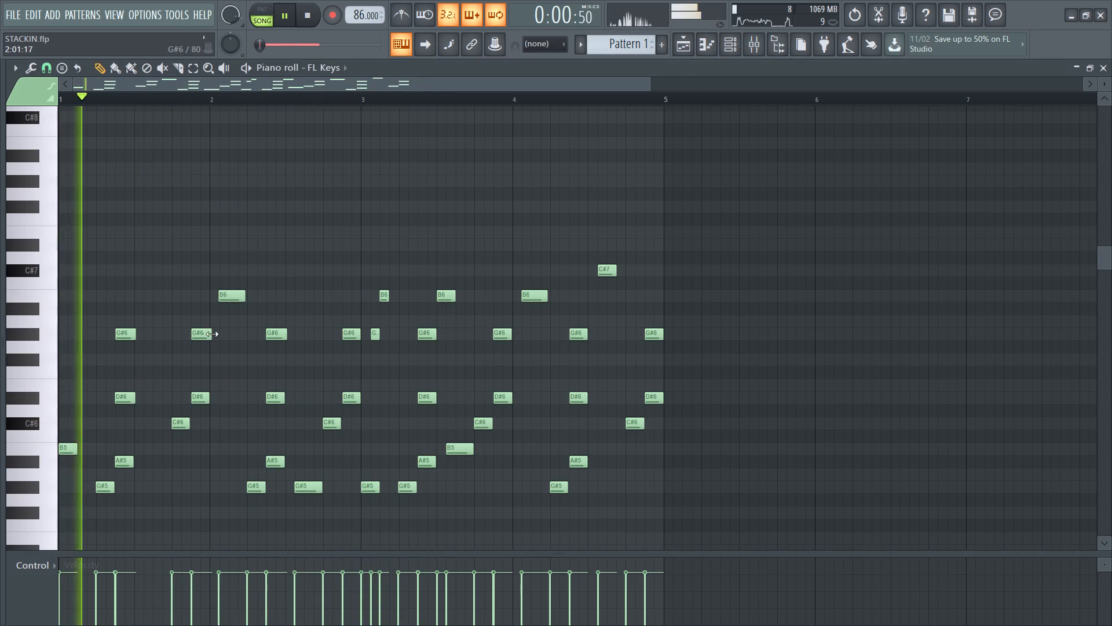
Try the B6 note near the start of bar 2 slightly later in the FL Keys melody, and delete it.
scroll(157, 358, "up", 1, "ctrl")
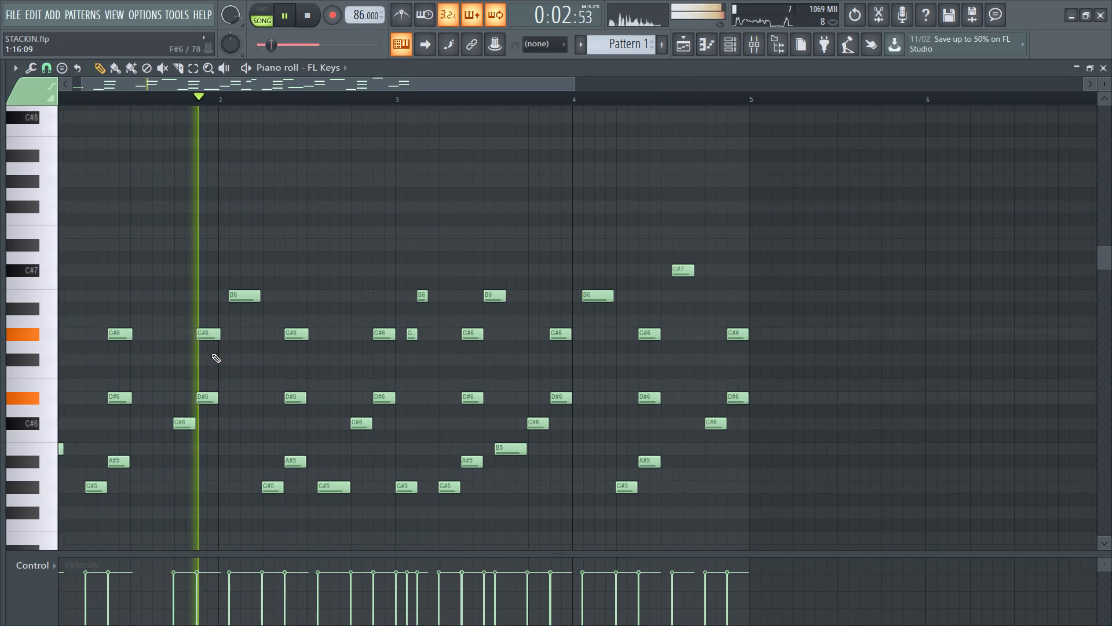
scroll(211, 352, "up", 3, "ctrl")
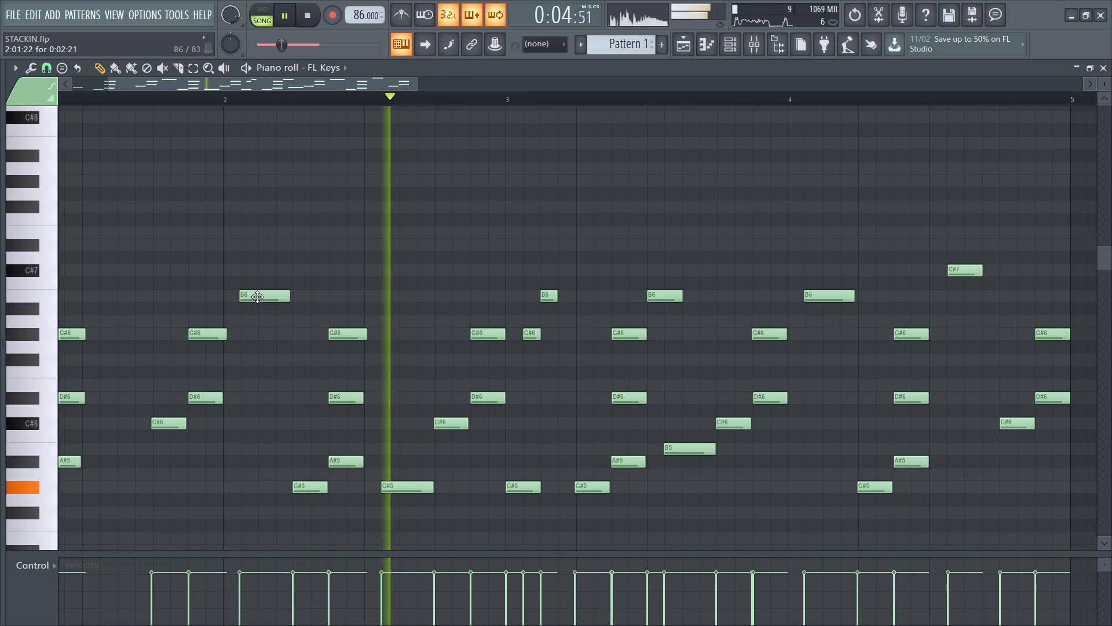
left_click_drag(257, 297, 266, 296)
key("space")
left_click(266, 295)
key("space")
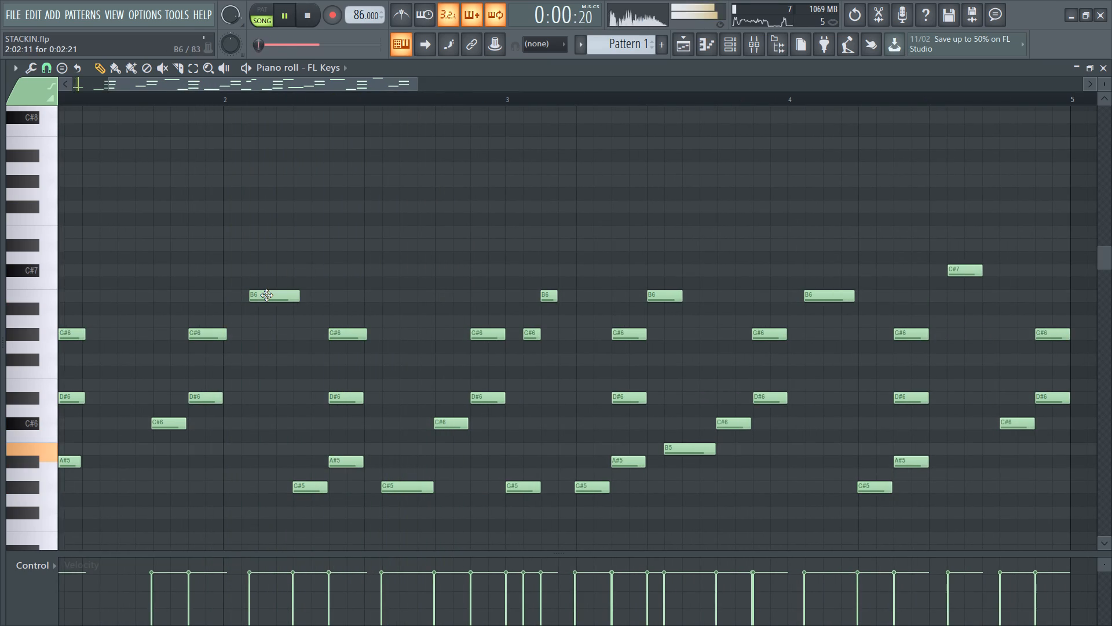
right_click(266, 296)
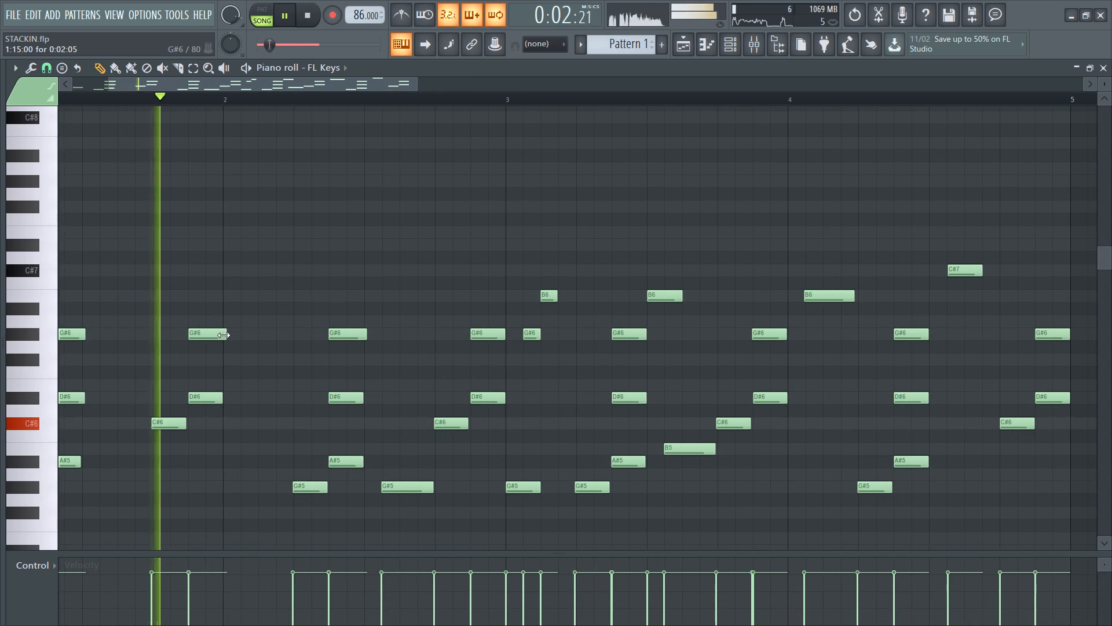
Shorten the G#6 note at the end of bar 1 to finish on the bar line, and replay the loop.
left_click_drag(227, 334, 224, 347)
scroll(224, 345, "down", 1)
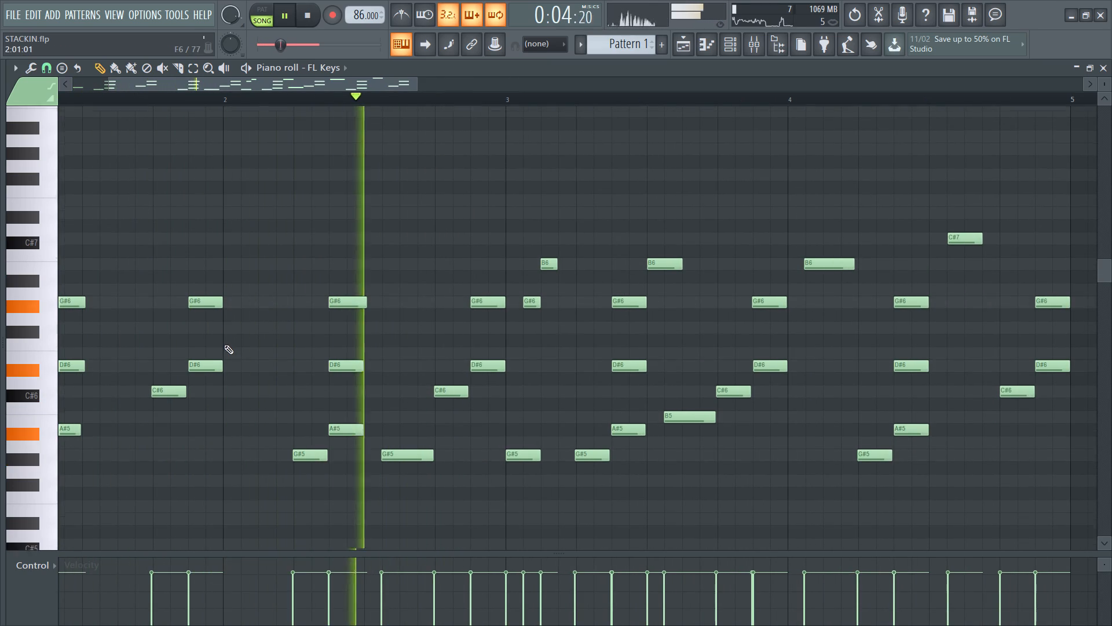
scroll(232, 359, "down", 4, "ctrl")
key("space")
key("space")
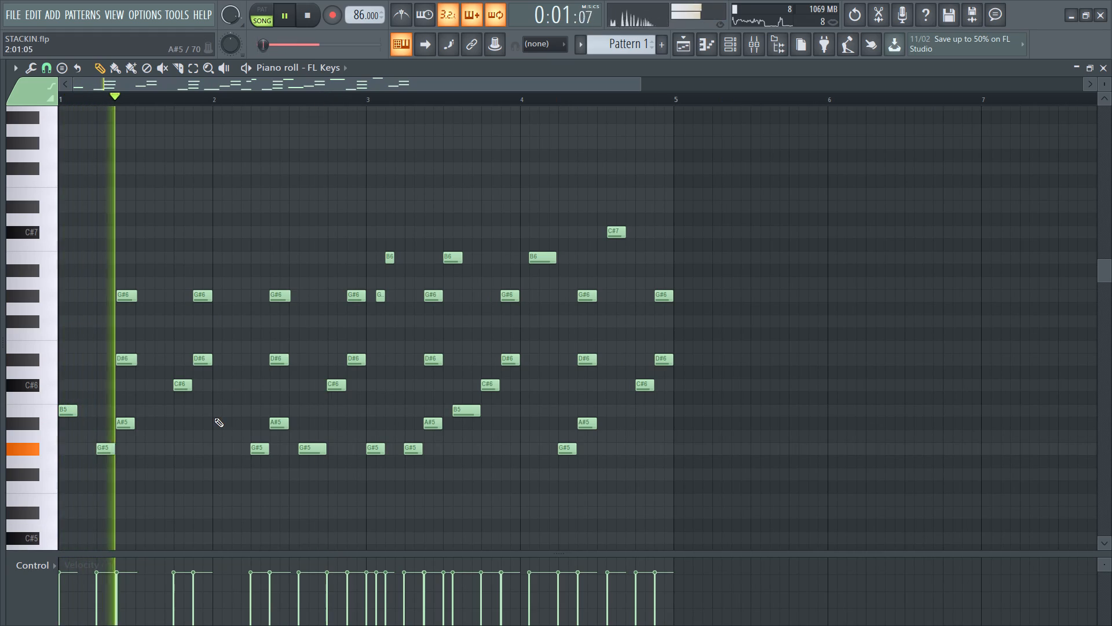
Add a B5 note at the start of bar 2 in the FL Keys melody.
left_click(214, 416)
scroll(218, 417, "up", 3, "ctrl")
left_click(226, 414)
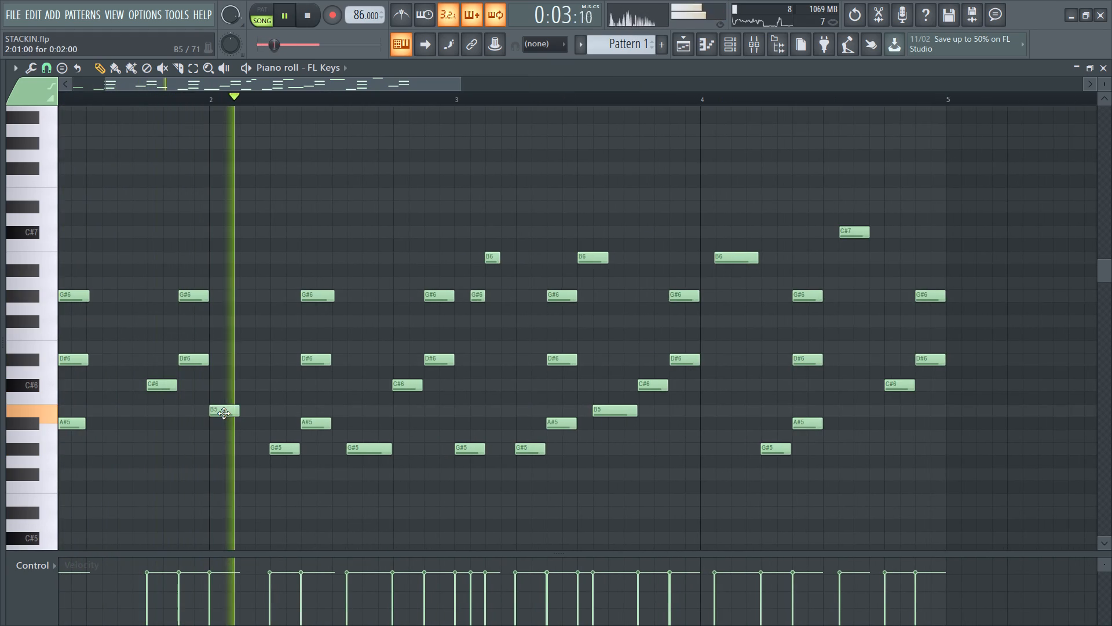
left_click(221, 413)
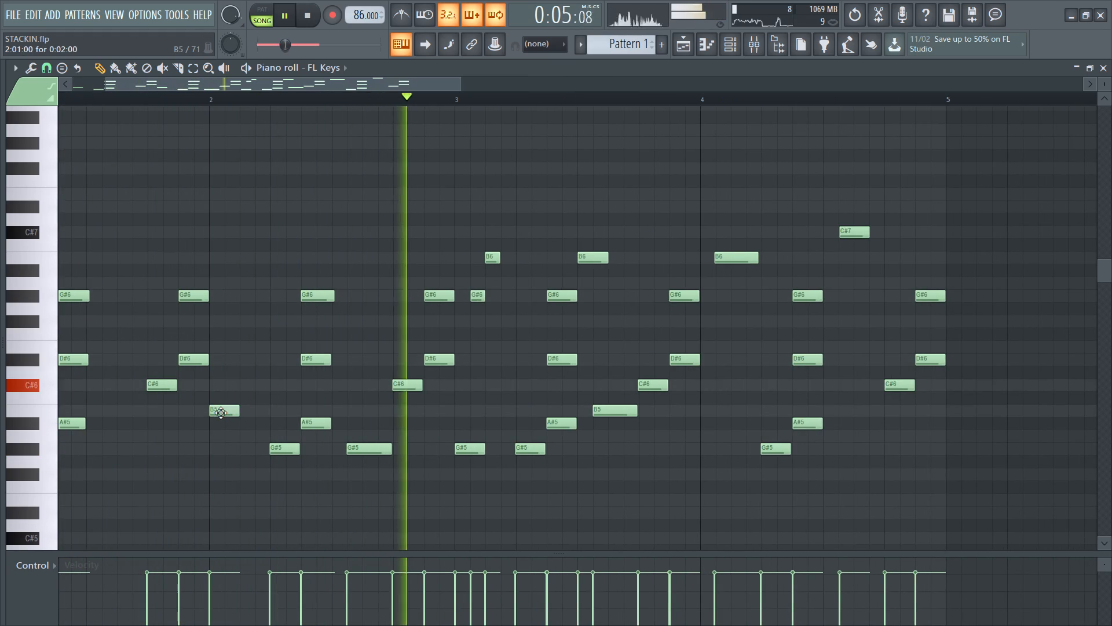
Add a B5 note at the start of bar 3 in the FL Keys melody and delete the G#5 note there.
key("space")
left_click(456, 403)
key("space")
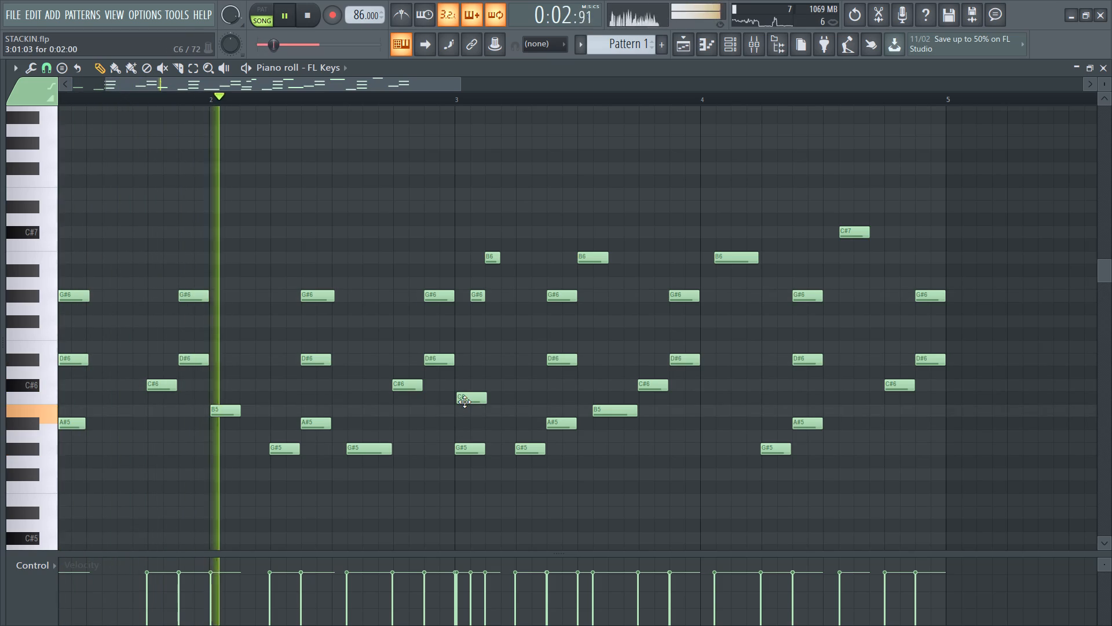
left_click_drag(466, 399, 464, 414)
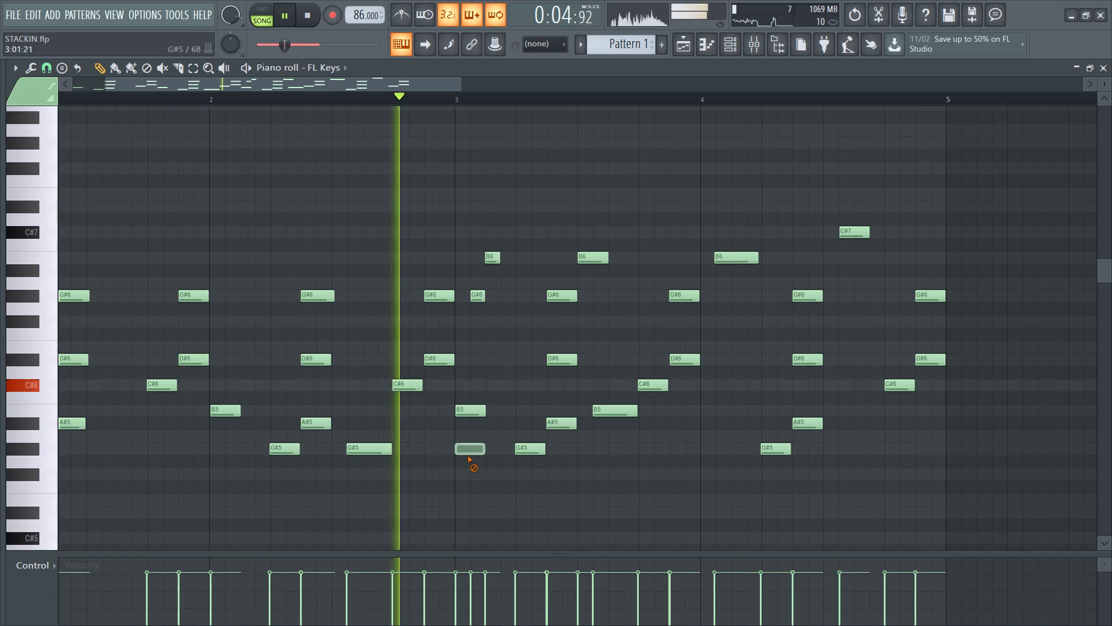
right_click(468, 454)
Add a B5 note at the start of bar 4 in the FL Keys melody.
scroll(471, 416, "up", 3, "ctrl")
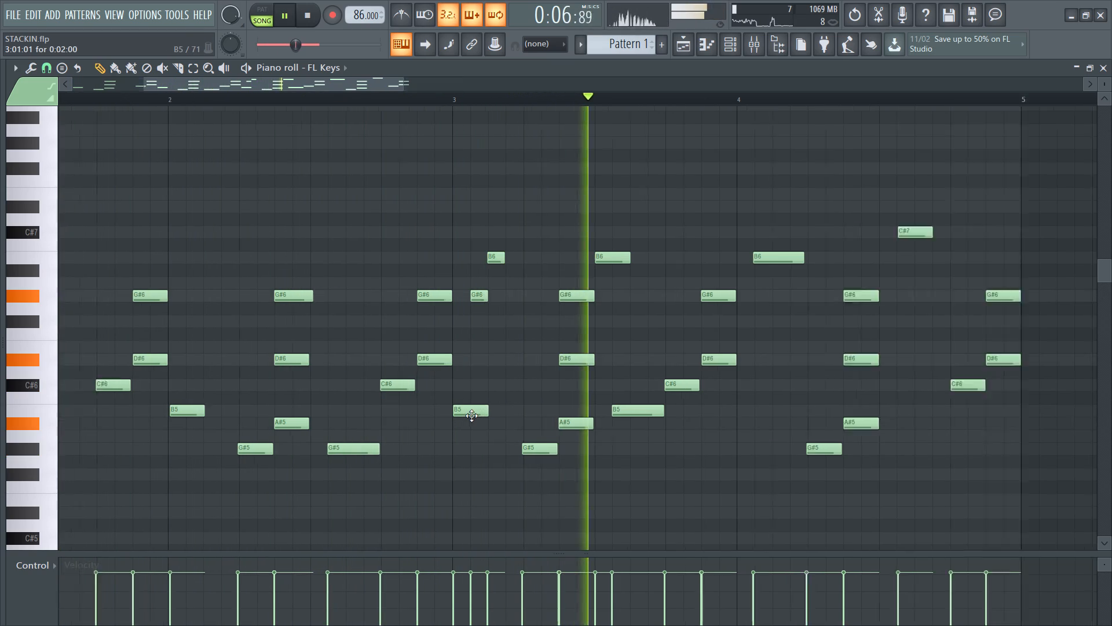
scroll(441, 419, "down", 5, "ctrl")
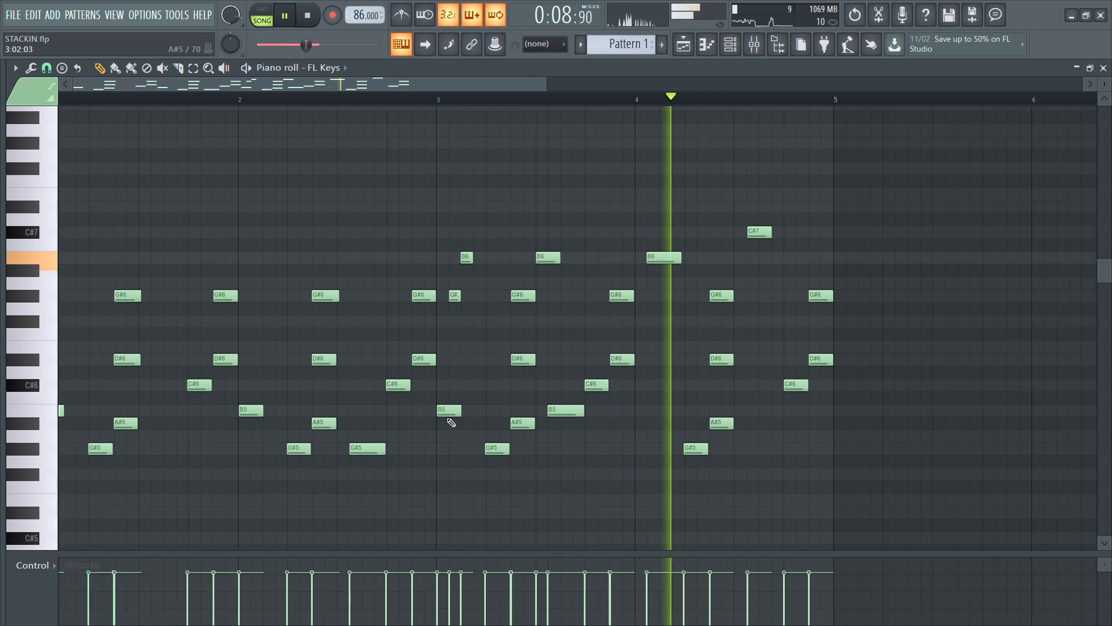
scroll(667, 425, "up", 3, "ctrl")
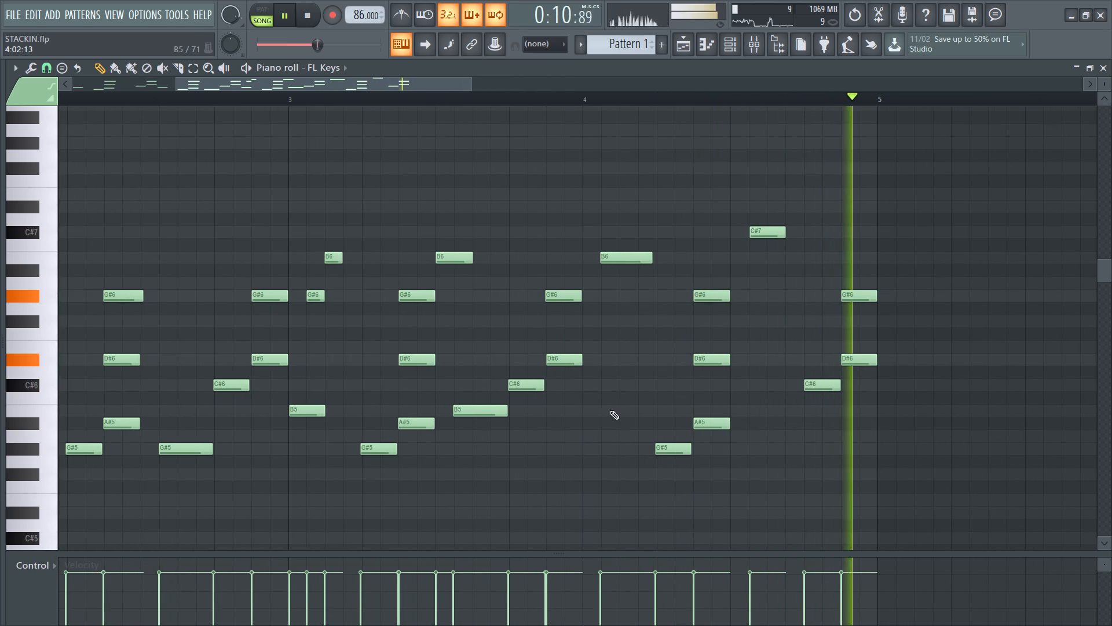
left_click(586, 413)
left_click(606, 412)
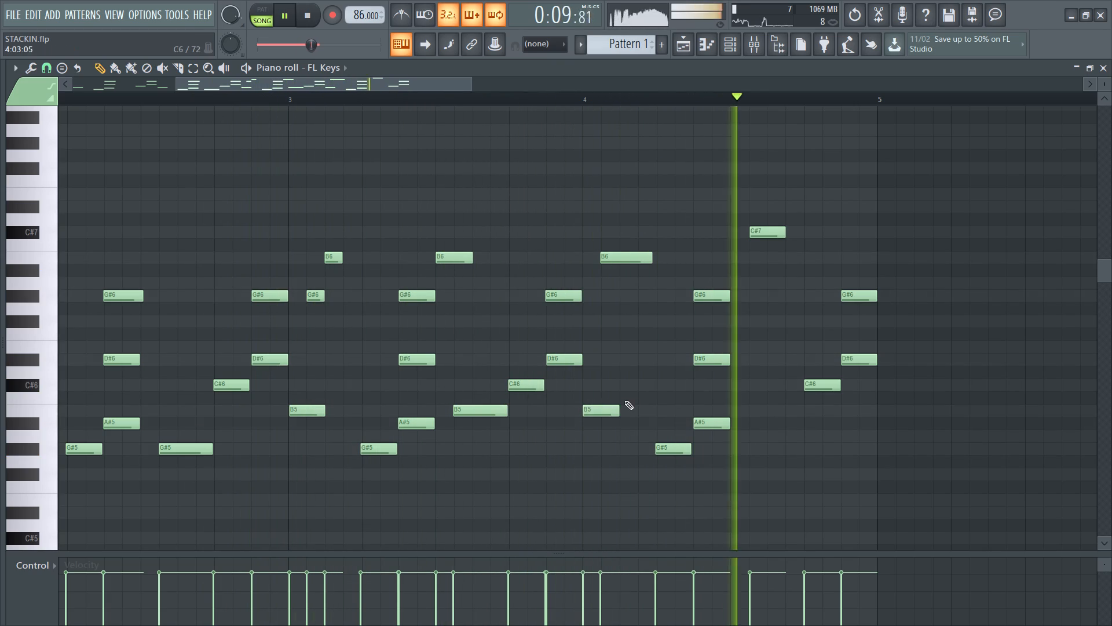
Copy the FL Keys channel's notes from the channel rack.
left_click(730, 54)
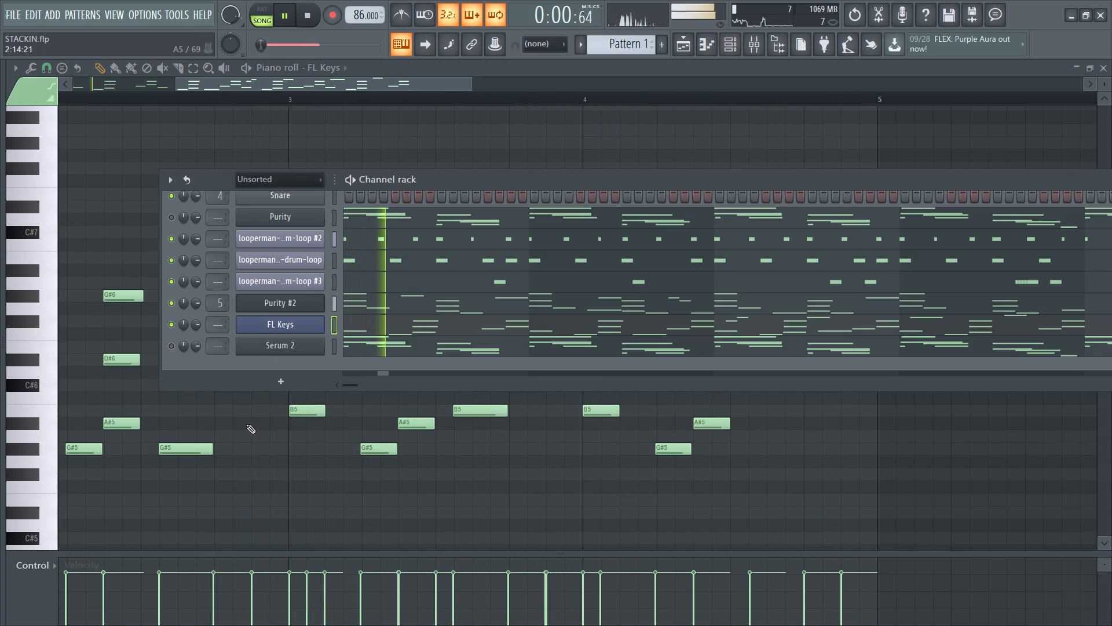
right_click(284, 325)
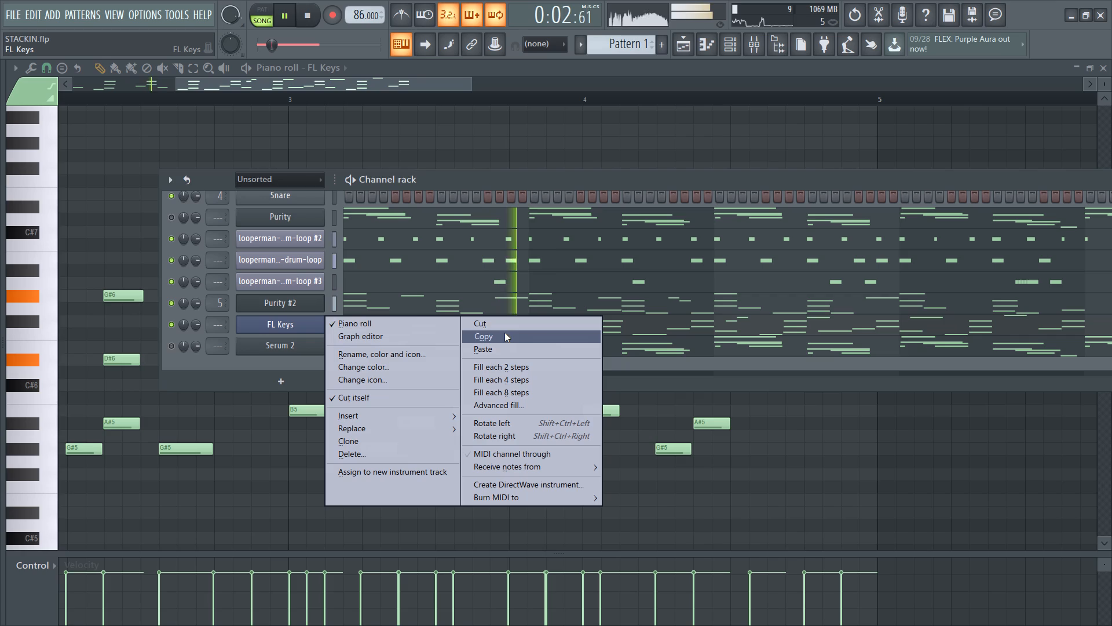
left_click(504, 332)
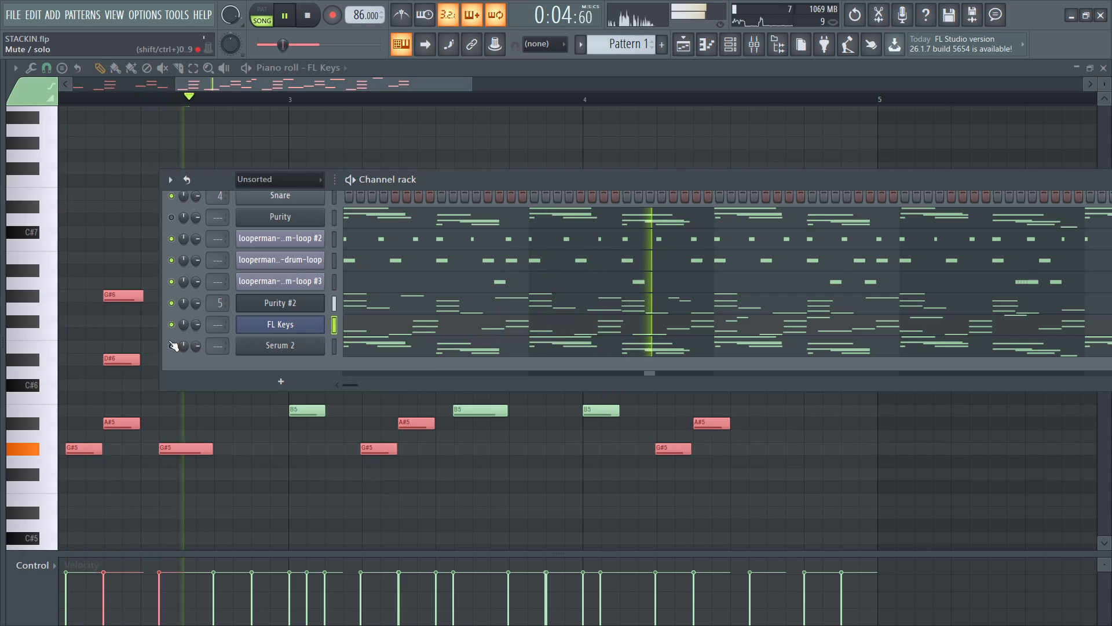
Mute the FL Keys channel, unmute Purity, and briefly audition Serum 2 before muting it again.
left_click(168, 326)
left_click(170, 347)
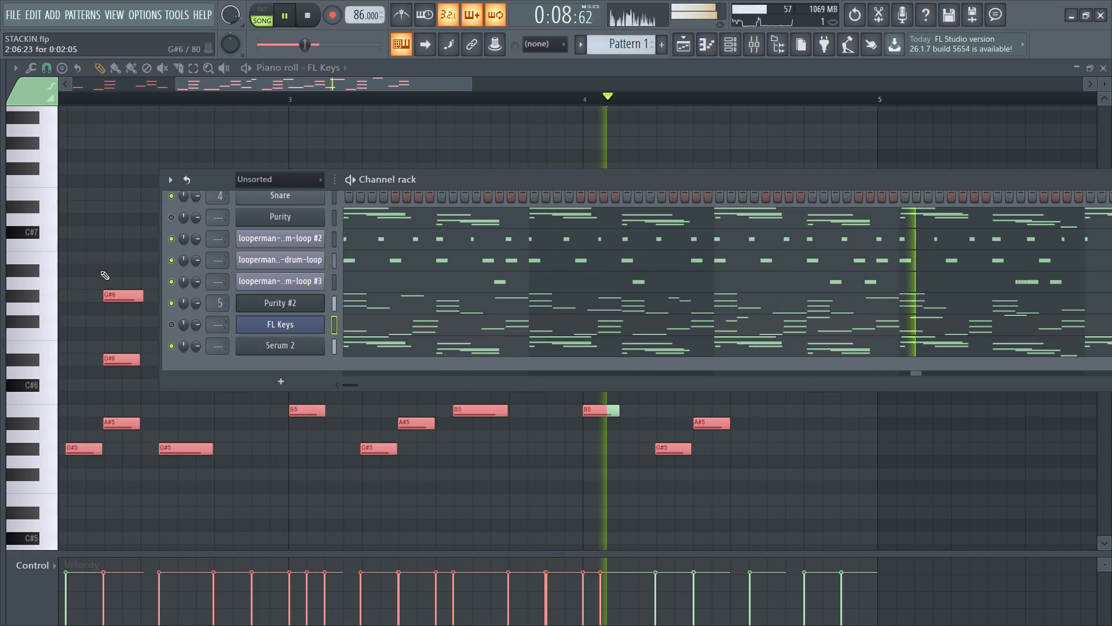
left_click(163, 211)
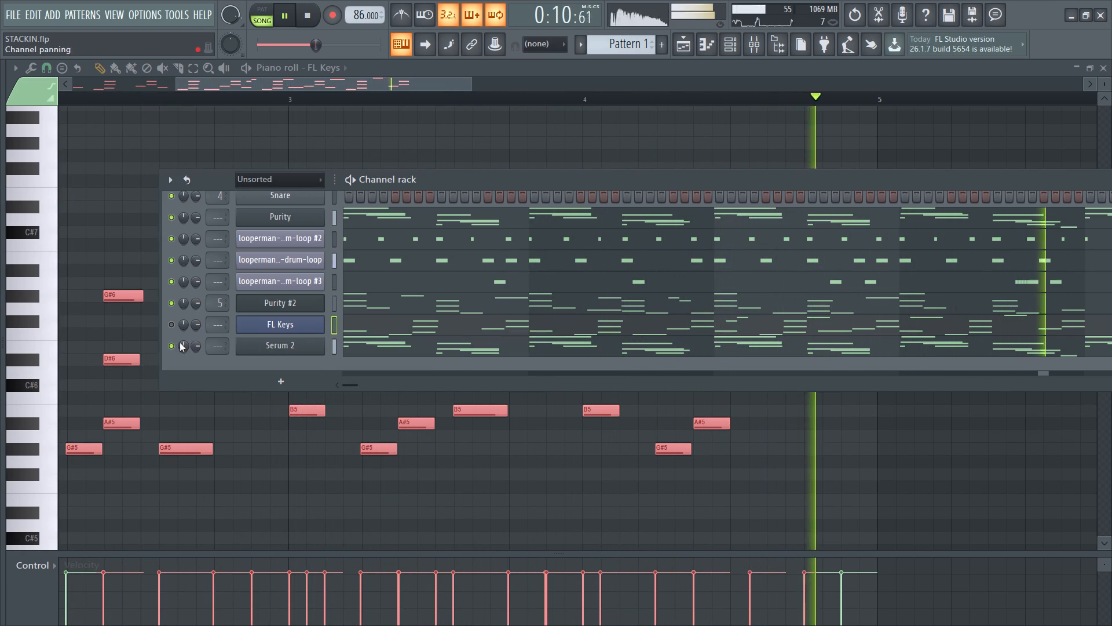
left_click(171, 347)
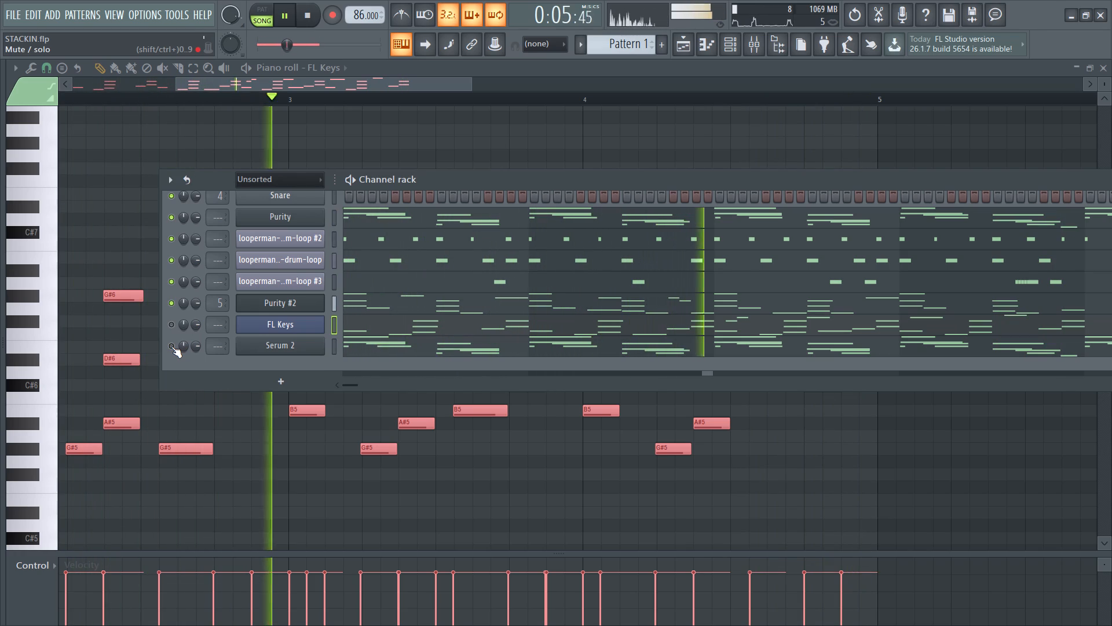
Paste the copied FL Keys notes into the Serum 2 channel, unmute it and replay the loop.
right_click(281, 350)
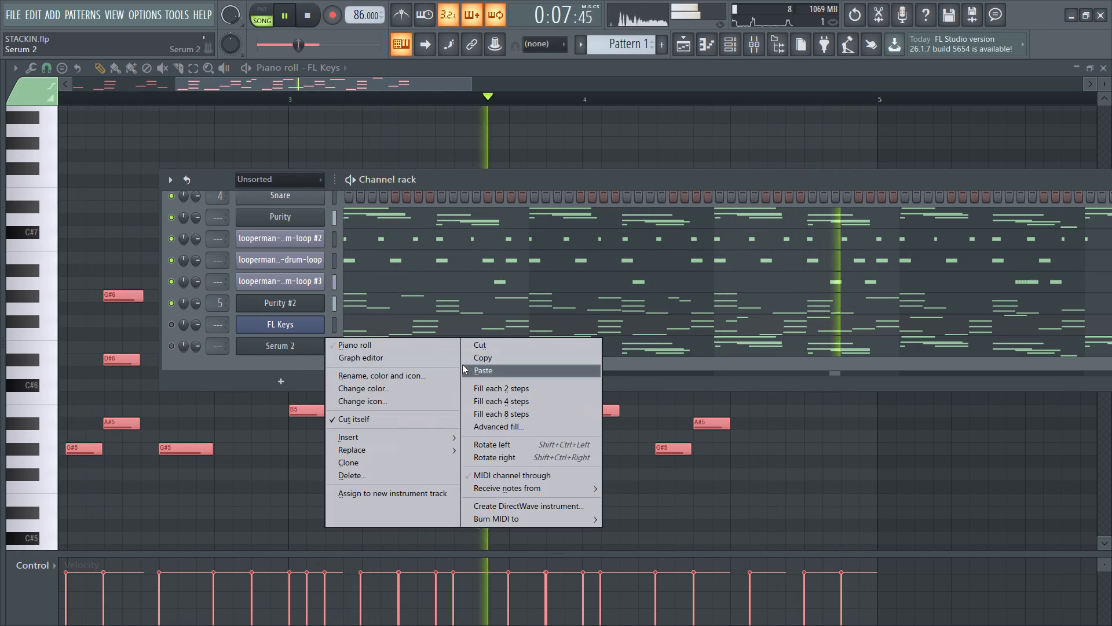
left_click(488, 371)
key("space")
left_click(164, 346)
key("space")
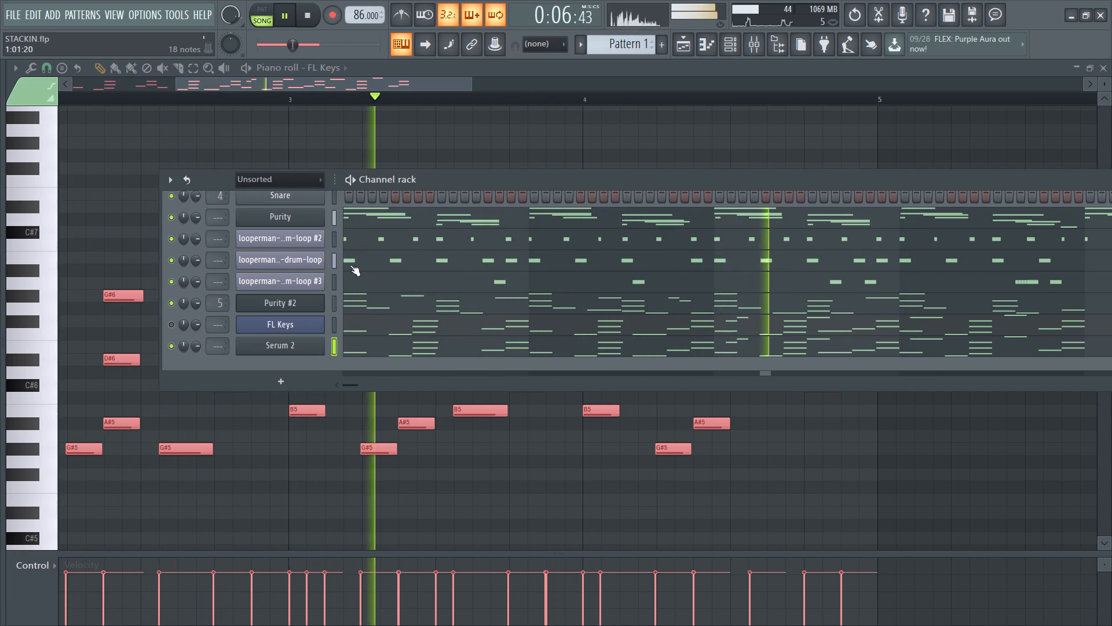
Mute the Purity channel and replay the loop.
left_click(168, 219)
key("space")
key("space")
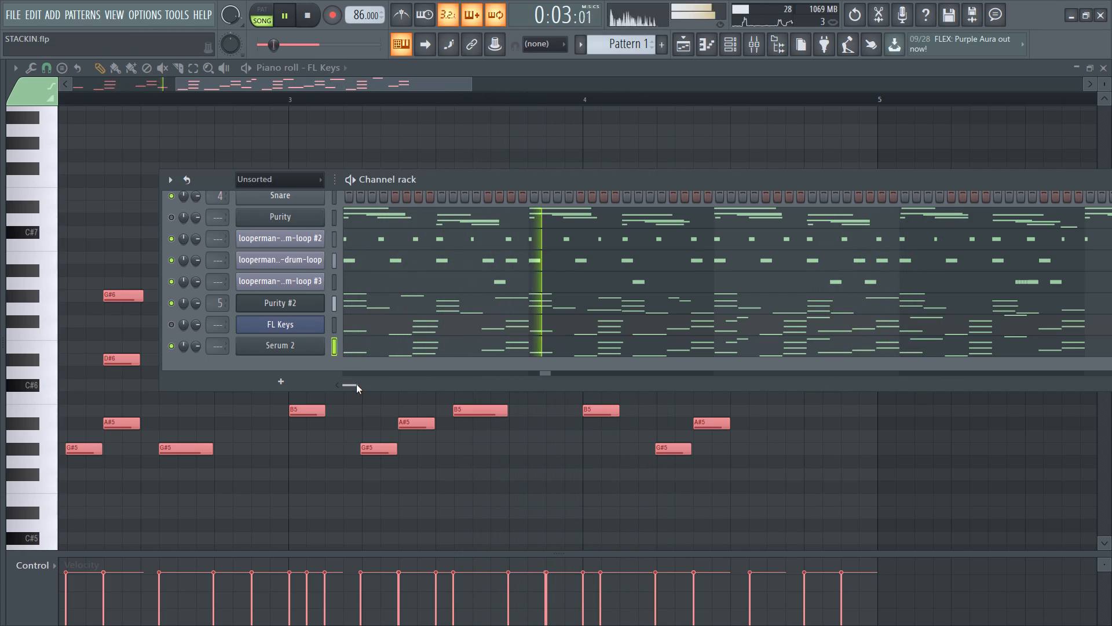
In the Serum 2 piano roll, mute the longer B6 in bar 3 and the B6 and C#7 in bar 4, and return to the Draw tool.
left_click_drag(353, 385, 342, 387)
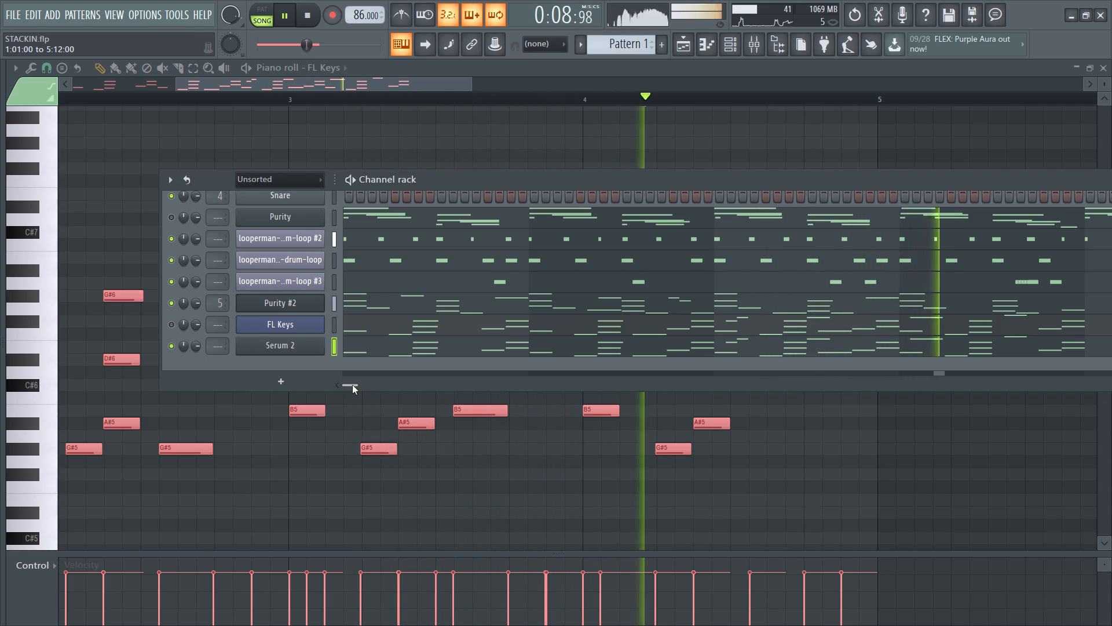
left_click(367, 354)
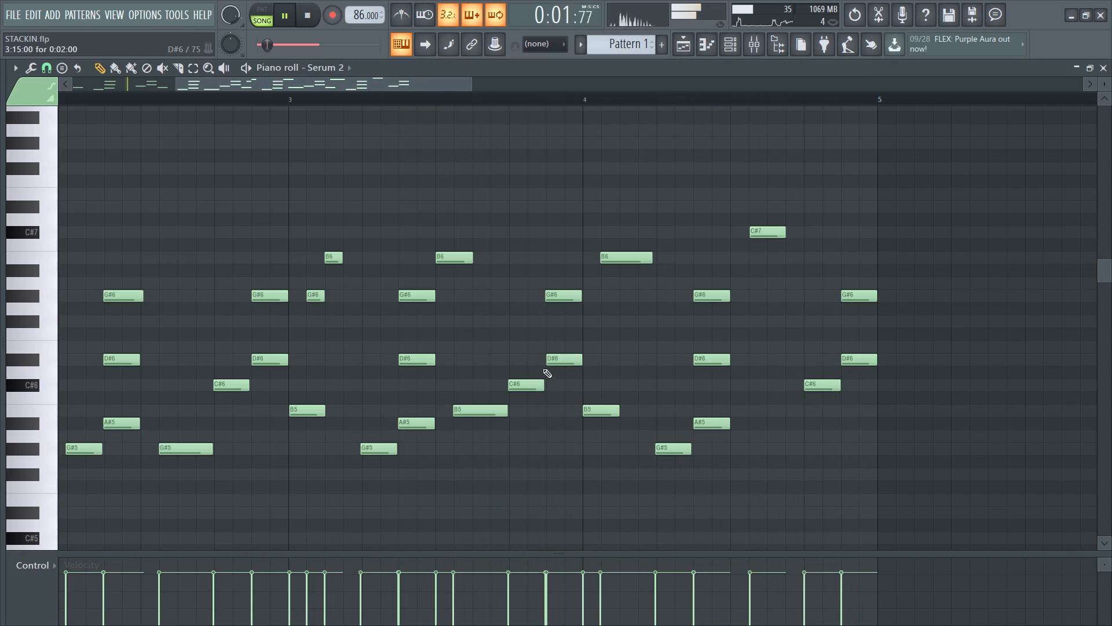
scroll(336, 363, "down", 3, "ctrl")
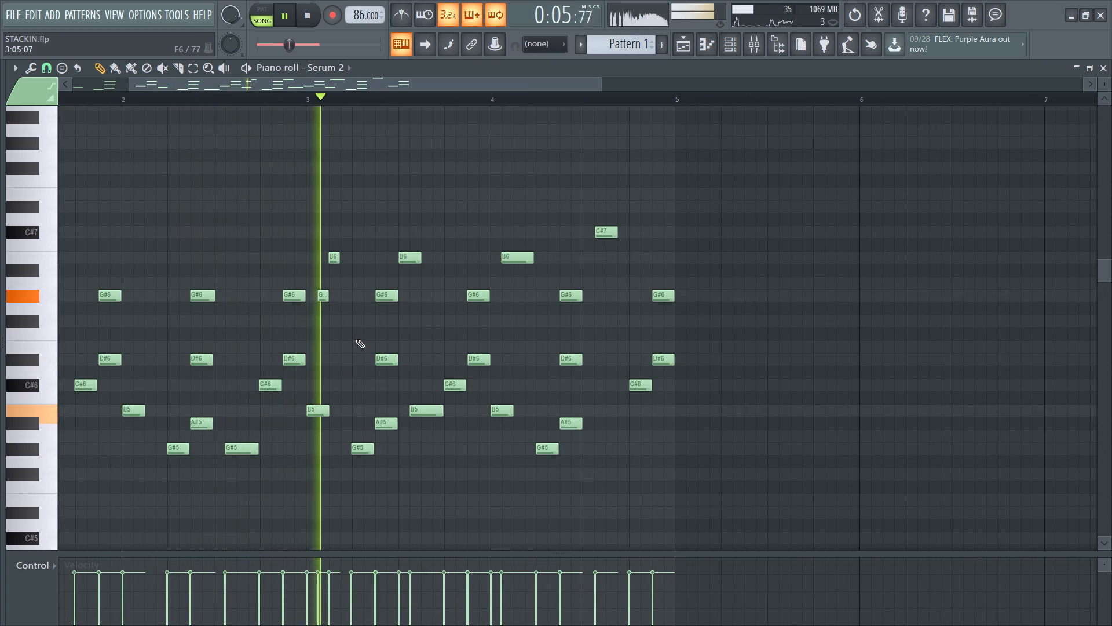
scroll(425, 348, "up", 3, "ctrl")
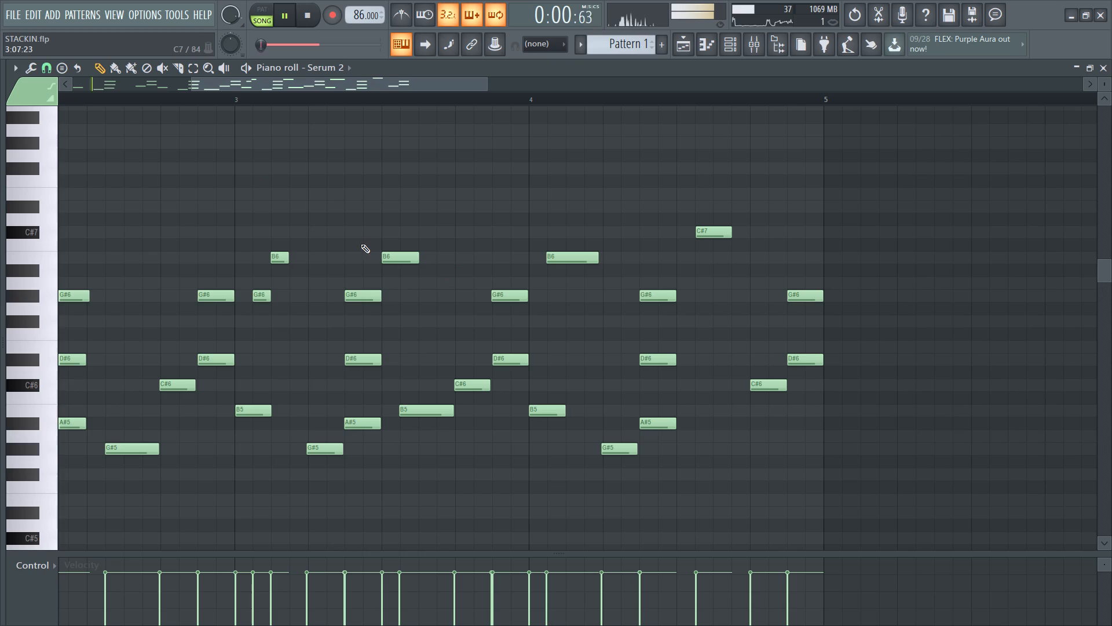
left_click(158, 67)
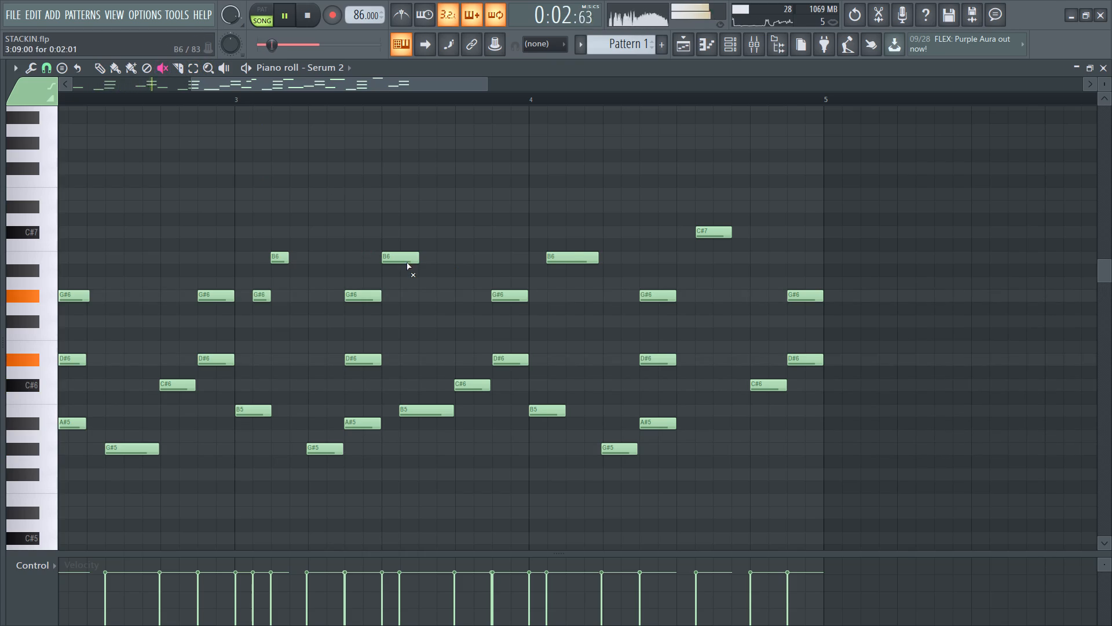
left_click(405, 261)
left_click(573, 255)
left_click_drag(712, 221, 710, 230)
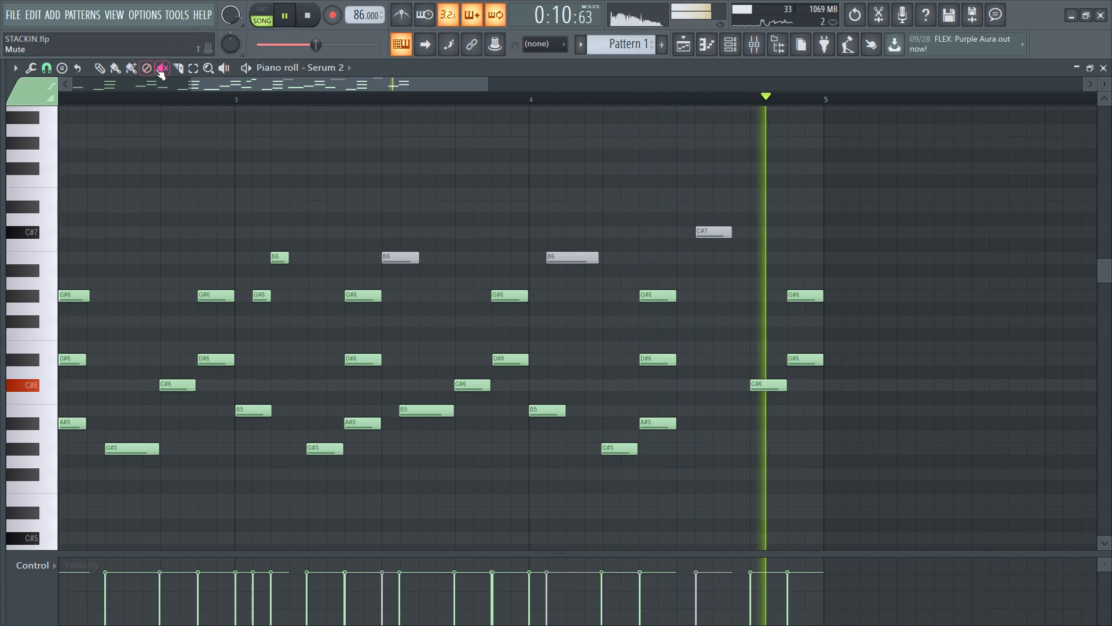
left_click(103, 66)
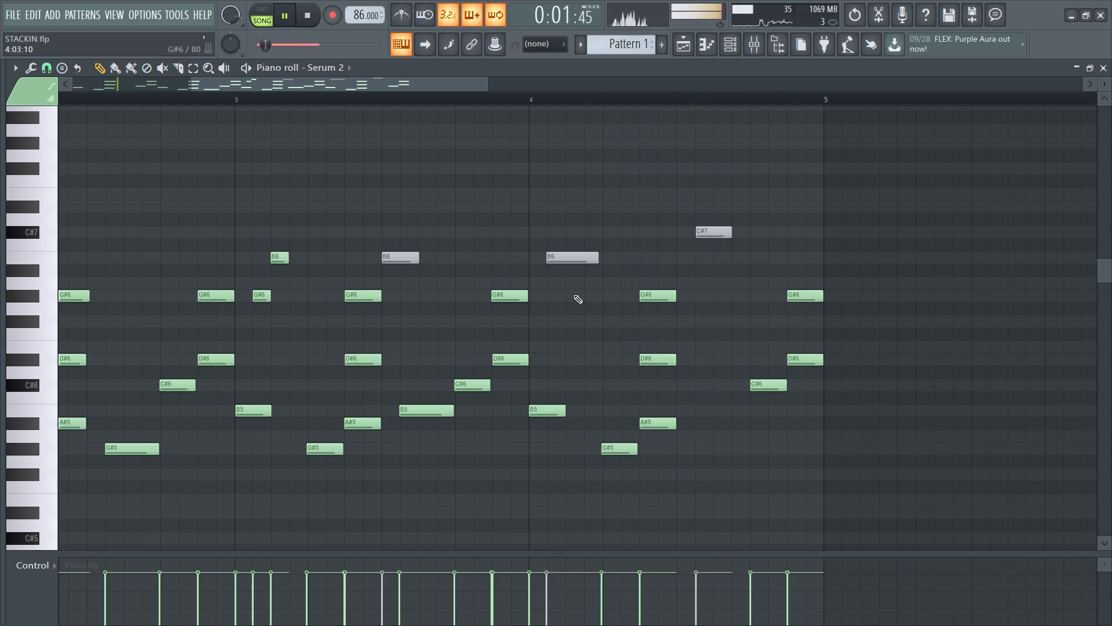
Delete the muted B6 note in bar 4 of the Serum 2 piano roll.
right_click(561, 263)
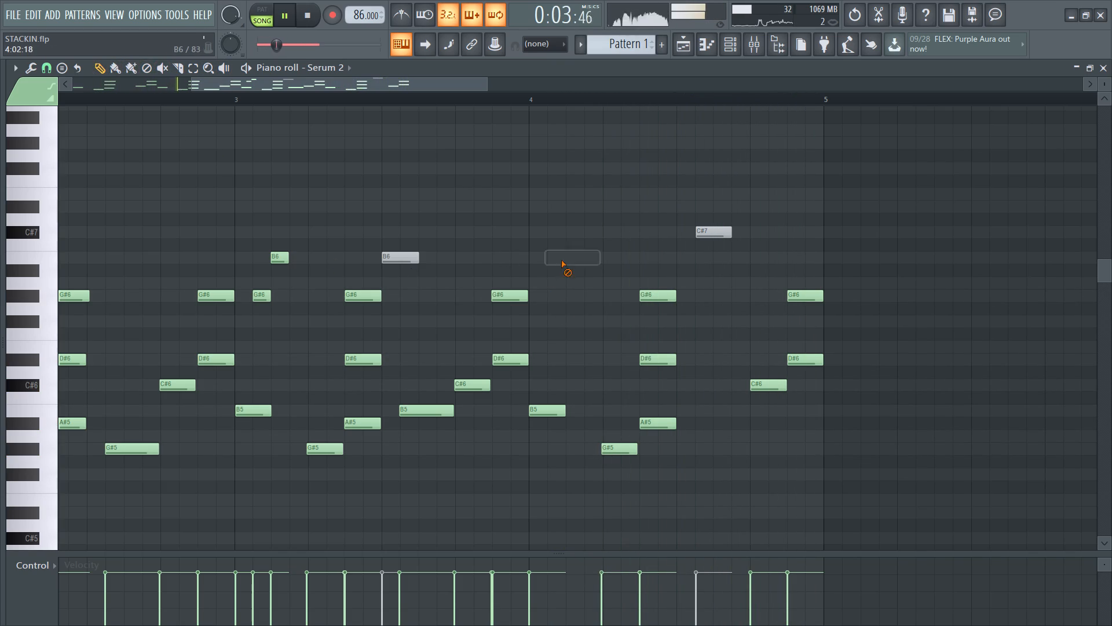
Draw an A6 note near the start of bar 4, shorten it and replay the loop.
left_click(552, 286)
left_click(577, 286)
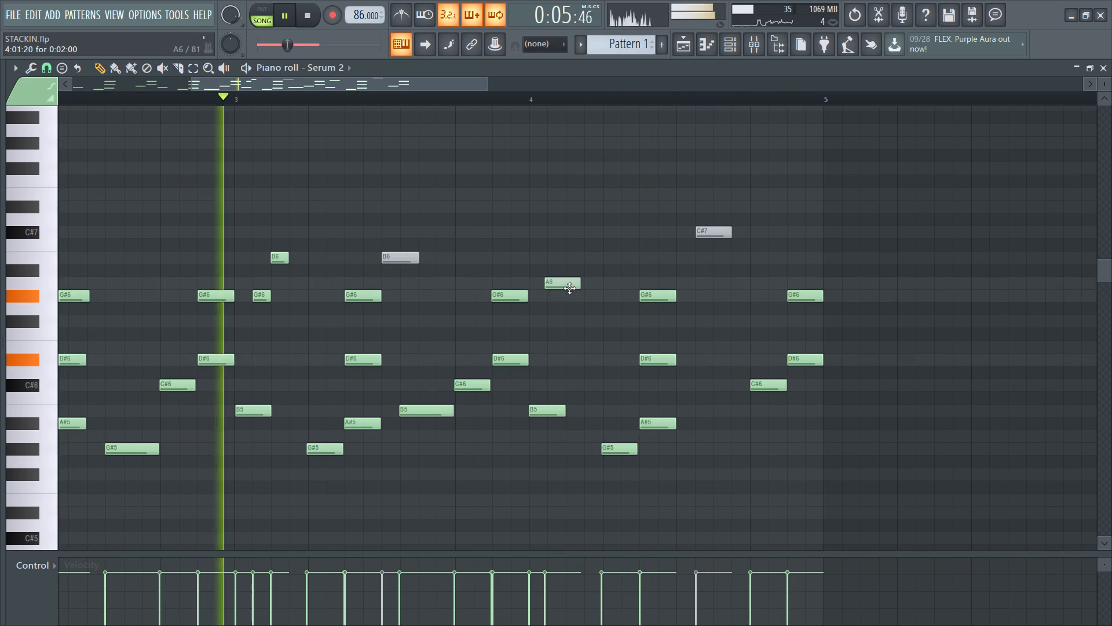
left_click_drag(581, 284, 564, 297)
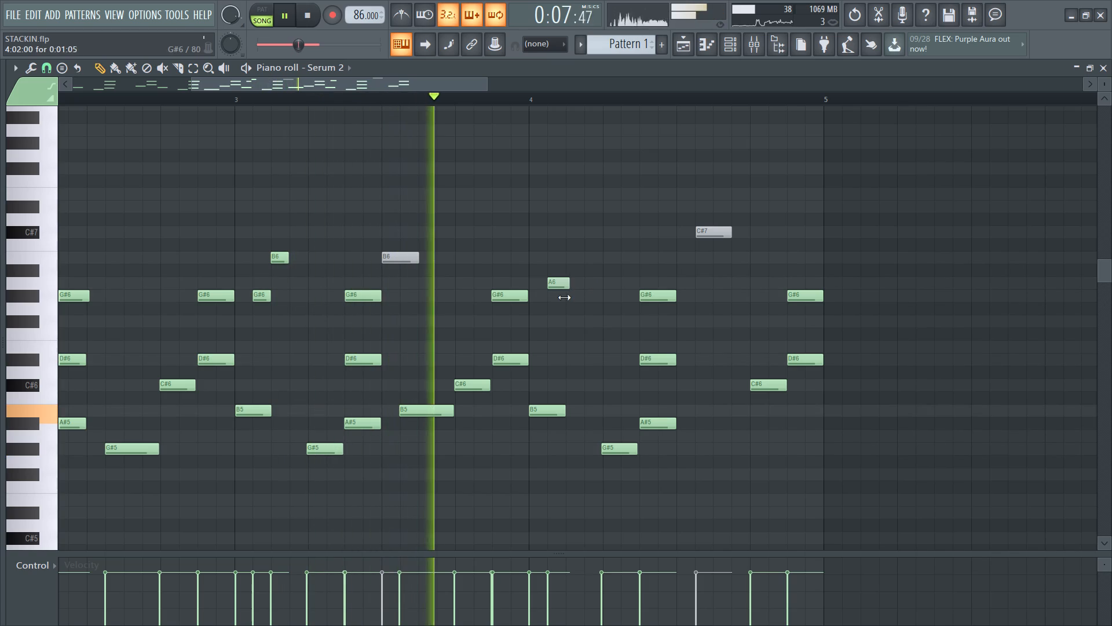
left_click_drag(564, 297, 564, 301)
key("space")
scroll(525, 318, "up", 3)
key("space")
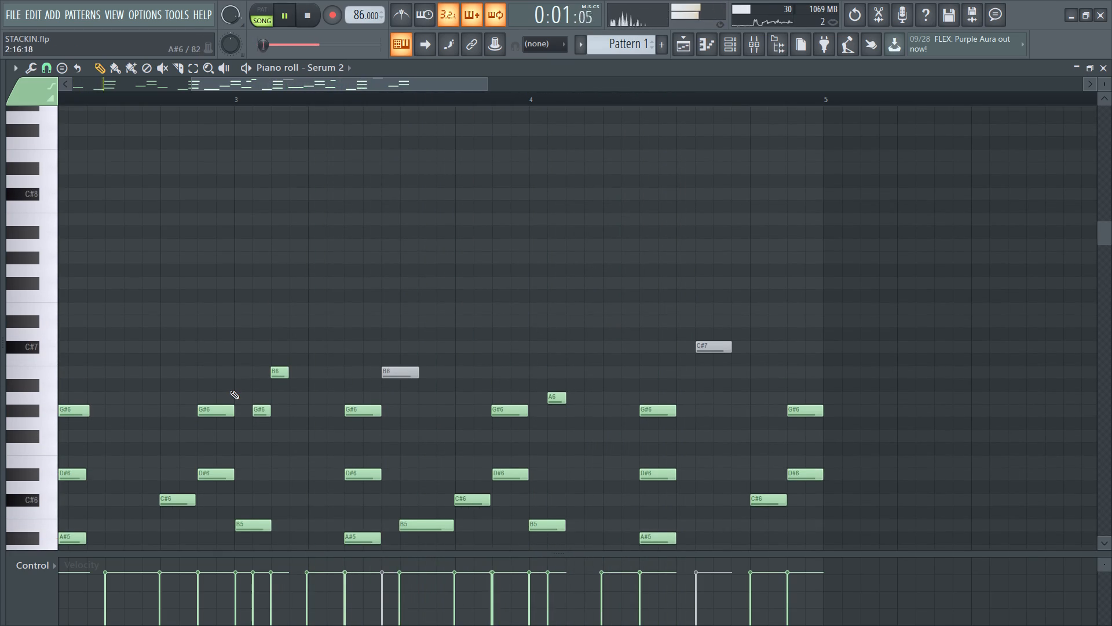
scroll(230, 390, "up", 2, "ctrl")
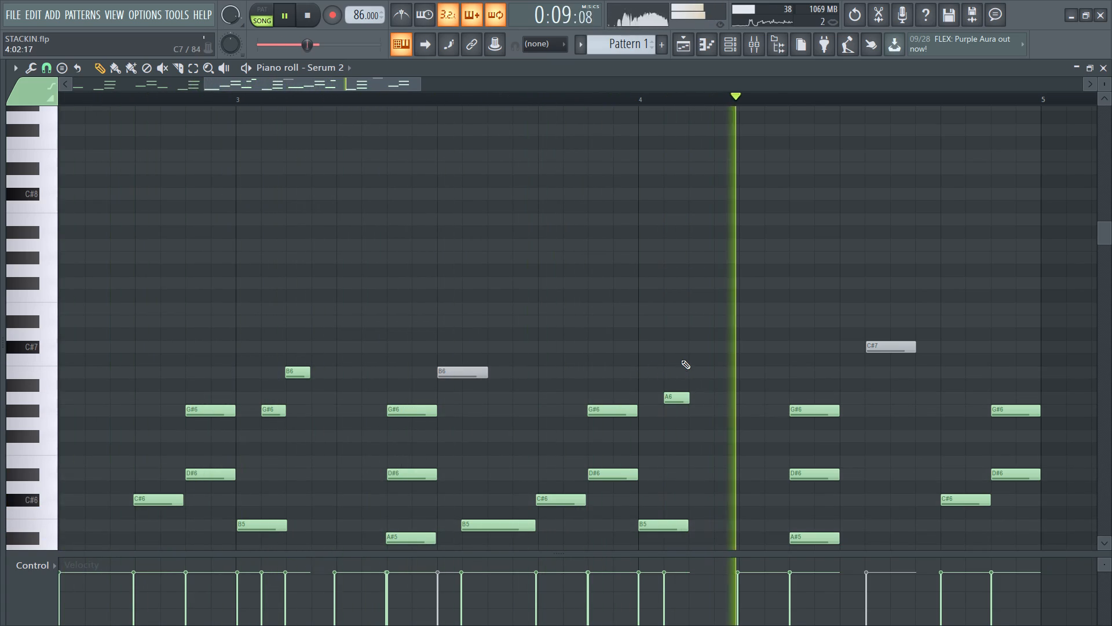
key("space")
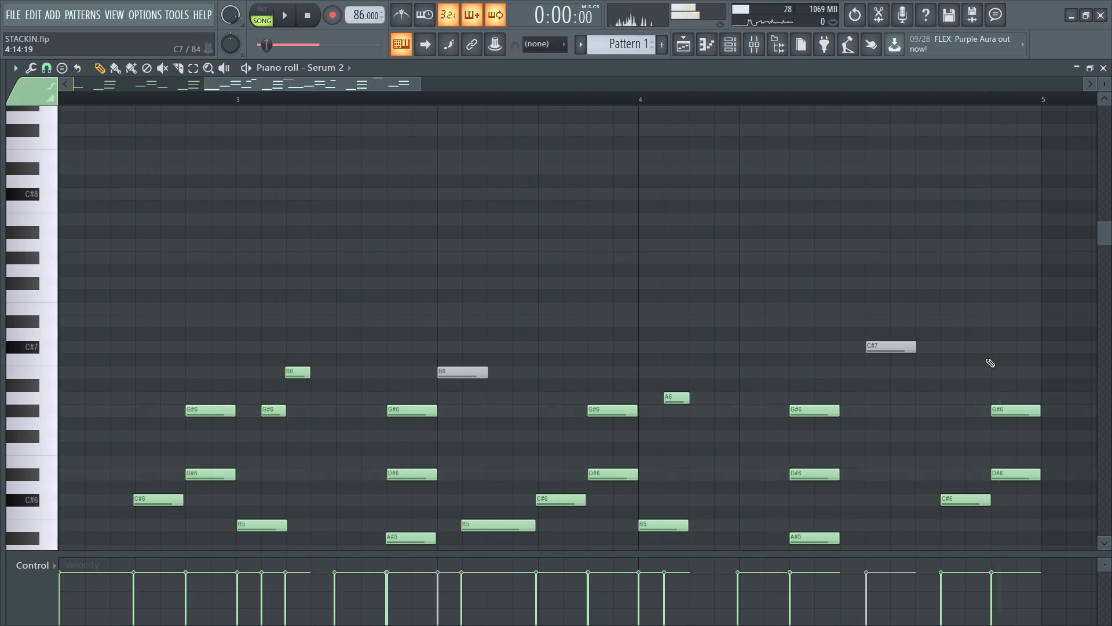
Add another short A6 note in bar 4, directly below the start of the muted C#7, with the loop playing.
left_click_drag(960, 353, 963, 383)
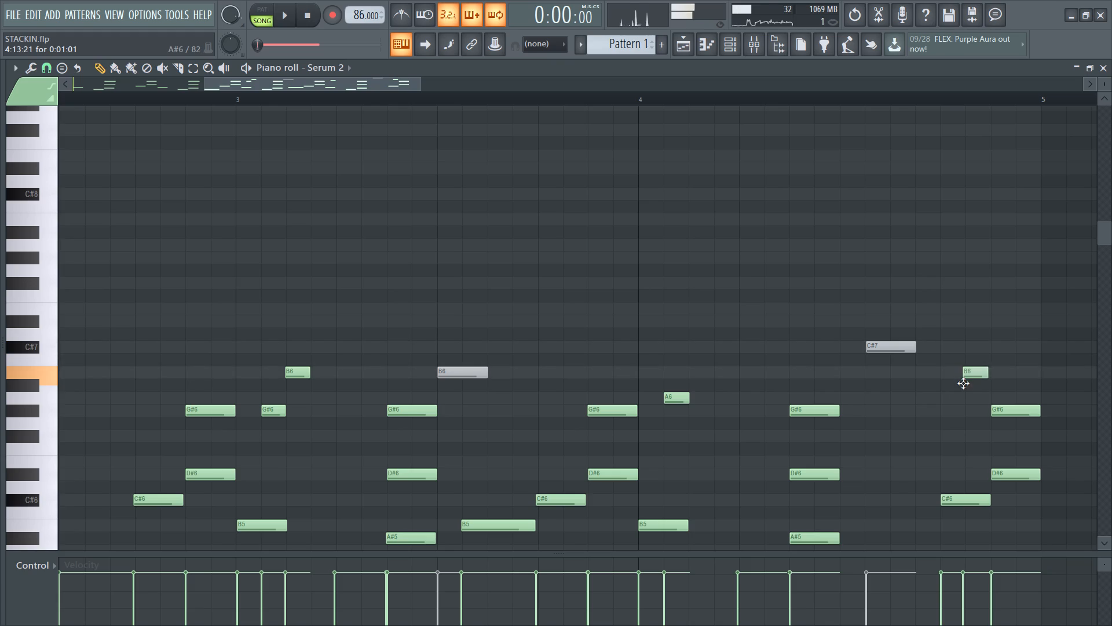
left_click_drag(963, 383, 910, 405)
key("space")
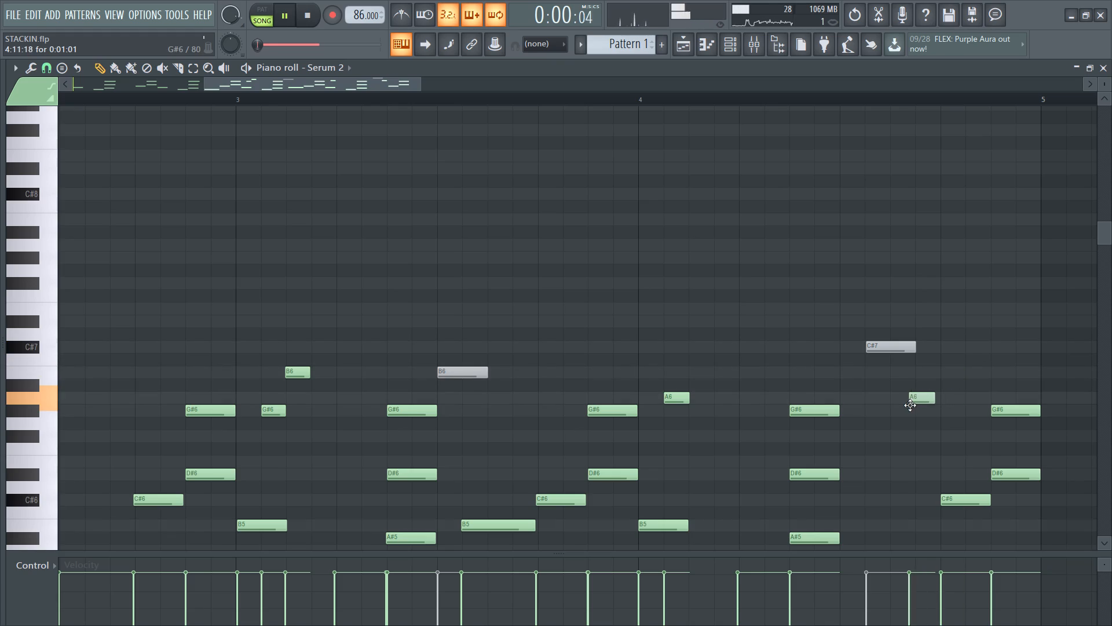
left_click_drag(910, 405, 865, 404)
Delete the muted C#7 note in bar 4.
right_click_drag(885, 364, 885, 339)
scroll(877, 398, "up", 2, "ctrl")
left_click(877, 399)
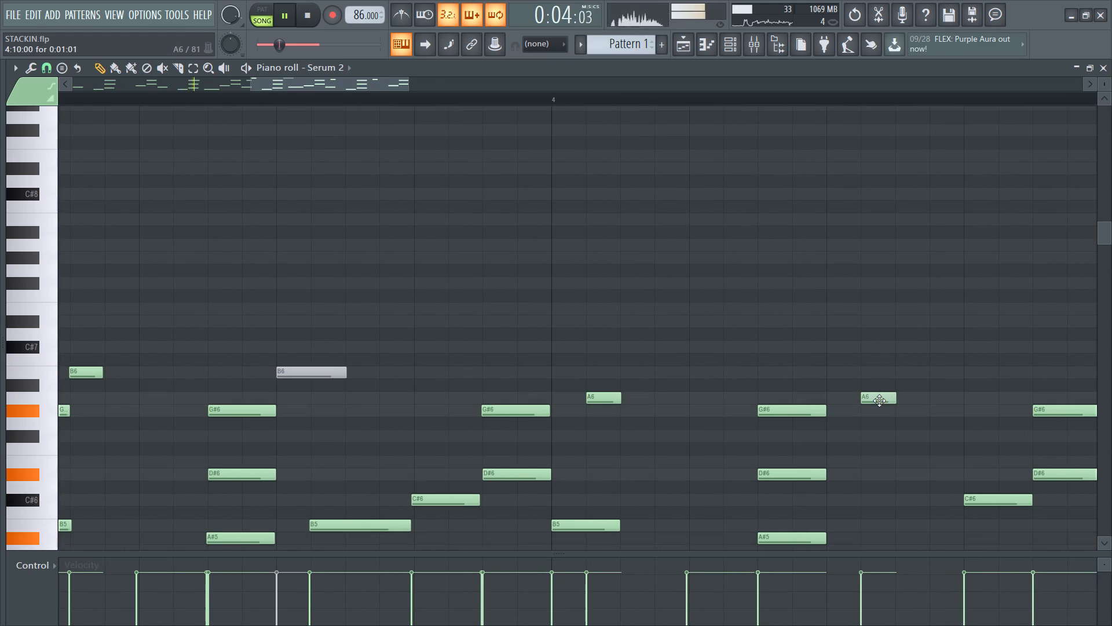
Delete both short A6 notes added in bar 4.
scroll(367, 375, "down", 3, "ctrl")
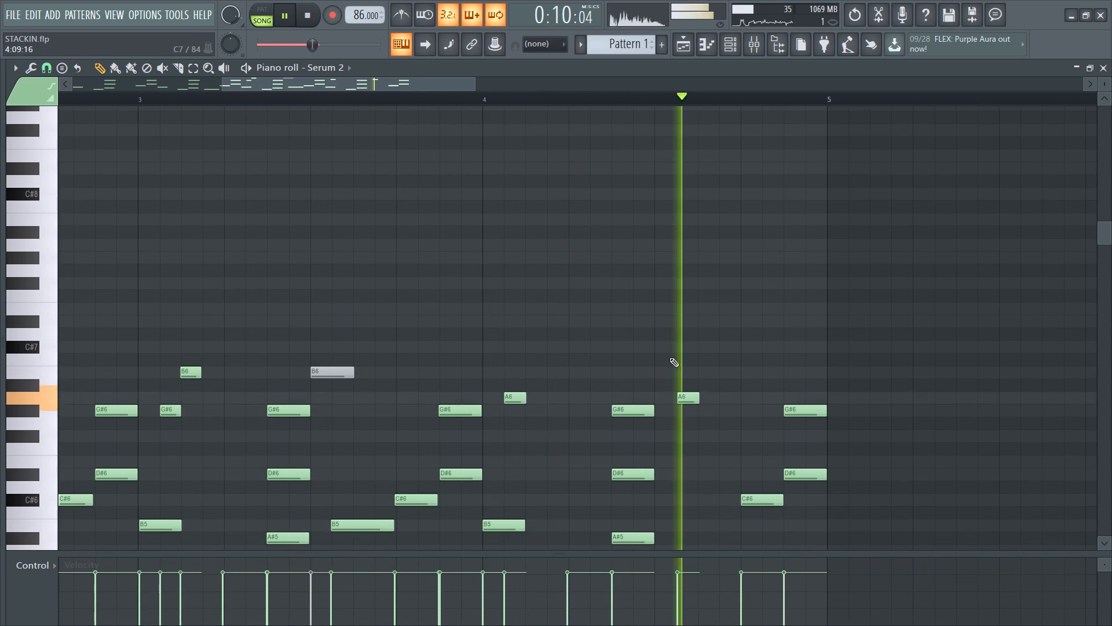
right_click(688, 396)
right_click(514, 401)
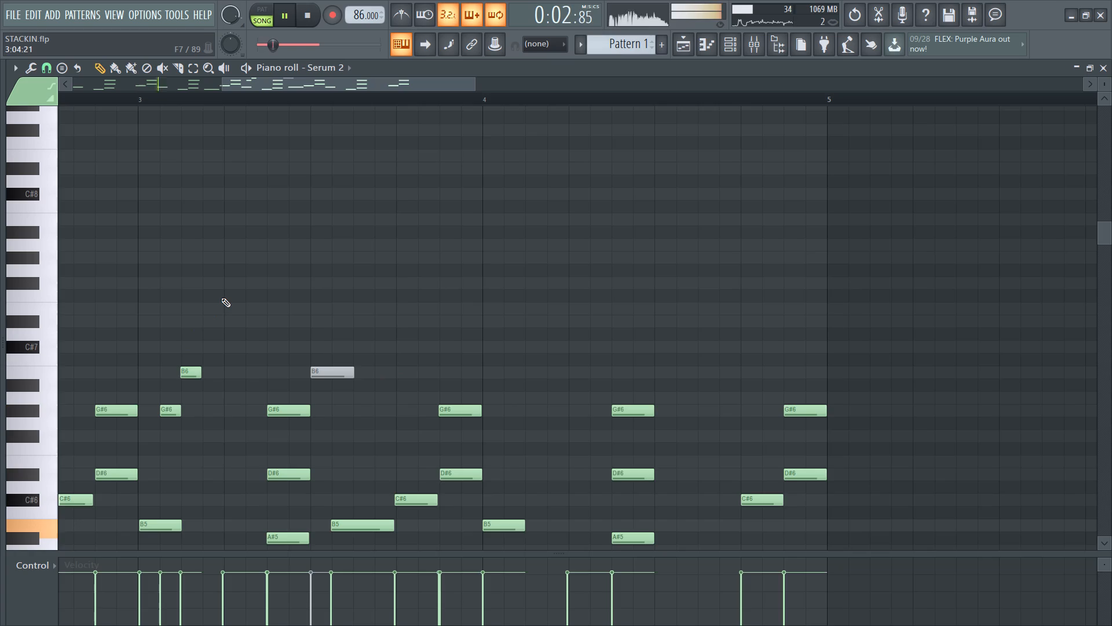
Clear the time selection covering bars 1 to 4 in the playlist.
scroll(221, 297, "down", 6, "ctrl")
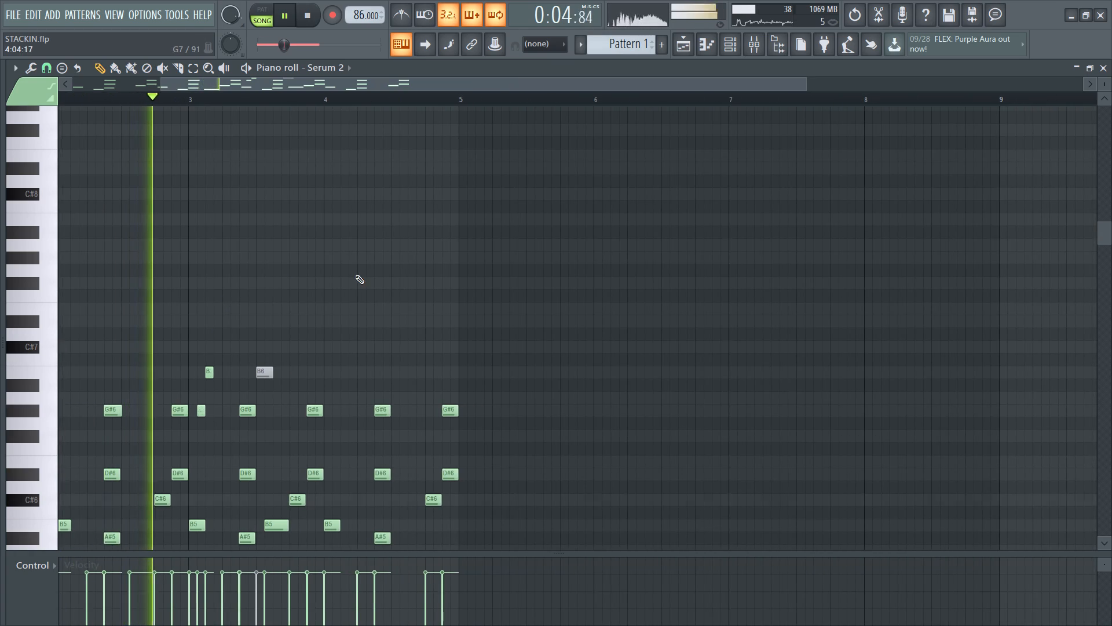
left_click(679, 45)
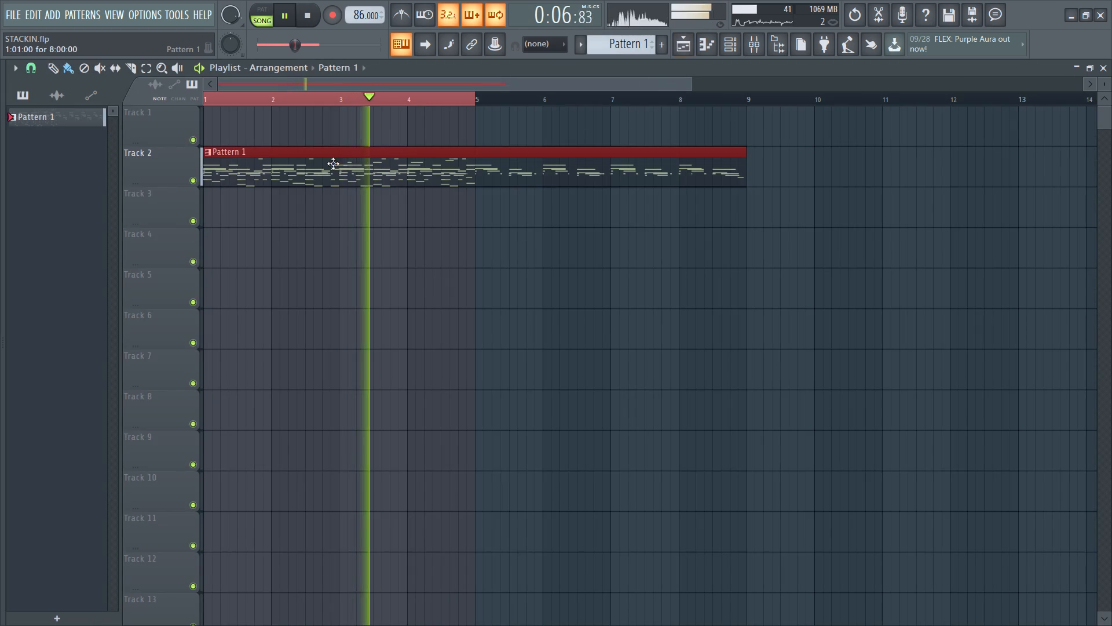
left_click(364, 99, "ctrl")
left_click(364, 172)
Mute the Serum 2 channel, restart song playback and return to the playlist.
left_click(729, 35)
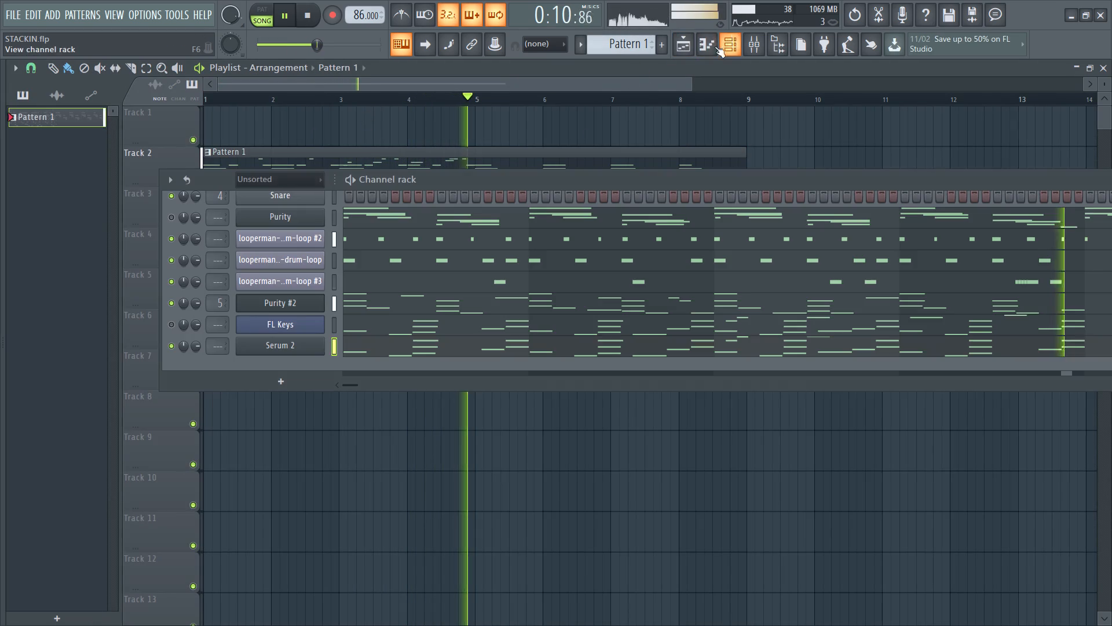
left_click(169, 347)
key("space")
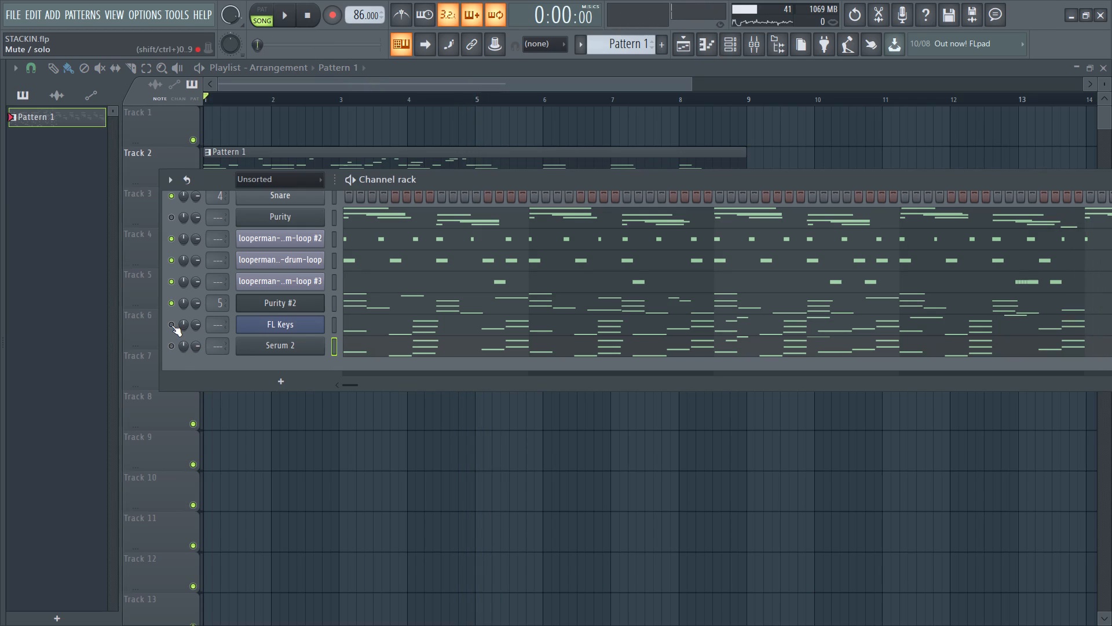
key("space")
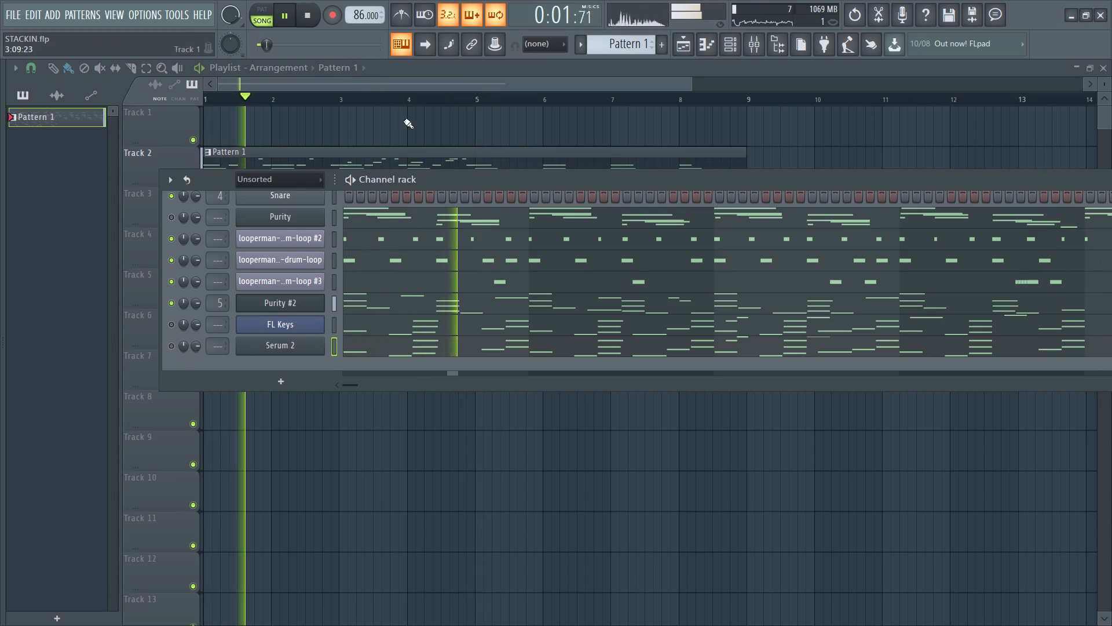
left_click(675, 45)
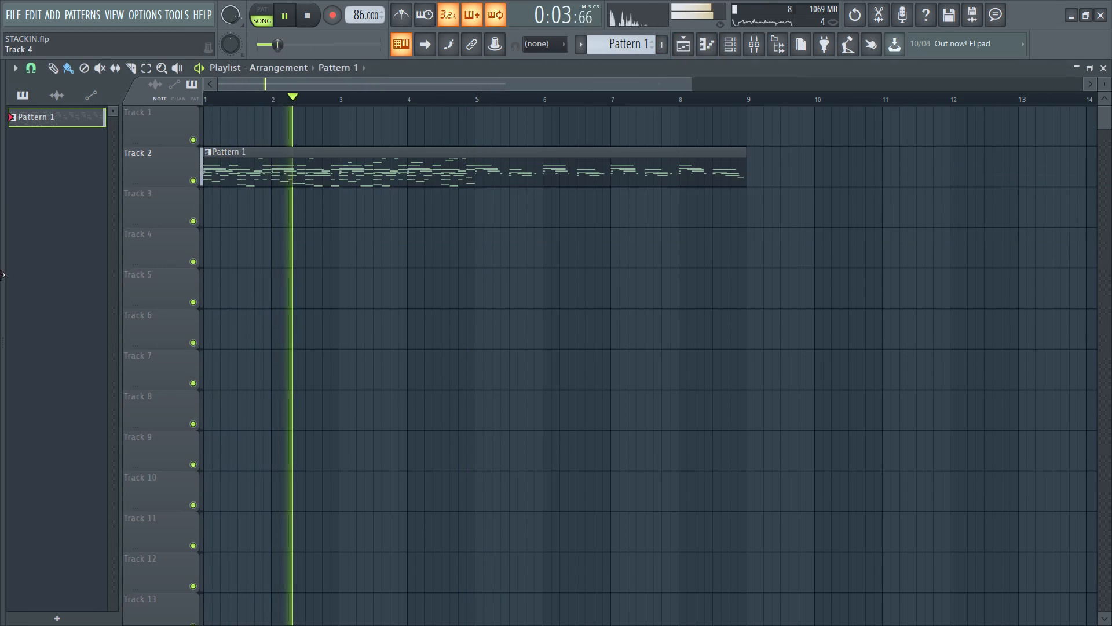
Open the Cymatics - 2022 MC - Reverse sample folder inside GABU PACKS in the browser.
left_click(71, 220)
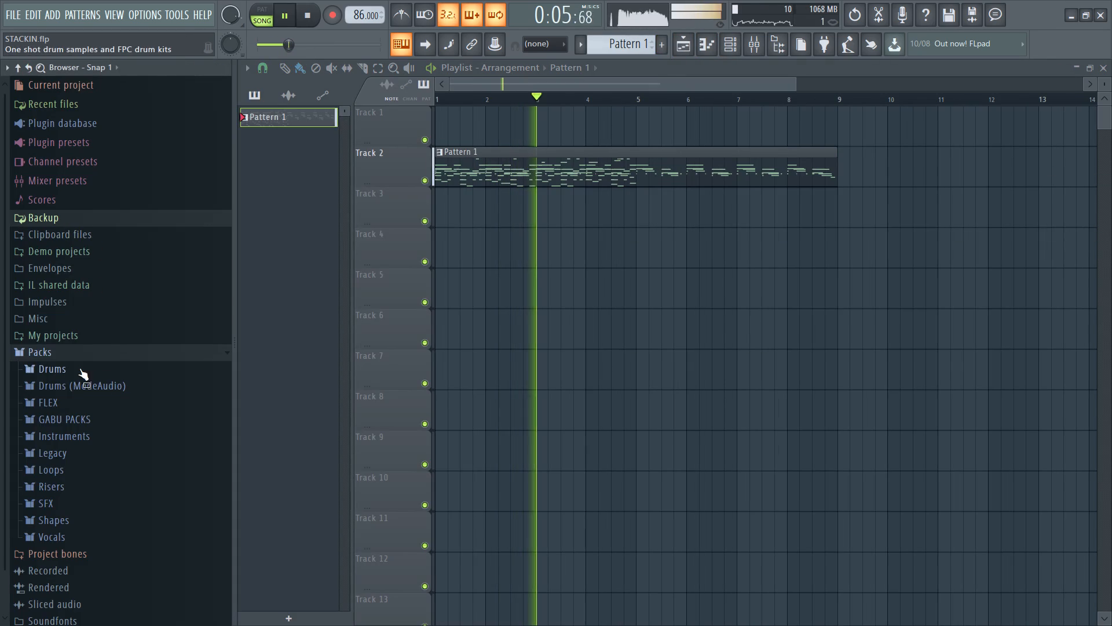
scroll(114, 402, "down", 1)
left_click(89, 383)
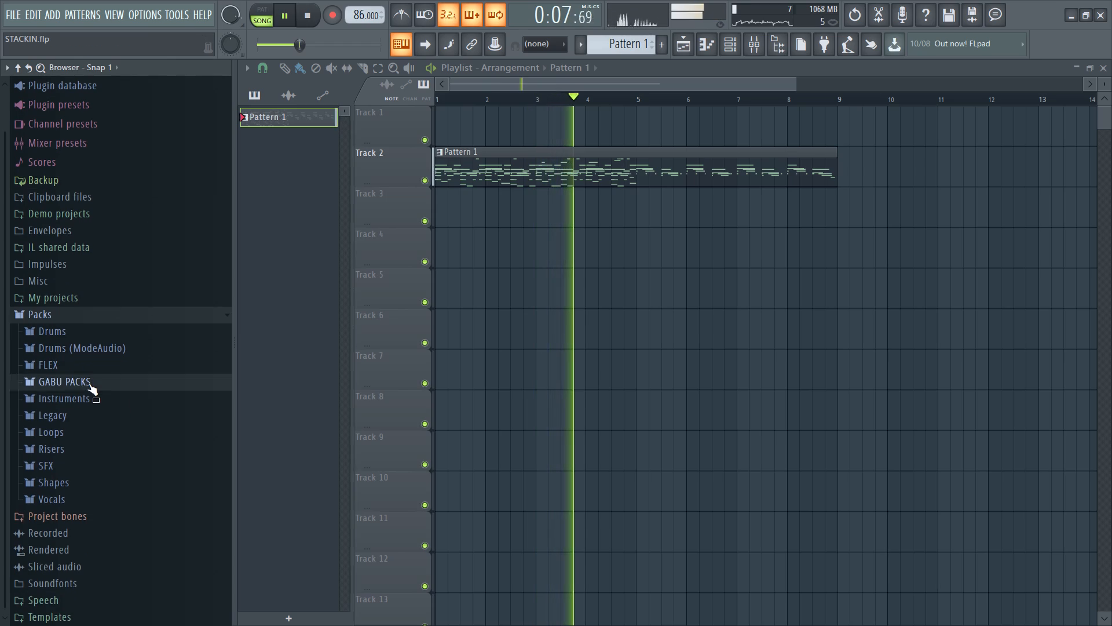
scroll(96, 384, "down", 2)
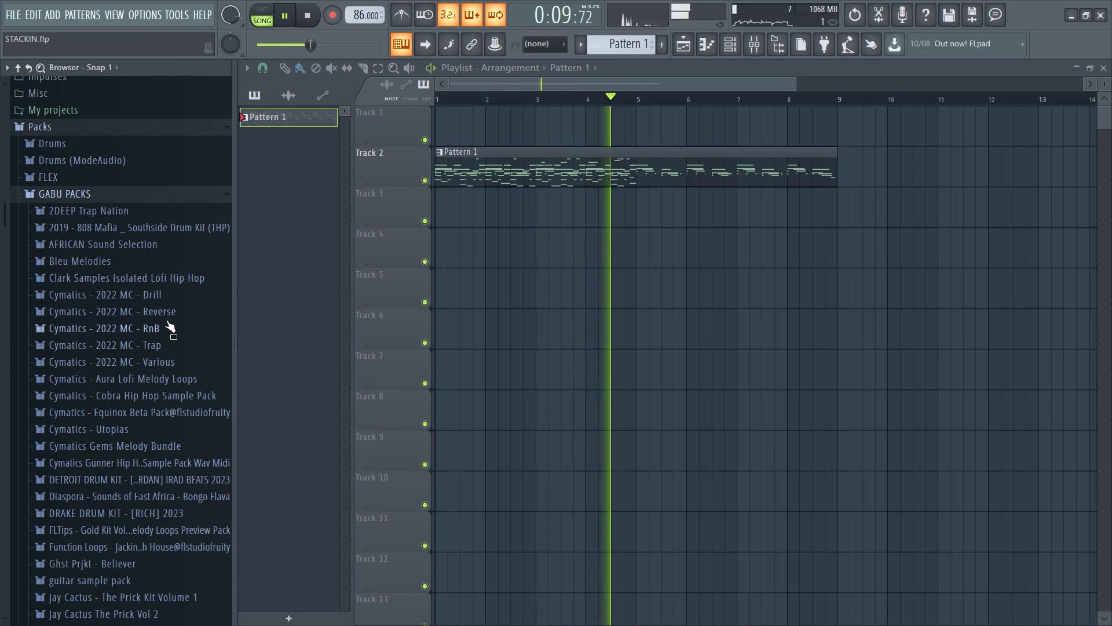
left_click(167, 316)
left_click(172, 332)
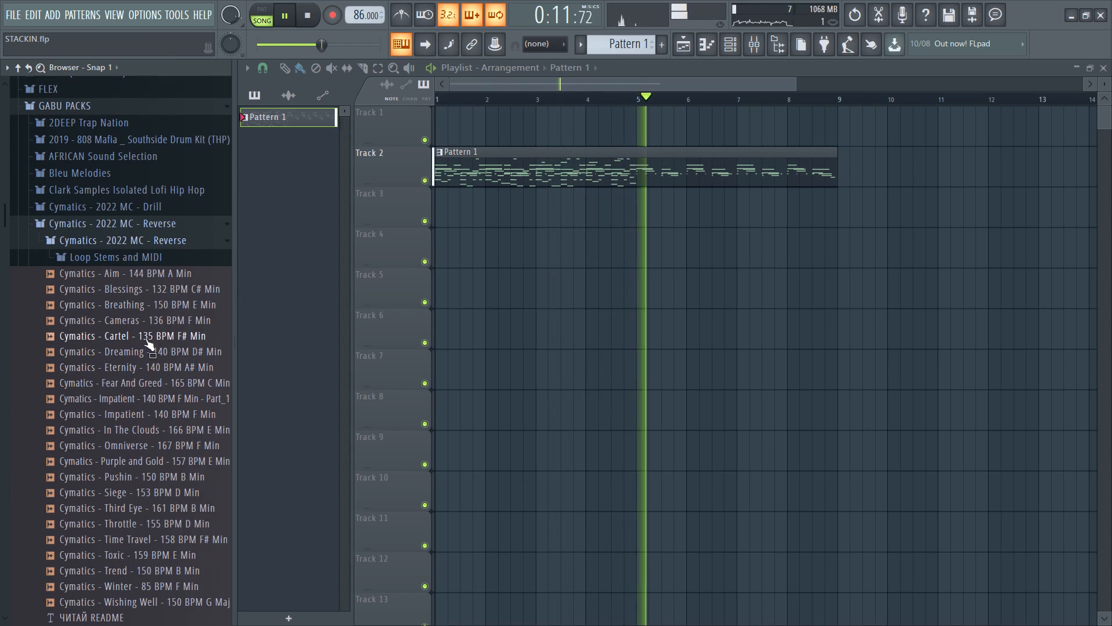
Audition the Cymatics Reverse loops from Blessings through Impatient over the playing beat.
left_click(215, 291)
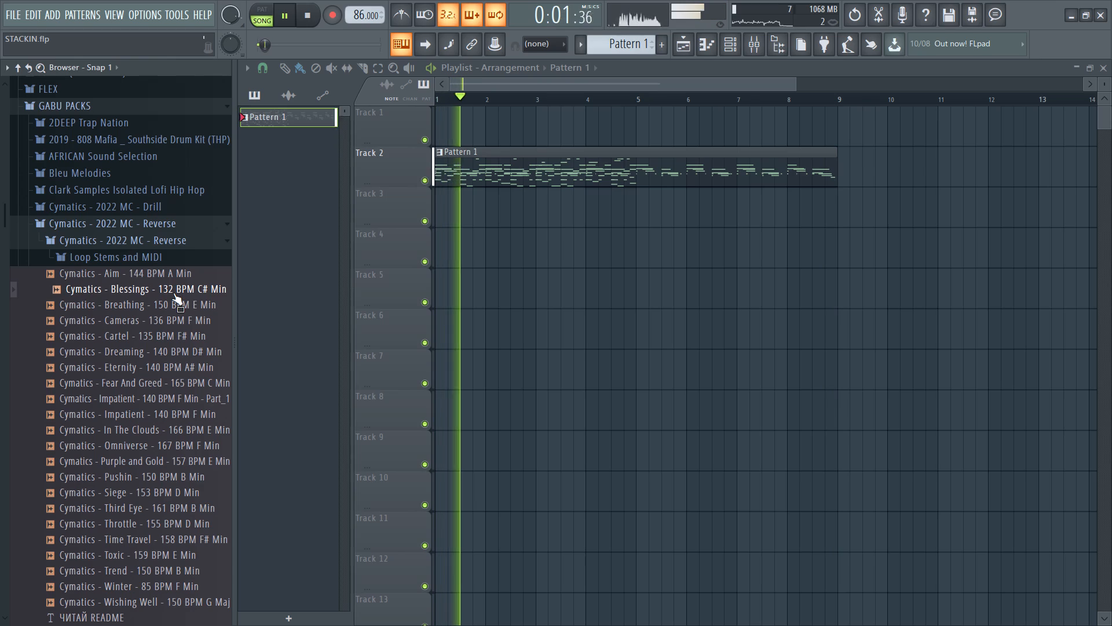
left_click(193, 309)
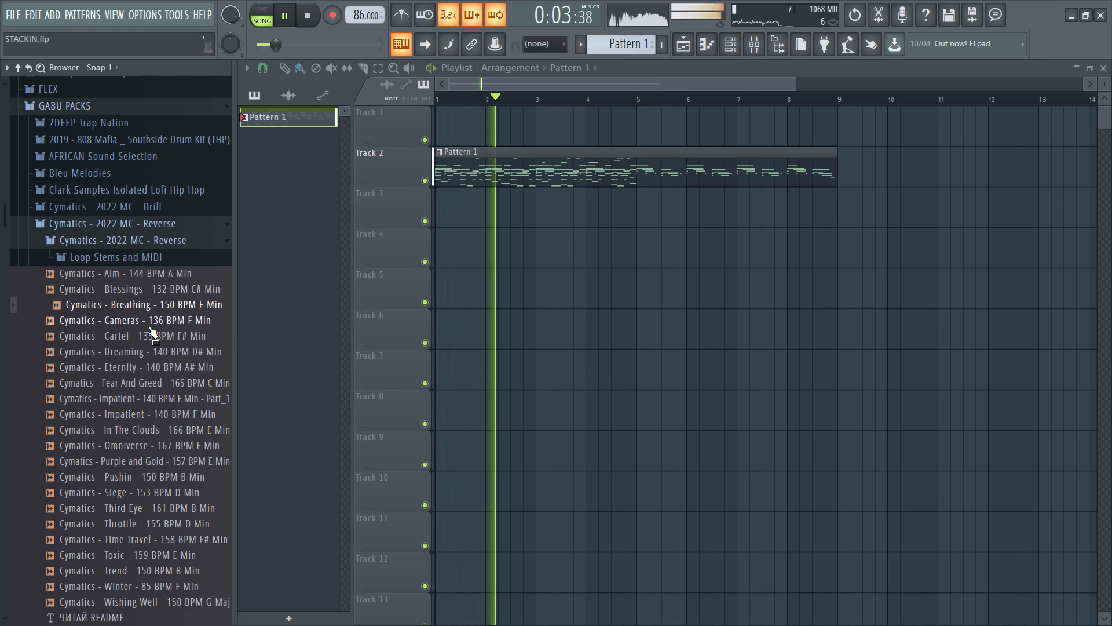
left_click(148, 326)
left_click(145, 348)
scroll(158, 365, "down", 1)
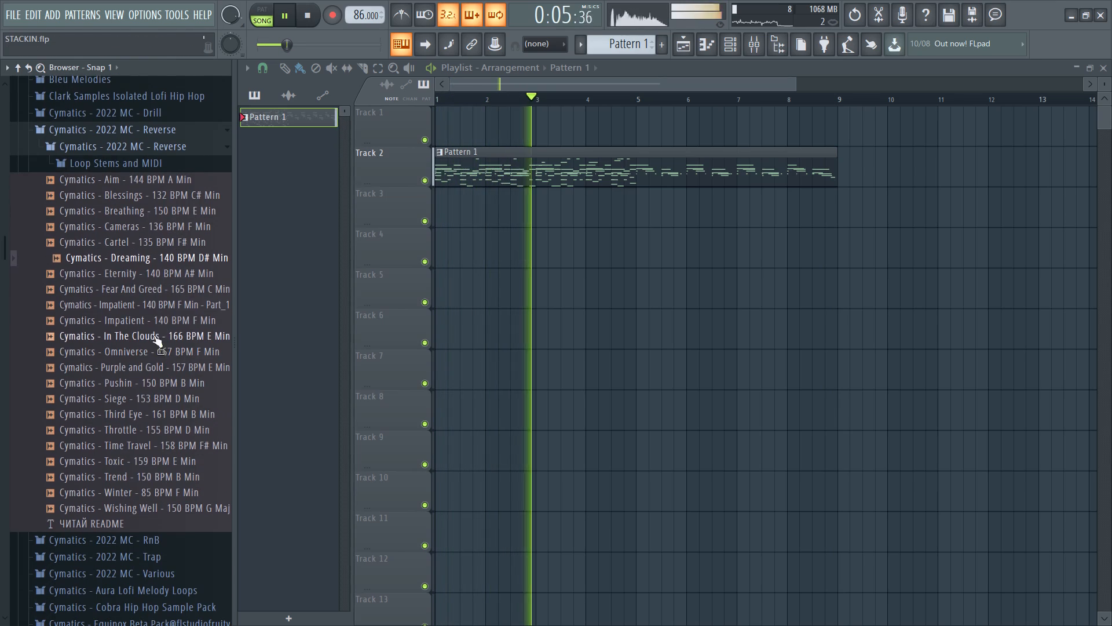
left_click(153, 287)
left_click(141, 275)
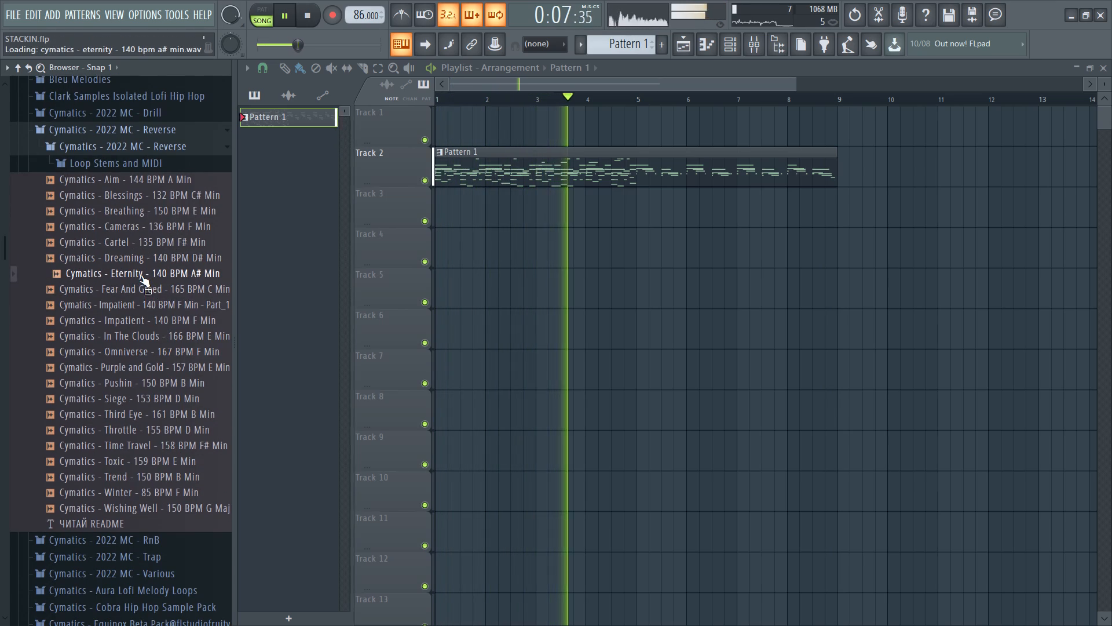
left_click(141, 326)
Audition the In The Clouds and Omniverse loops alternately against the beat.
left_click(149, 344)
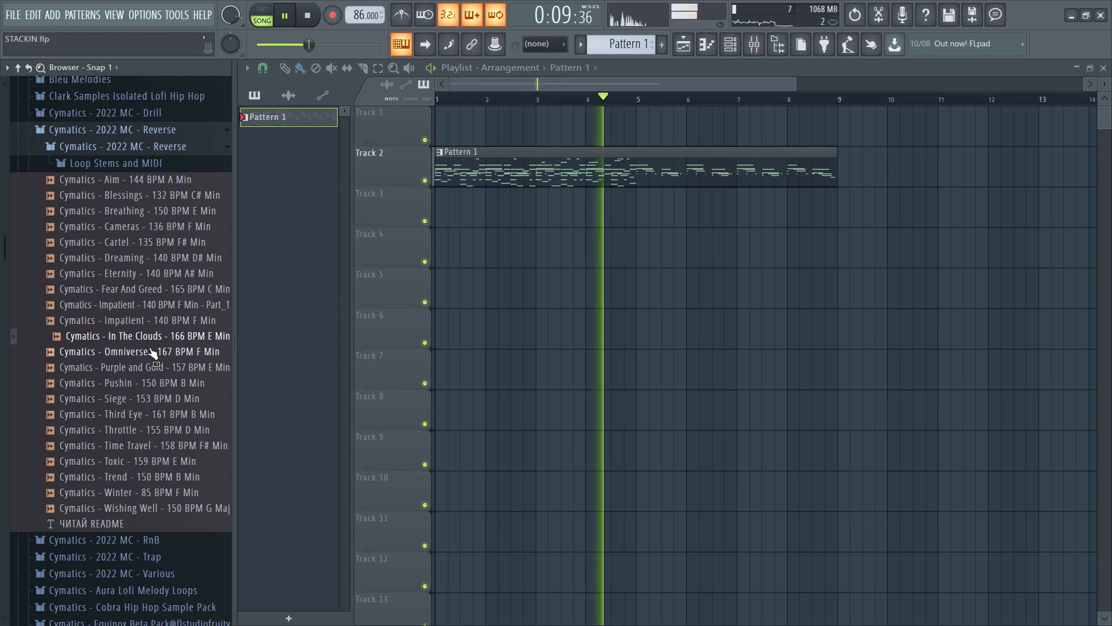
left_click(148, 355)
left_click(153, 347)
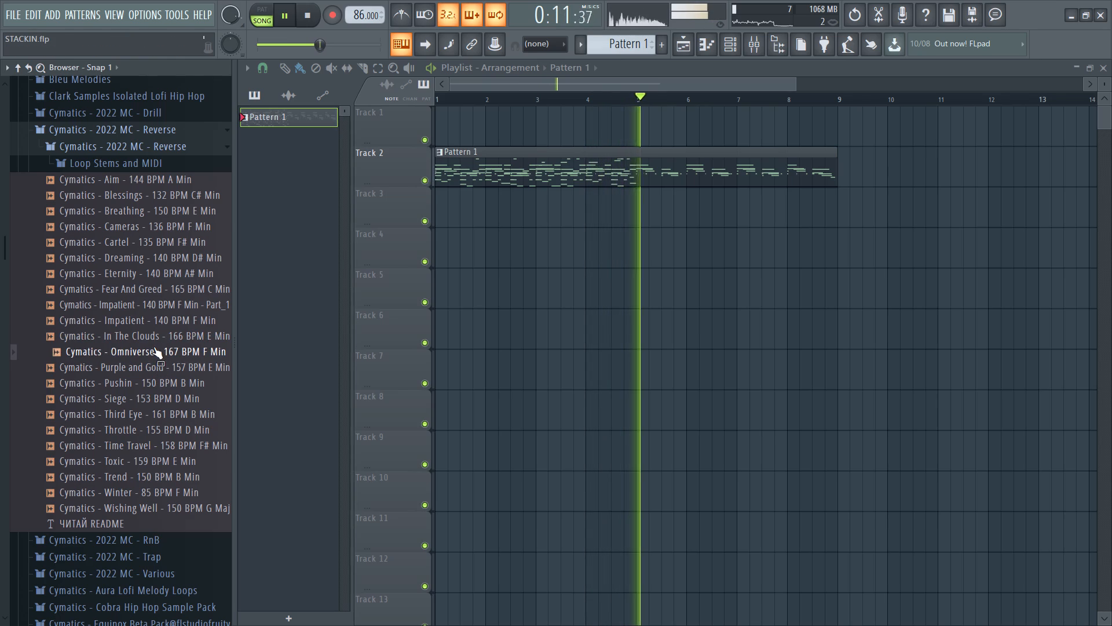
left_click(153, 343)
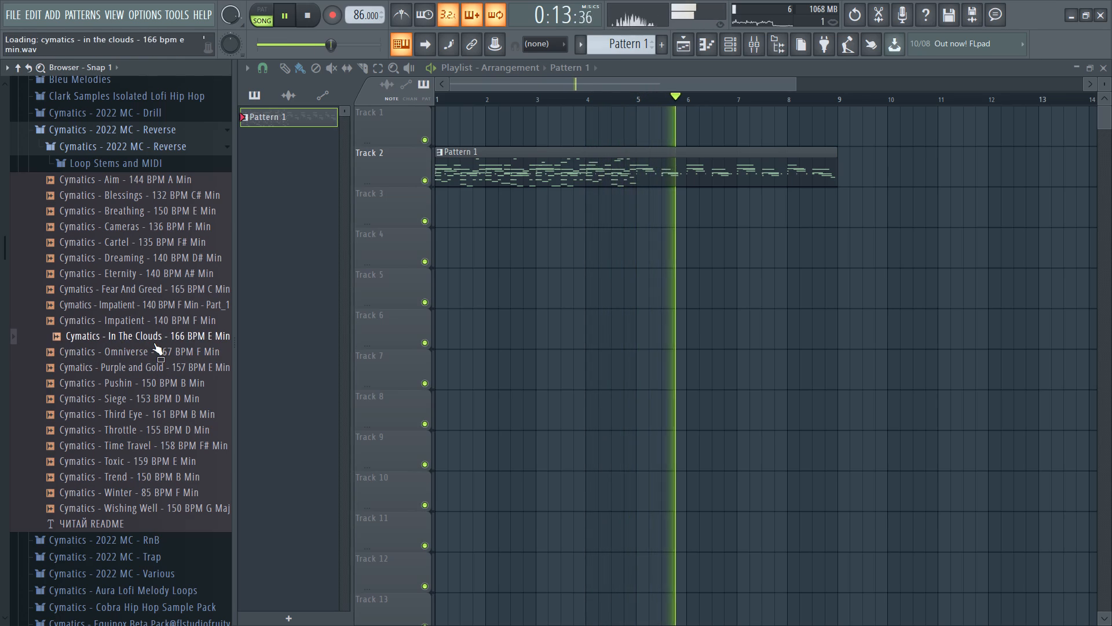
left_click(153, 352)
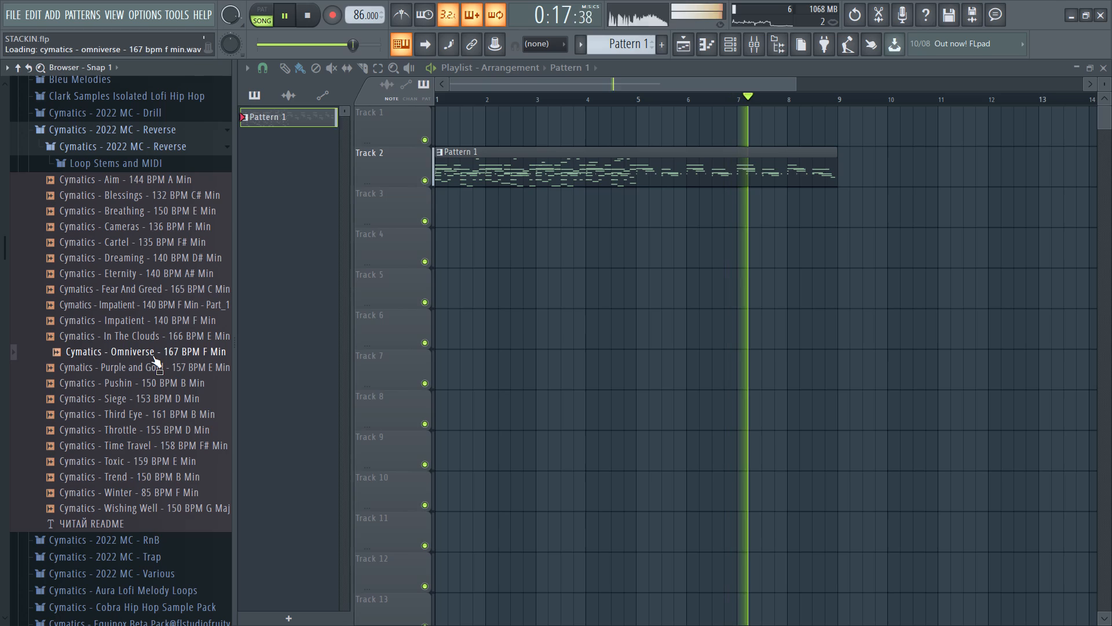
Audition the remaining Cymatics Reverse loops from Purple and Gold through Wishing Well, plus Aim.
left_click(152, 371)
left_click(140, 385)
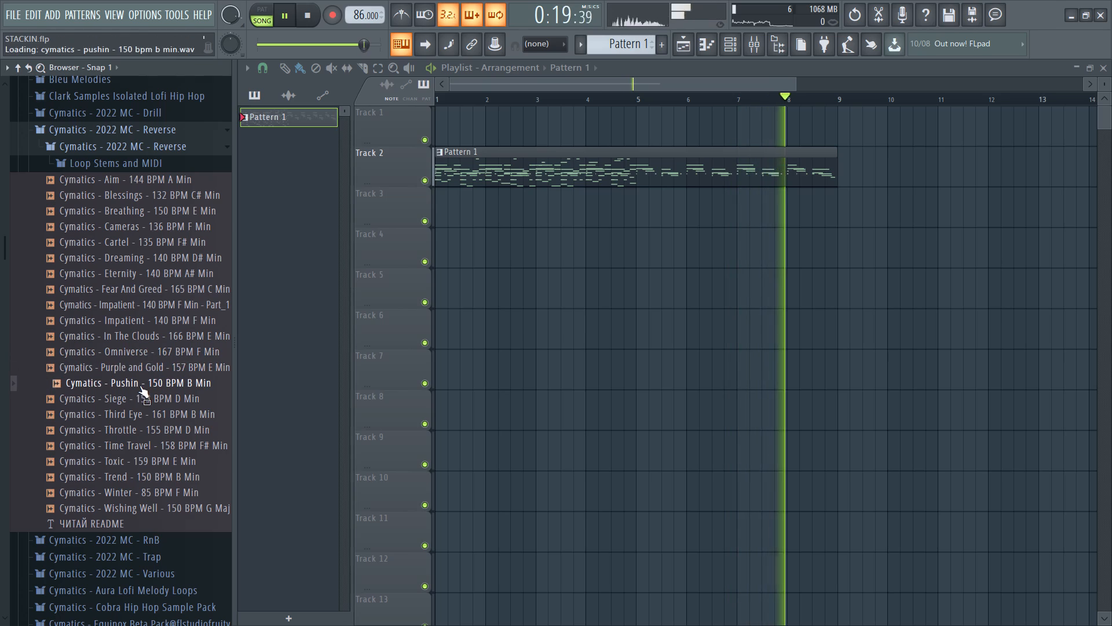
left_click(152, 403)
left_click(173, 423)
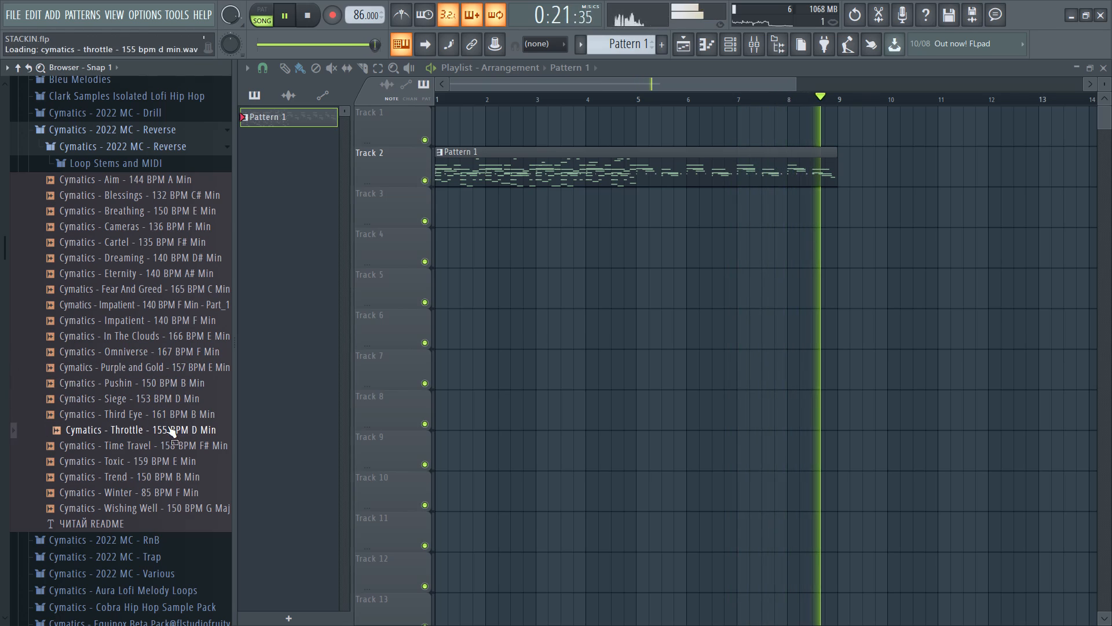
left_click(164, 446)
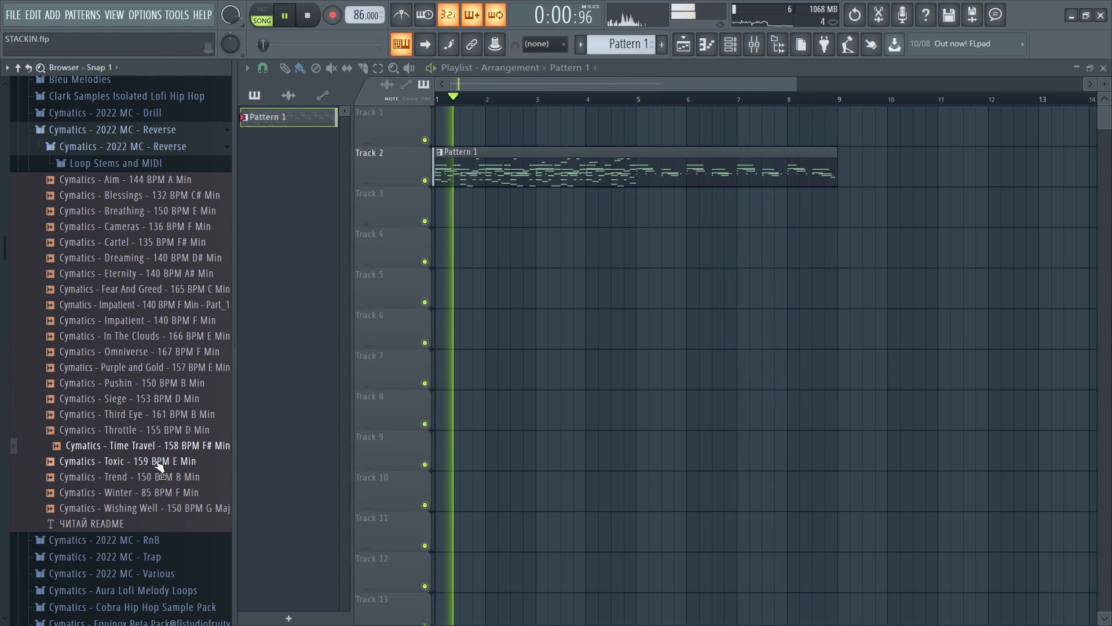
left_click(129, 469)
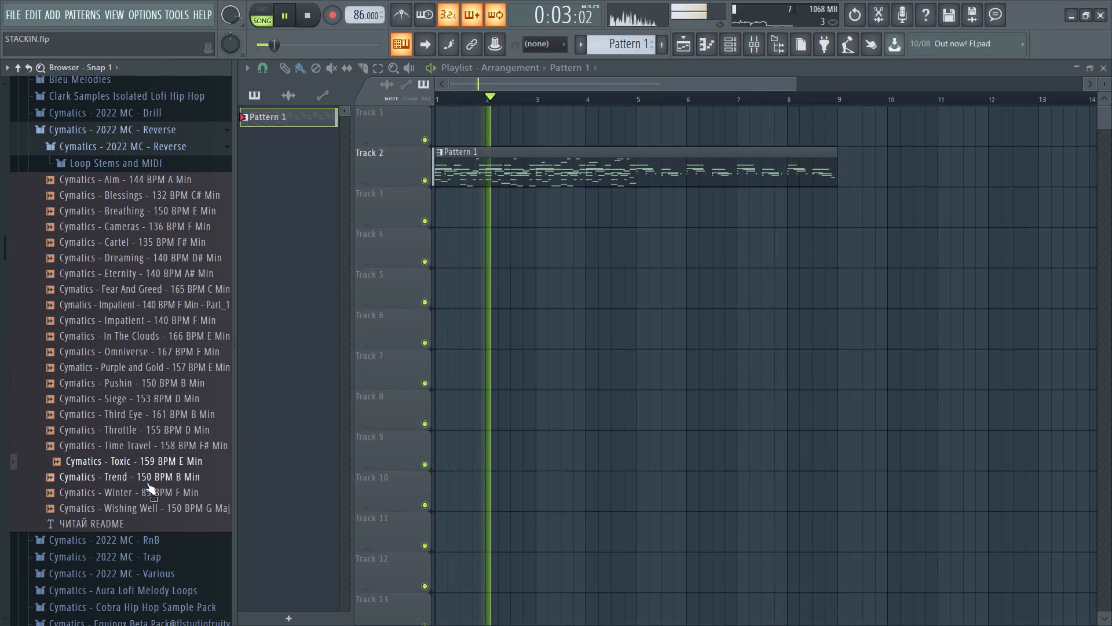
left_click(147, 482)
left_click(155, 493)
left_click(174, 508)
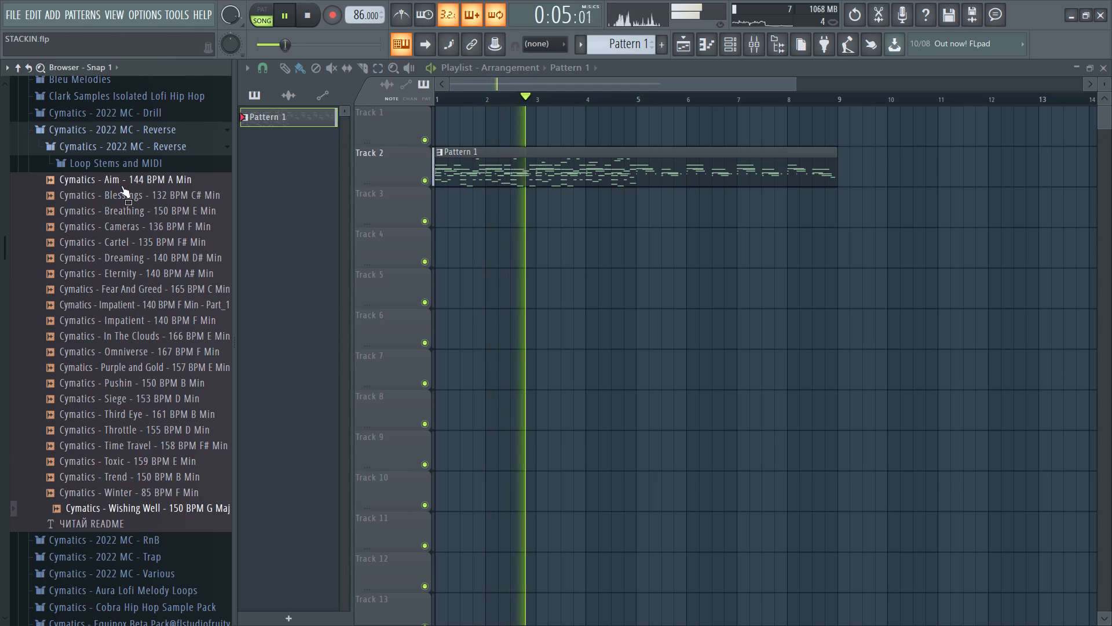
left_click(120, 174)
Close the Reverse sample folder, open the Cymatics - 2022 MC - RnB folder in the browser, and stop the beat's playback.
left_click(120, 162)
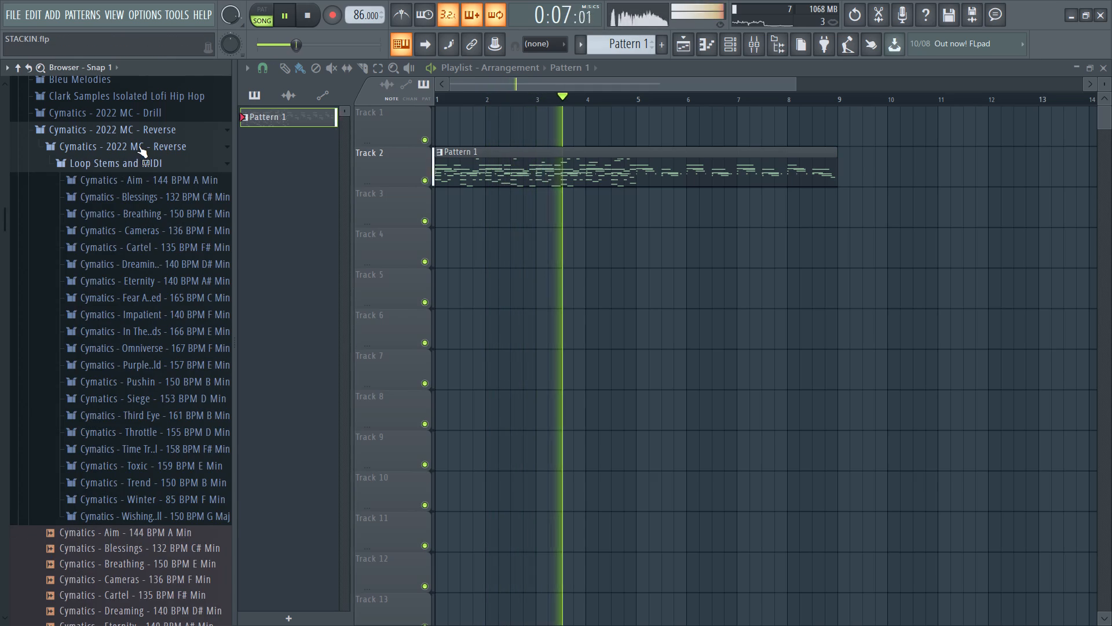
left_click(138, 145)
left_click(162, 169)
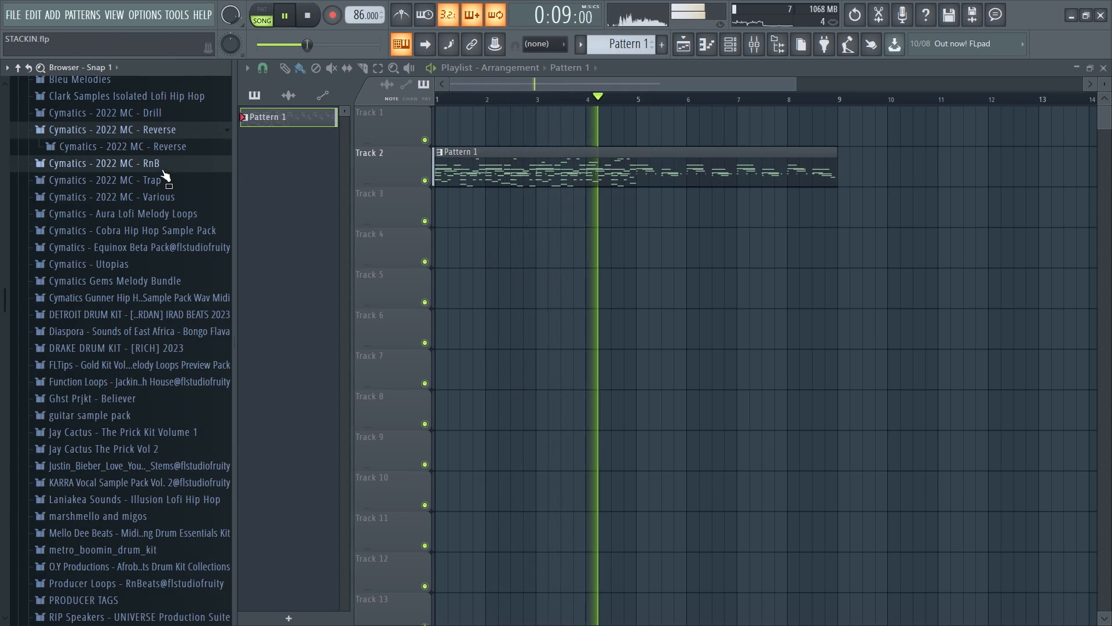
left_click(147, 188)
key("space")
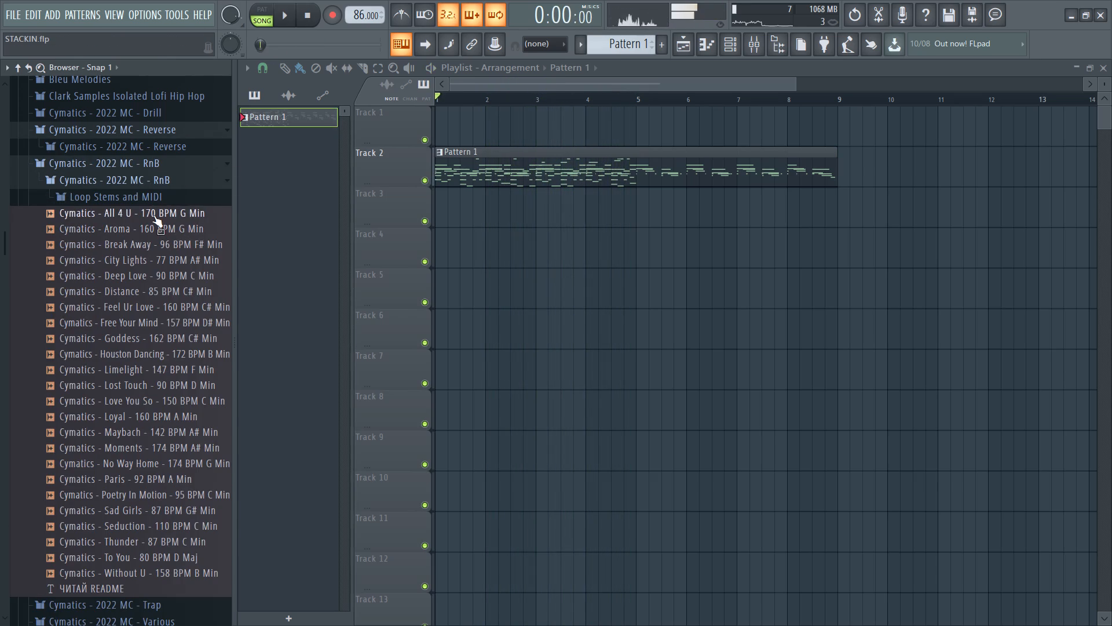
Audition the Cymatics RnB loops from All 4 U through Distance, including Break Away and City Lights, with the beat stopped.
left_click(153, 215)
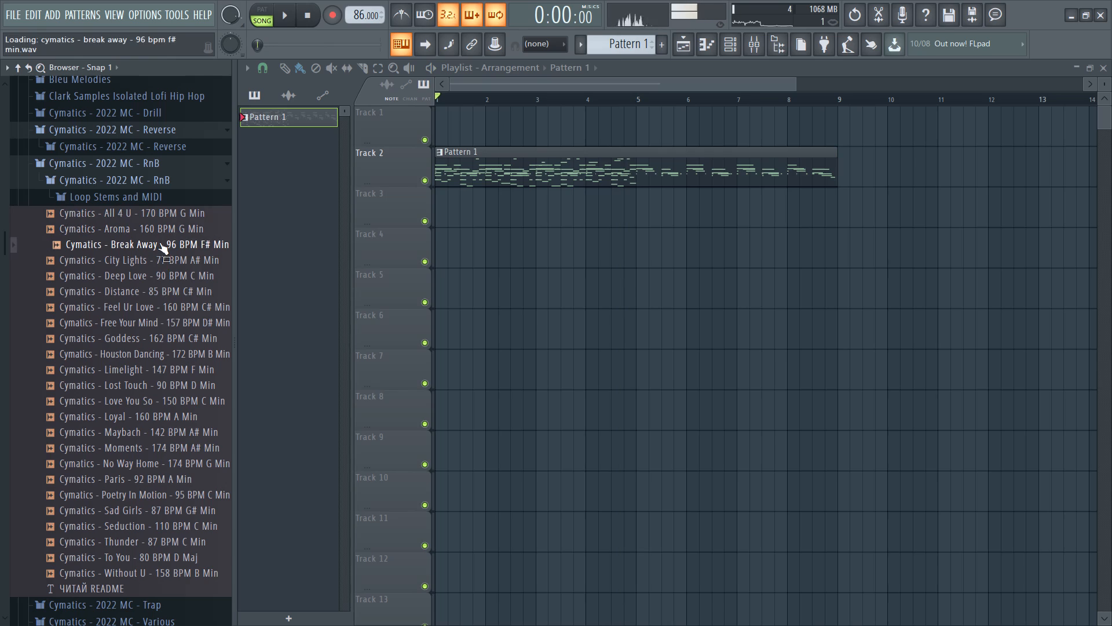
left_click(159, 242)
left_click(162, 263)
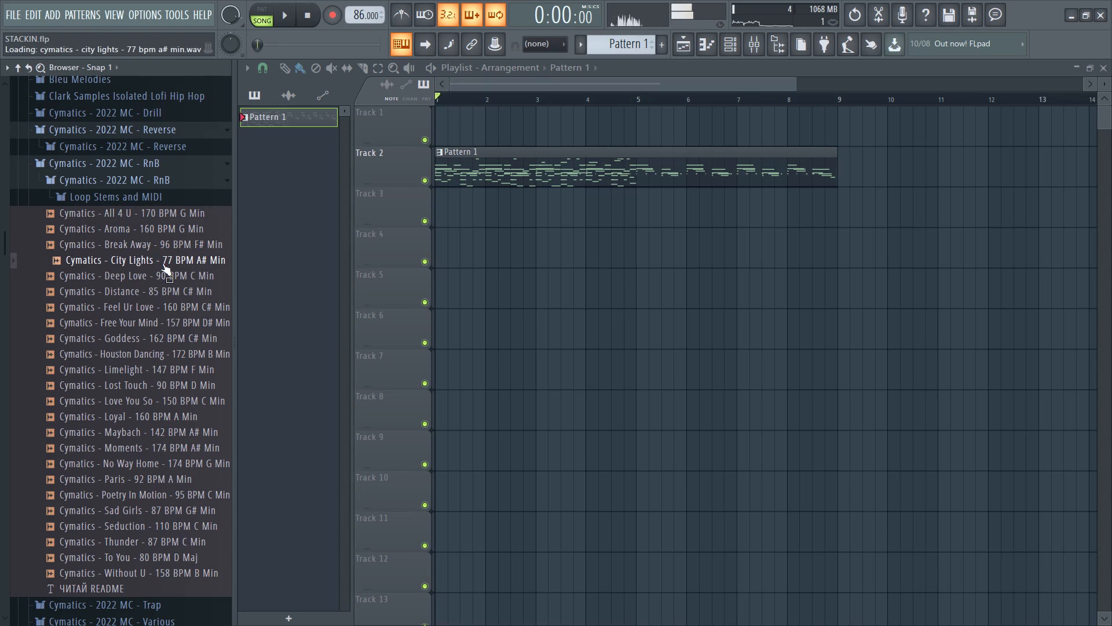
left_click(152, 290)
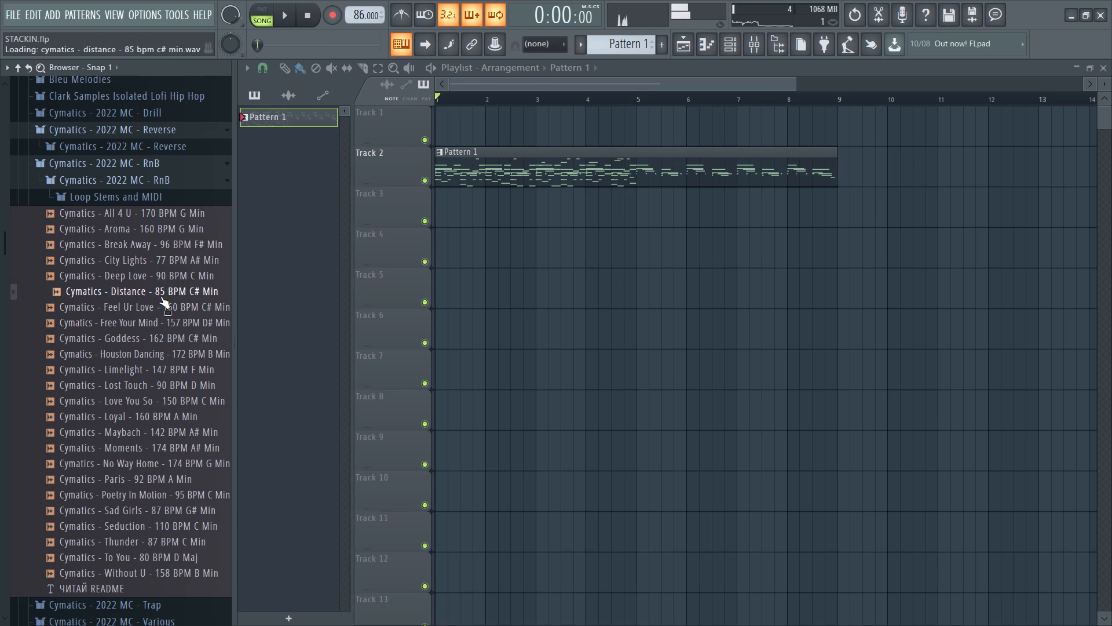
key("space")
left_click(158, 291)
key("space")
Place the Cymatics - Distance - 85 BPM C# Min loop on Track 5, starting at bar 1.
left_click_drag(158, 291, 348, 290)
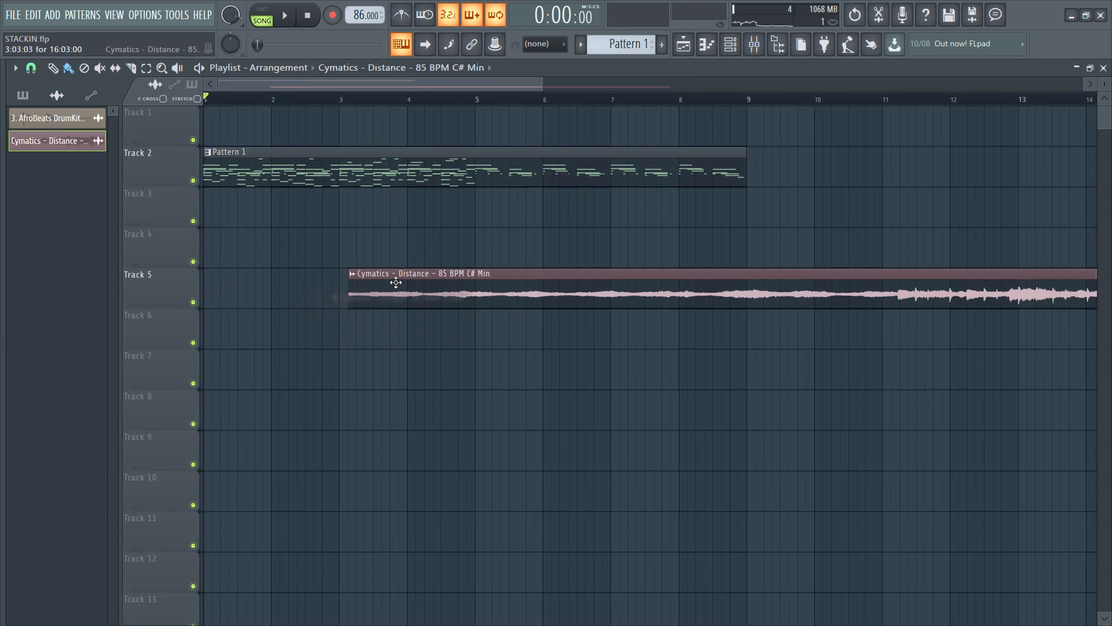
left_click_drag(414, 287, 213, 283)
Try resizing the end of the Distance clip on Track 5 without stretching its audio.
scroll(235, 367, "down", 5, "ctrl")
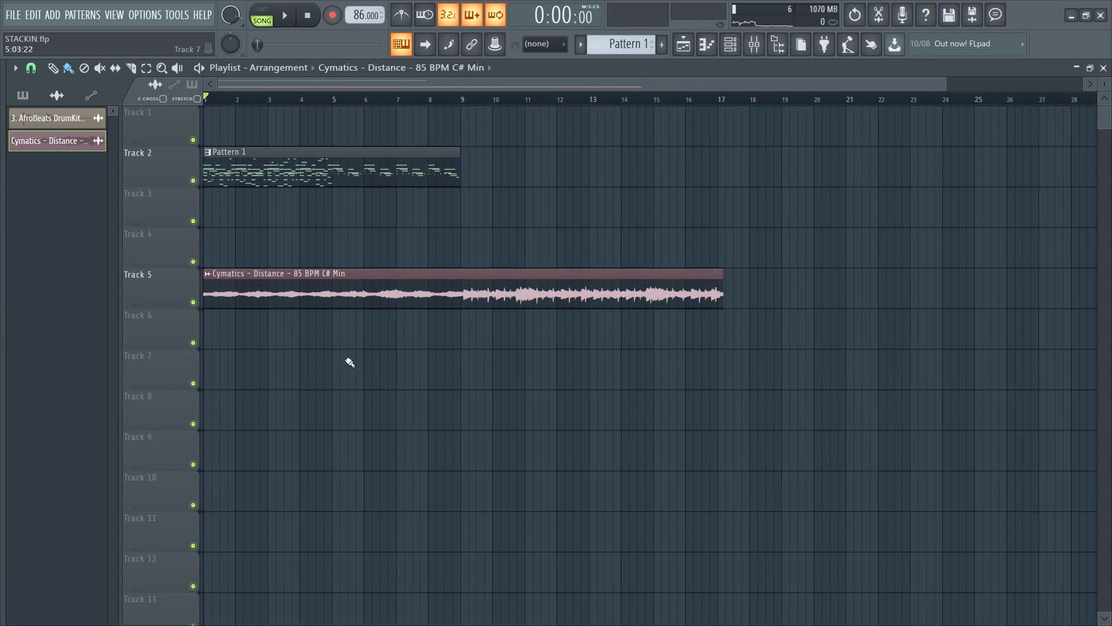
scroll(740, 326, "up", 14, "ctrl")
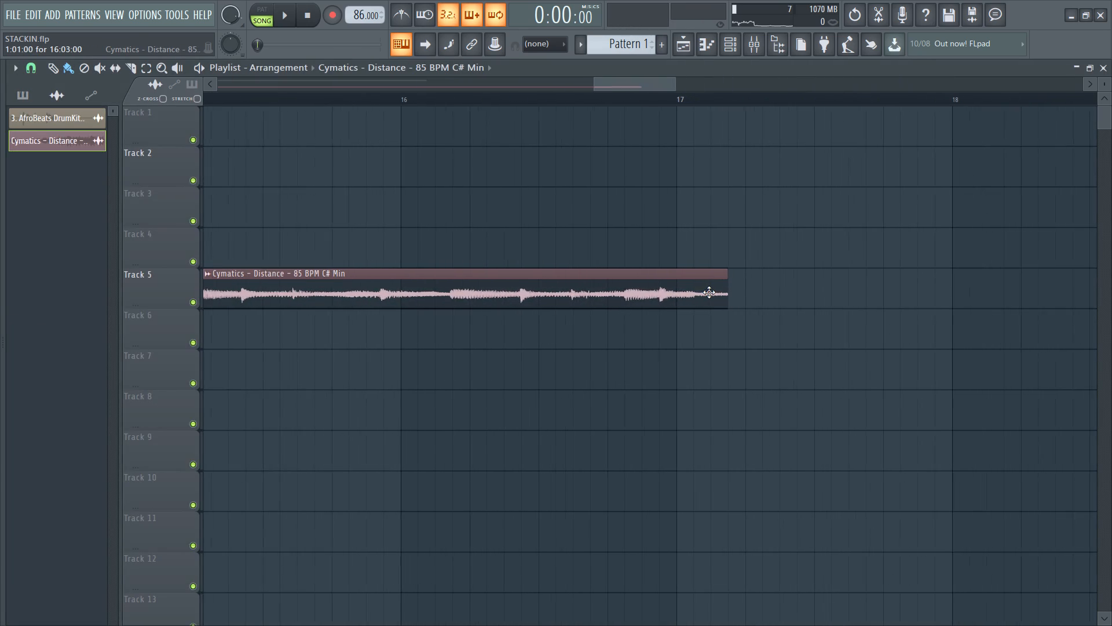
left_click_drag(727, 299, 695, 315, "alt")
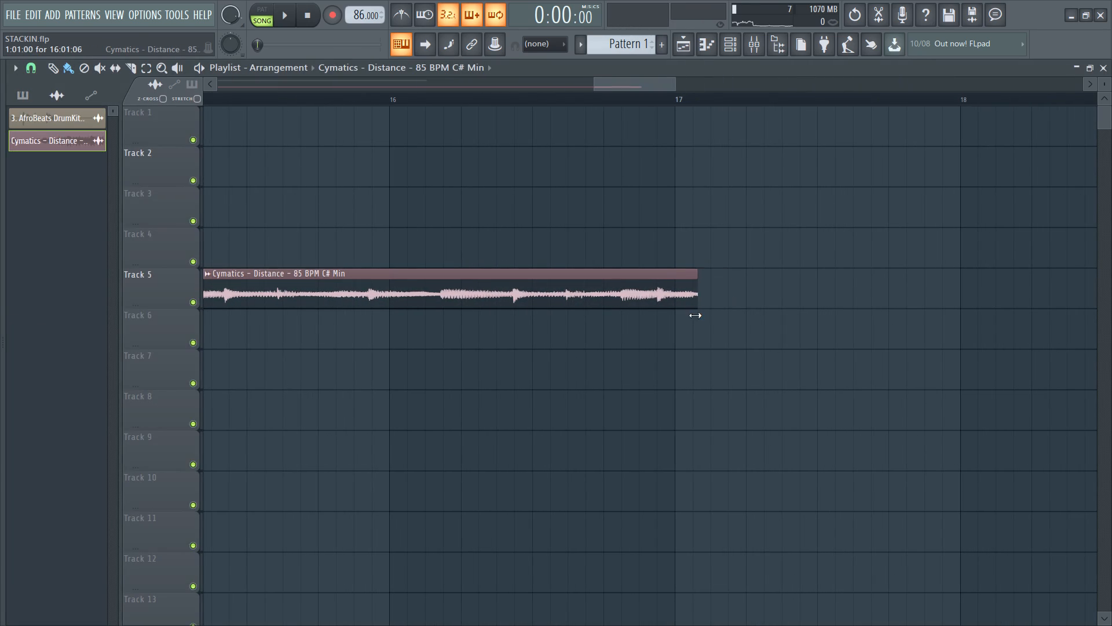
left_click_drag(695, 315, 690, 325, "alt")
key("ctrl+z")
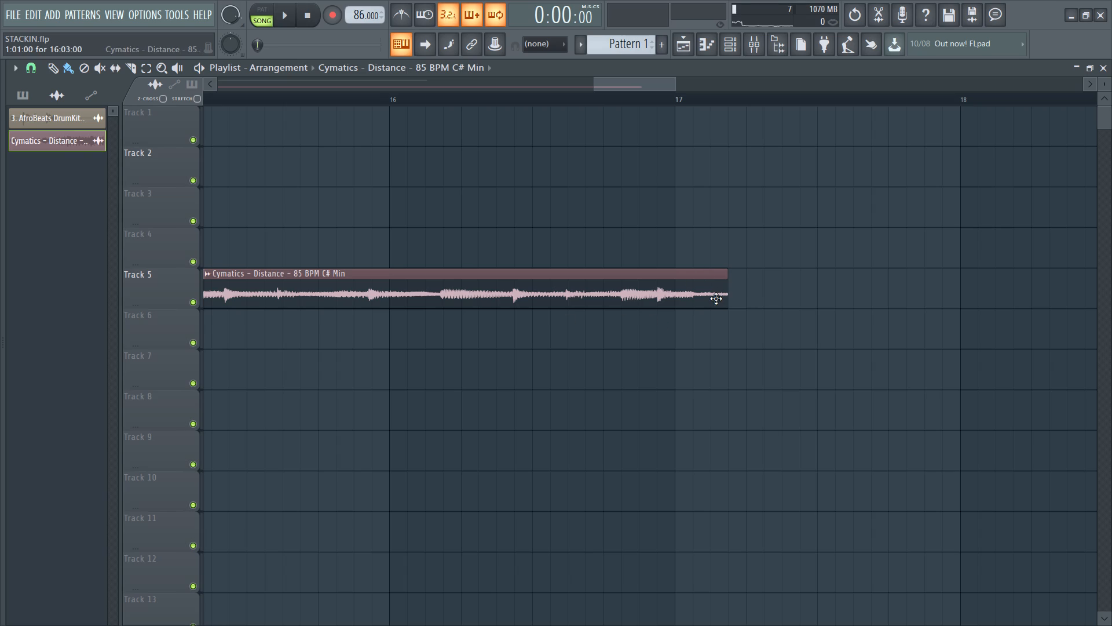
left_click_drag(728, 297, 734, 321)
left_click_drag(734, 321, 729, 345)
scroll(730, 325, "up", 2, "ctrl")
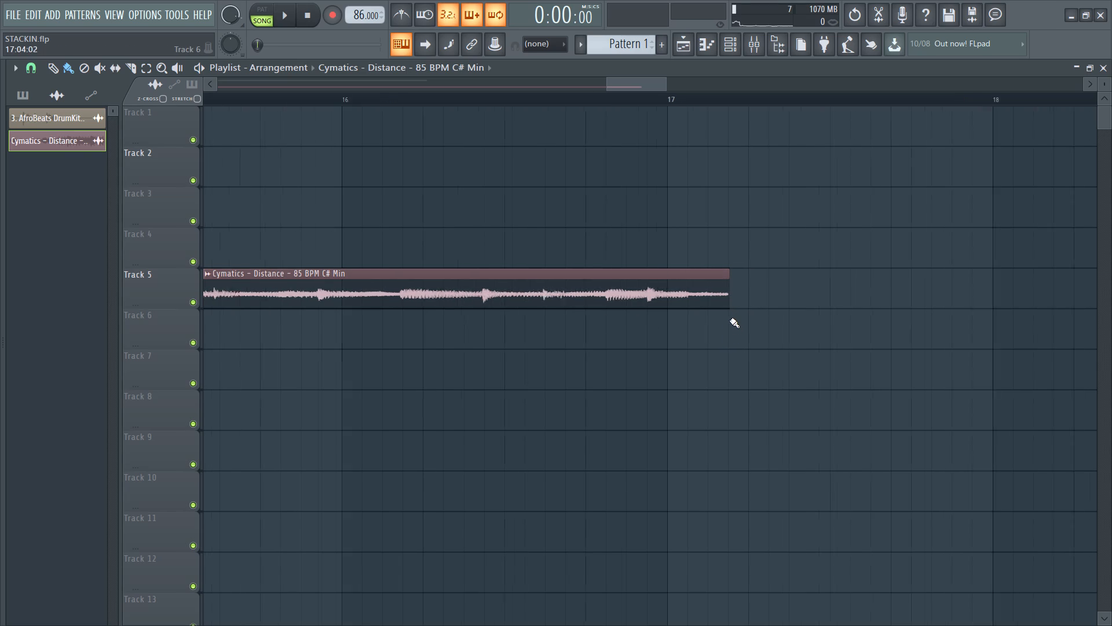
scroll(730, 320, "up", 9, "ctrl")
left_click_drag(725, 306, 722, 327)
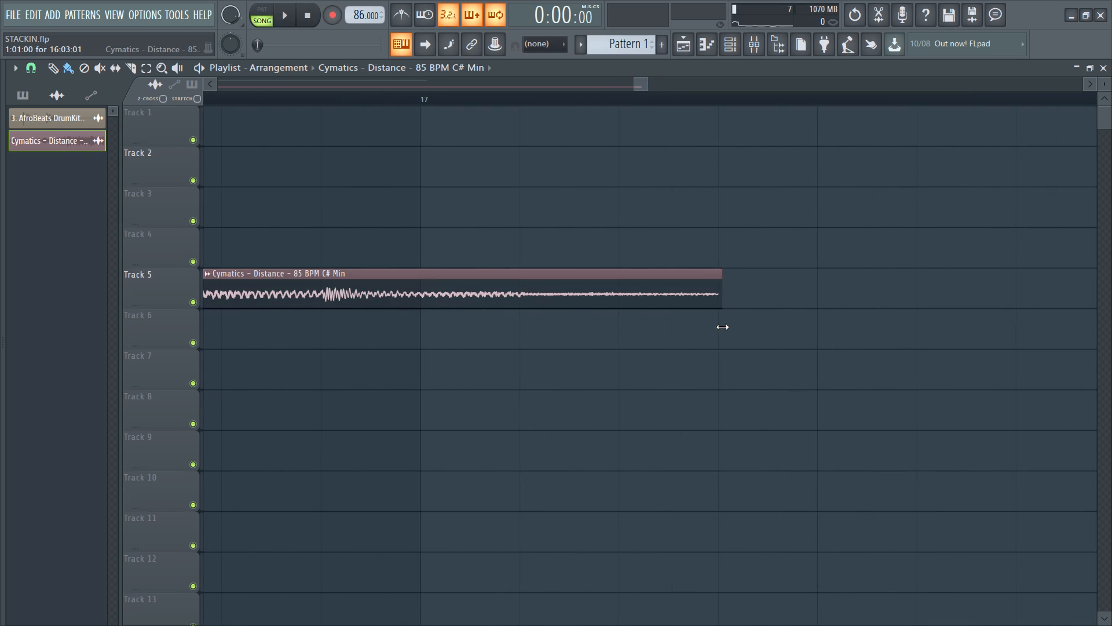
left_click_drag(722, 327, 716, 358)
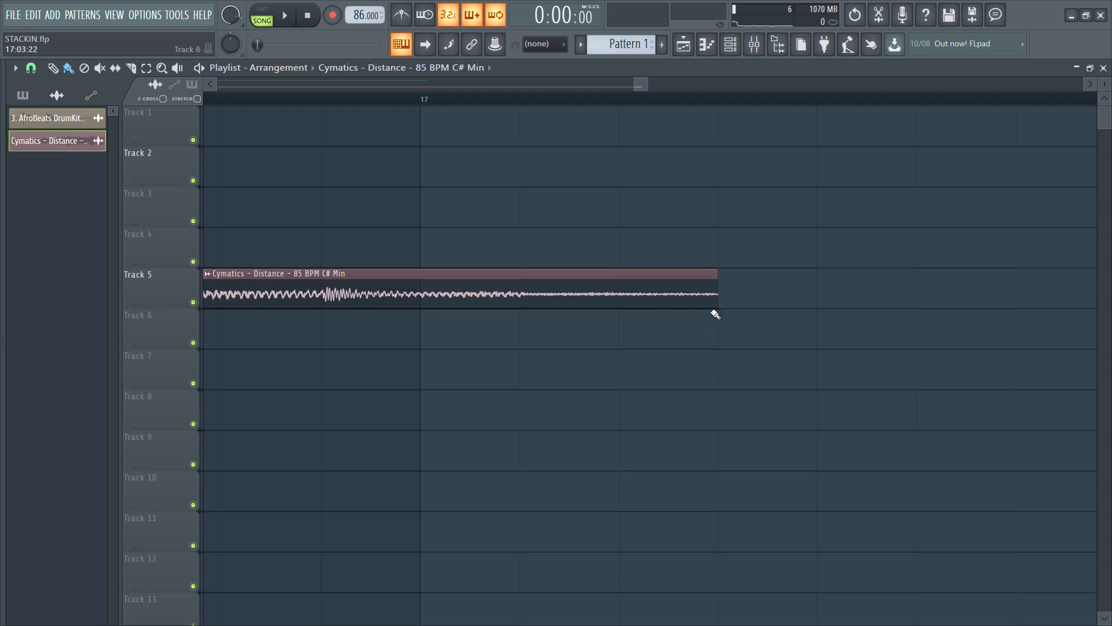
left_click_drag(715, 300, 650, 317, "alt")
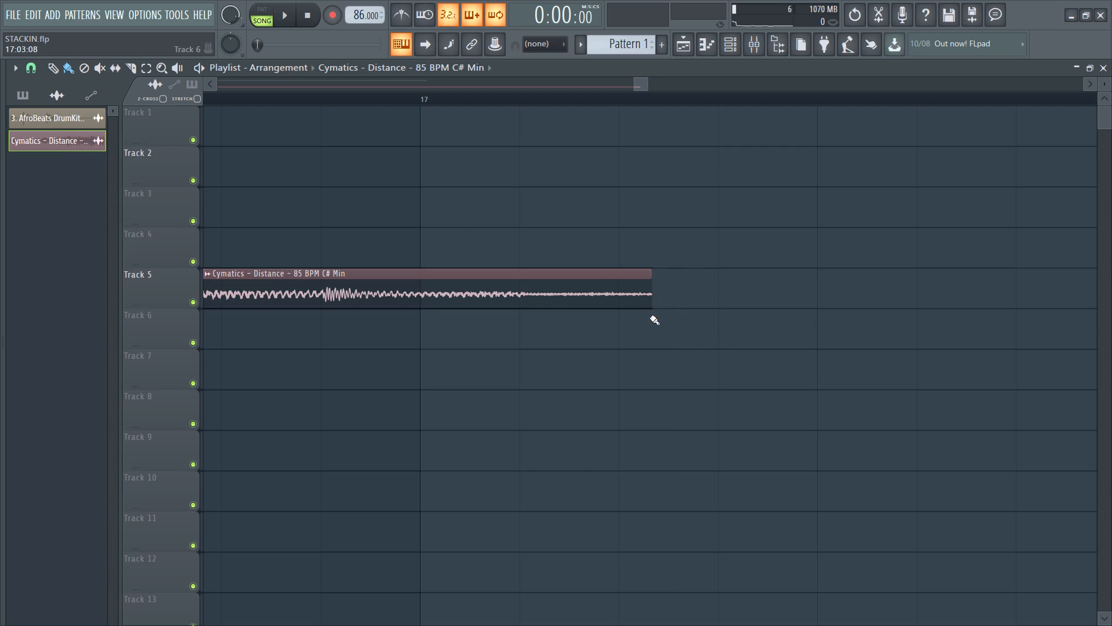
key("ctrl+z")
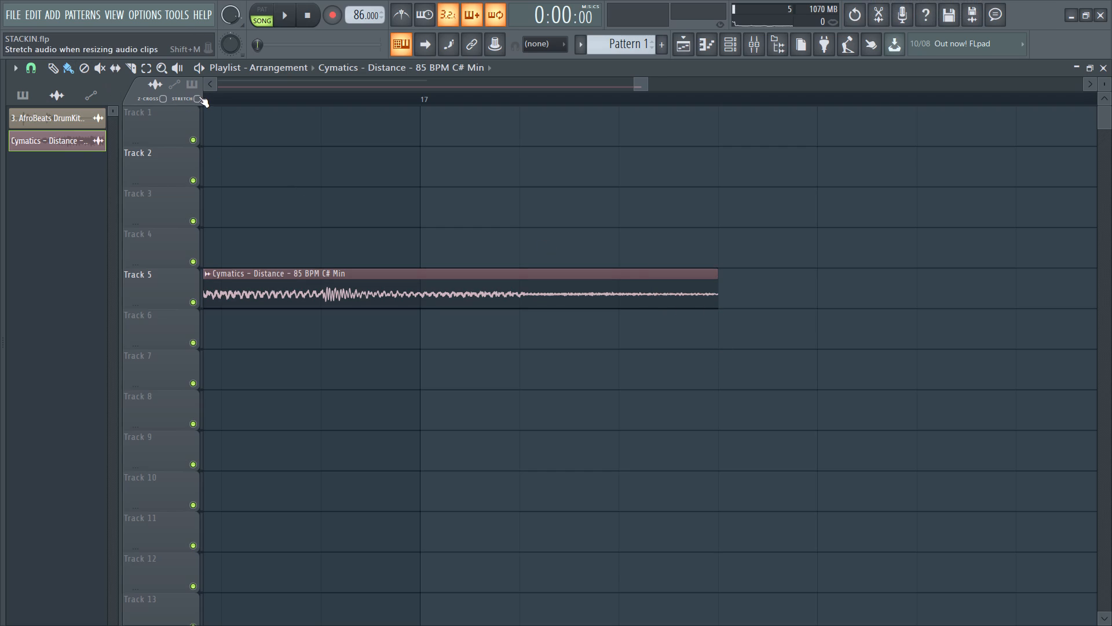
Enable audio stretching on resize and stretch the Distance clip to end at bar 17, a length of 16 bars.
left_click(196, 96)
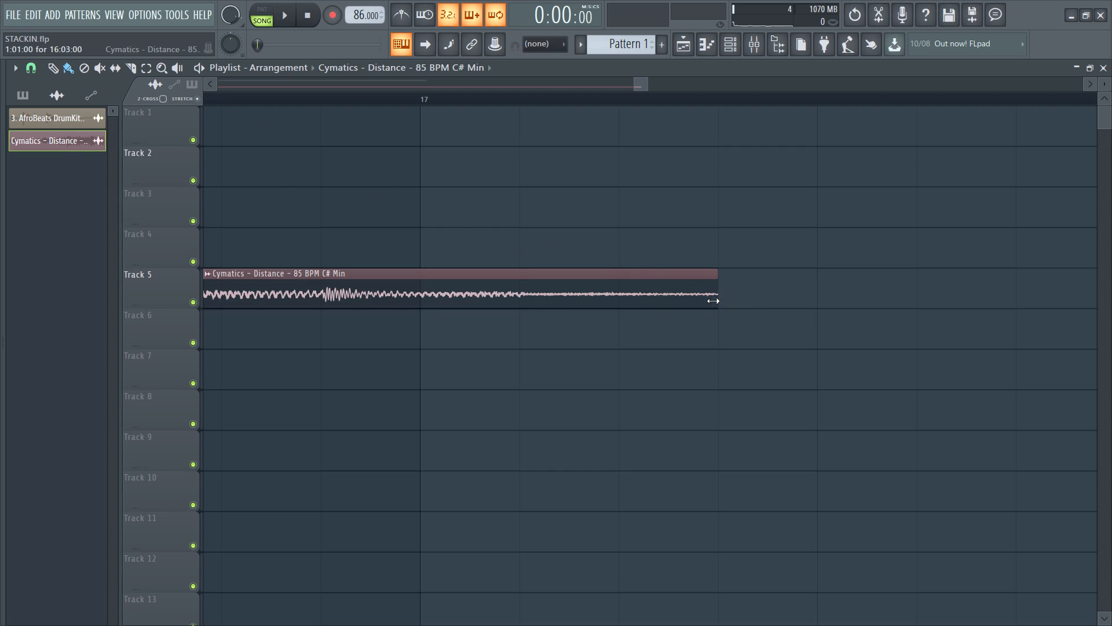
left_click(719, 301, "alt")
left_click_drag(715, 301, 402, 352, "alt")
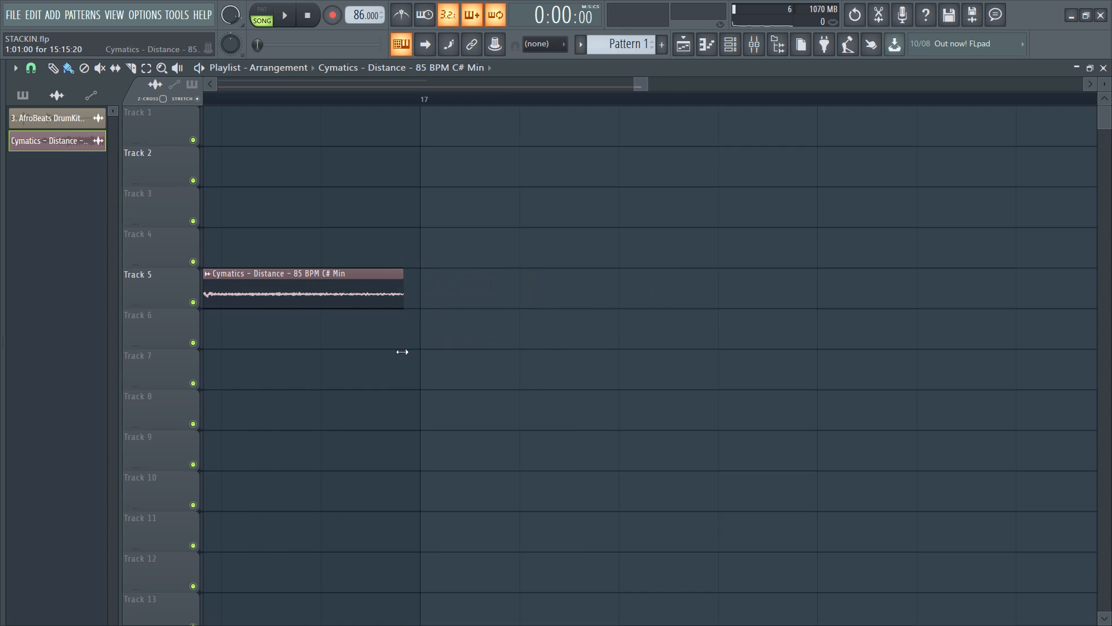
left_click_drag(402, 352, 415, 356, "alt")
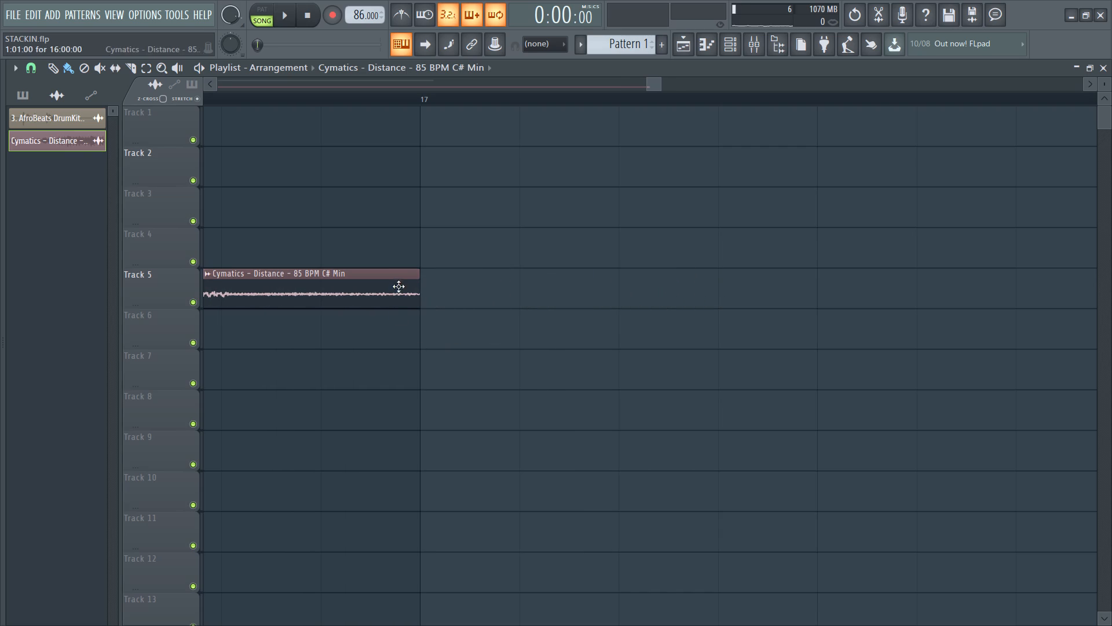
Play the arrangement and choose a different time-stretching mode for the Distance sample.
key("space")
scroll(345, 351, "down", 18, "ctrl")
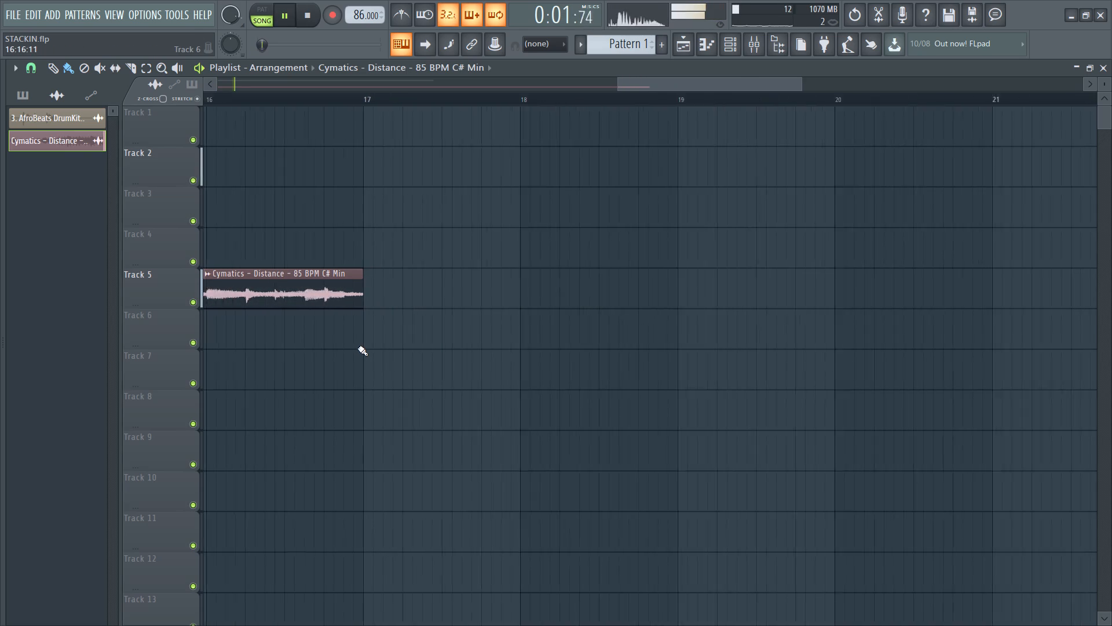
scroll(358, 348, "down", 14, "ctrl")
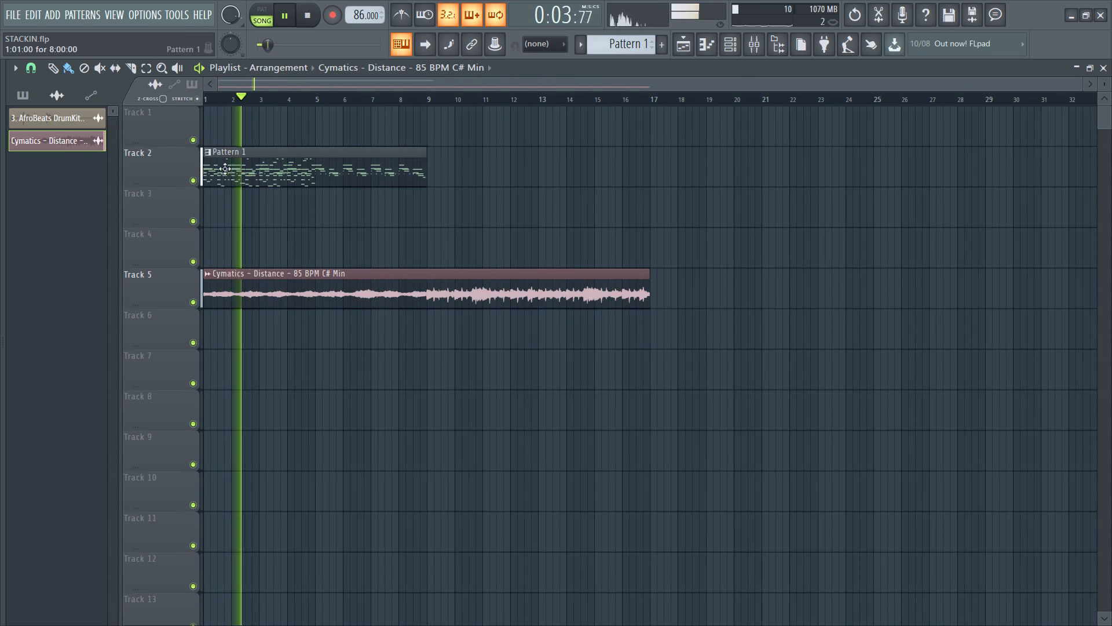
double_click(445, 275)
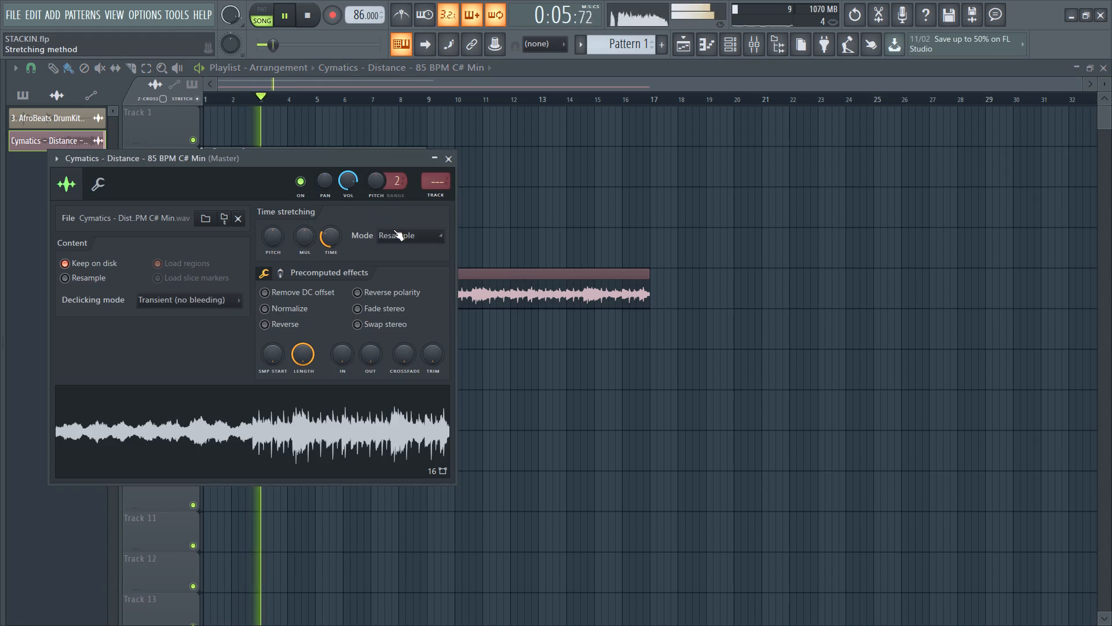
left_click(393, 230)
left_click(407, 272)
left_click(445, 161)
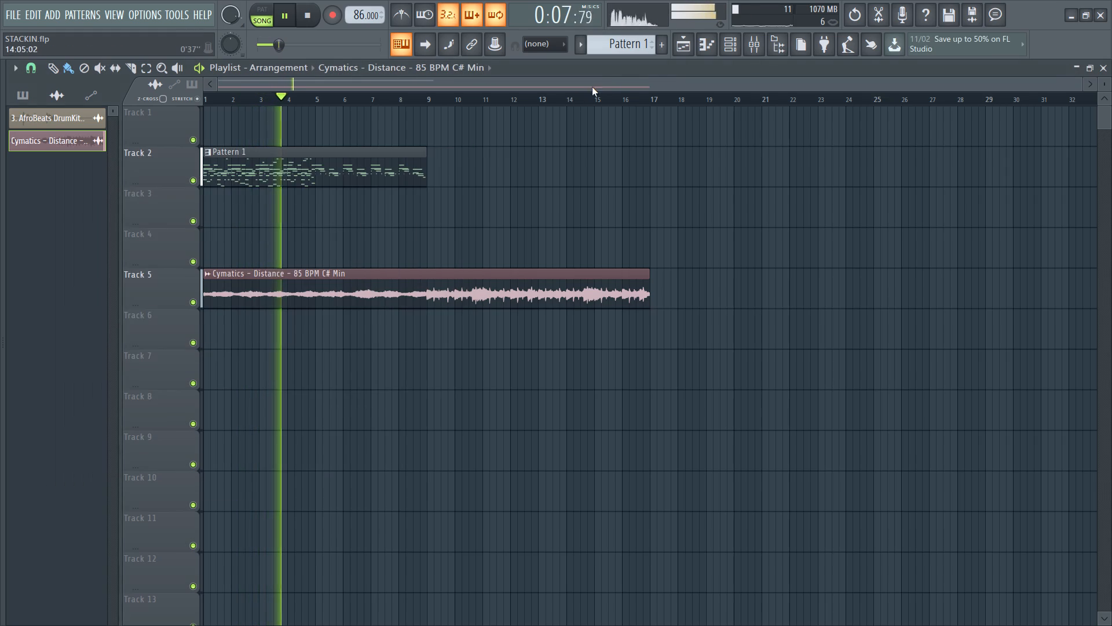
Show all channels in the Channel rack and mute the Purity #2 channel.
left_click(719, 46)
left_click(729, 46)
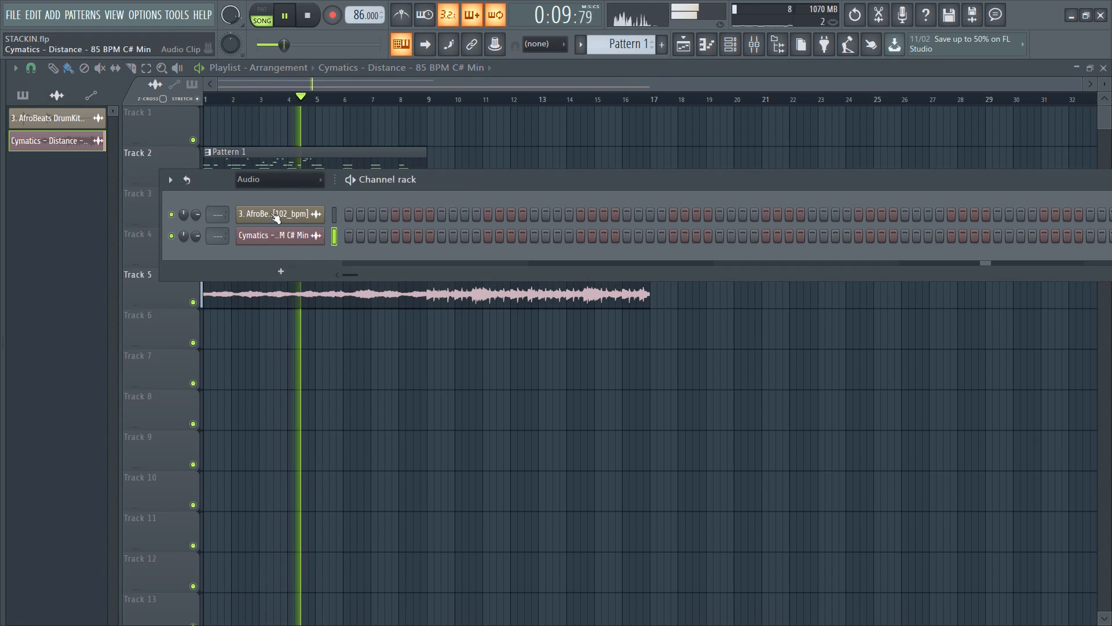
left_click(270, 178)
left_click(268, 193)
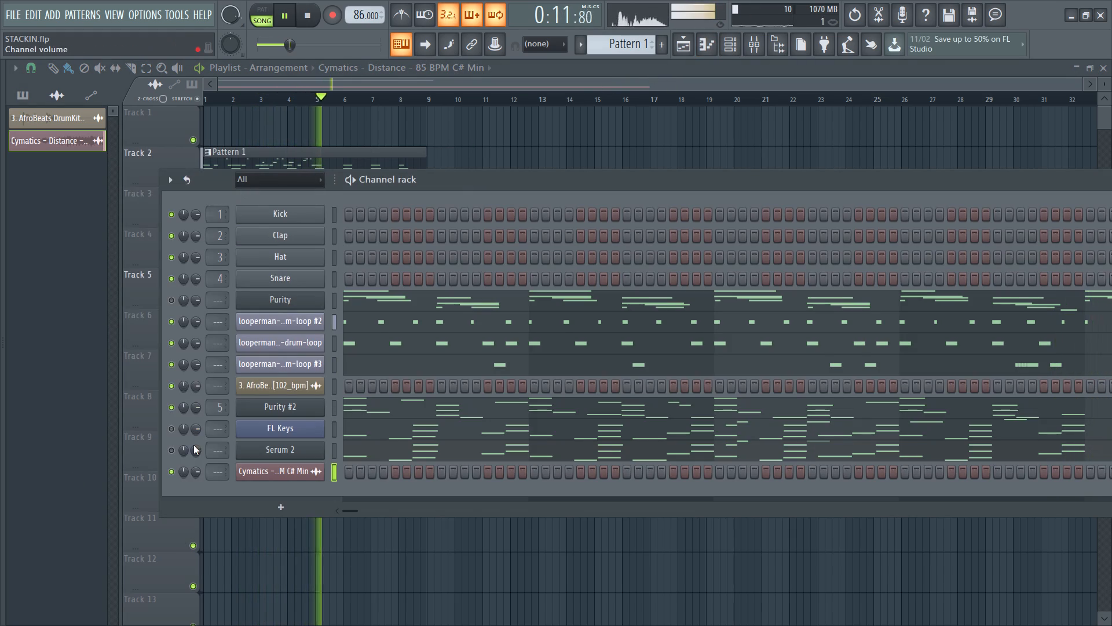
left_click(169, 405)
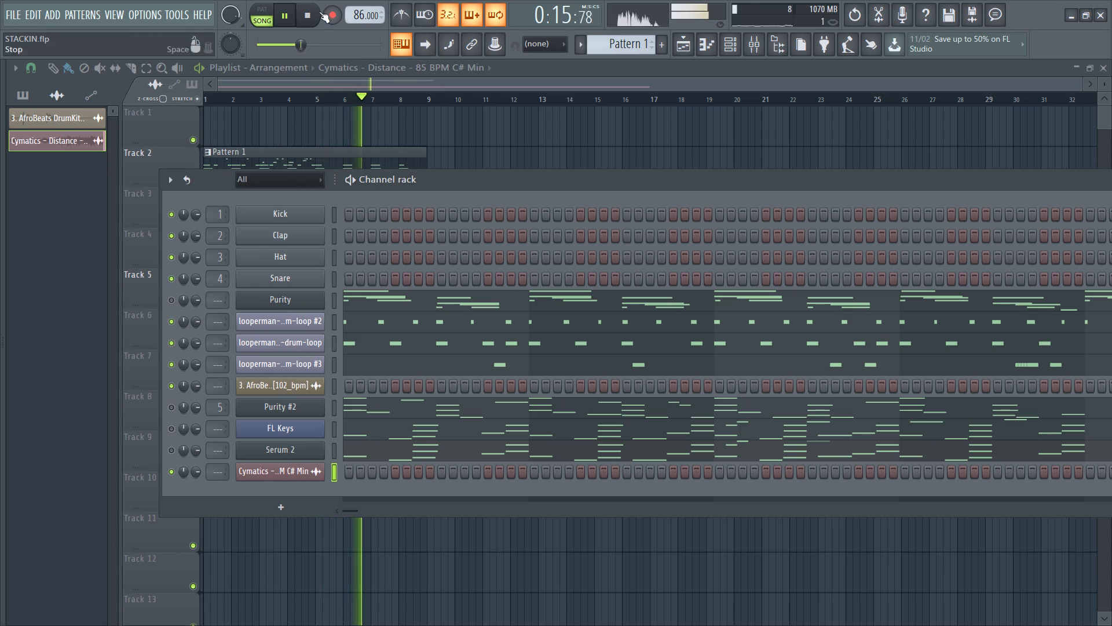
Duplicate the Pattern 1 clip on Track 2 so a second copy runs from bar 9 to bar 17.
left_click(678, 49)
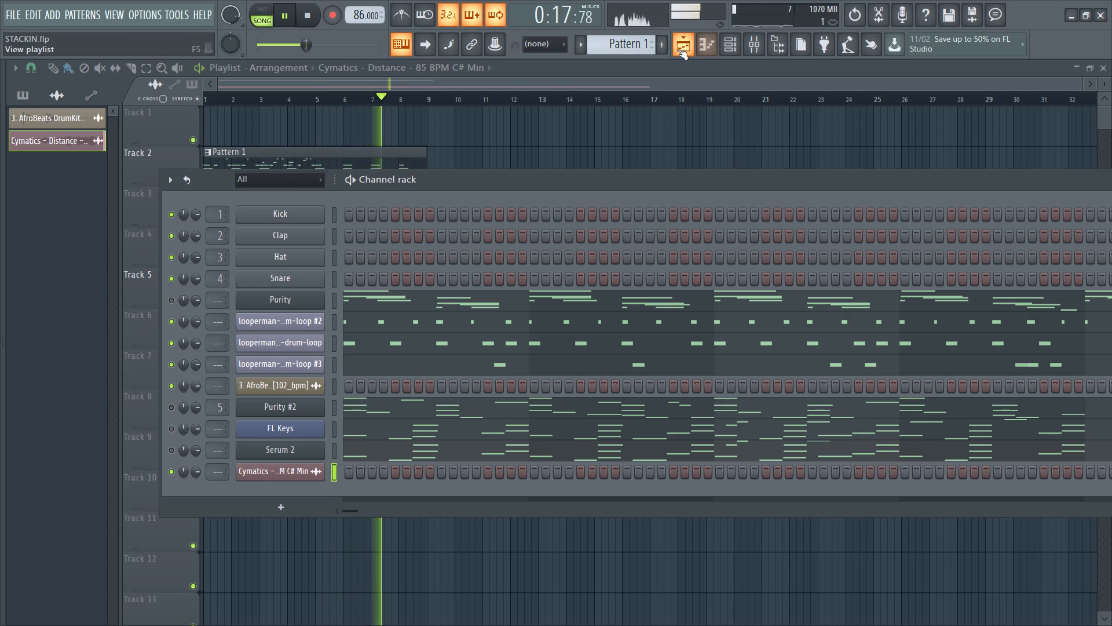
left_click(310, 180, "ctrl")
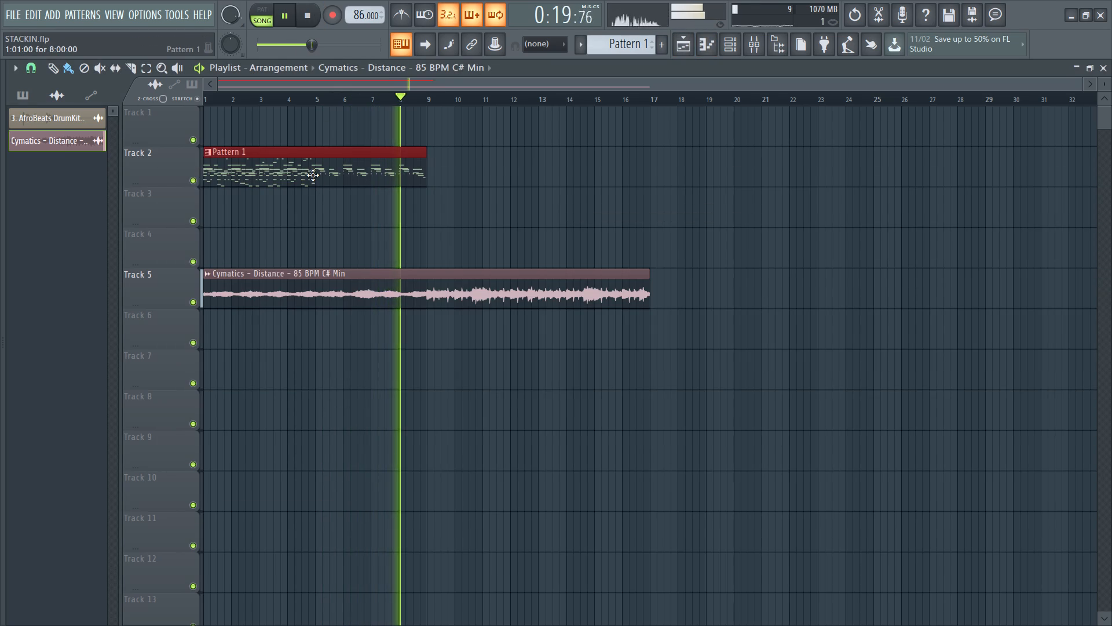
key("ctrl+b")
Listen through the Distance loop playing together with both Pattern 1 clips across the 16-bar arrangement.
scroll(458, 336, "up", 2, "ctrl")
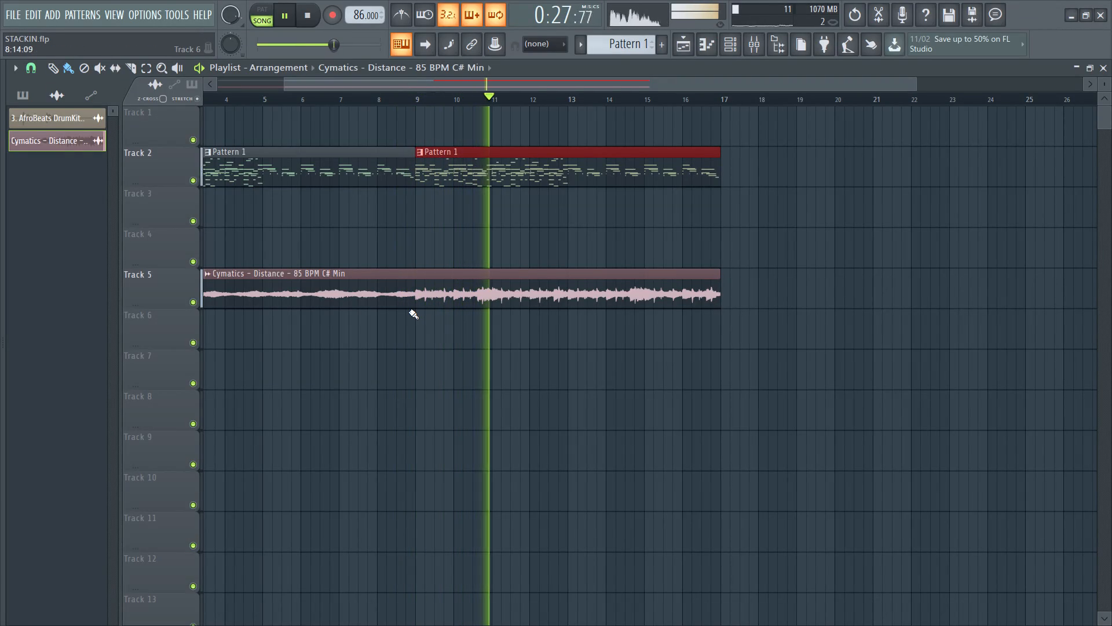
scroll(408, 311, "down", 2, "ctrl")
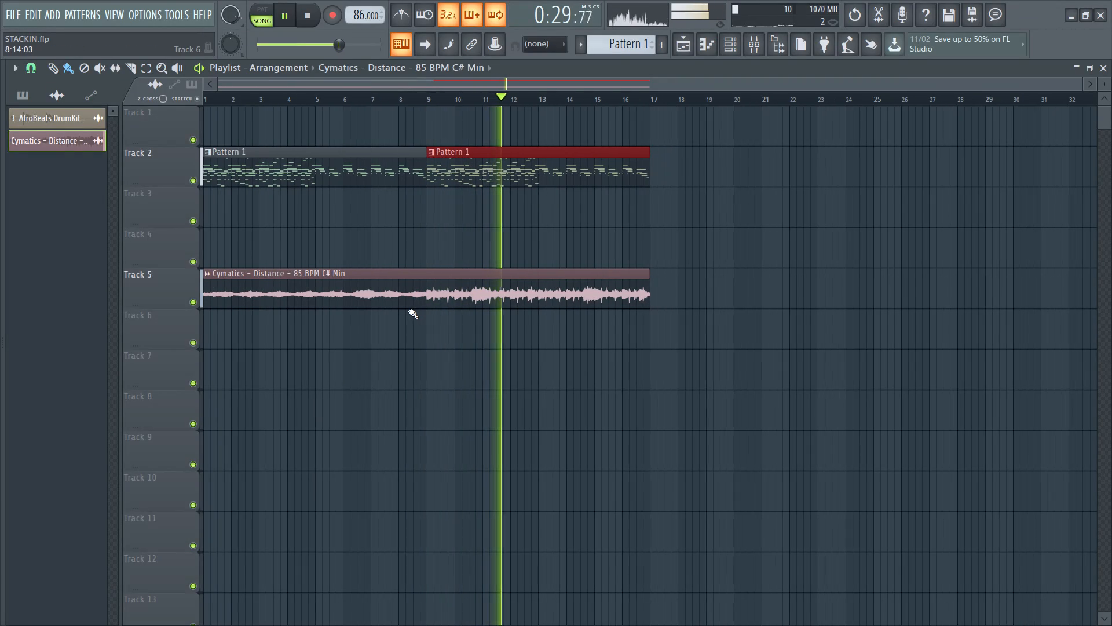
scroll(408, 311, "down", 1, "ctrl")
scroll(573, 322, "up", 2, "ctrl")
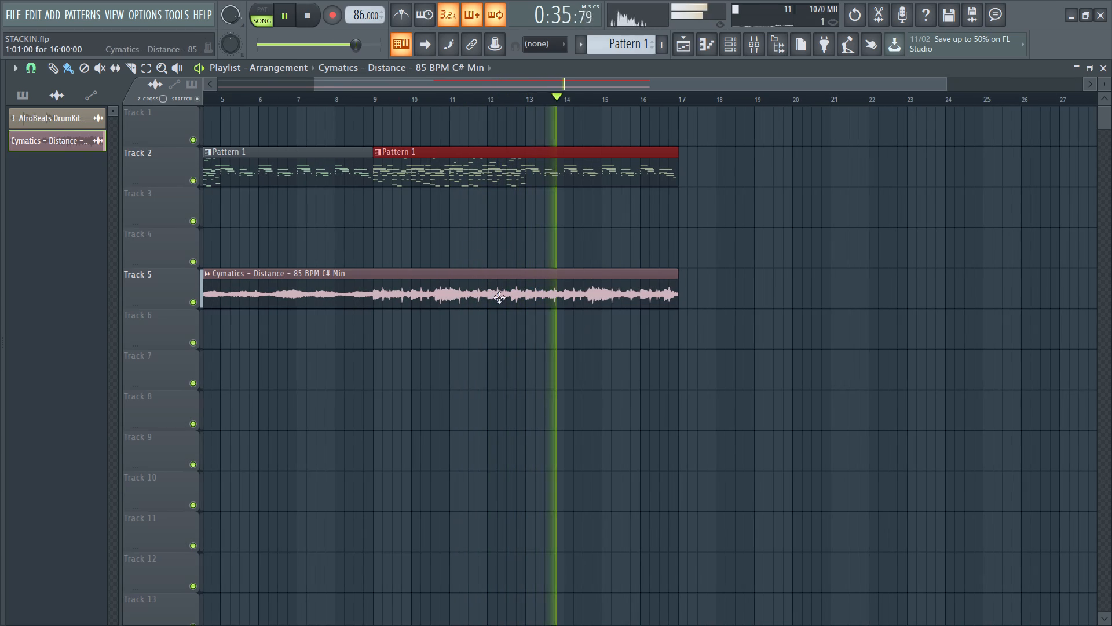
scroll(250, 246, "down", 3, "ctrl")
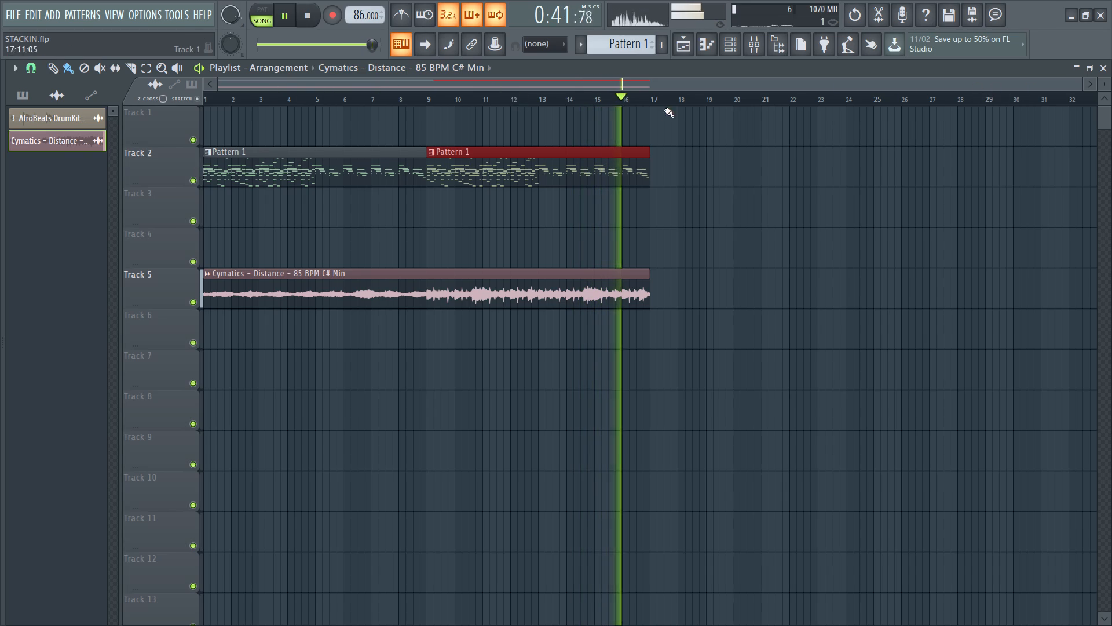
scroll(301, 234, "up", 1, "ctrl")
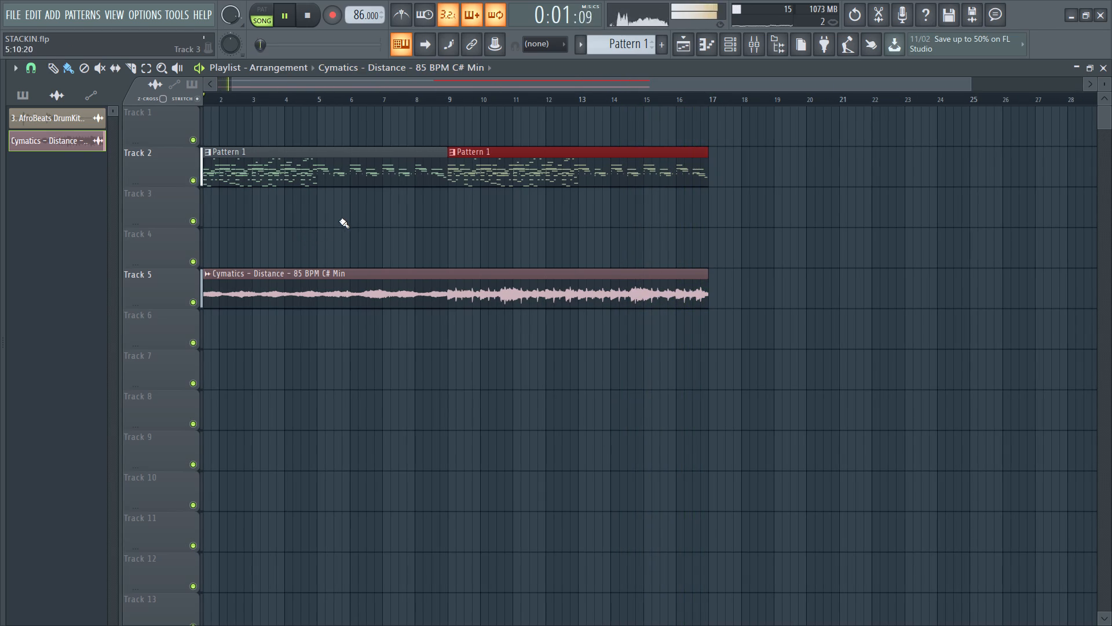
left_click_drag(343, 83, 276, 87)
scroll(220, 272, "up", 3, "ctrl")
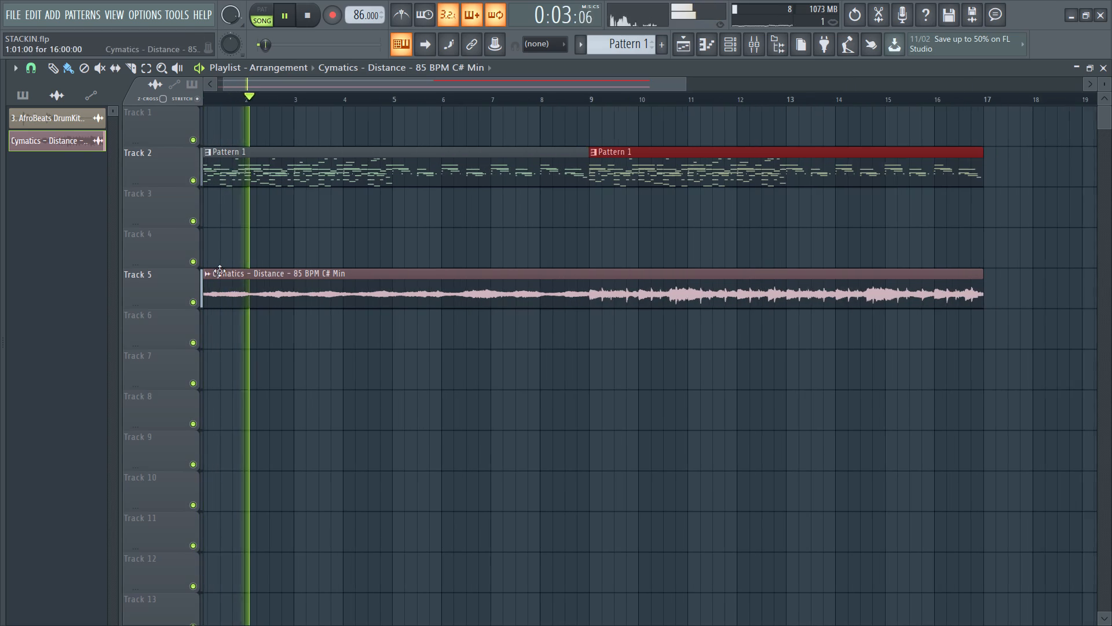
Slice the Cymatics Distance clip on Track 5 at bar 9.
left_click(132, 65)
scroll(527, 466, "up", 2, "ctrl")
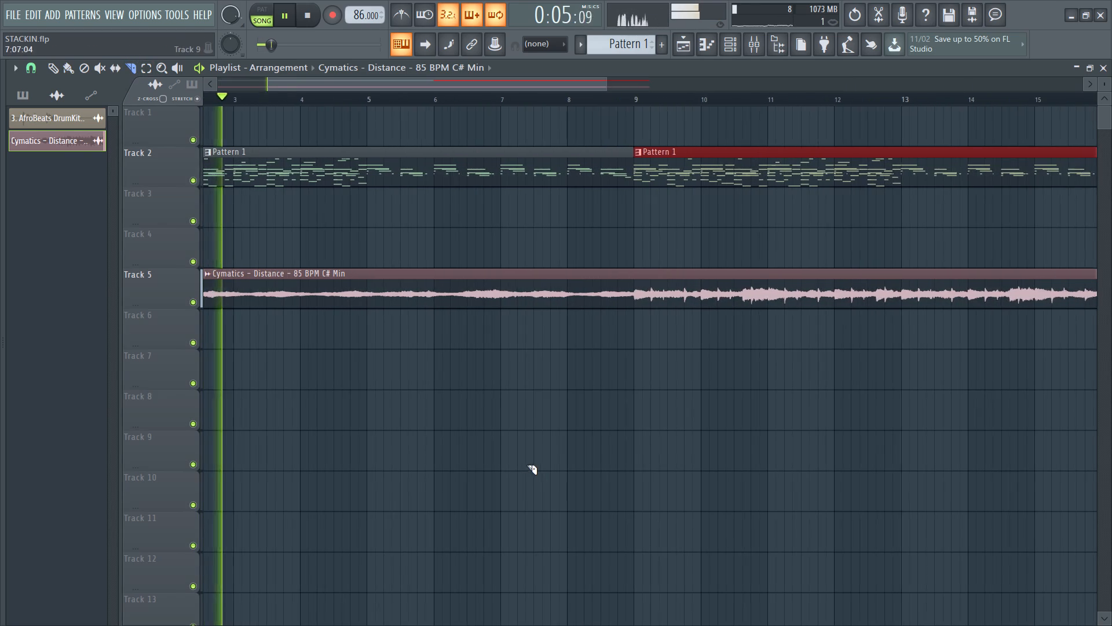
scroll(566, 378, "up", 1, "ctrl")
scroll(652, 285, "up", 12, "ctrl")
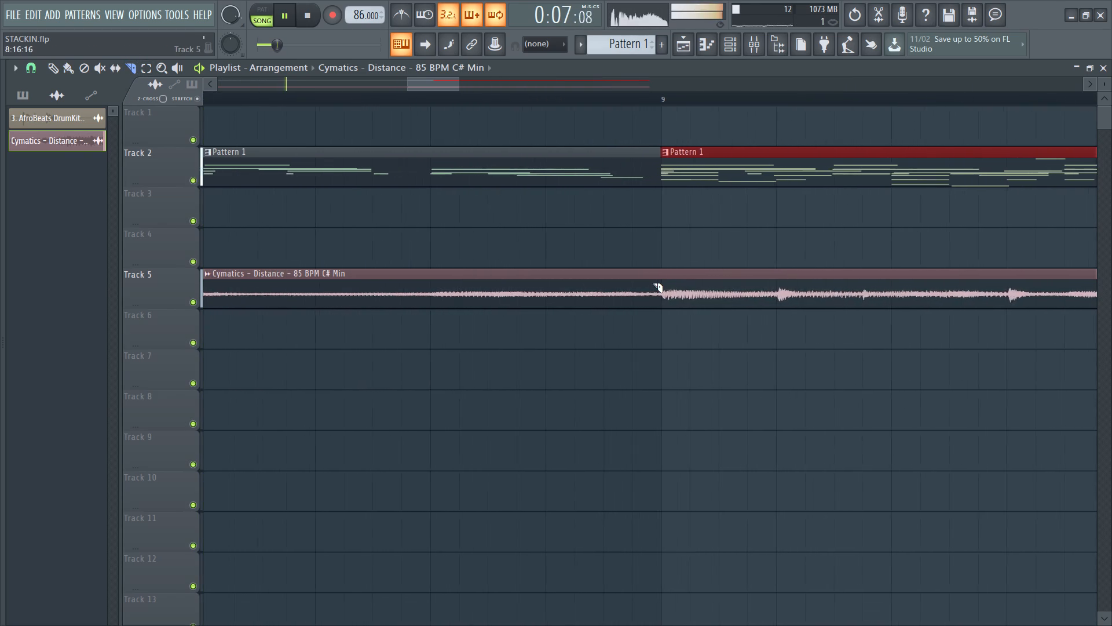
scroll(652, 283, "up", 12, "ctrl")
left_click_drag(677, 267, 677, 266)
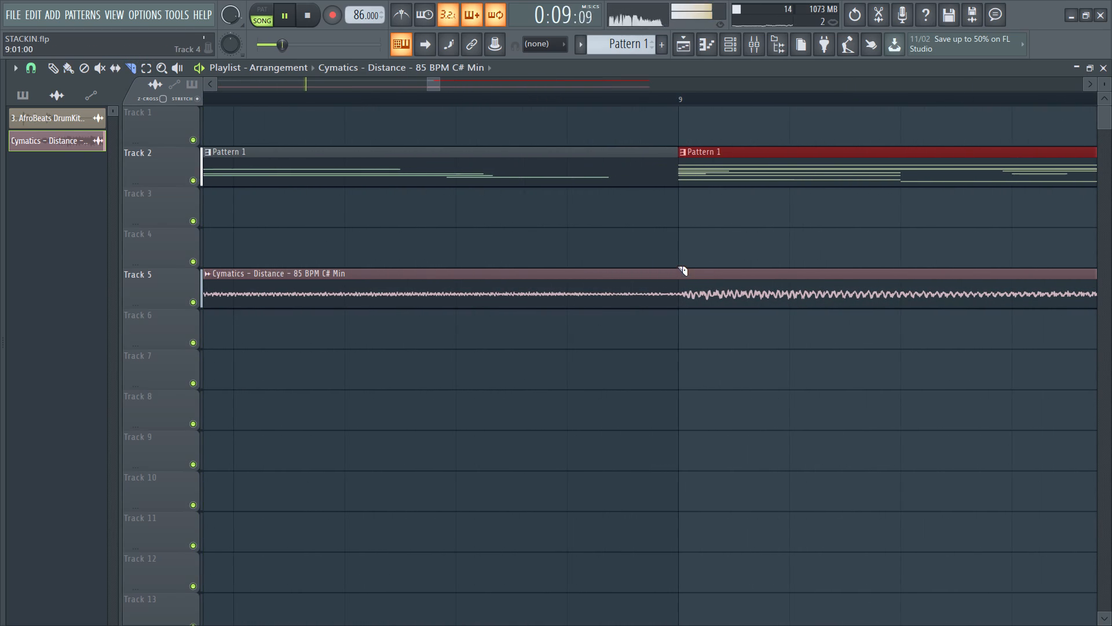
left_click_drag(677, 266, 680, 361)
scroll(388, 368, "down", 8, "ctrl")
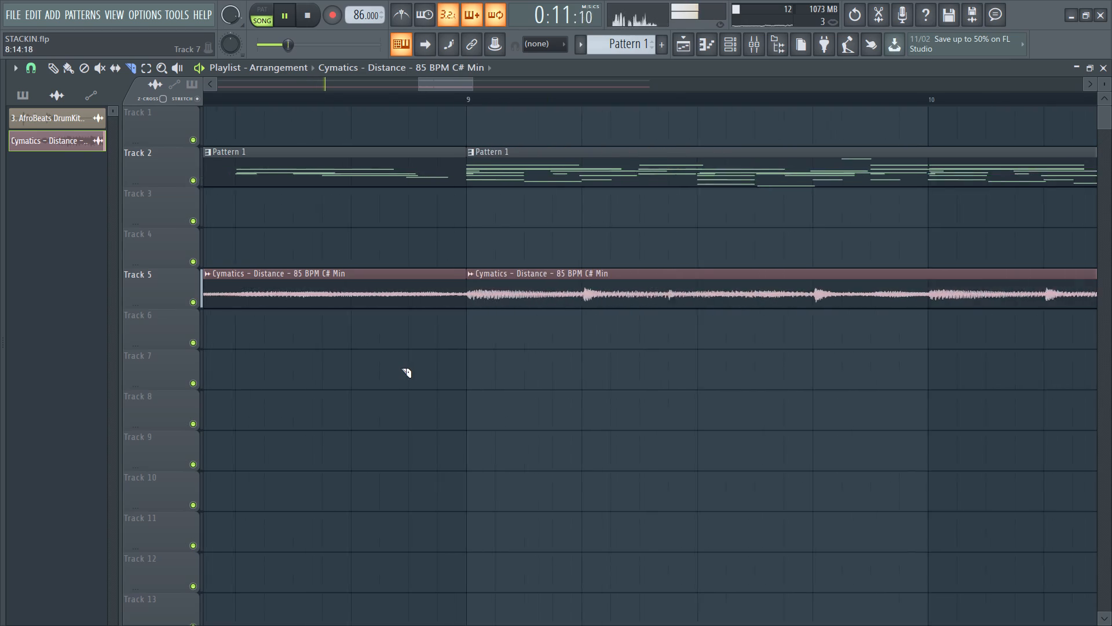
scroll(401, 368, "down", 19, "ctrl")
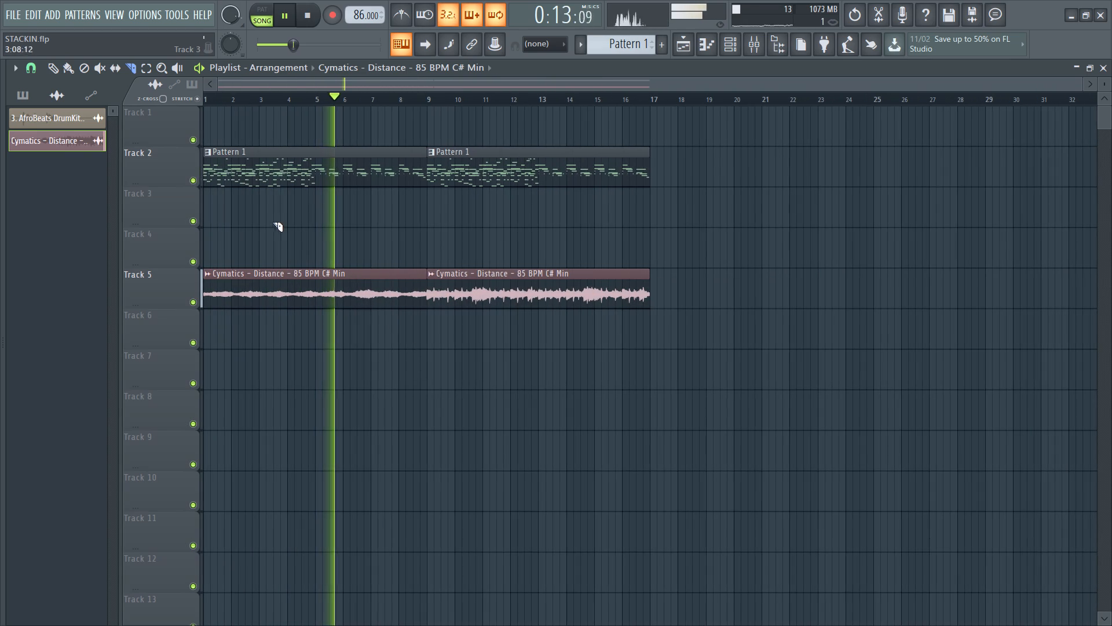
Slice the first half of the Distance loop on Track 5 at bar 5.
scroll(273, 326, "up", 2, "ctrl")
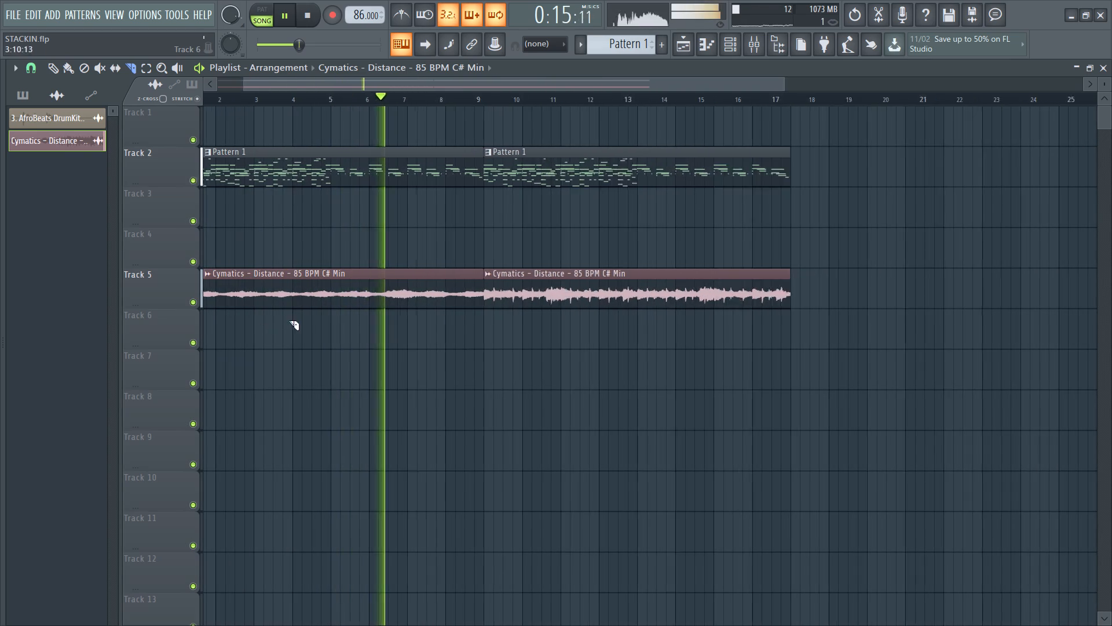
scroll(288, 321, "up", 20, "ctrl")
scroll(288, 321, "up", 4, "ctrl")
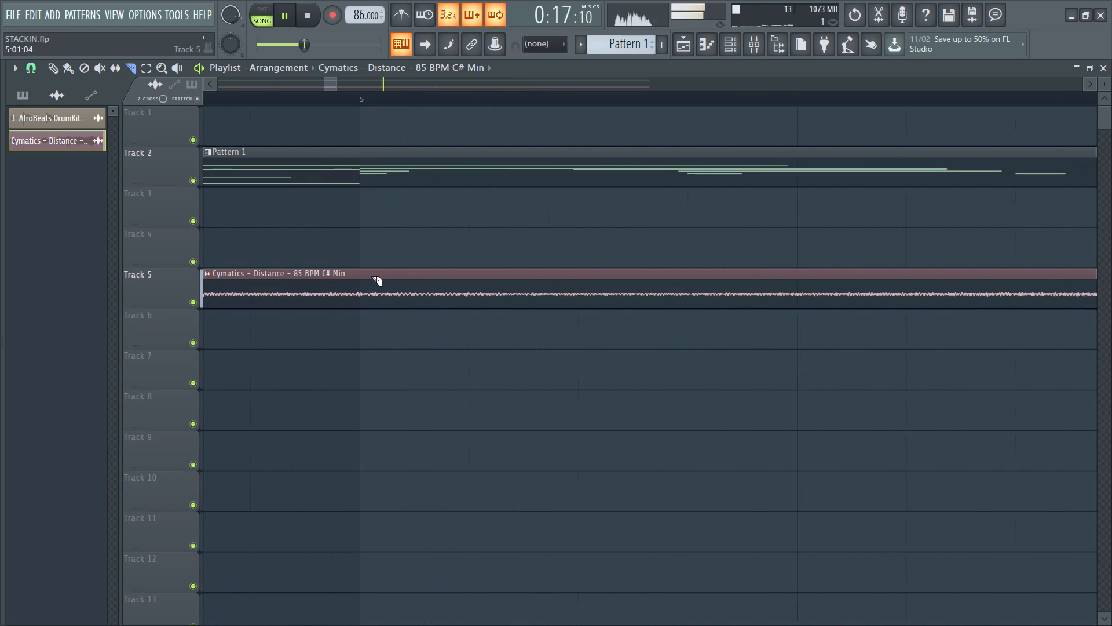
scroll(371, 276, "up", 6, "ctrl")
left_click_drag(361, 263, 360, 347)
scroll(290, 366, "down", 20, "ctrl")
scroll(591, 365, "down", 1, "ctrl")
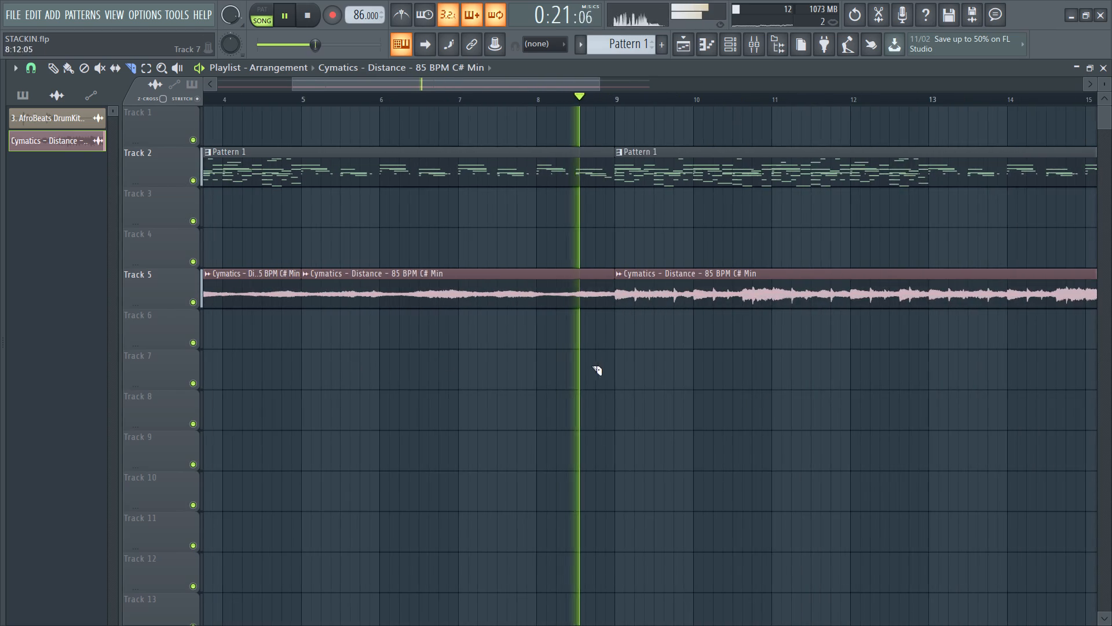
scroll(591, 366, "down", 2, "ctrl")
Slice the second half of the Distance loop on Track 5 at bar 13 and return to the Draw tool.
scroll(850, 321, "up", 5, "ctrl")
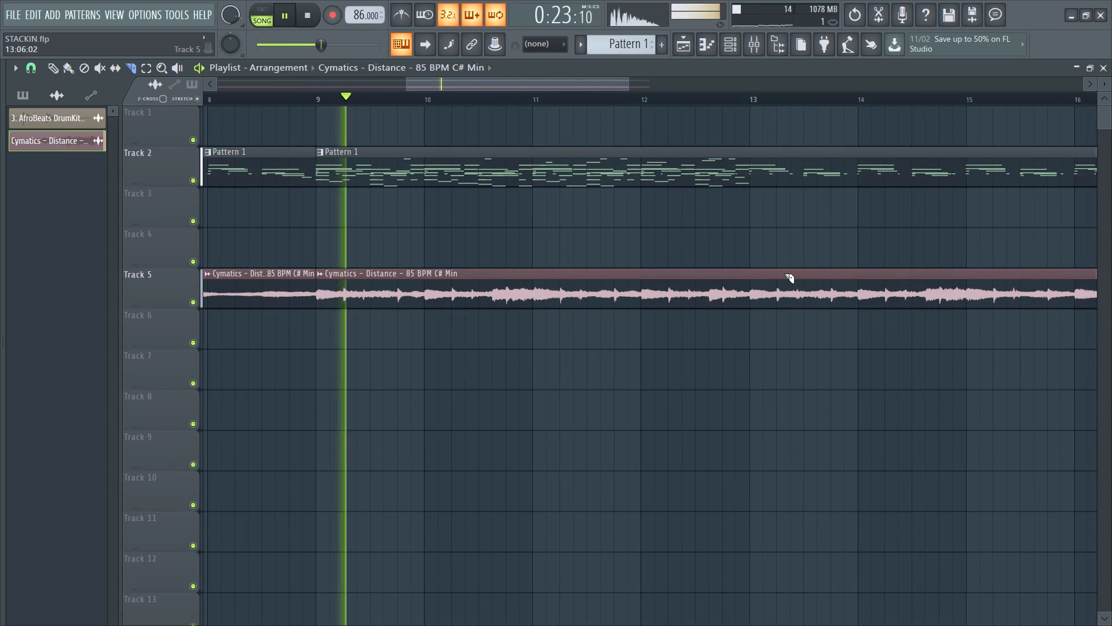
scroll(760, 285, "up", 11, "ctrl")
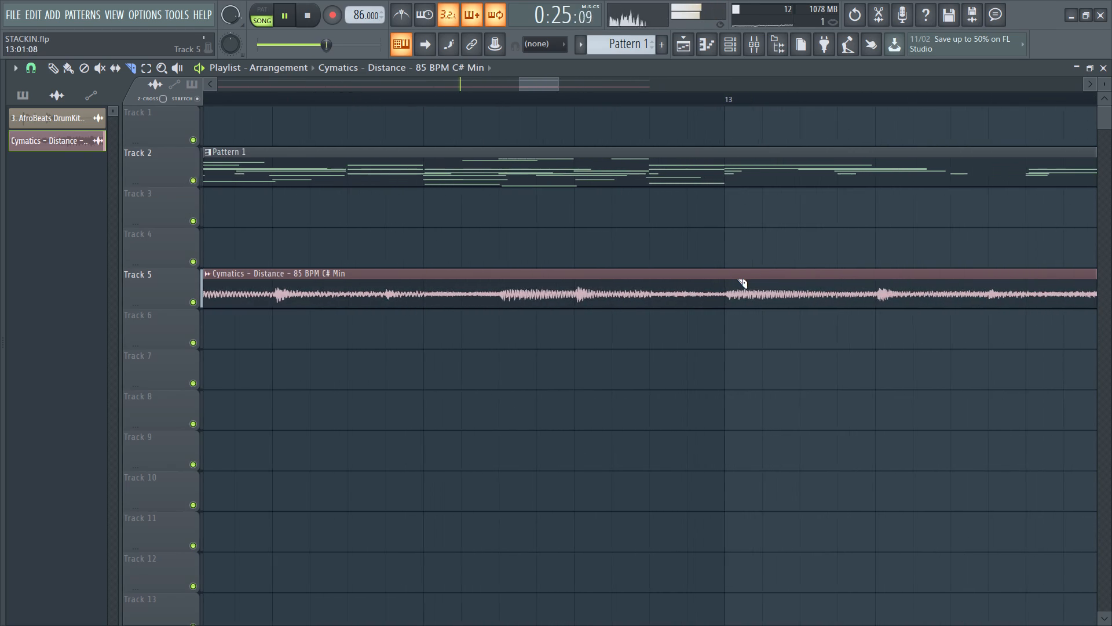
scroll(733, 281, "up", 7, "ctrl")
scroll(632, 456, "down", 4, "ctrl")
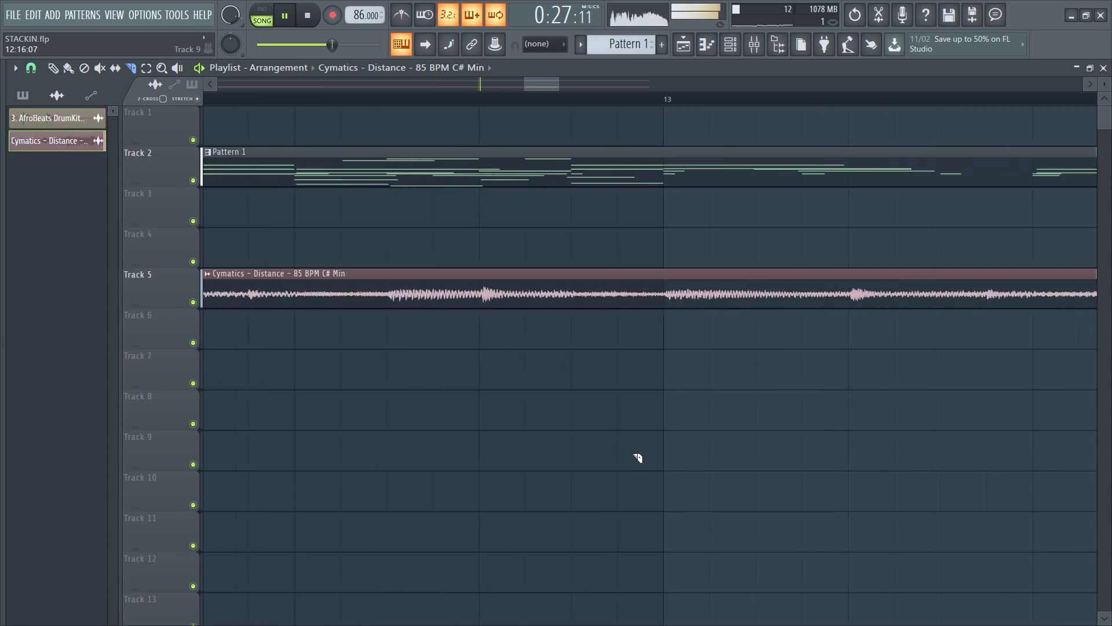
scroll(632, 453, "down", 16, "ctrl")
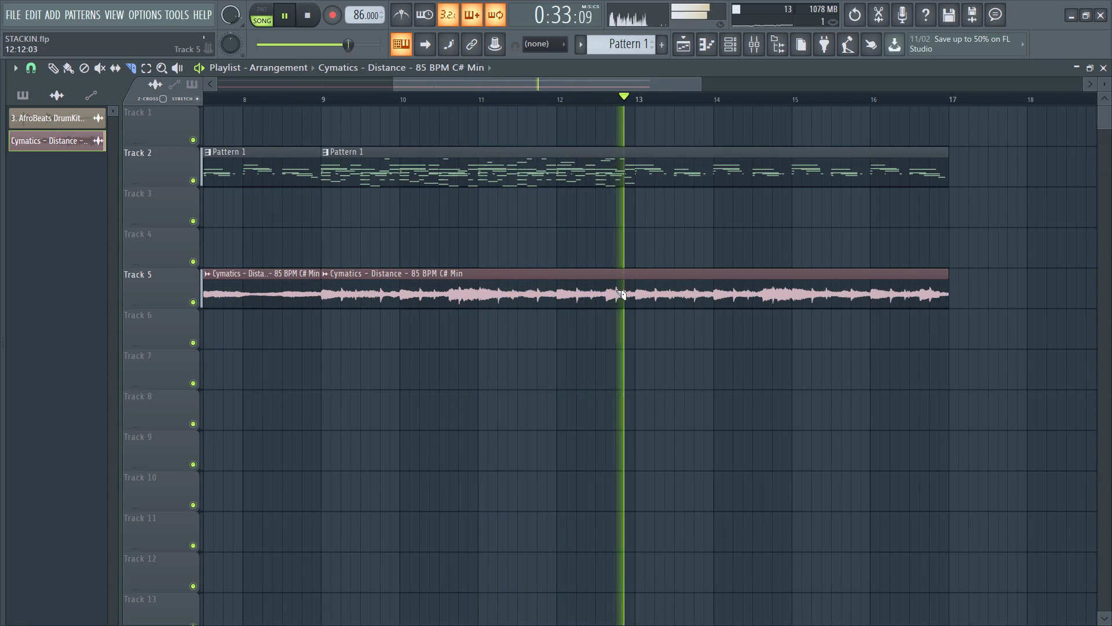
scroll(639, 299, "up", 7, "ctrl")
scroll(664, 246, "up", 15, "ctrl")
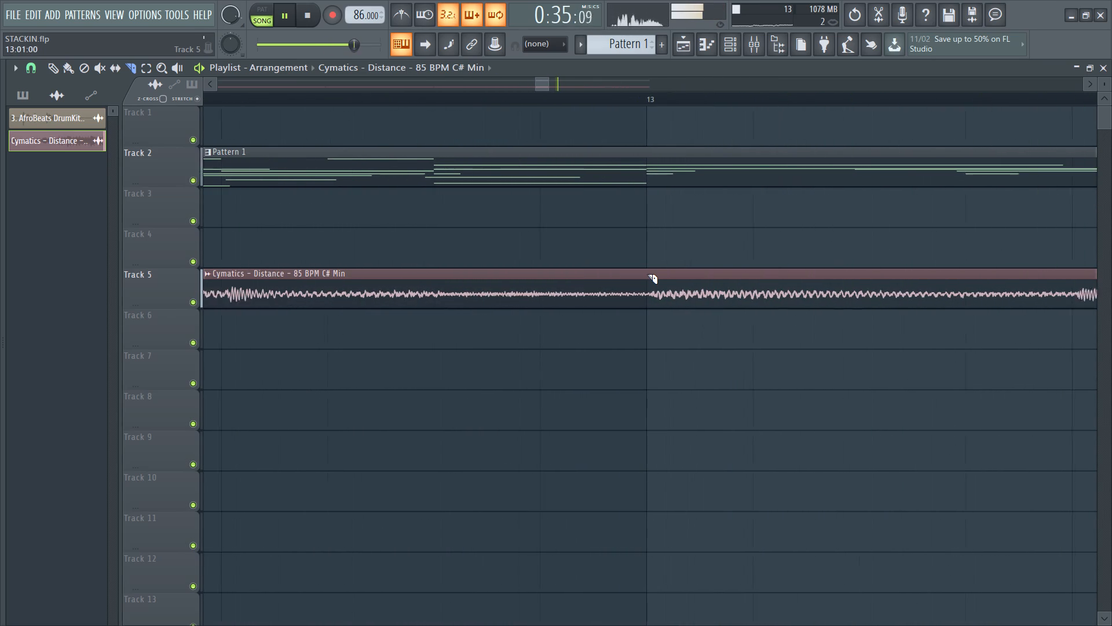
scroll(647, 274, "up", 8, "ctrl")
left_click_drag(646, 267, 649, 369)
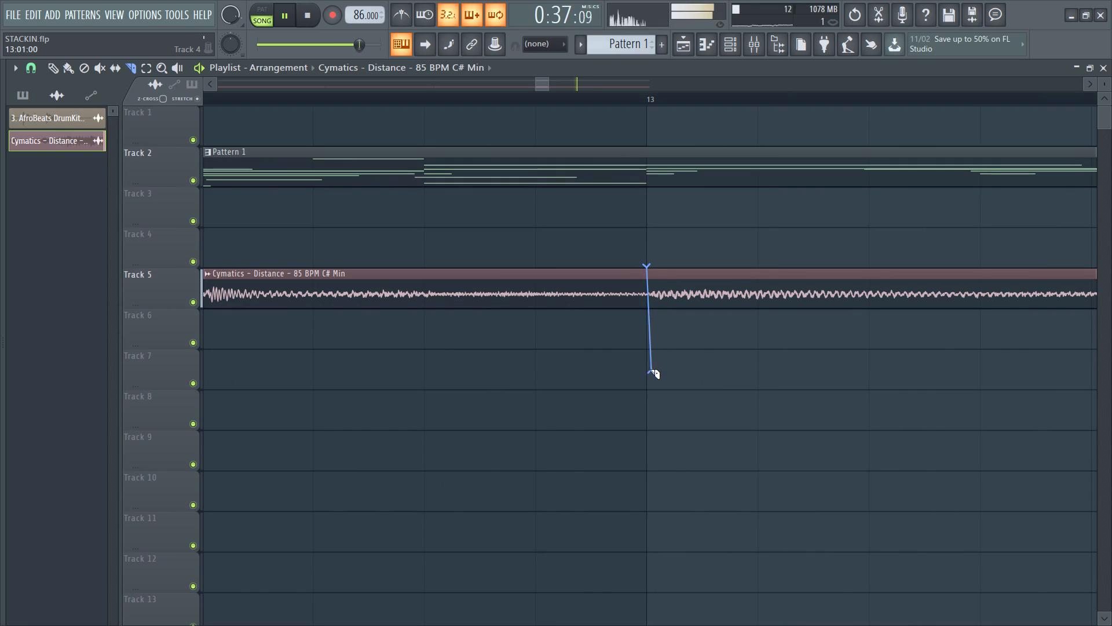
left_click_drag(649, 369, 648, 384)
scroll(641, 330, "up", 8, "ctrl")
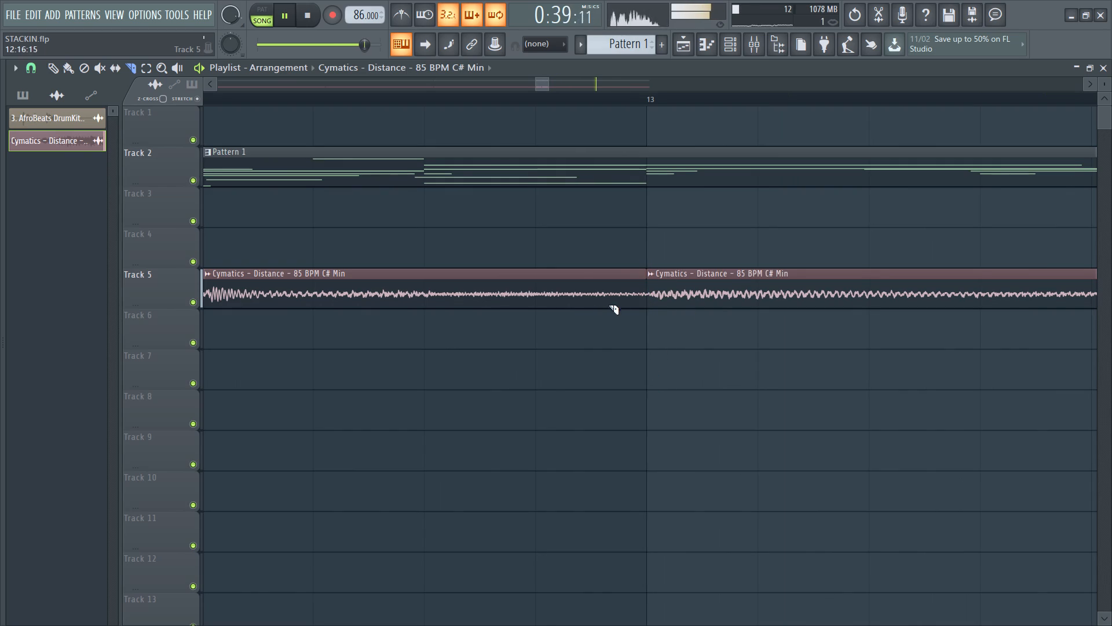
scroll(544, 391, "down", 20, "ctrl")
scroll(544, 391, "down", 6, "ctrl")
scroll(486, 408, "down", 2, "ctrl")
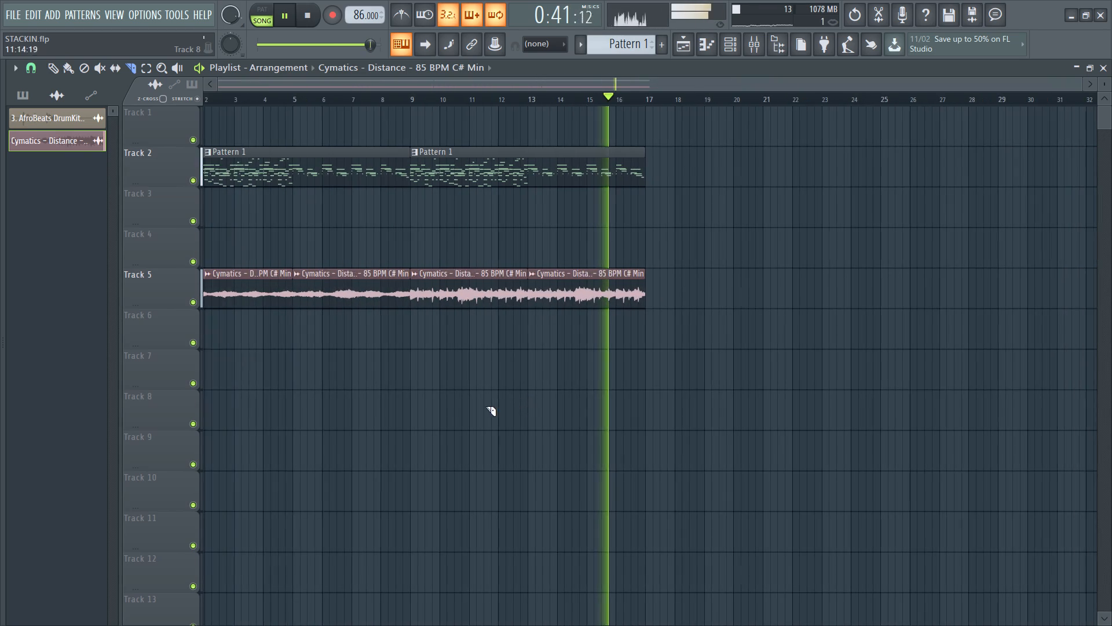
scroll(485, 406, "down", 1, "ctrl")
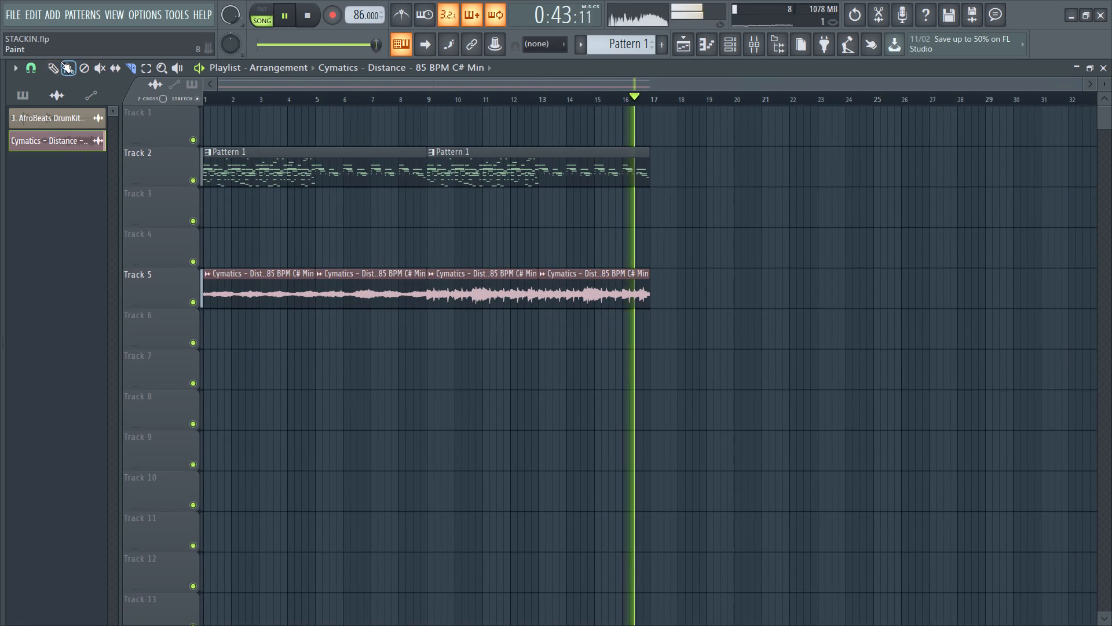
left_click(60, 61)
left_click(56, 63)
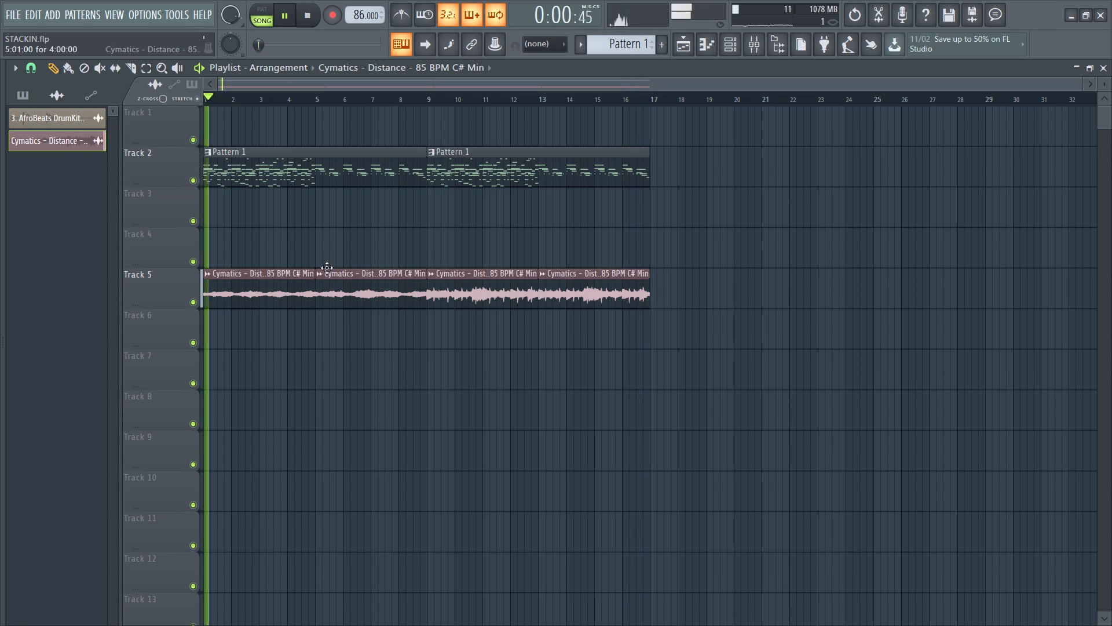
Make Pattern 1 the active clip, collapse the RnB loop folder, and set the playback loop range from bar 1 to bar 9.
left_click(288, 175)
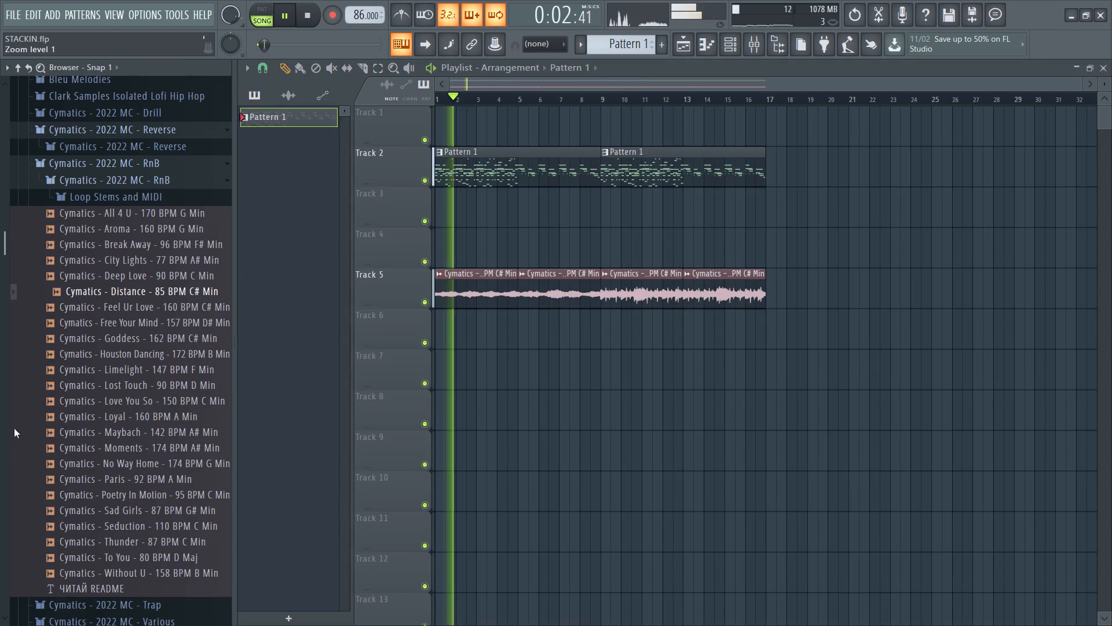
left_click(82, 185)
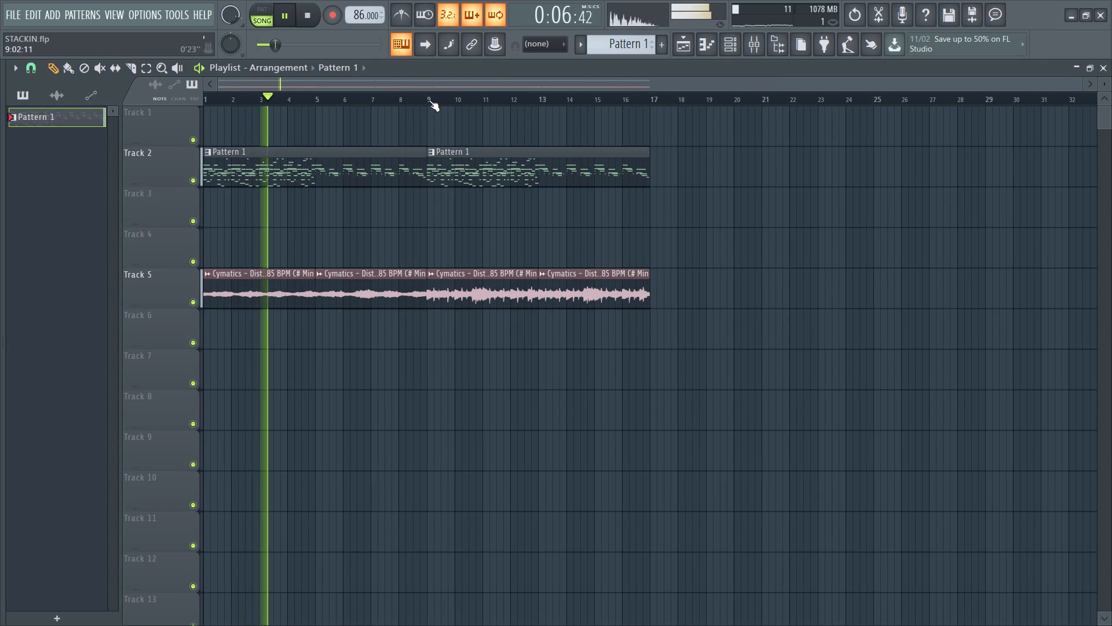
left_click_drag(428, 100, 27, 133, "ctrl")
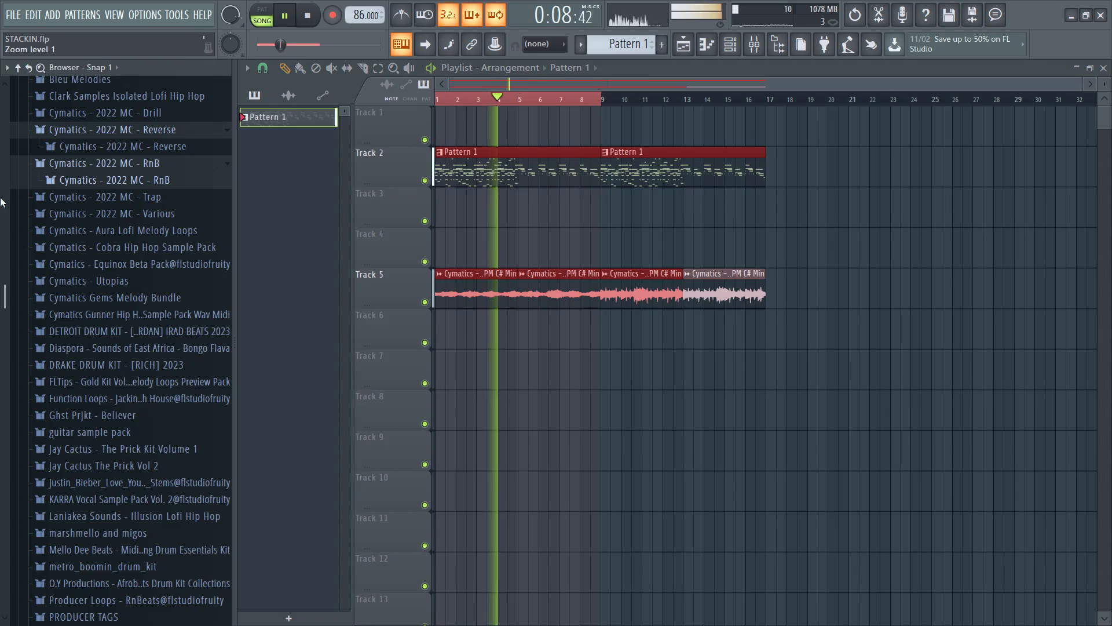
scroll(83, 281, "up", 1)
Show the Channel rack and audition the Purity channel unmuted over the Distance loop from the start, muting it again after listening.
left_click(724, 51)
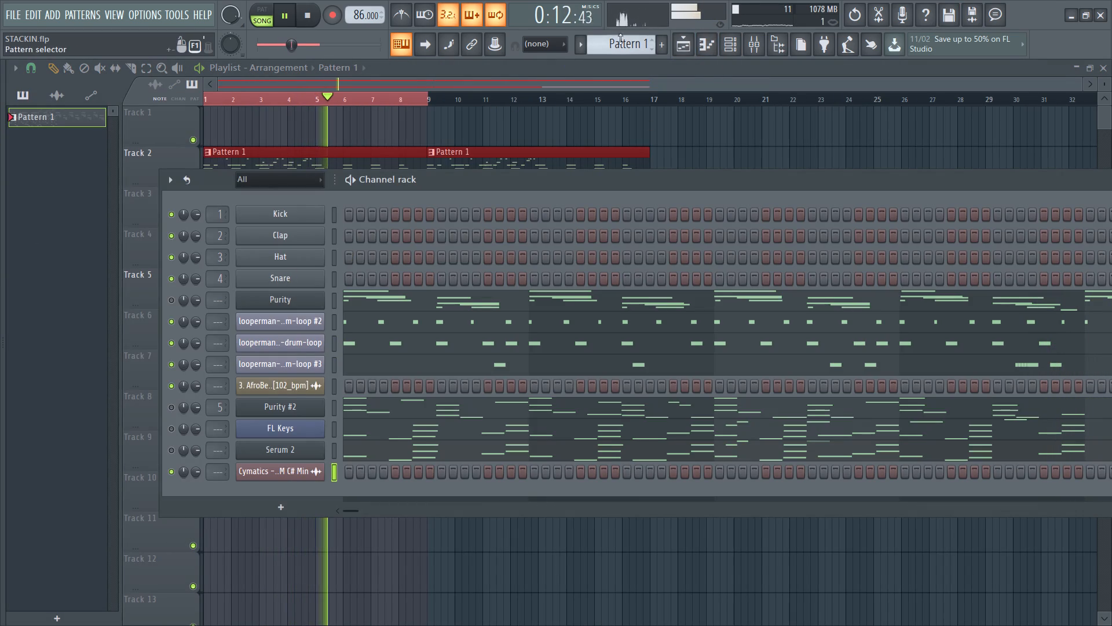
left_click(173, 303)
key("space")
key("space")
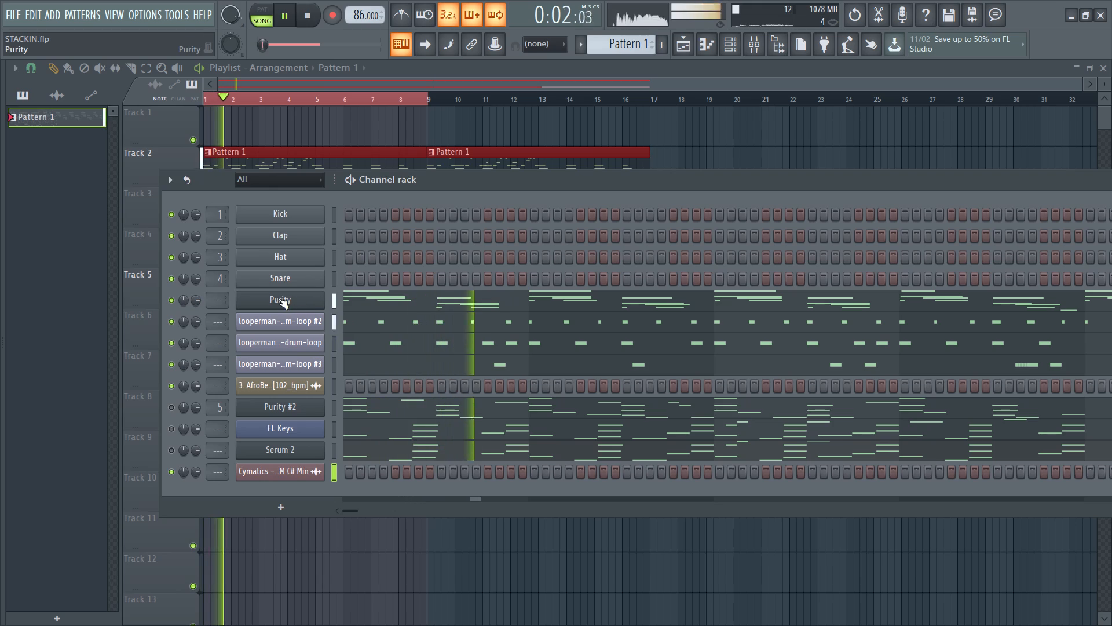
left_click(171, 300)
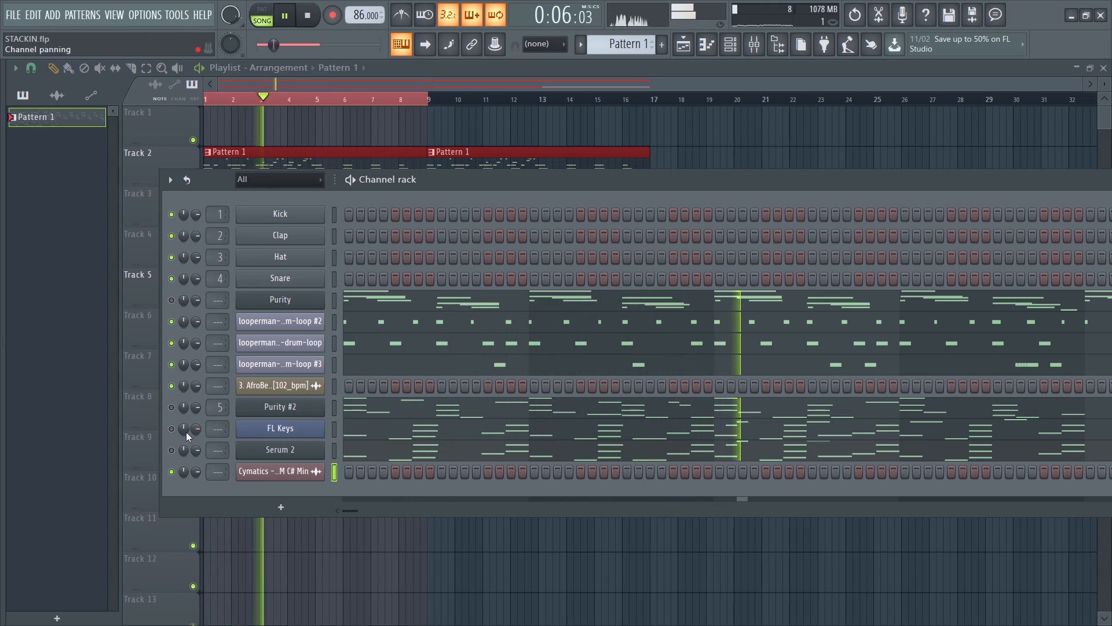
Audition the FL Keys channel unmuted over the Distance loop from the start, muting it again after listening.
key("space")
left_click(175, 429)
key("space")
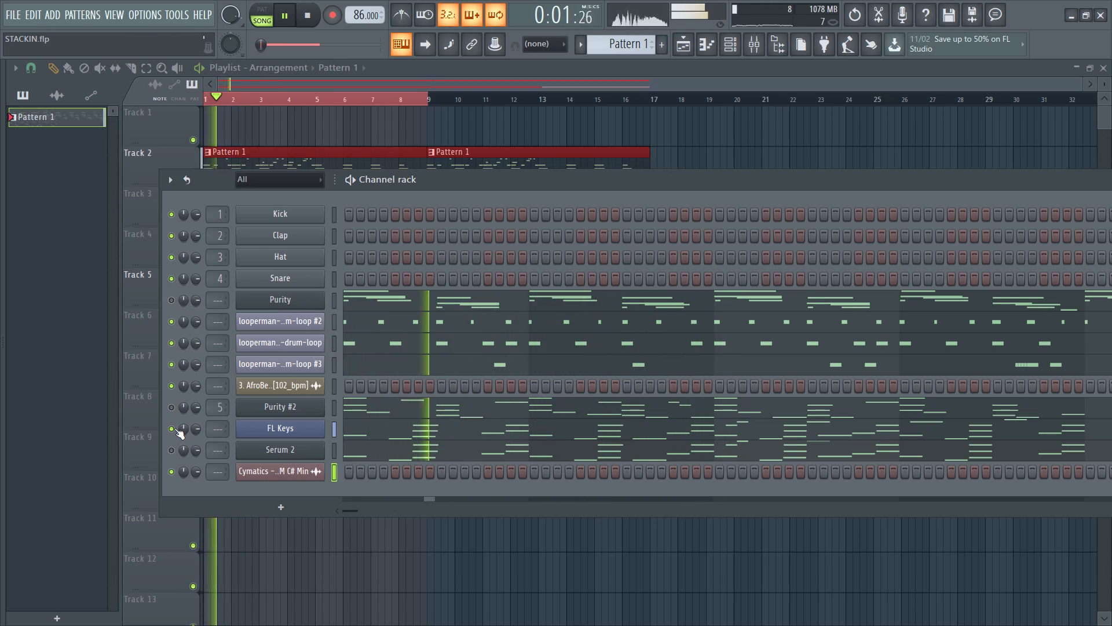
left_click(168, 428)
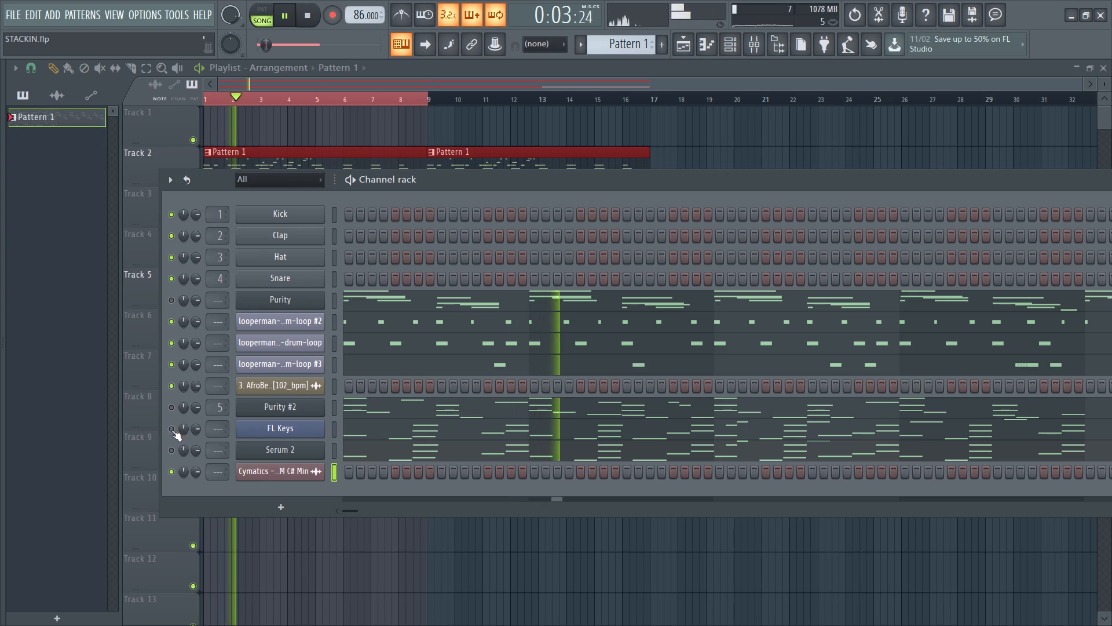
Unmute the Purity #2 channel and listen to it with the Distance loop from the start.
left_click(166, 413)
key("space")
key("space")
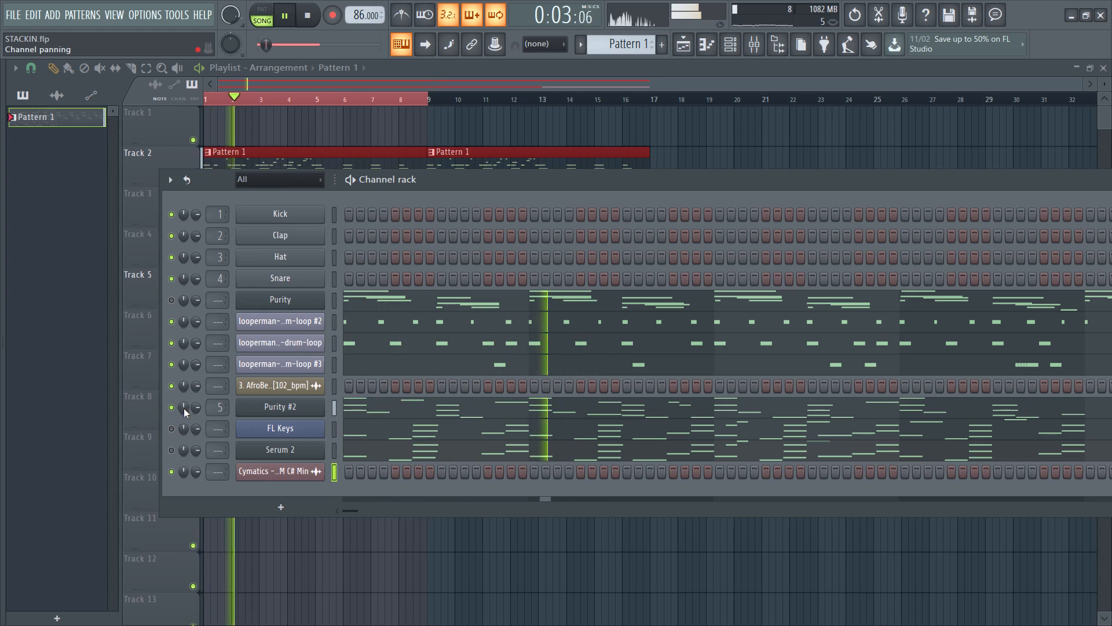
key("space")
key("space")
Select only the Purity #2 channel and inspect its notes in the piano roll.
left_click(337, 410)
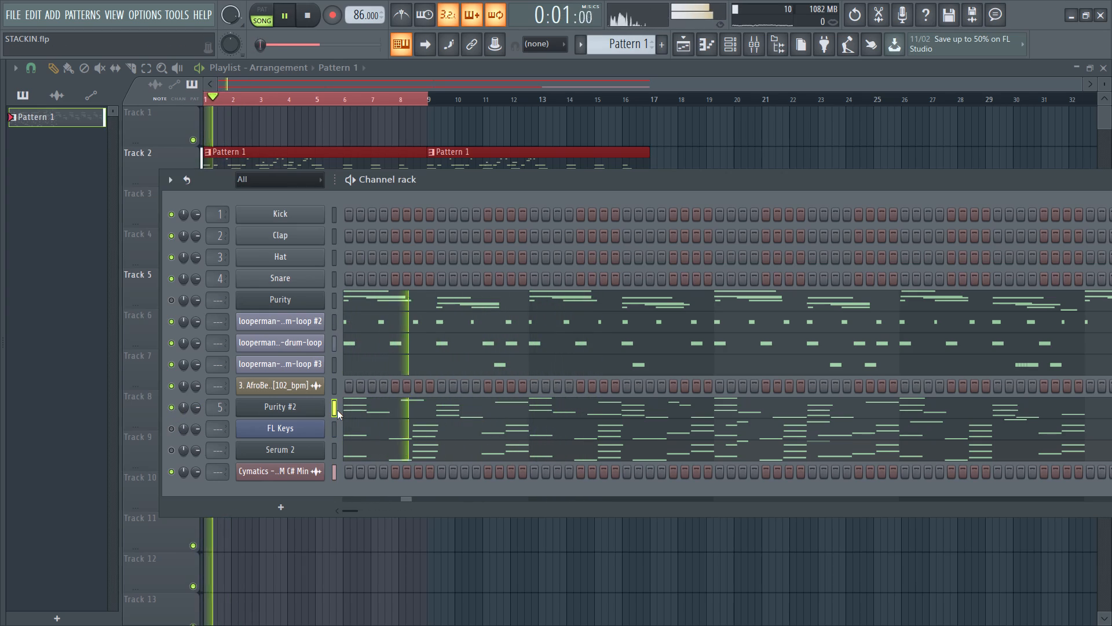
left_click(393, 409)
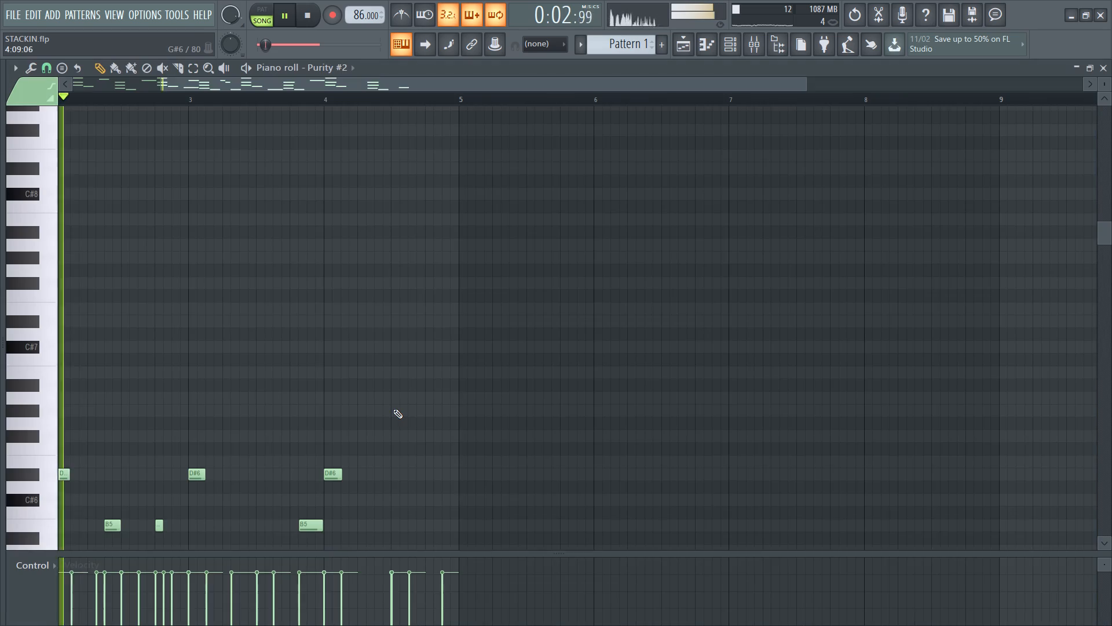
scroll(210, 385, "down", 3)
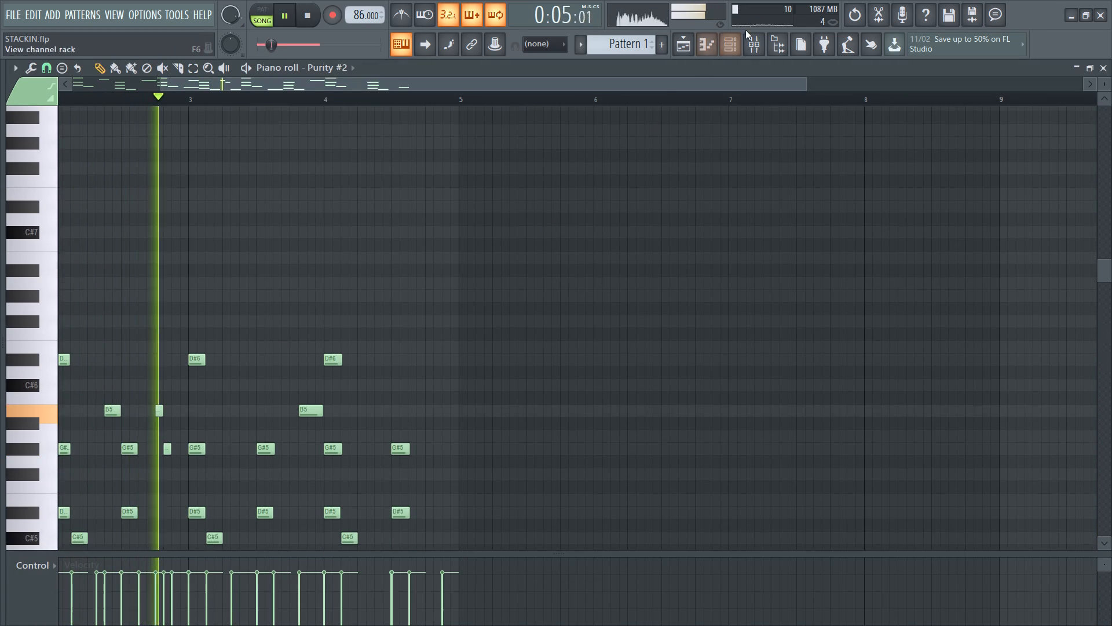
Open the HalfTime effect on the Purity #2 mixer track and run its demo.
left_click(753, 45)
left_click(309, 101)
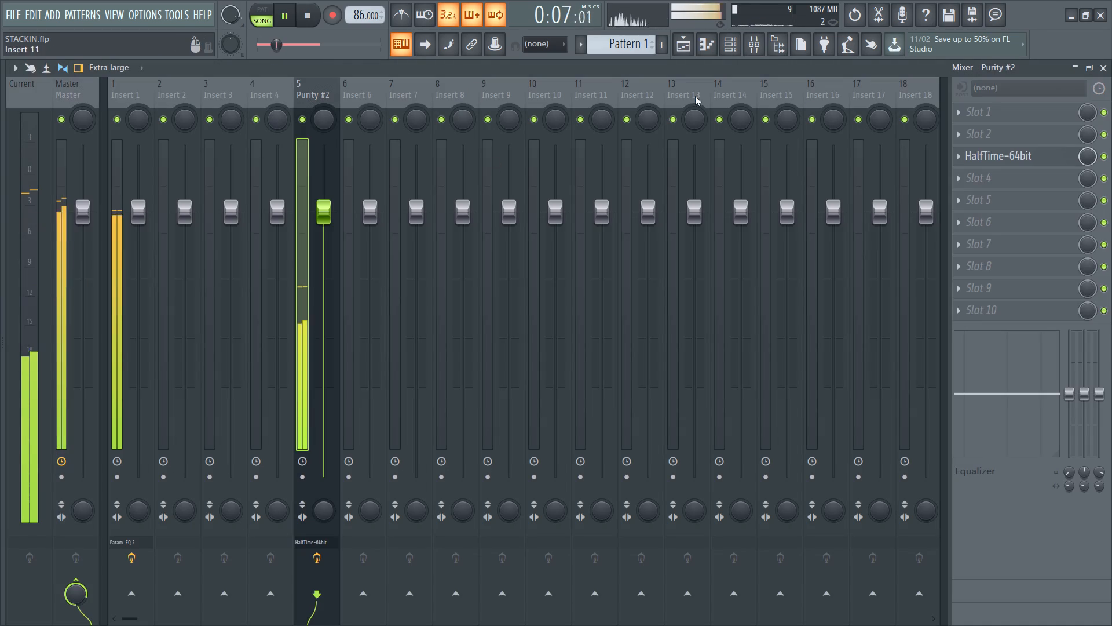
left_click(1004, 156)
left_click(1004, 156)
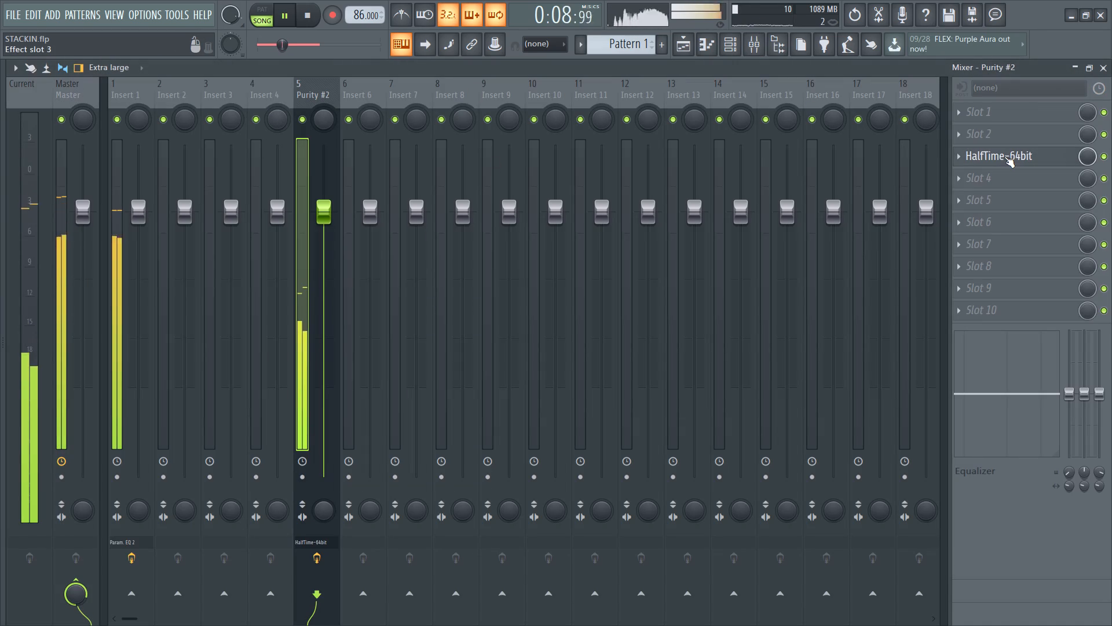
left_click(1004, 156)
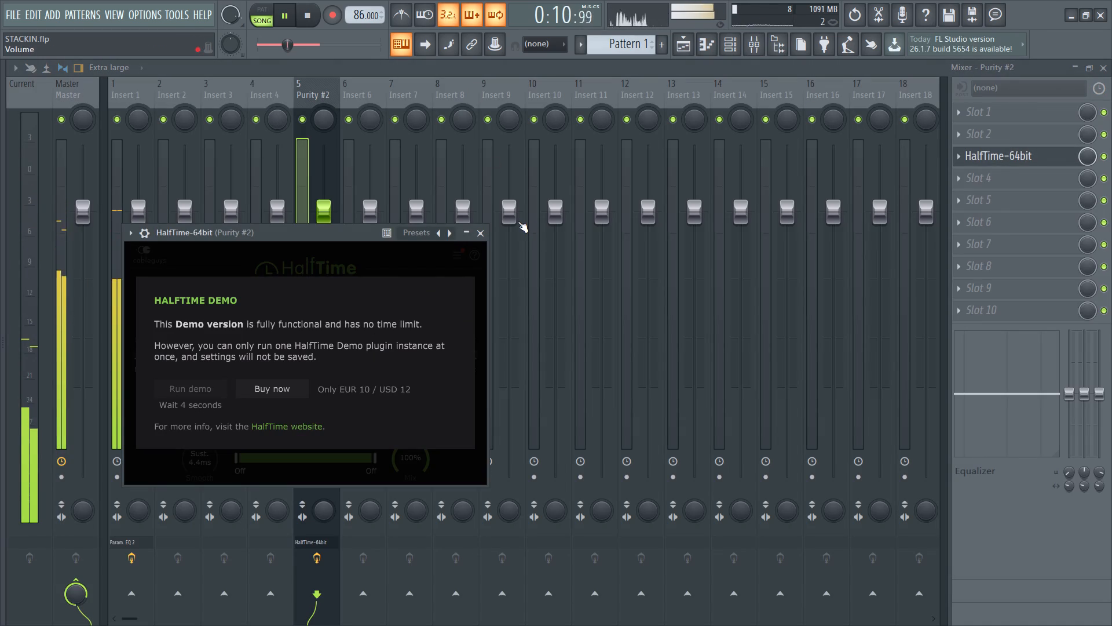
left_click(491, 228)
key("space")
key("space")
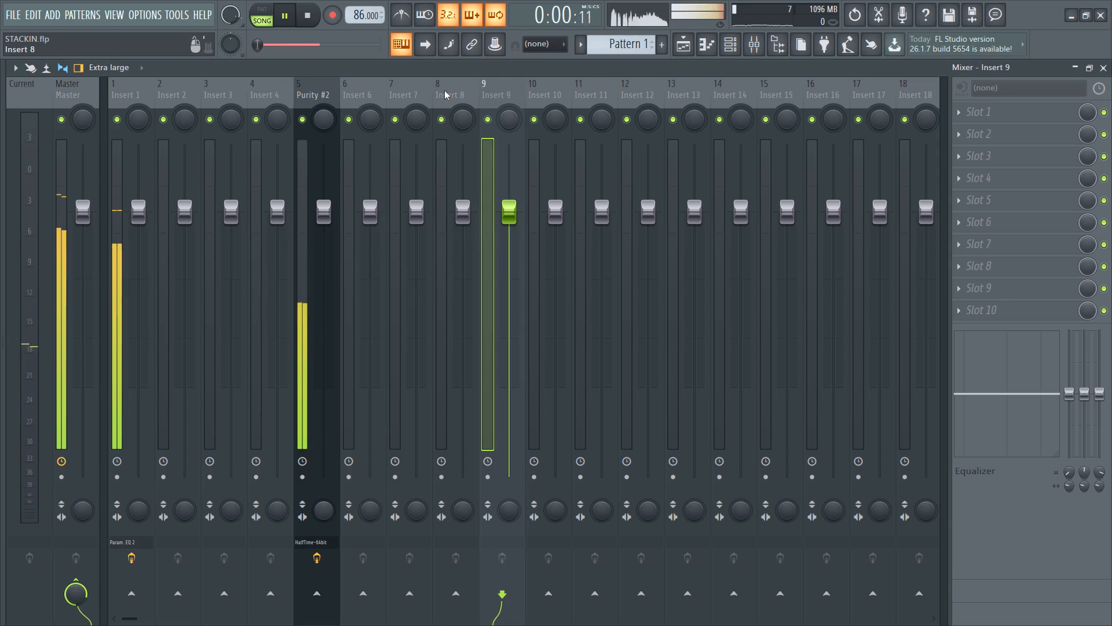
left_click(323, 90)
left_click(996, 164)
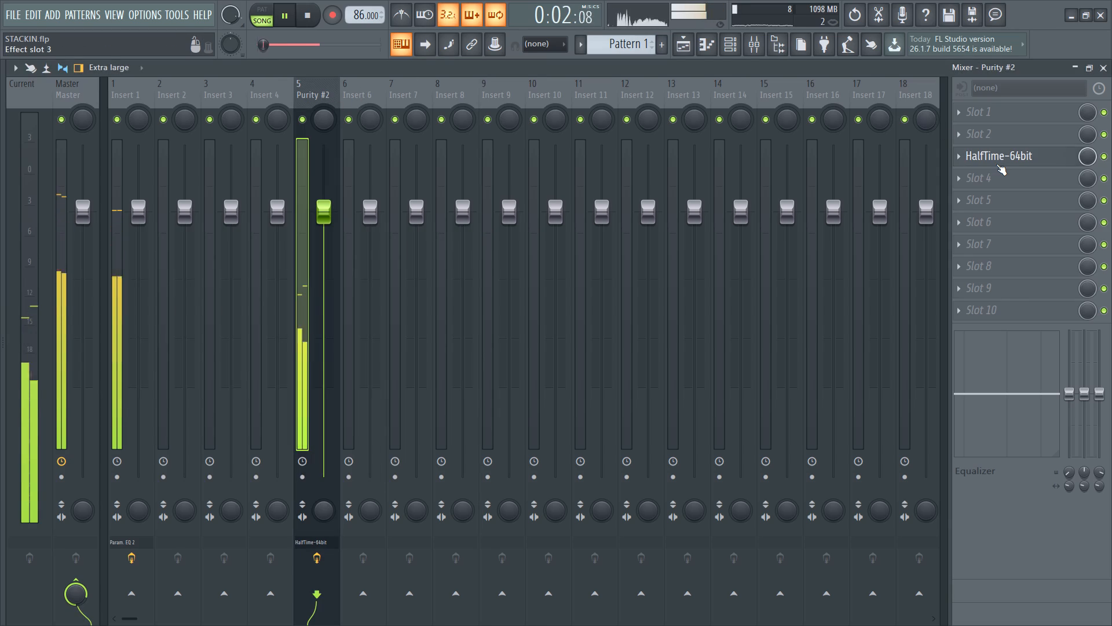
left_click(996, 164)
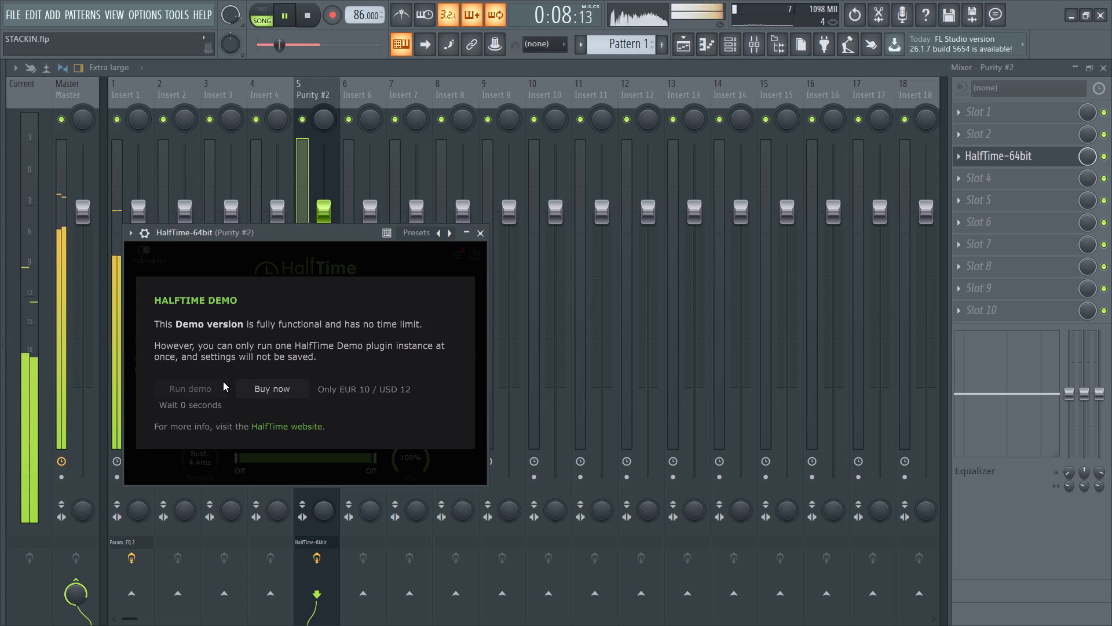
left_click(198, 385)
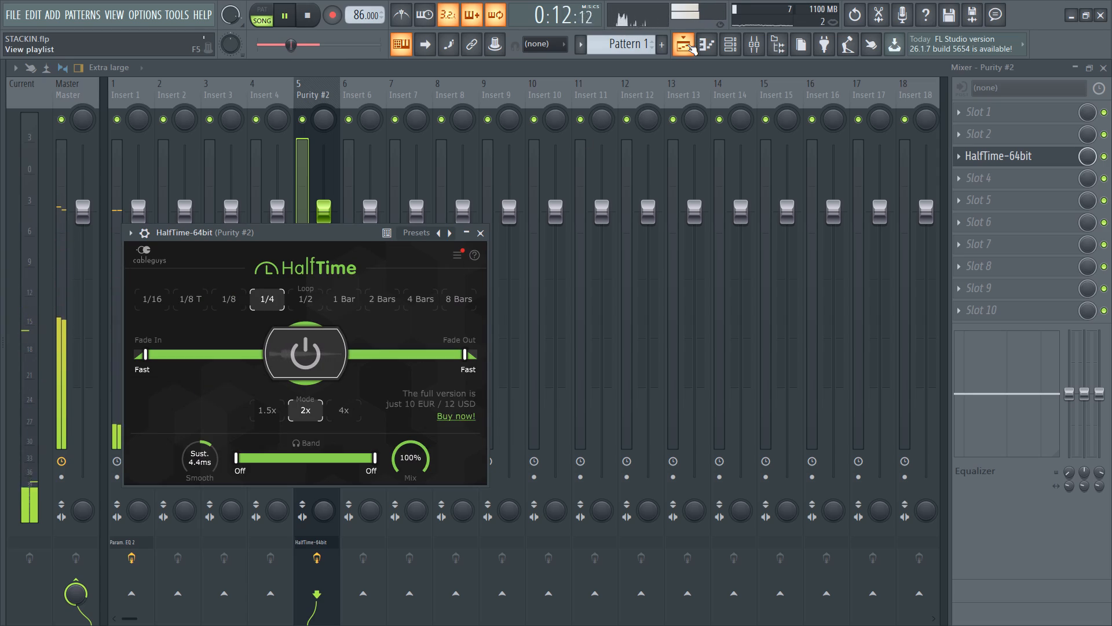
Return to the playlist and redraw the playback loop selection from bar 9 back to bar 1.
left_click(687, 44)
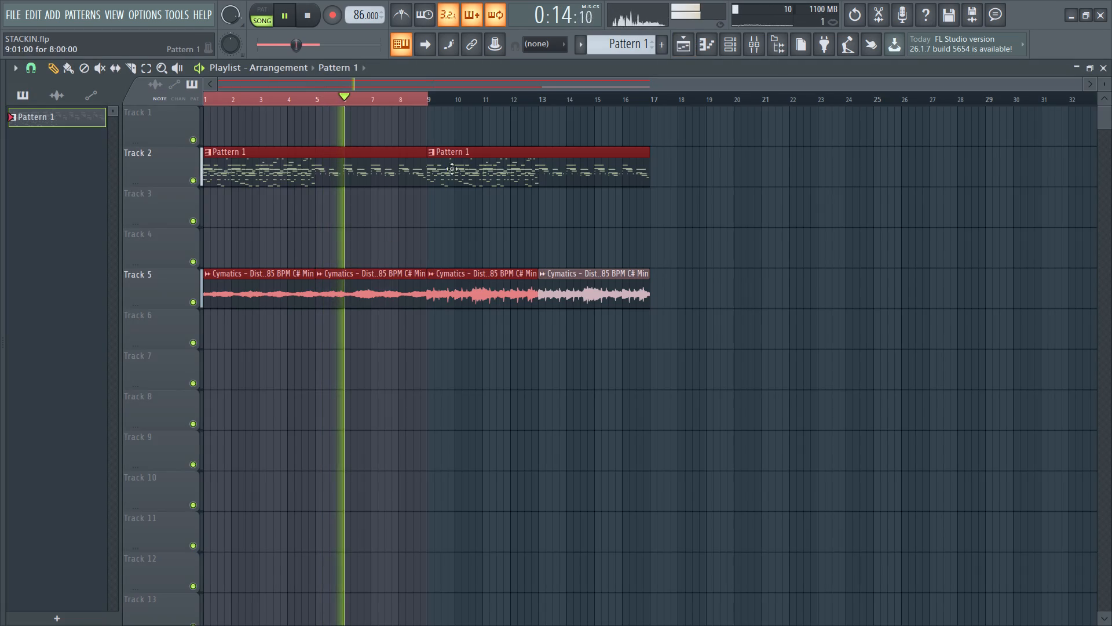
left_click(290, 166)
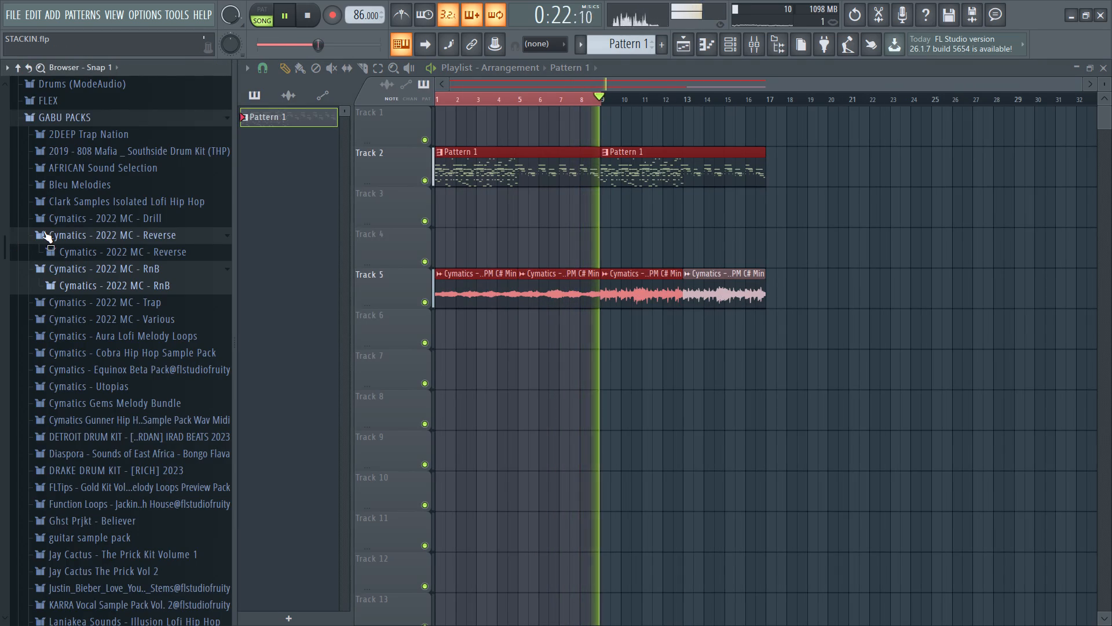
scroll(500, 164, "up", 8, "ctrl")
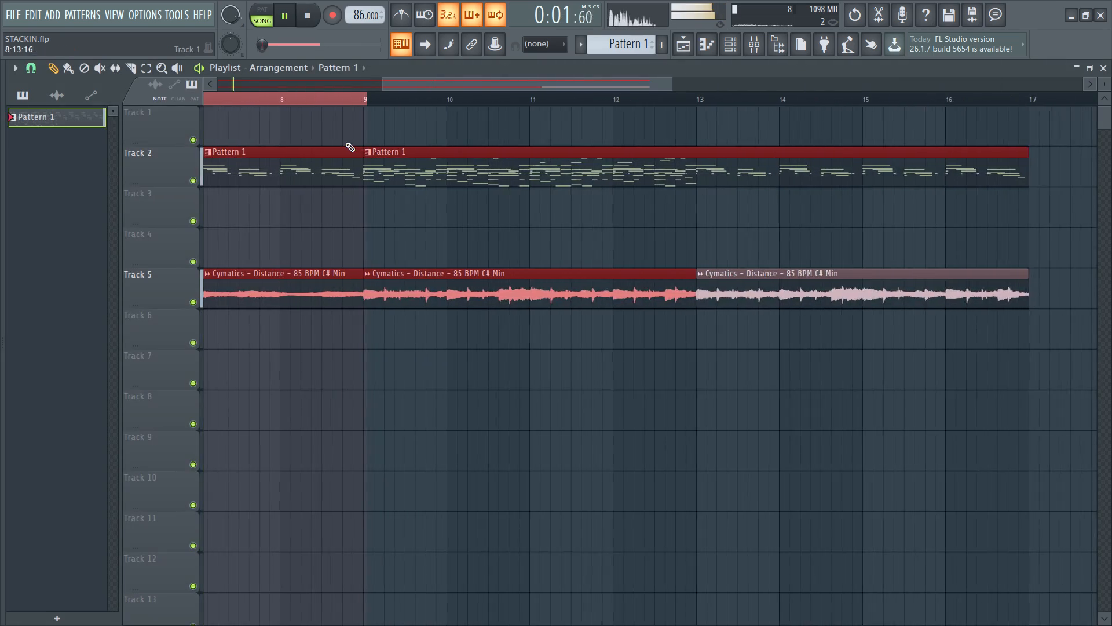
scroll(346, 143, "up", 3, "ctrl")
left_click(369, 97, "ctrl")
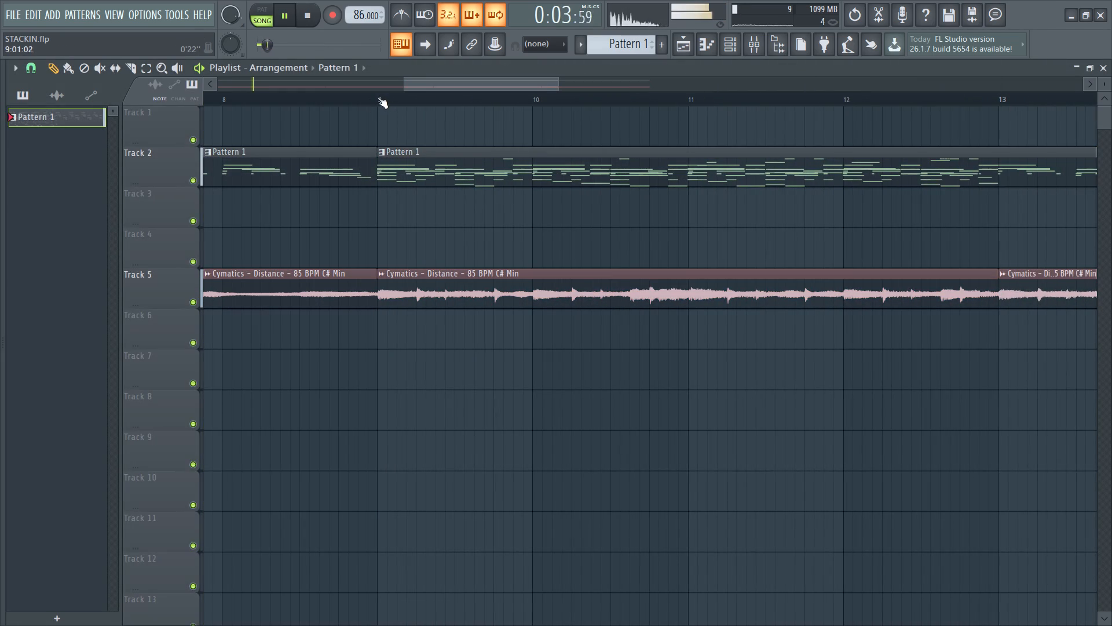
left_click_drag(378, 97, 0, 107, "ctrl")
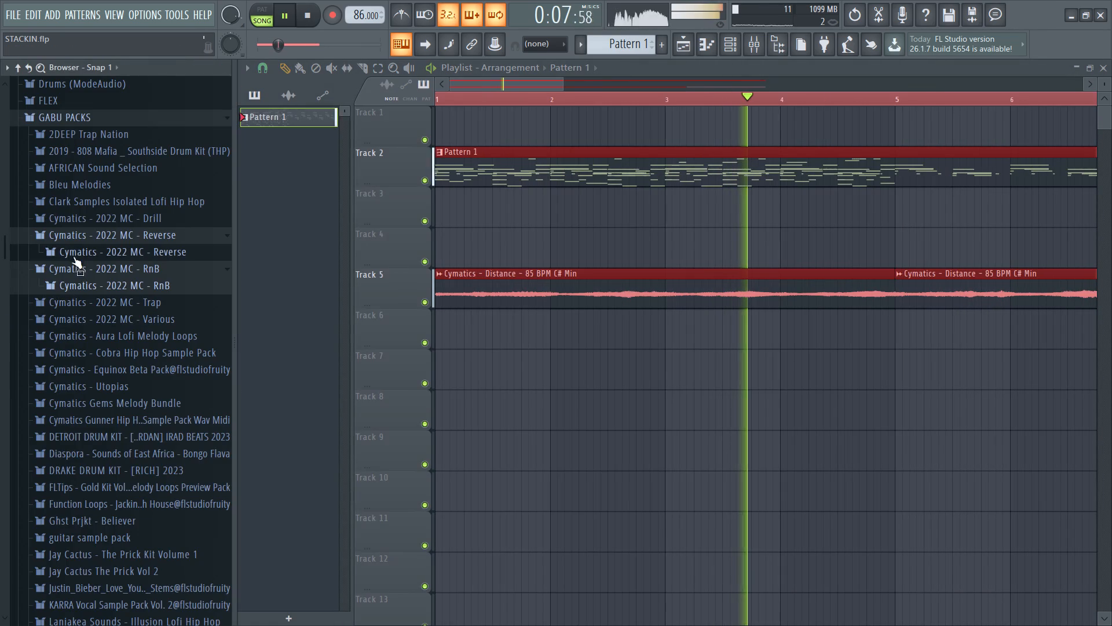
Browse GABU PACKS to the FXs folder in RIP Speakers - UNIVERSE Production Suite, under Universe - Drum Collection.
left_click(75, 233)
scroll(138, 336, "down", 2)
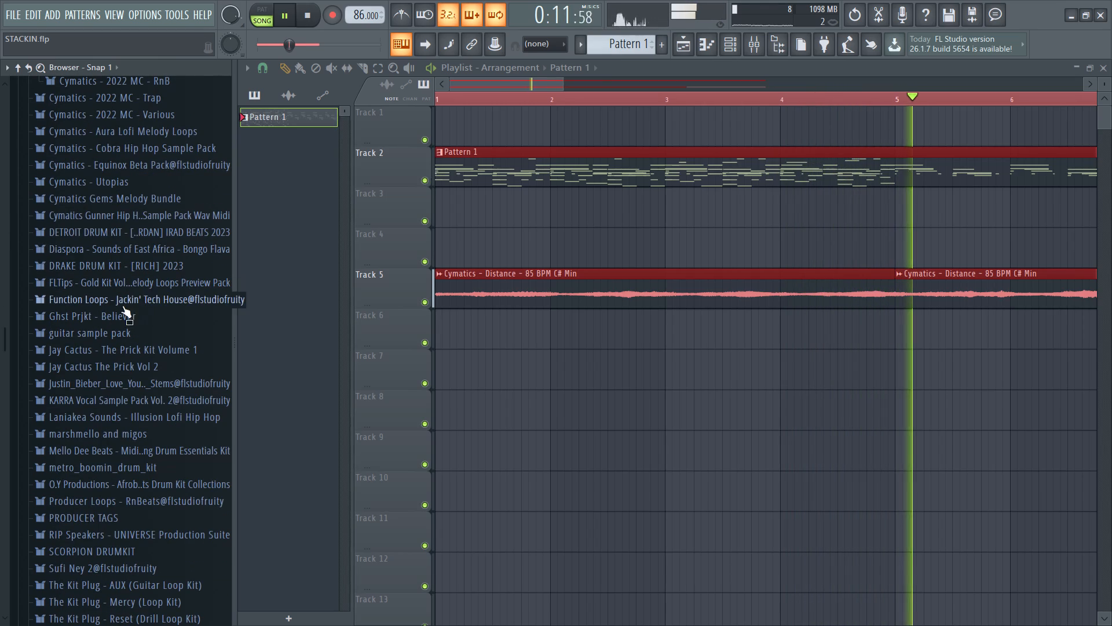
scroll(139, 369, "down", 2)
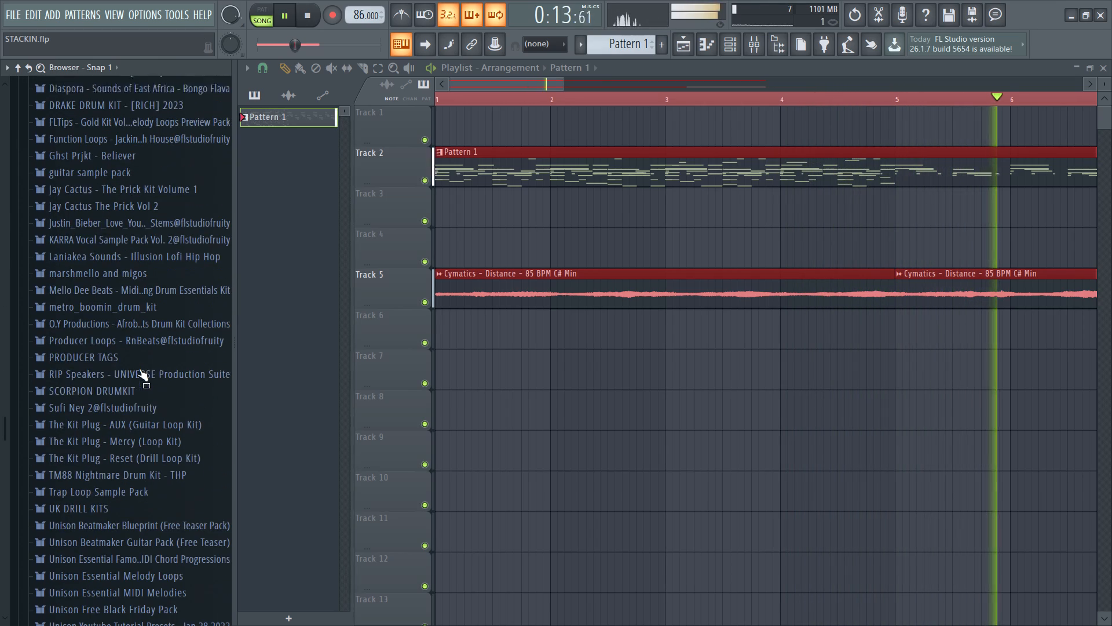
left_click(125, 351)
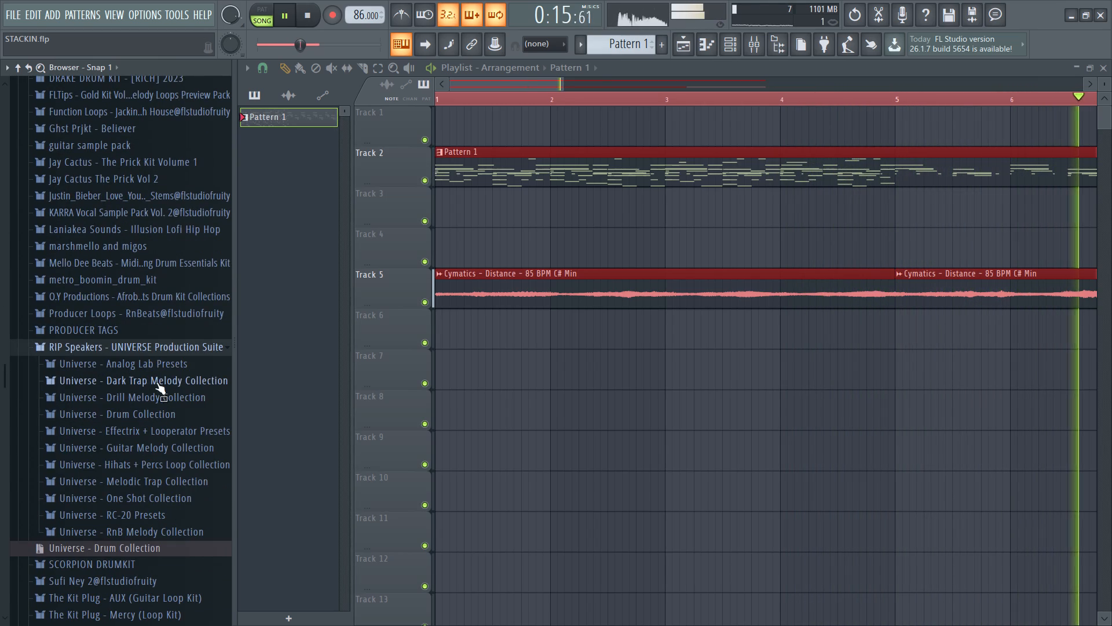
left_click(164, 413)
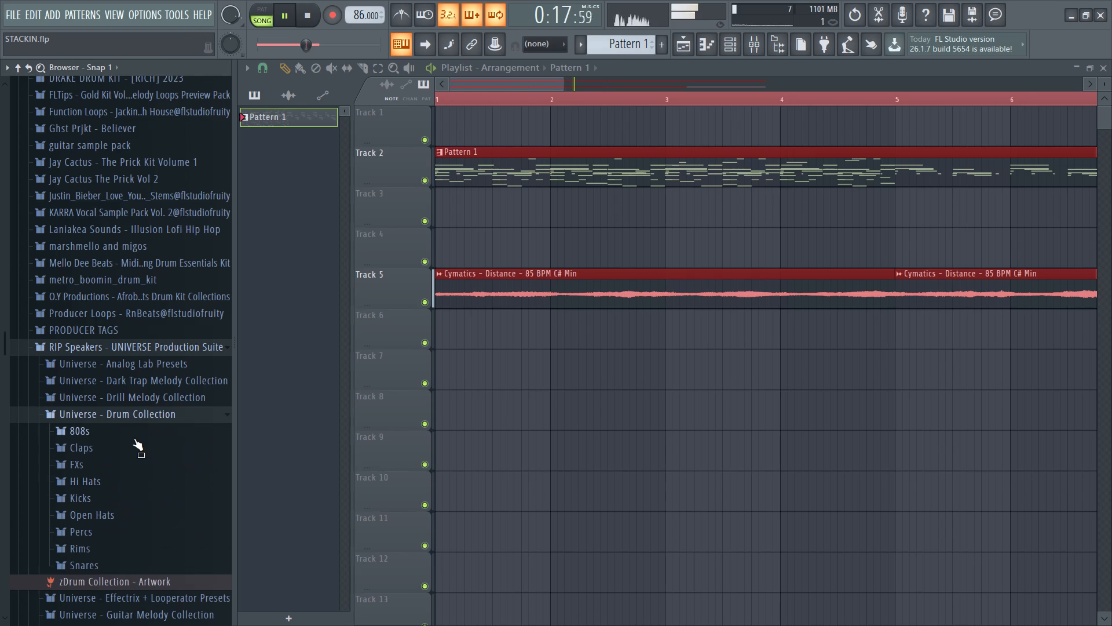
scroll(122, 403, "down", 1)
left_click(93, 371)
Audition the FX samples from Glida through Lasershot, repeating FX - Land with the beat stopped and playing.
left_click(119, 349)
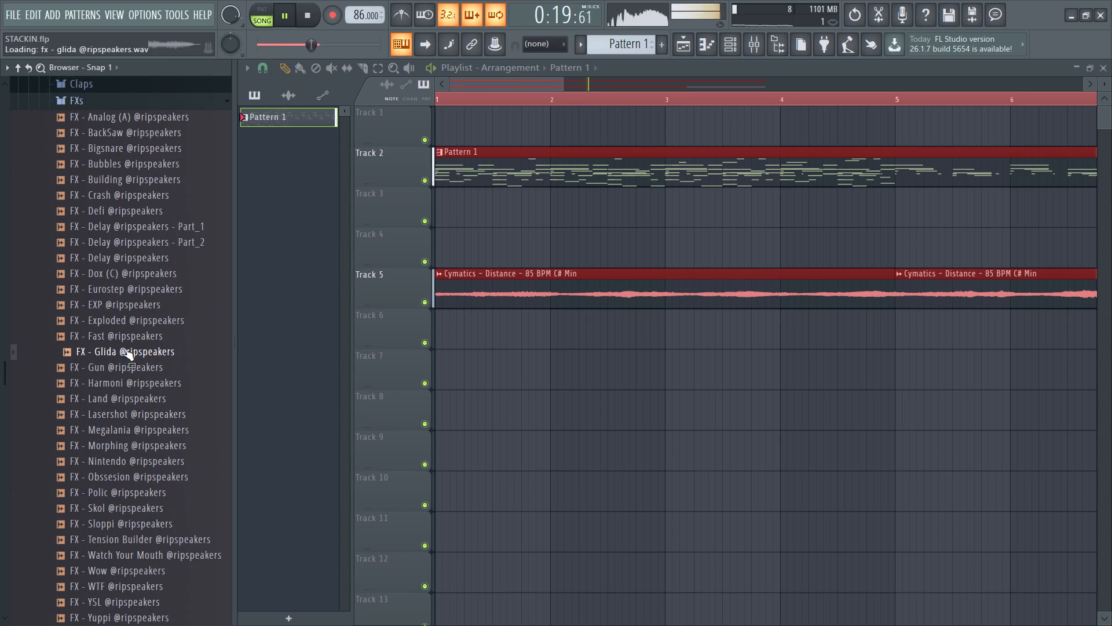
left_click(131, 367)
left_click(134, 394)
key("space")
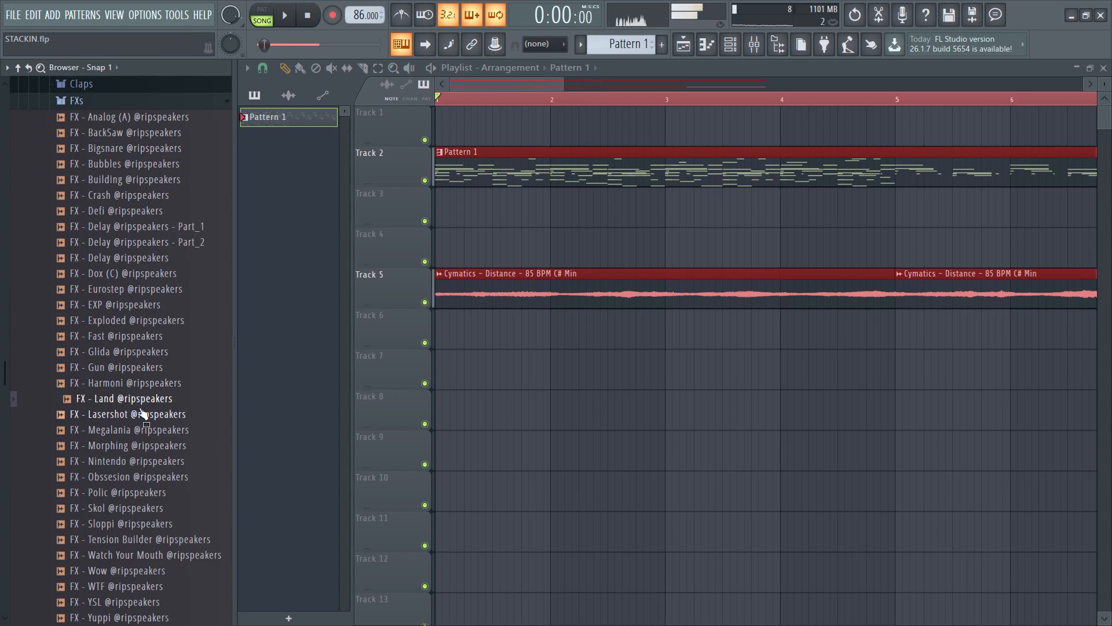
left_click(136, 390)
left_click(137, 402)
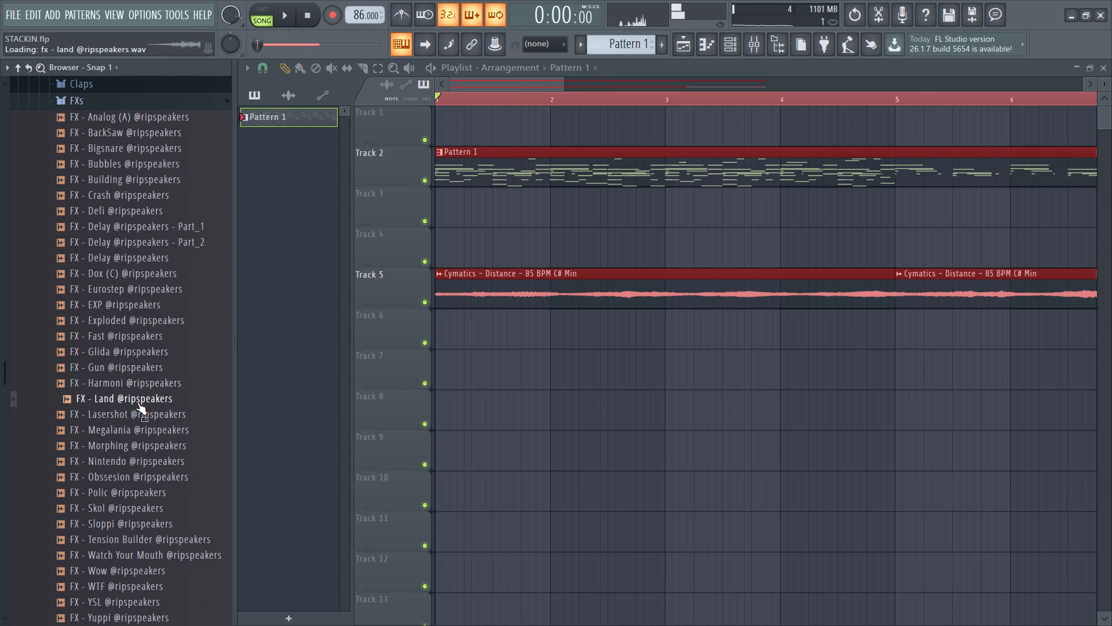
key("space")
left_click(137, 402)
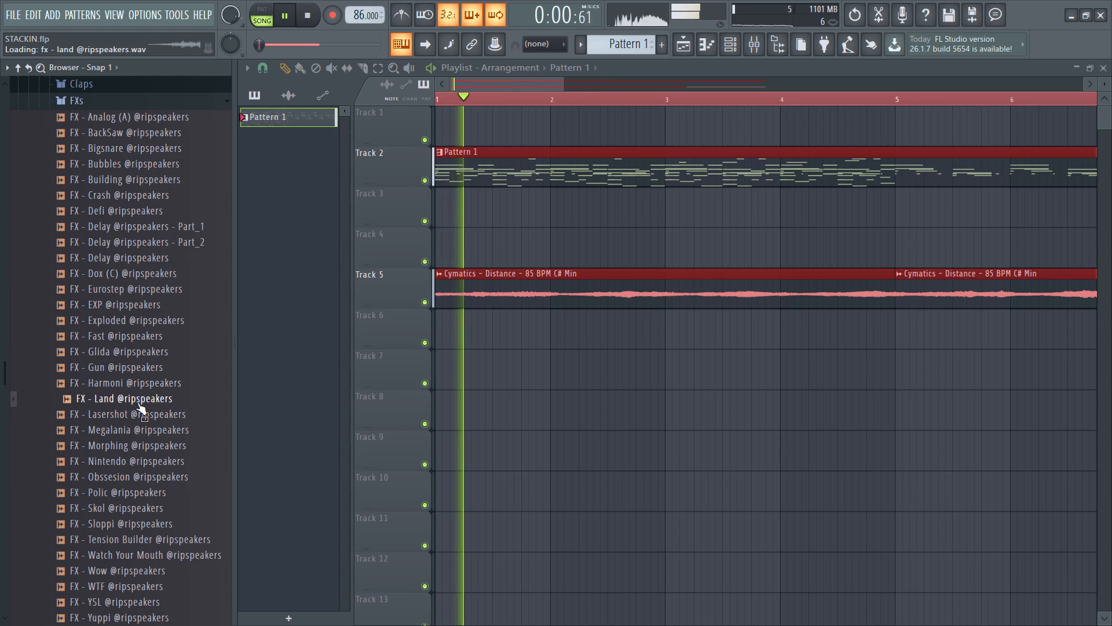
left_click(140, 418)
Audition the FX samples from Megalania through Sloppi over the playing beat, including Morphing, Obssesion, Polic and Skol.
scroll(140, 412, "down", 1)
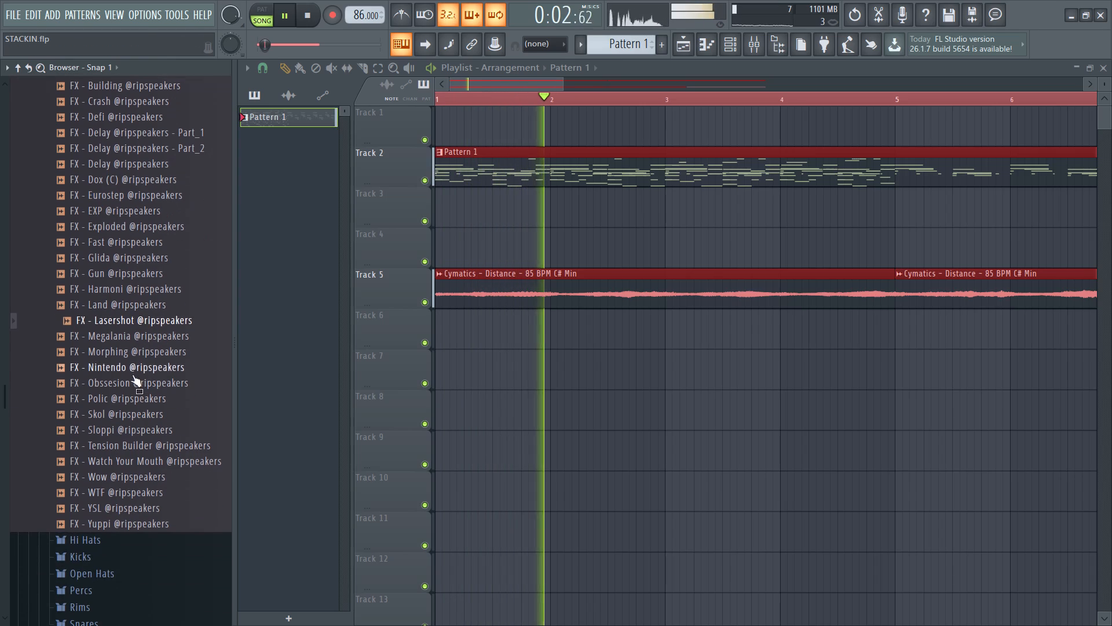
left_click(125, 352)
left_click(127, 341)
left_click(139, 379)
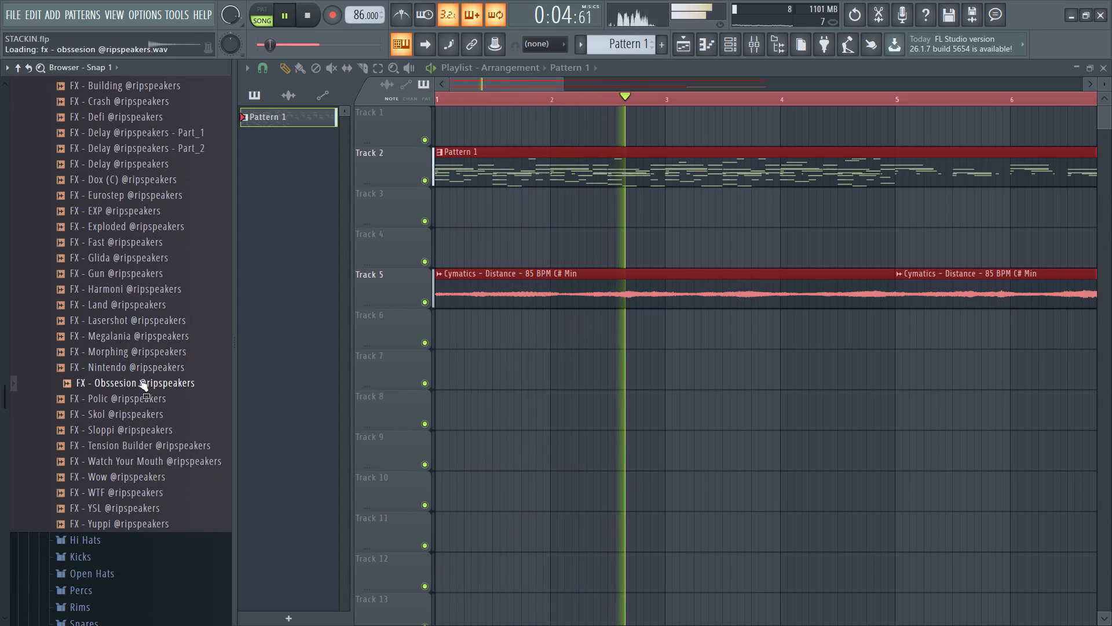
left_click(143, 401)
scroll(143, 401, "down", 1)
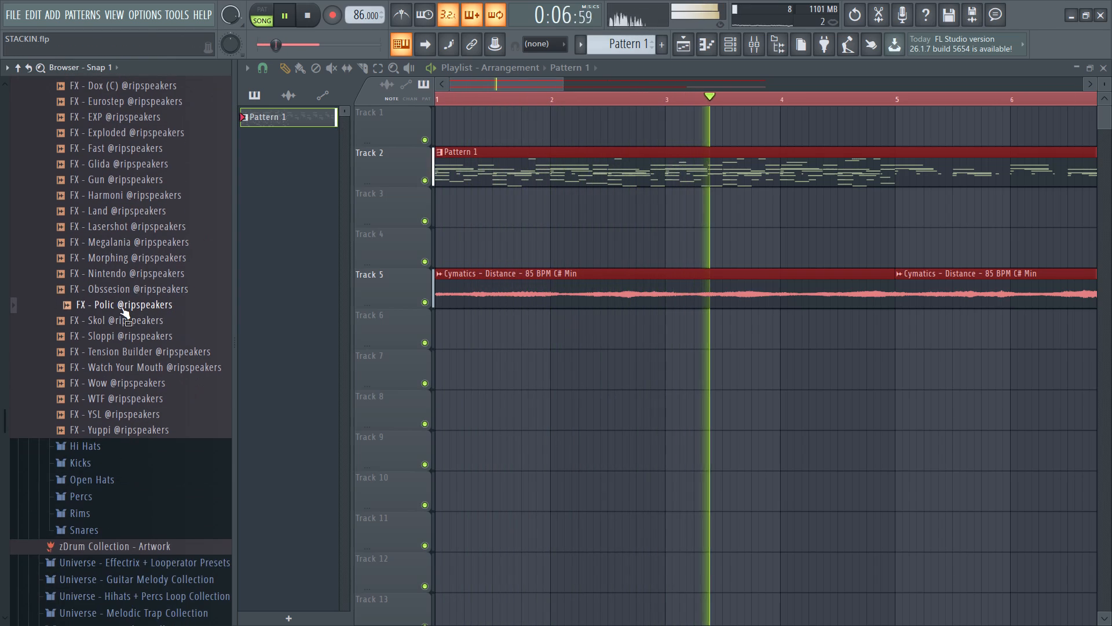
left_click(121, 307)
left_click(126, 332)
left_click(127, 322)
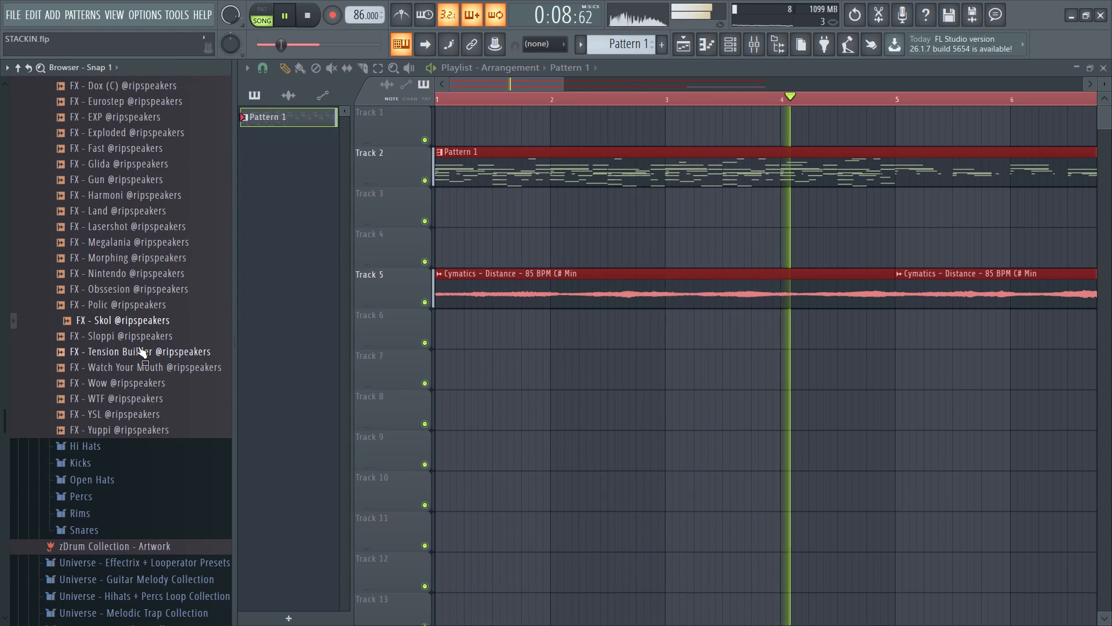
Audition the FX samples Tension Builder, Watch Your Mouth, Wow, WTF and YSL over the beat.
left_click(137, 346)
left_click(153, 367)
left_click(148, 391)
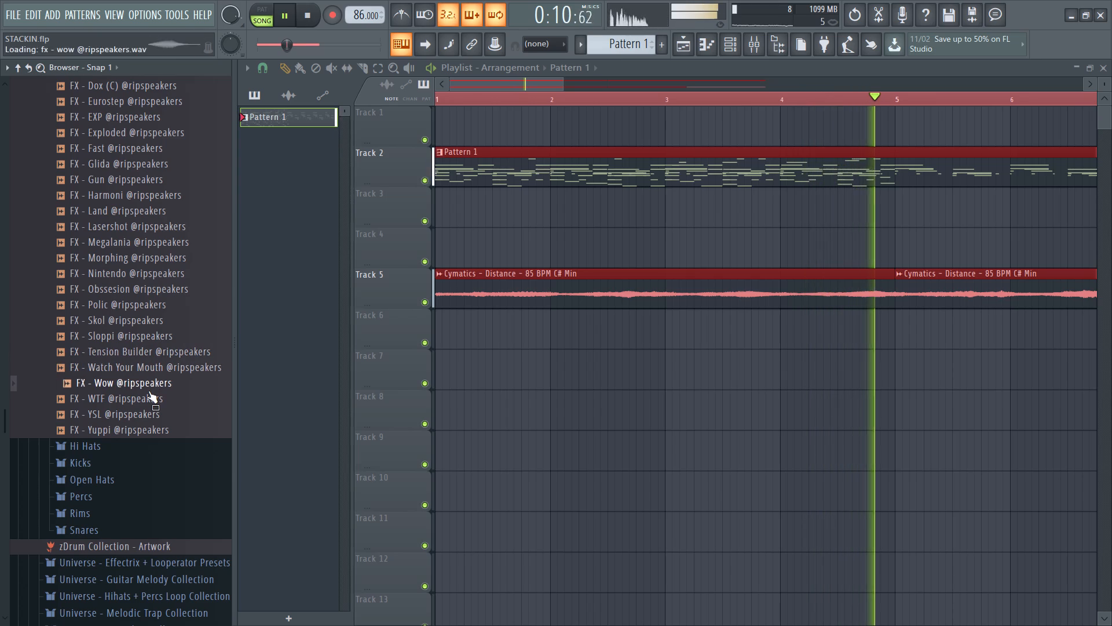
left_click(149, 401)
left_click(148, 411)
Audition FX - Yuppi repeatedly with the beat stopped and restarted, then replay FX - WTF.
left_click(153, 432)
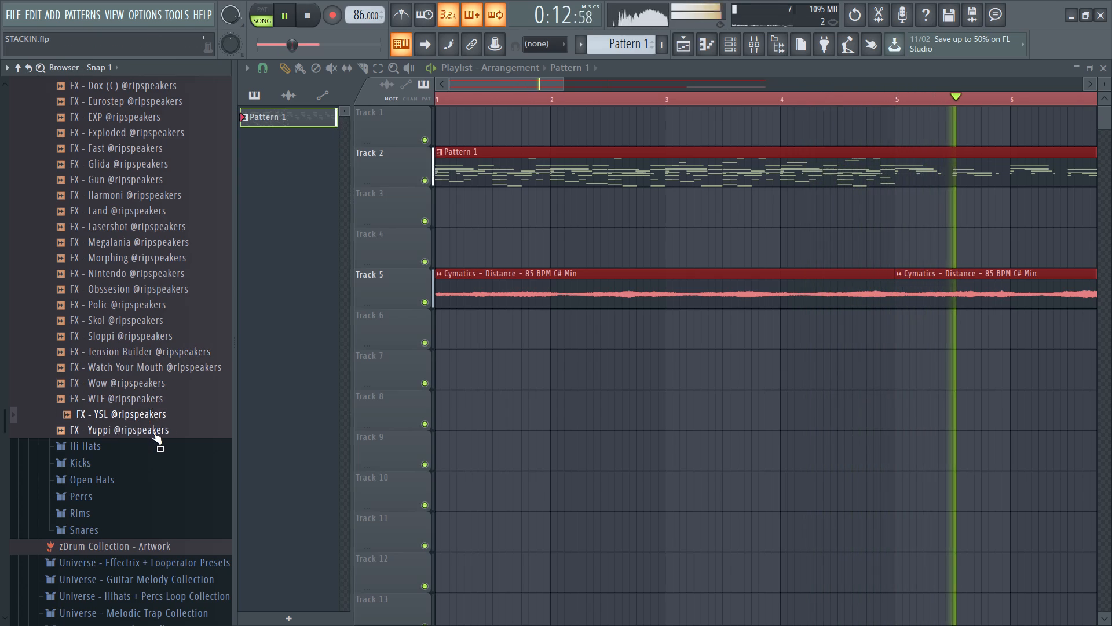
left_click(153, 431)
left_click(153, 432)
left_click(153, 432)
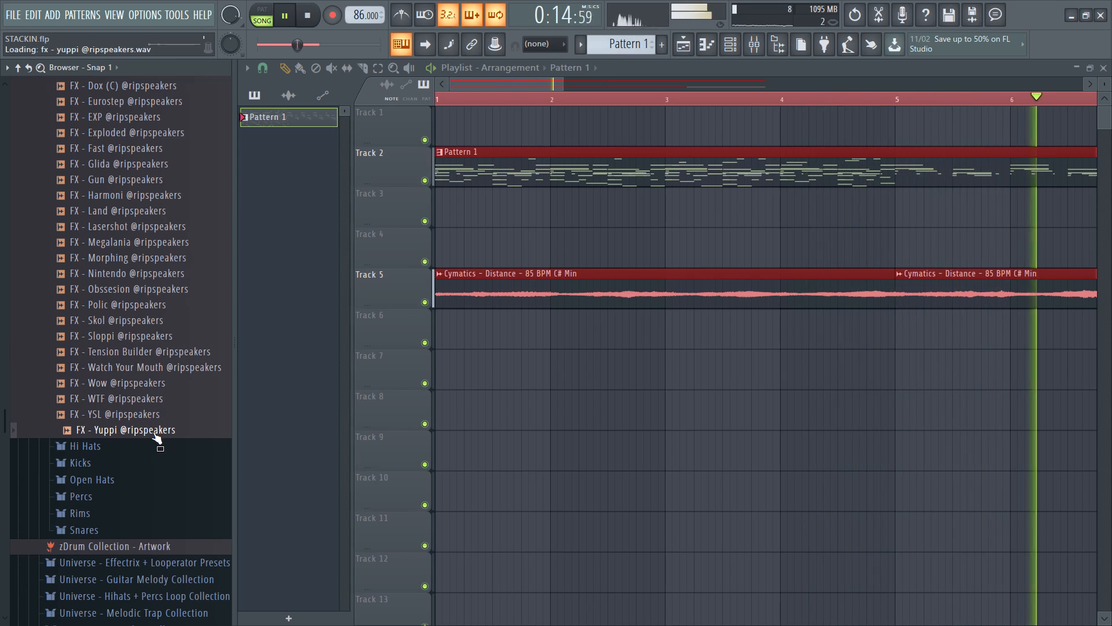
key("space")
left_click(153, 432)
left_click(153, 432)
key("space")
left_click(153, 432)
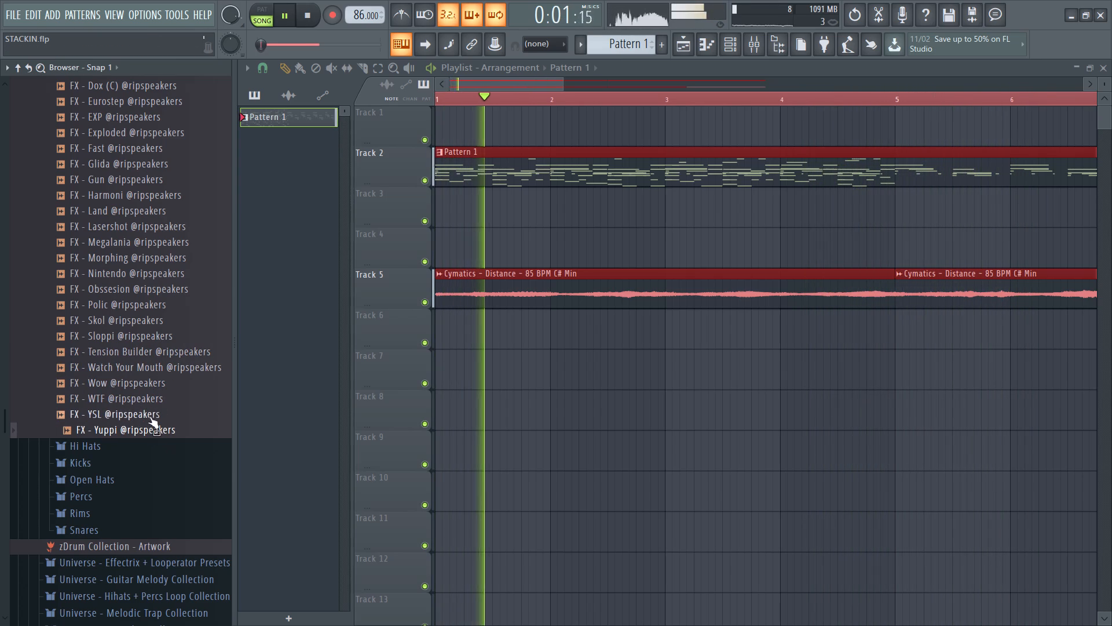
left_click(140, 400)
Audition the earlier FX samples from Analog (A) through Defi, plus Eurostep, over the beat.
scroll(138, 396, "up", 2)
left_click(137, 376)
left_click(120, 287)
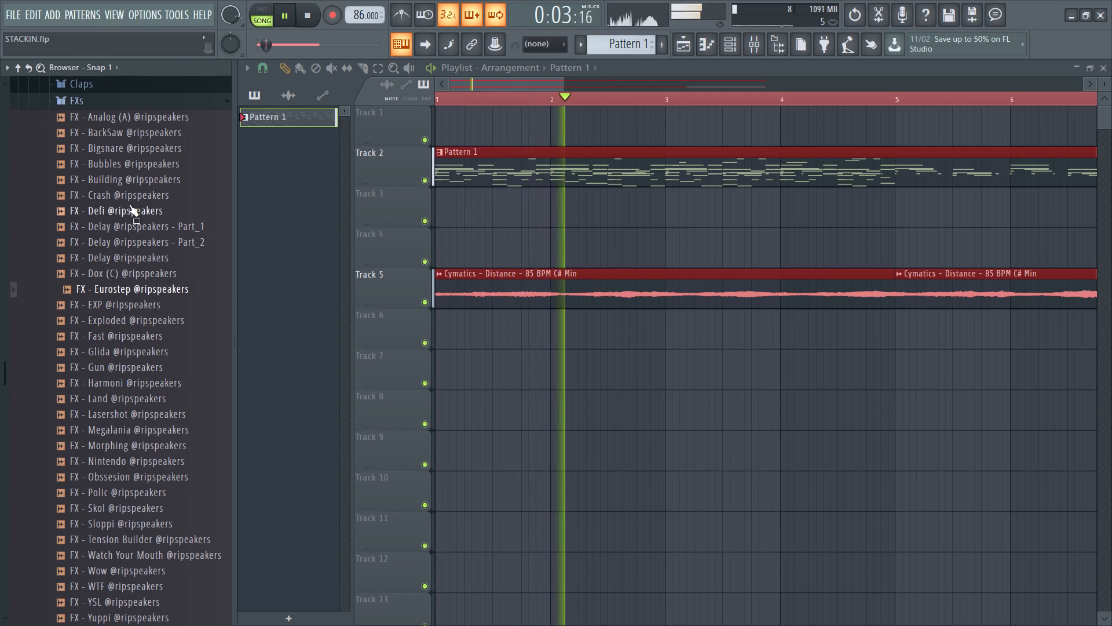
left_click(129, 184)
left_click(127, 144)
left_click(131, 127)
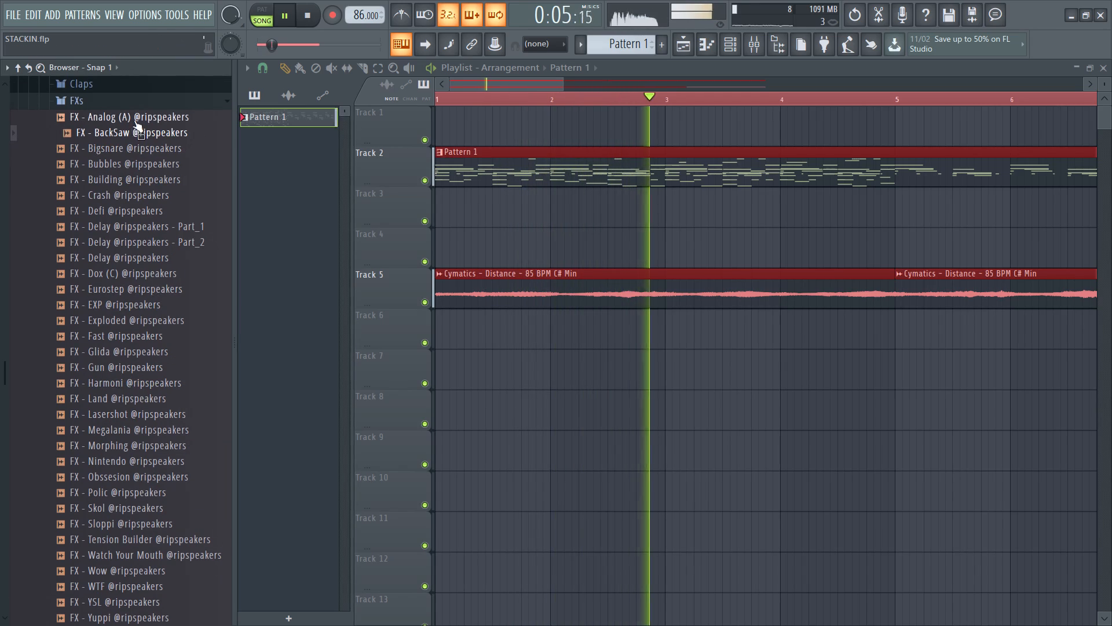
left_click(134, 119)
left_click(137, 166)
left_click(134, 182)
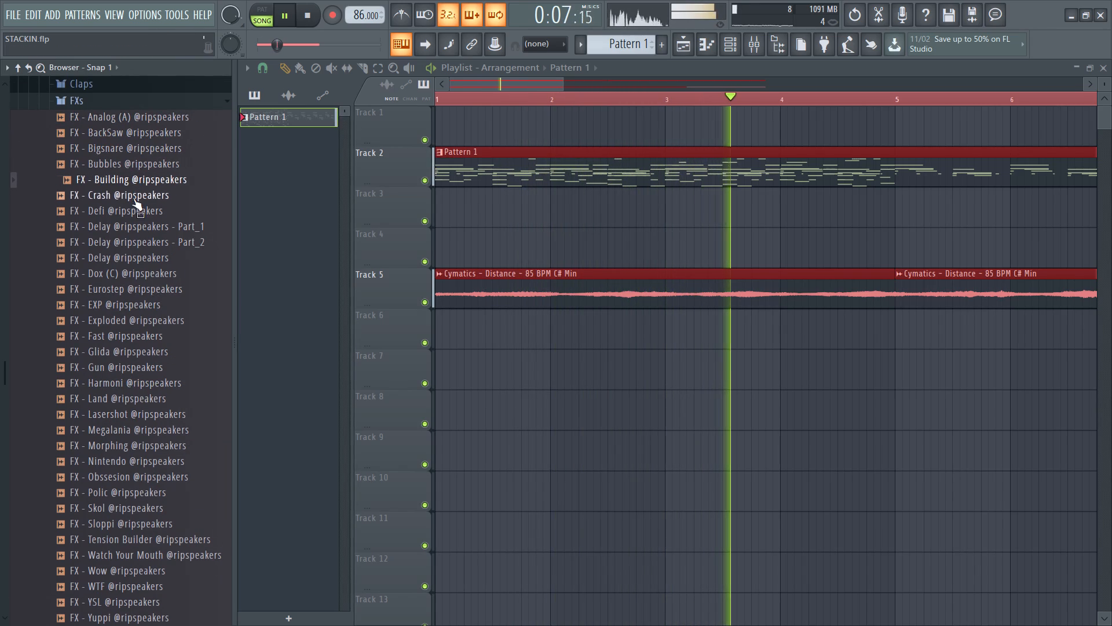
left_click(133, 198)
left_click(130, 196)
left_click(134, 215)
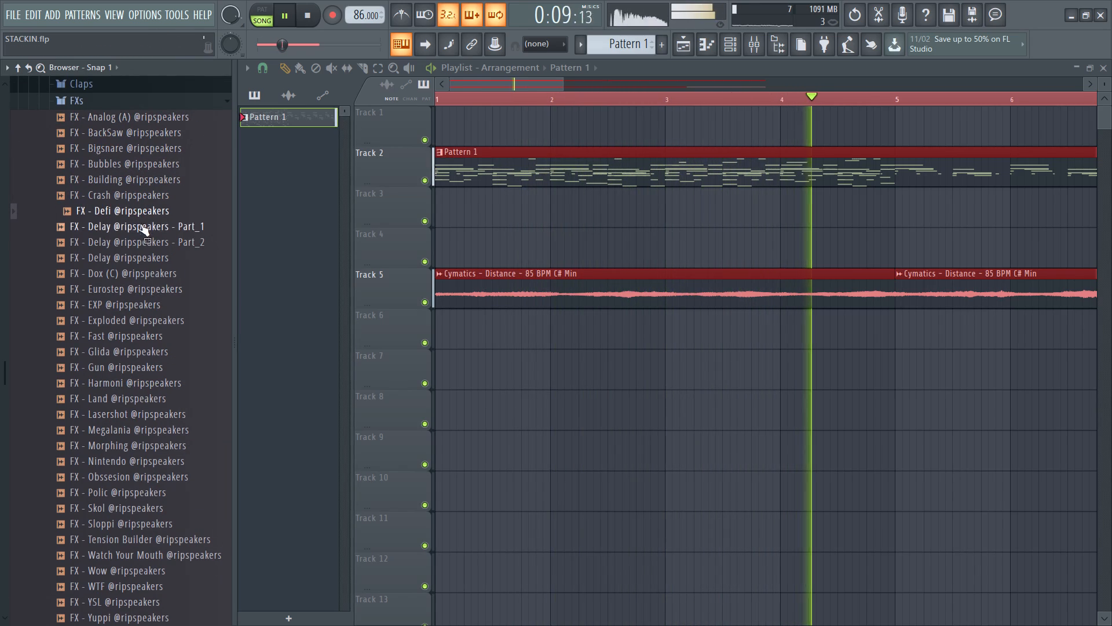
Compare FX - Delay Part_1, Part_2 and the full Delay over the beat, and audition Dox (C) and Eurostep.
left_click(143, 225)
left_click(152, 238)
left_click(139, 226)
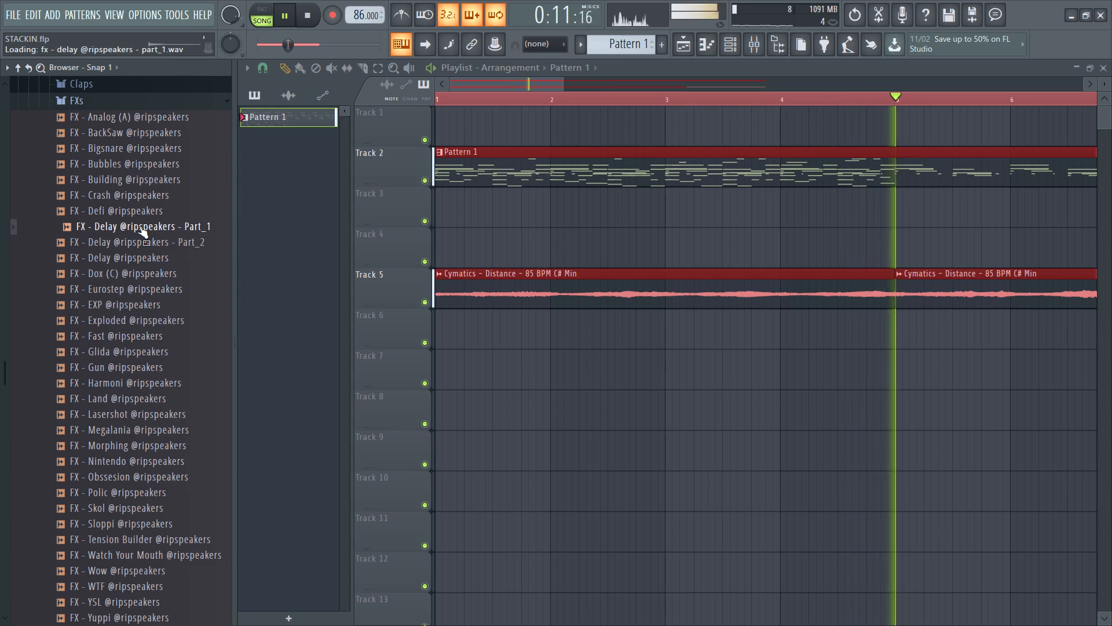
left_click(139, 226)
left_click(139, 226)
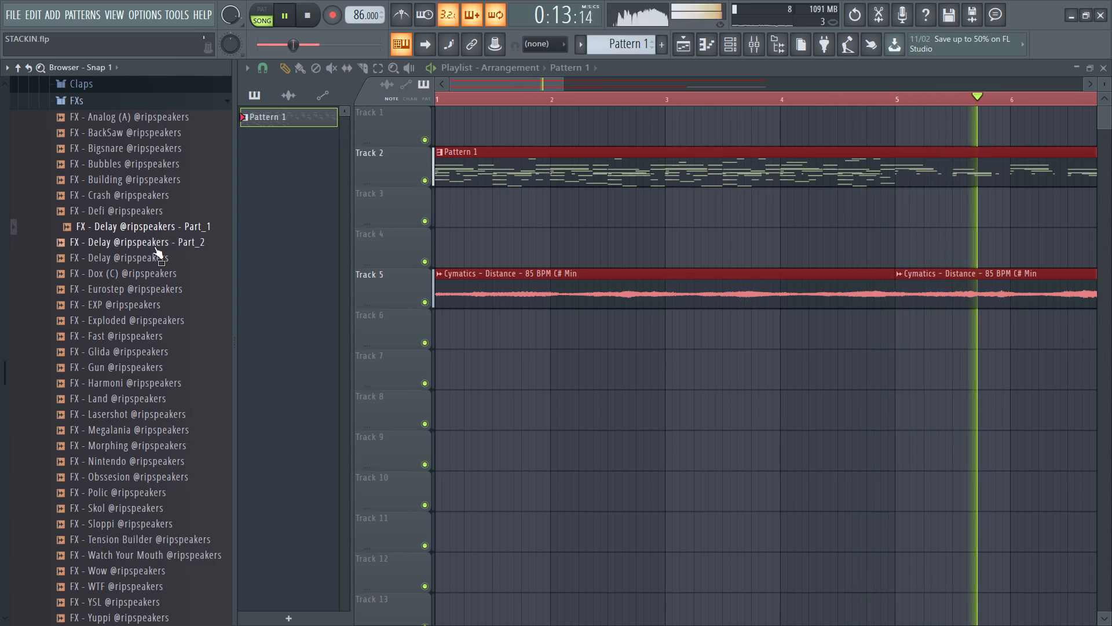
left_click(154, 246)
left_click(152, 254)
left_click(152, 275)
left_click(154, 286)
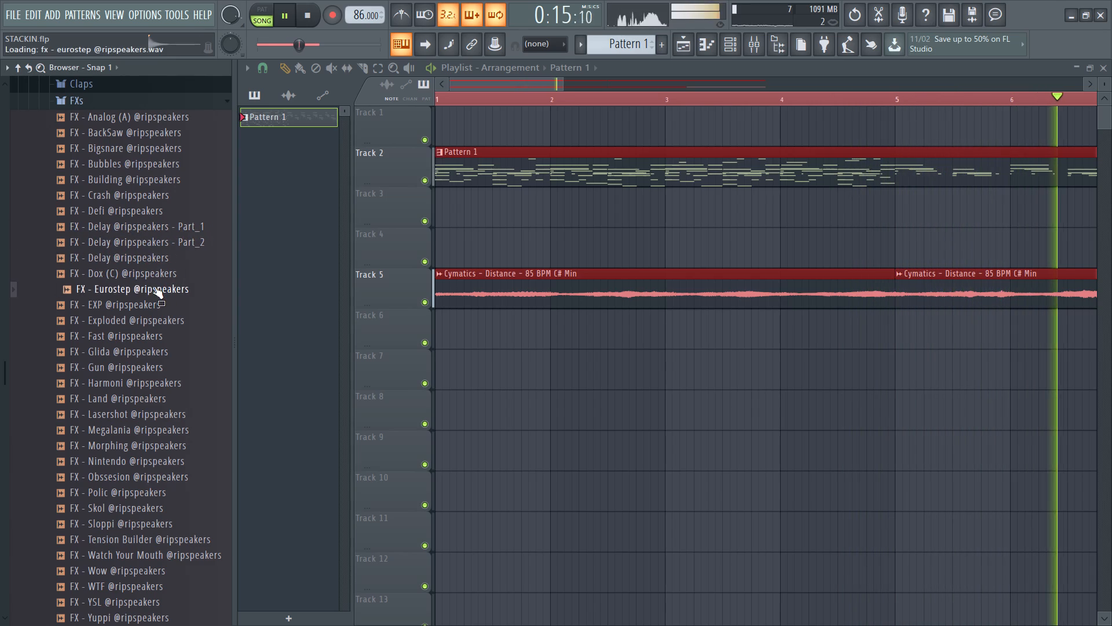
Audition the FX samples EXP, Exploded, Fast, Glida, Gun and Harmoni over the beat.
left_click(162, 306)
scroll(162, 305, "down", 1)
left_click(131, 204)
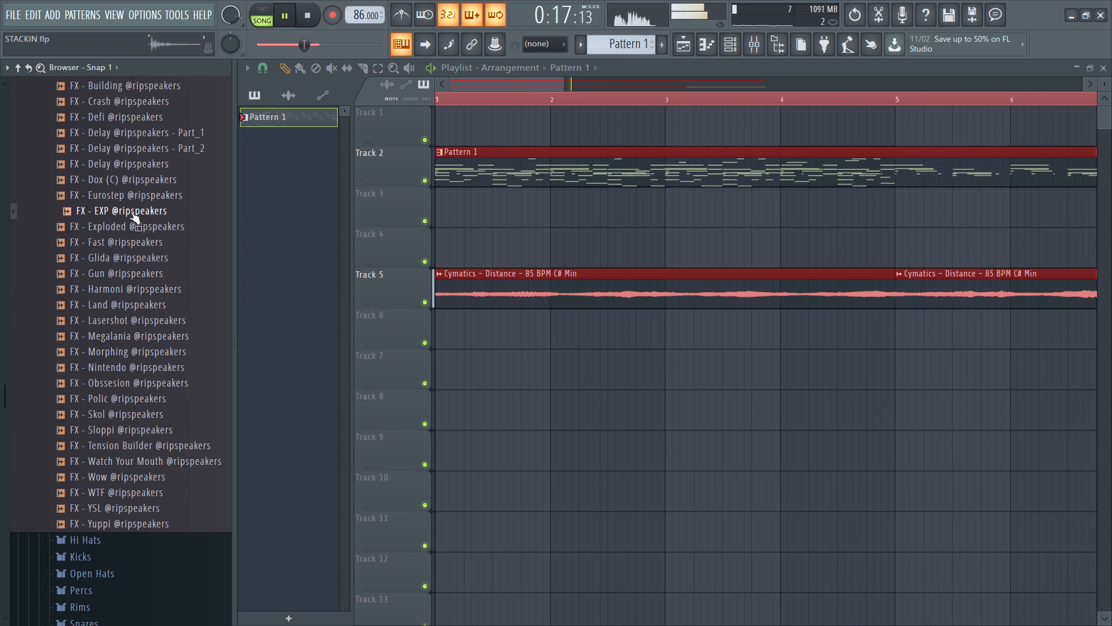
left_click(131, 212)
left_click(134, 223)
left_click(147, 242)
left_click(145, 267)
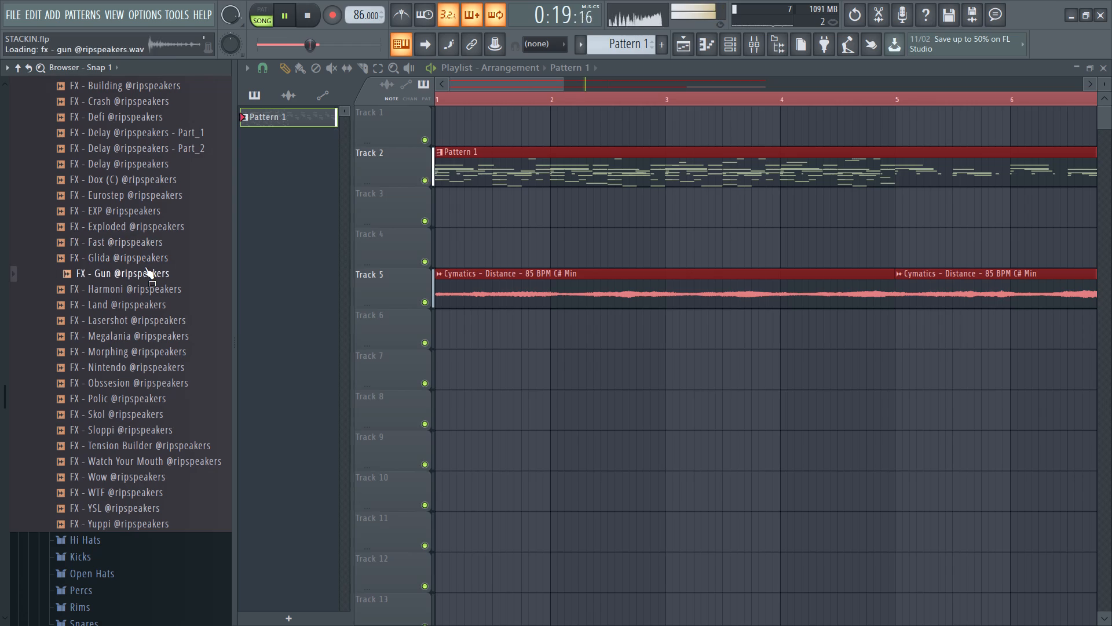
left_click(141, 259)
left_click(147, 277)
left_click(147, 293)
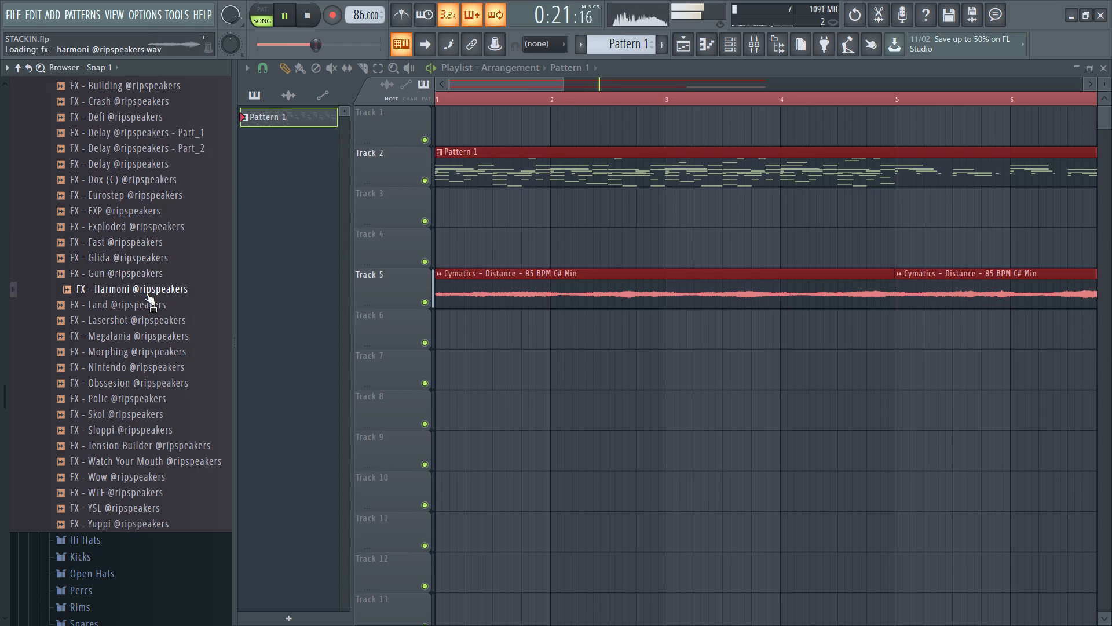
Restart the beat and audition the FX samples from Harmoni through Obssesion, plus Polic.
scroll(145, 293, "down", 1)
key("space")
left_click(126, 192)
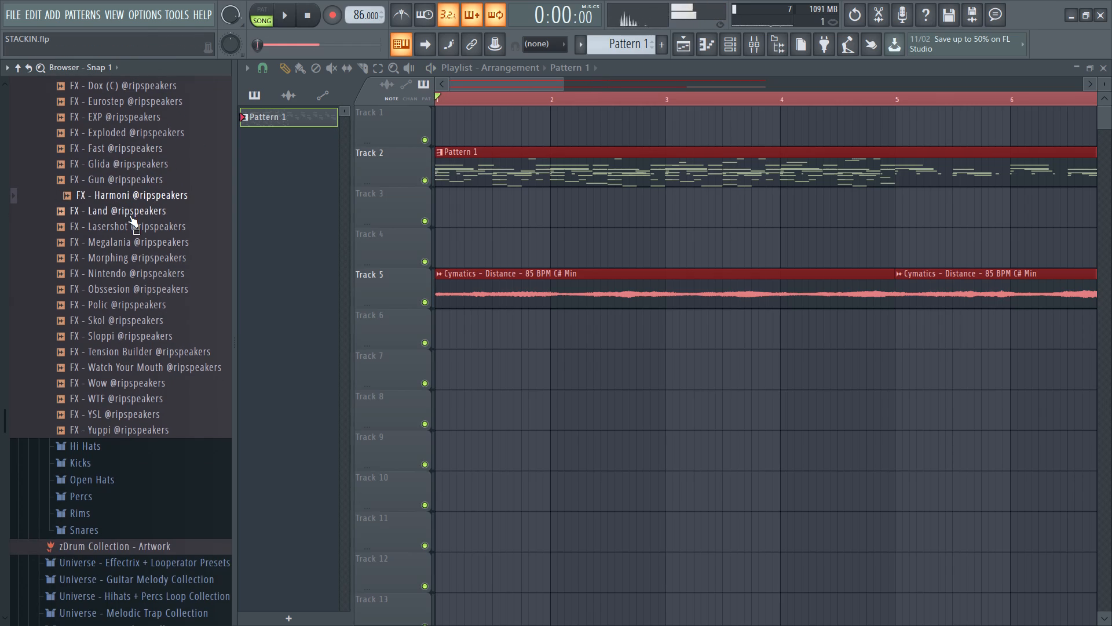
key("space")
left_click(126, 194)
left_click(129, 209)
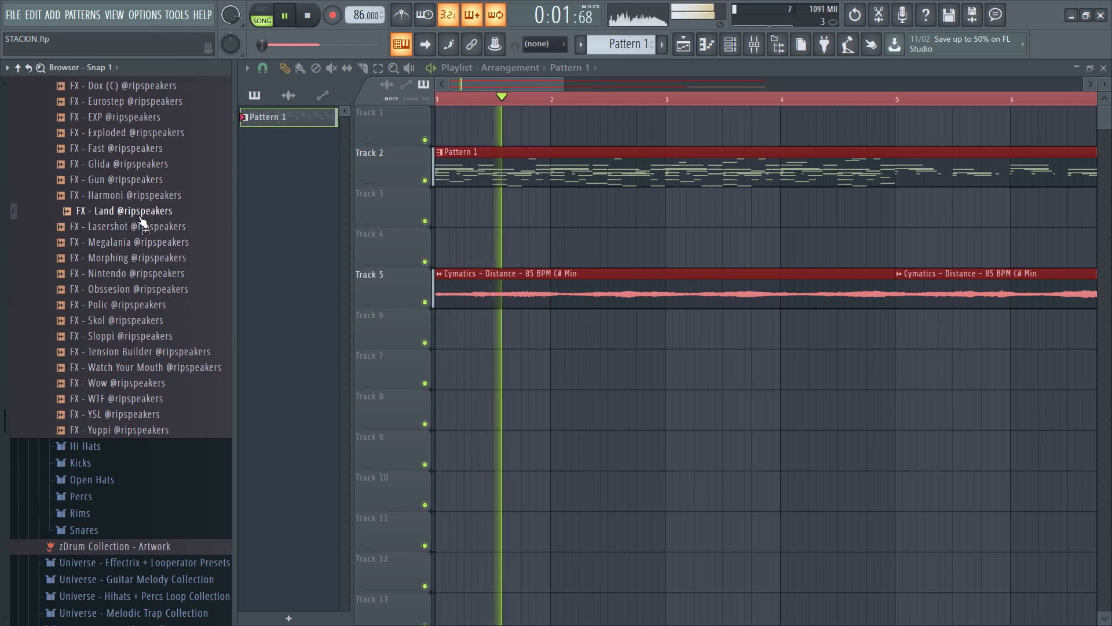
left_click(139, 226)
left_click(145, 239)
left_click(144, 254)
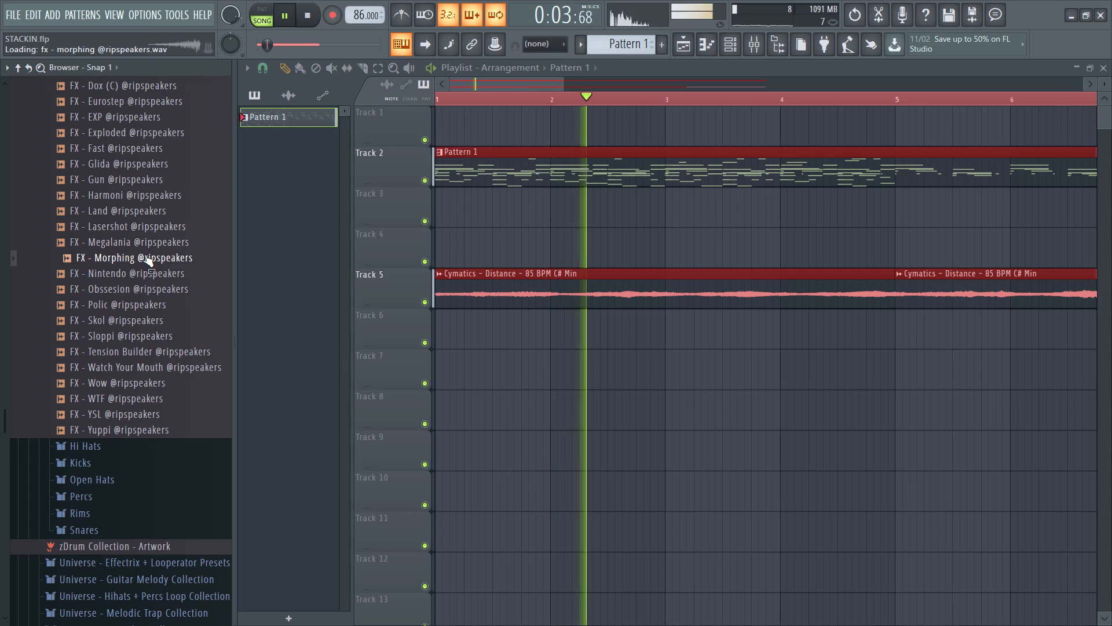
left_click(145, 272)
left_click(146, 287)
scroll(147, 288, "down", 1)
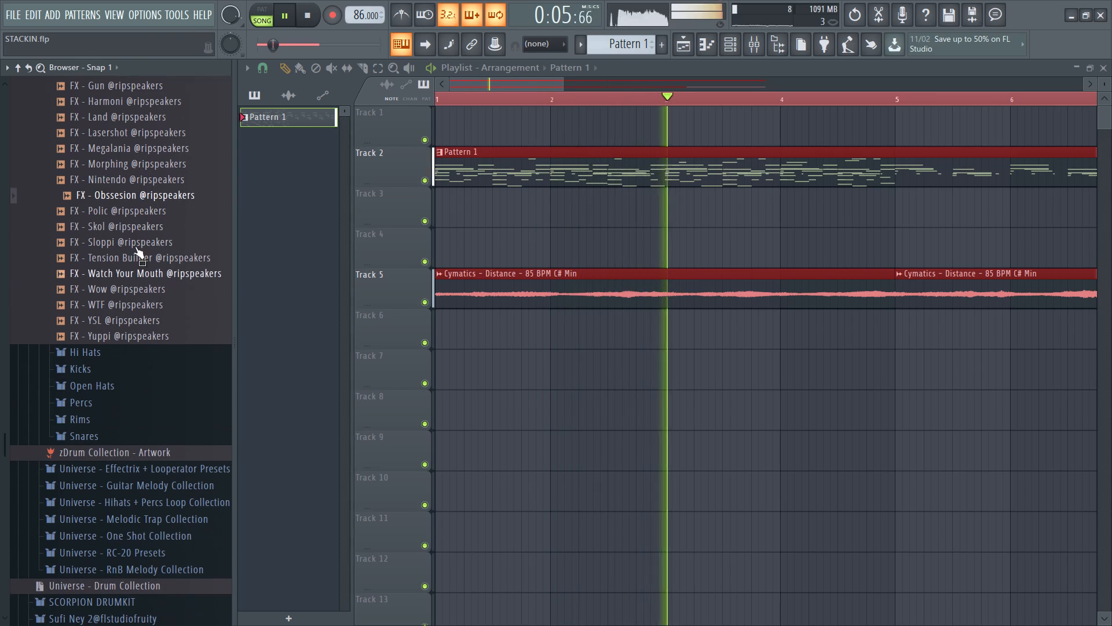
left_click(124, 221)
left_click(124, 216)
Replay FX - Tension Builder over the beat and load it into a new sampler channel.
left_click(134, 250)
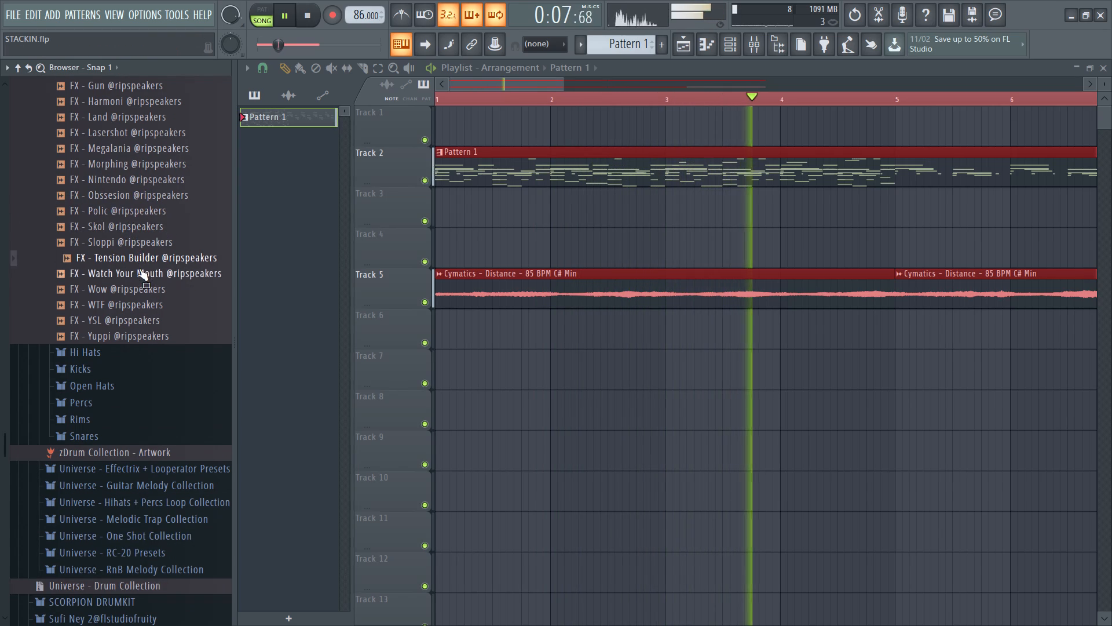
left_click(138, 256)
left_click(138, 259)
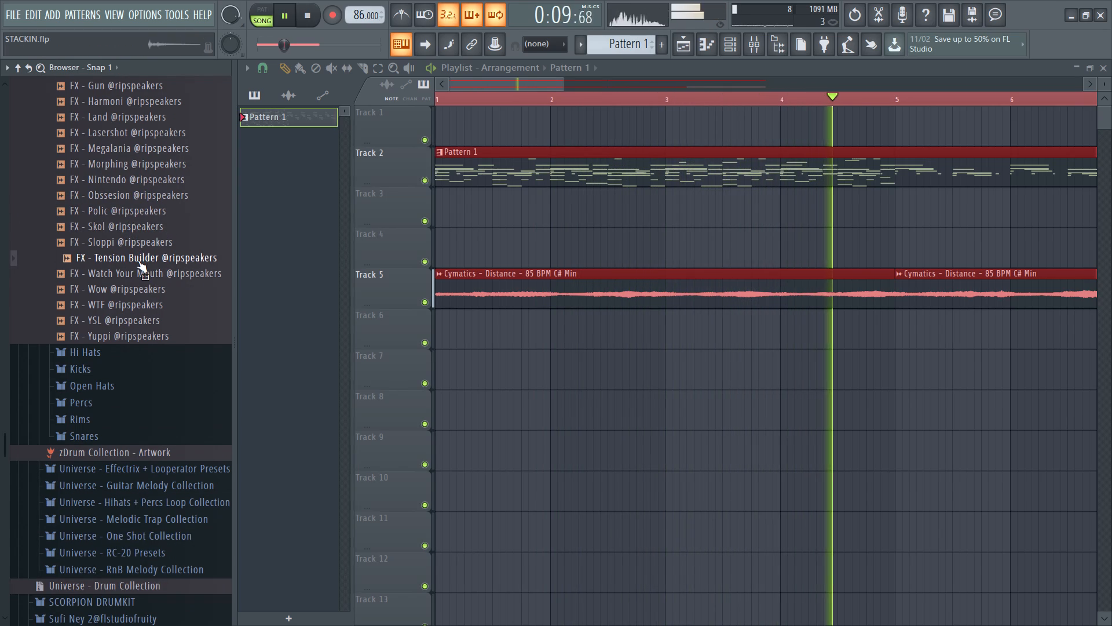
left_click(138, 260)
left_click(136, 263)
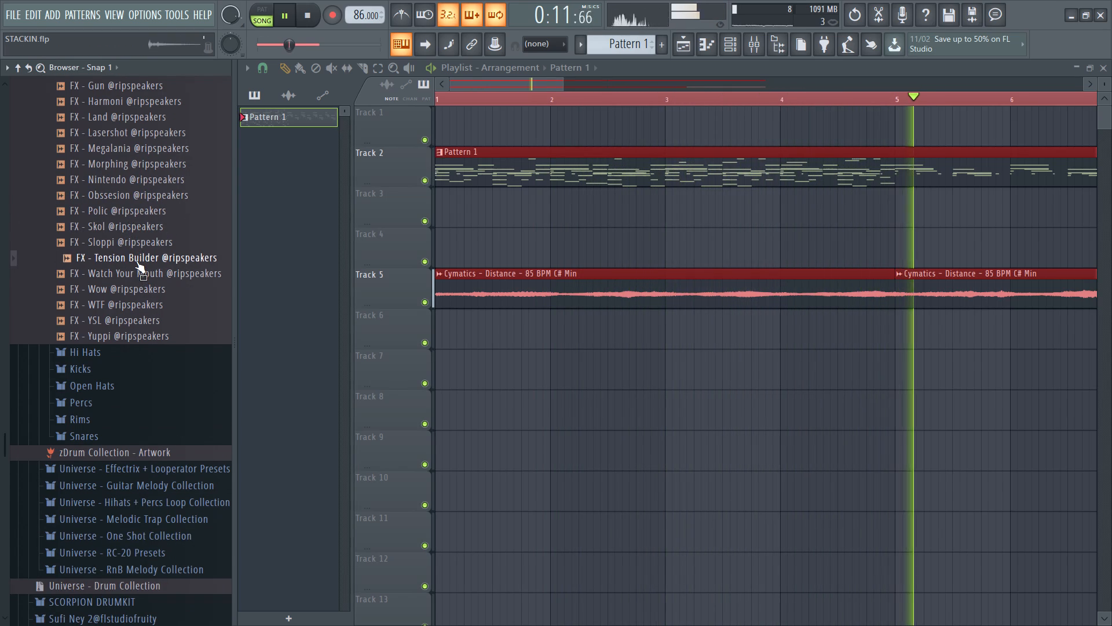
right_click(136, 260)
left_click(231, 338)
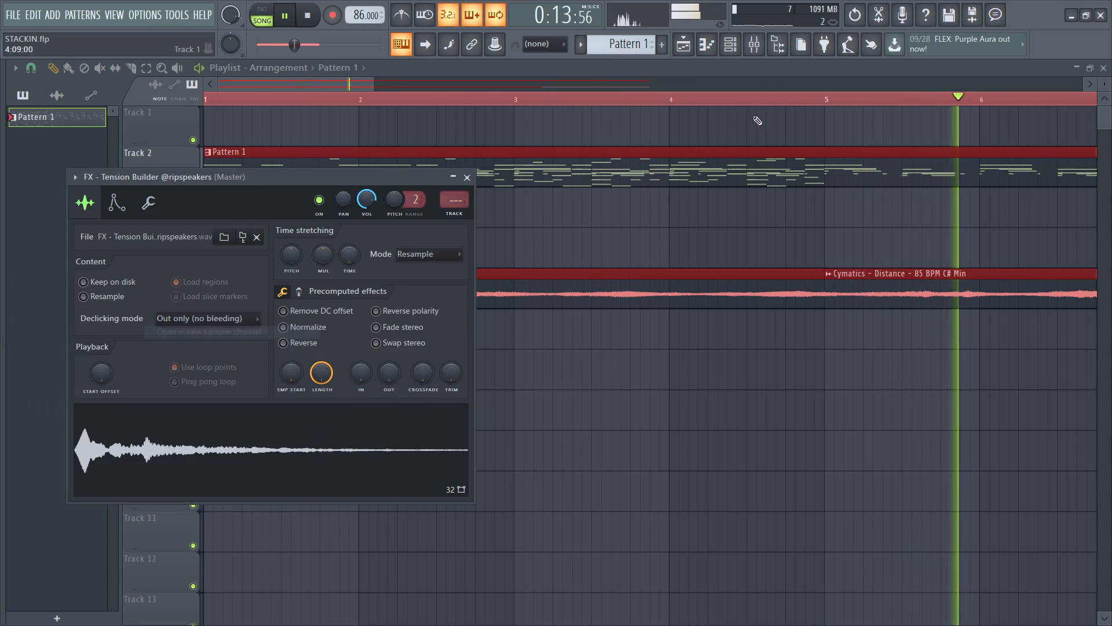
Place an FX - Tension Builder hit on the first step of bar 5 in Pattern 1.
left_click(723, 38)
scroll(470, 407, "down", 2)
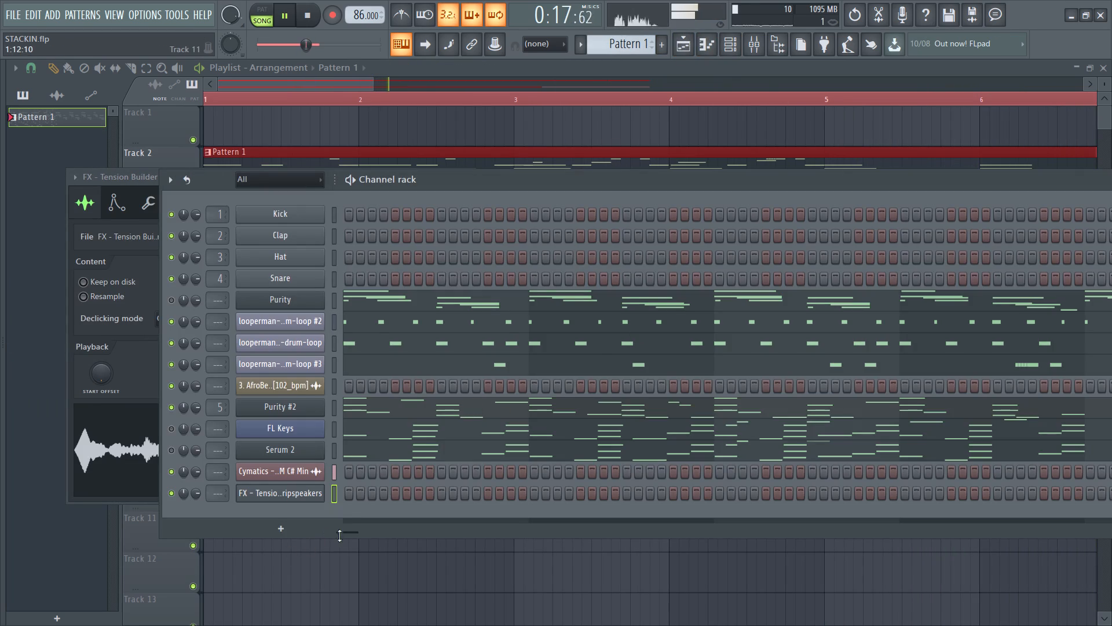
left_click_drag(353, 535, 394, 535)
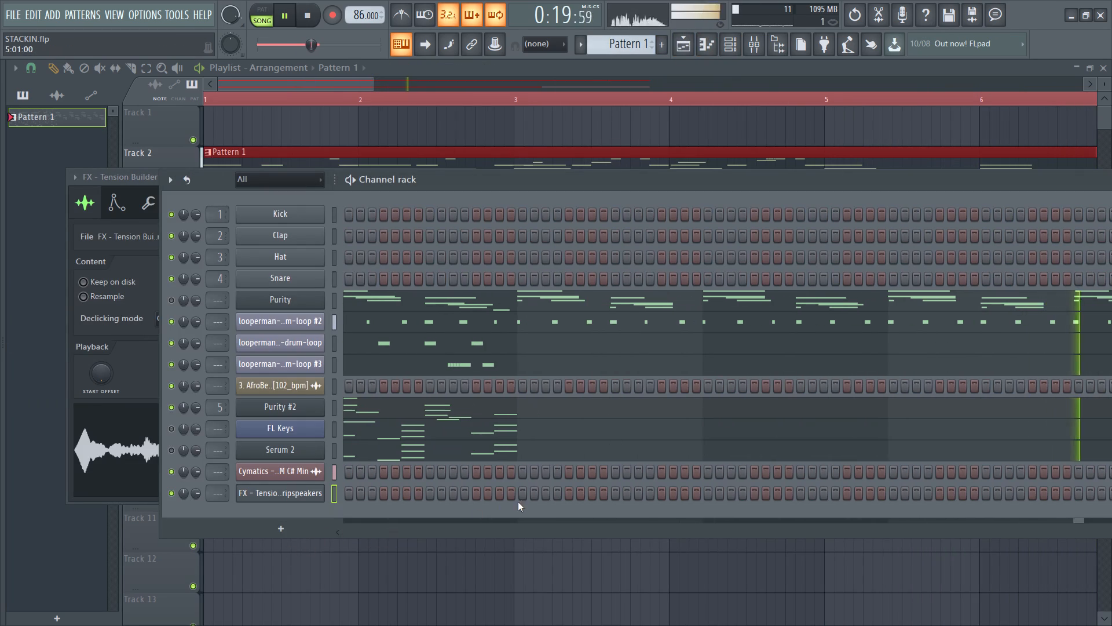
left_click(521, 500)
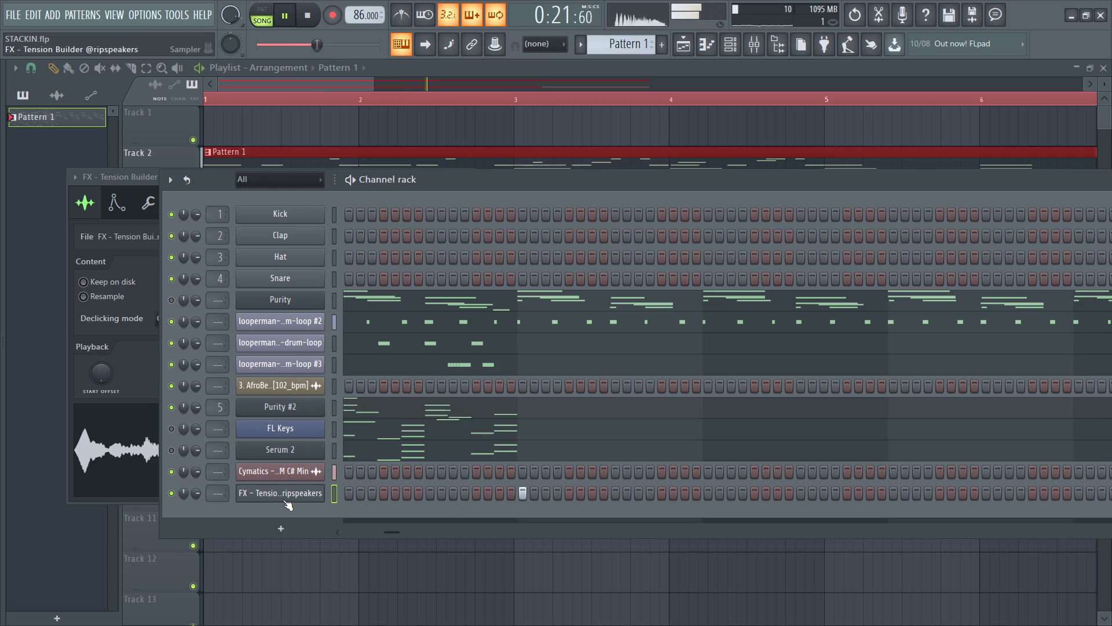
Lower the channel volume of the FX - Tension Builder sampler and close its settings.
left_click(279, 500)
left_click(280, 500)
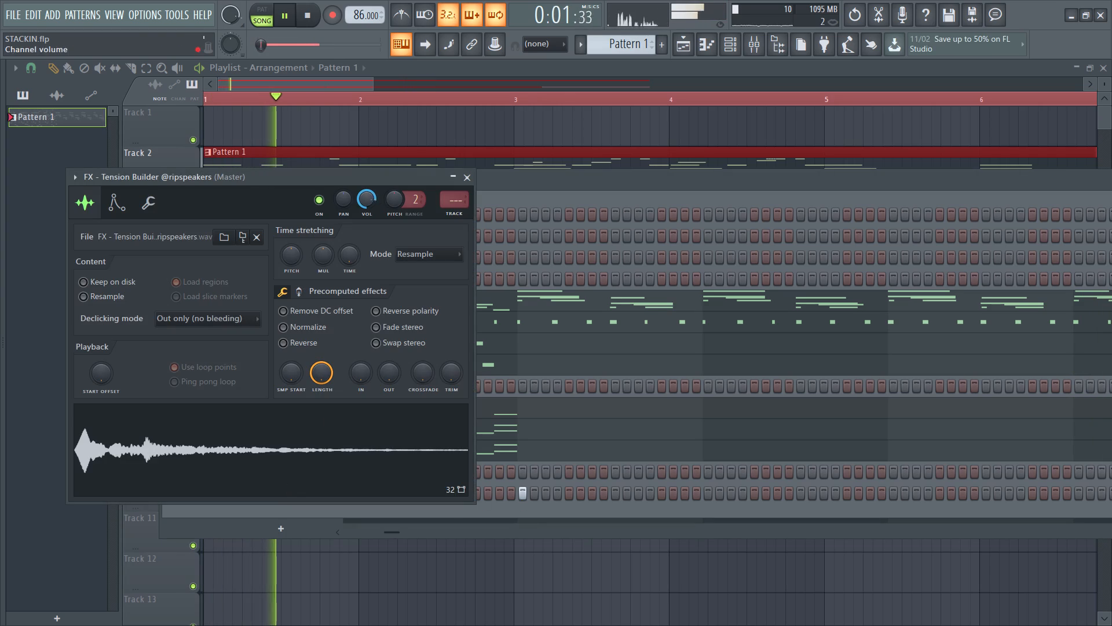
left_click_drag(372, 199, 371, 239)
left_click(474, 173)
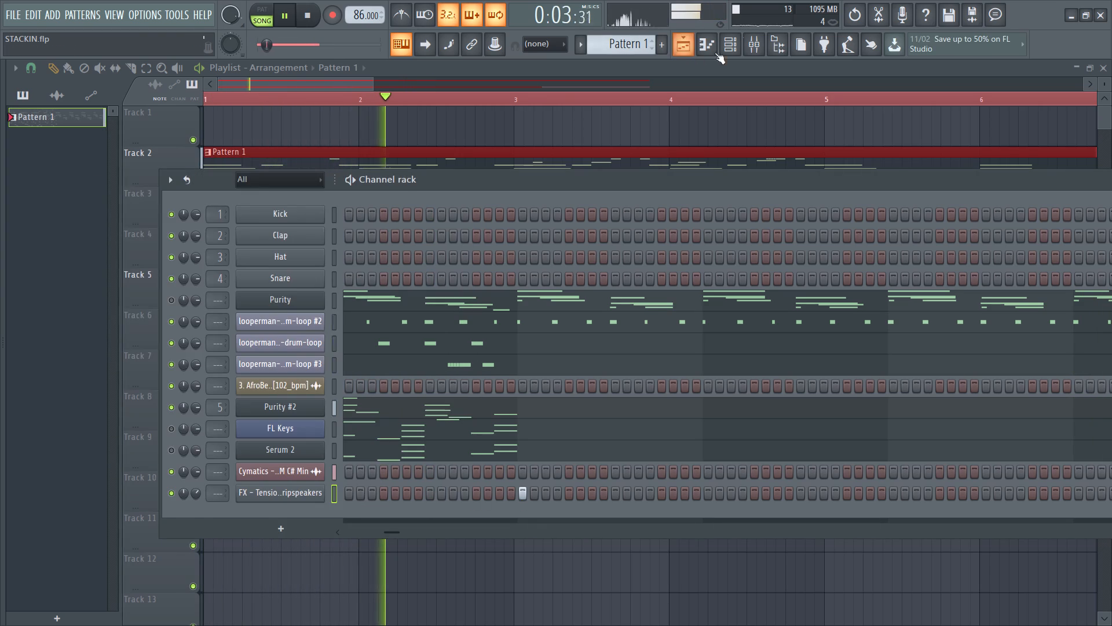
View the levels of the mixer inserts, including Purity #2, and return to the playlist.
left_click(752, 29)
left_click(752, 38)
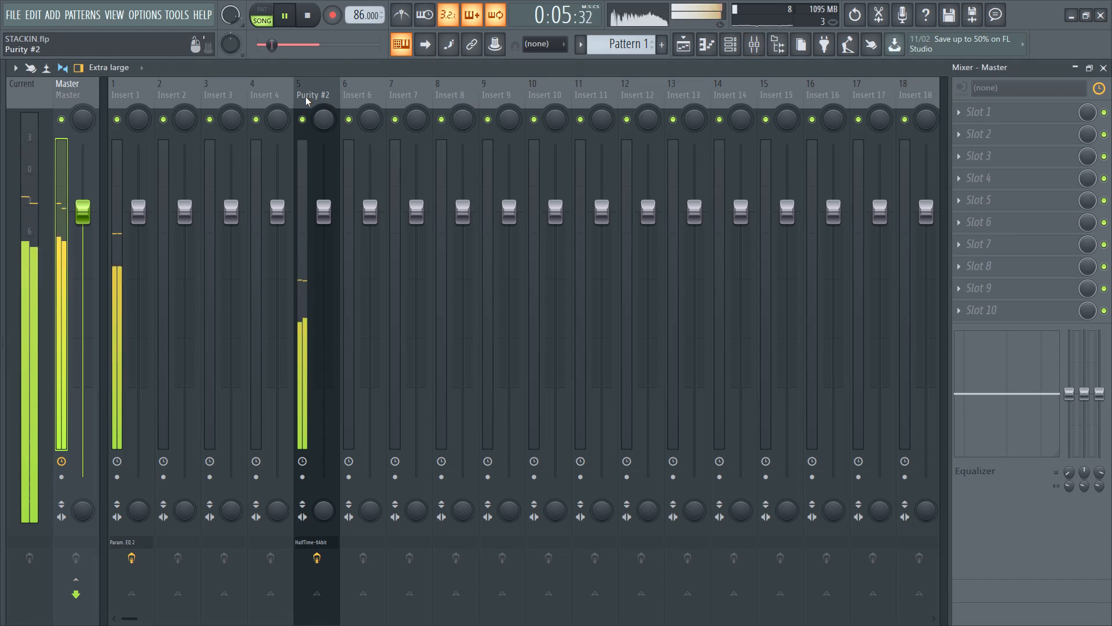
left_click(682, 48)
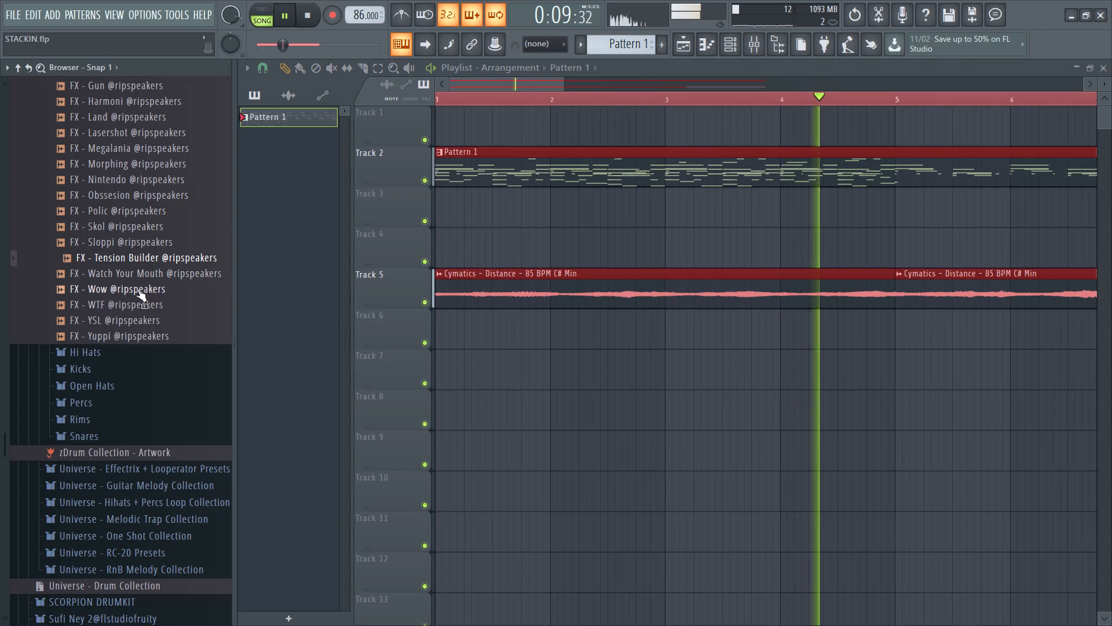
Browse the Open Hats samples and audition Jamy, LowLow, Loopin, Morpher, Multiverse and Ninfo over the beat.
left_click(108, 383)
left_click(112, 310)
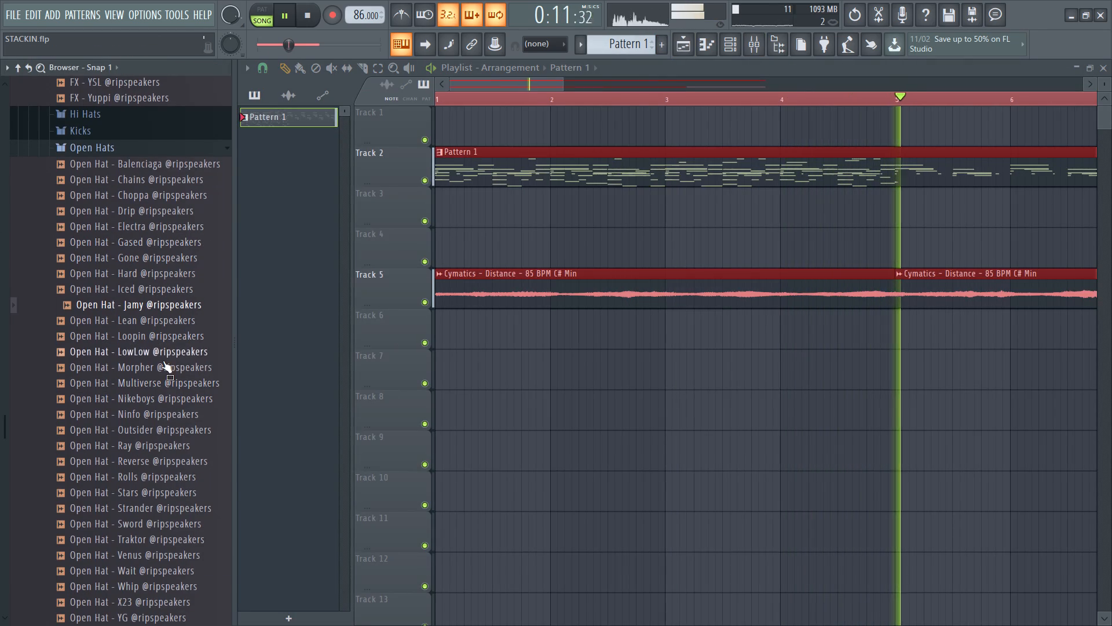
left_click(158, 355)
left_click(155, 338)
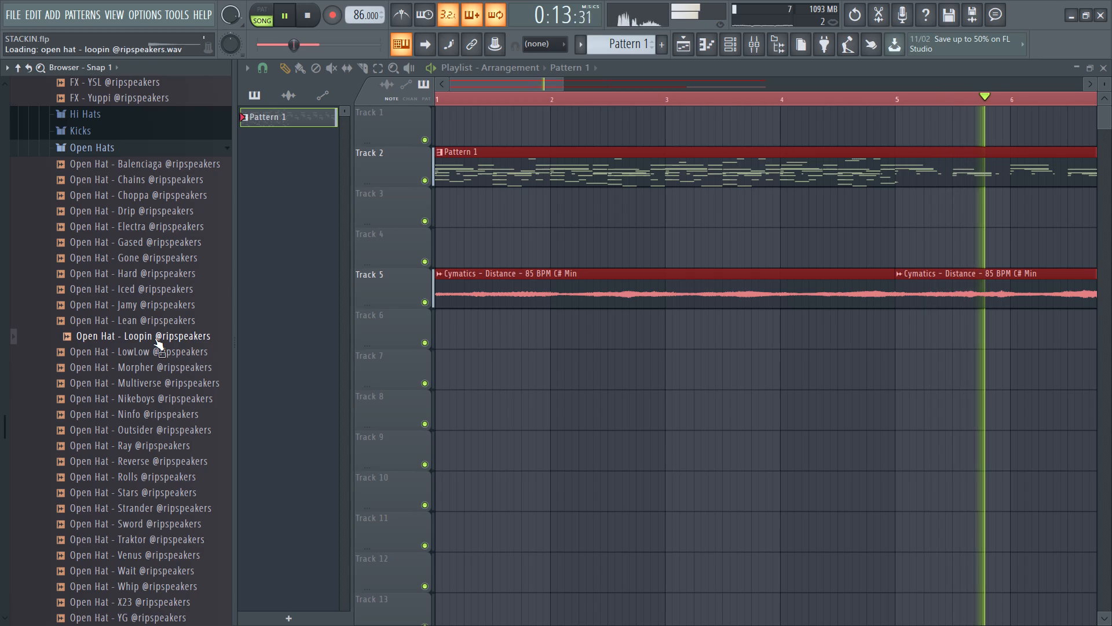
left_click(155, 338)
left_click(153, 338)
left_click(155, 366)
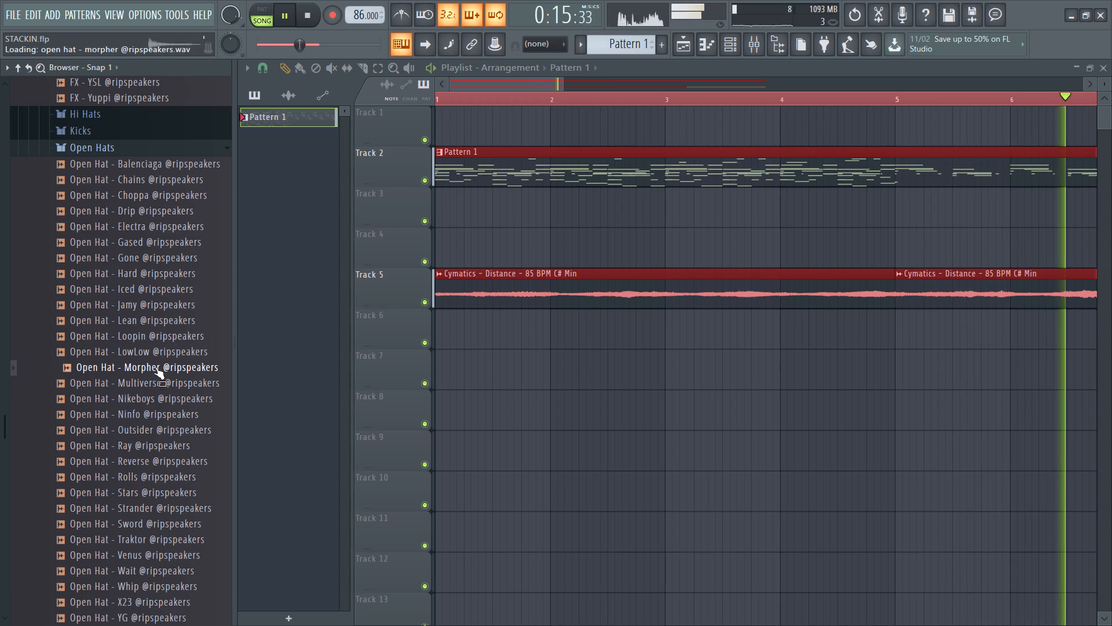
left_click(156, 389)
left_click(156, 408)
scroll(158, 402, "down", 2)
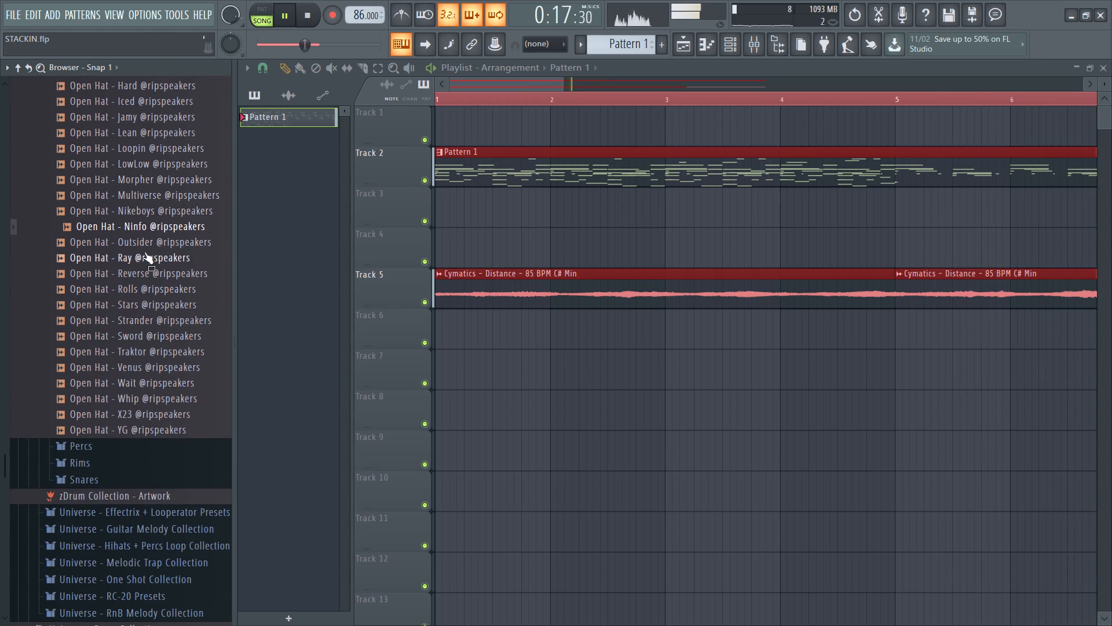
Compare the open hats Outsider and Ray with LowLow and Loopin over the beat.
left_click(144, 239)
left_click(164, 242)
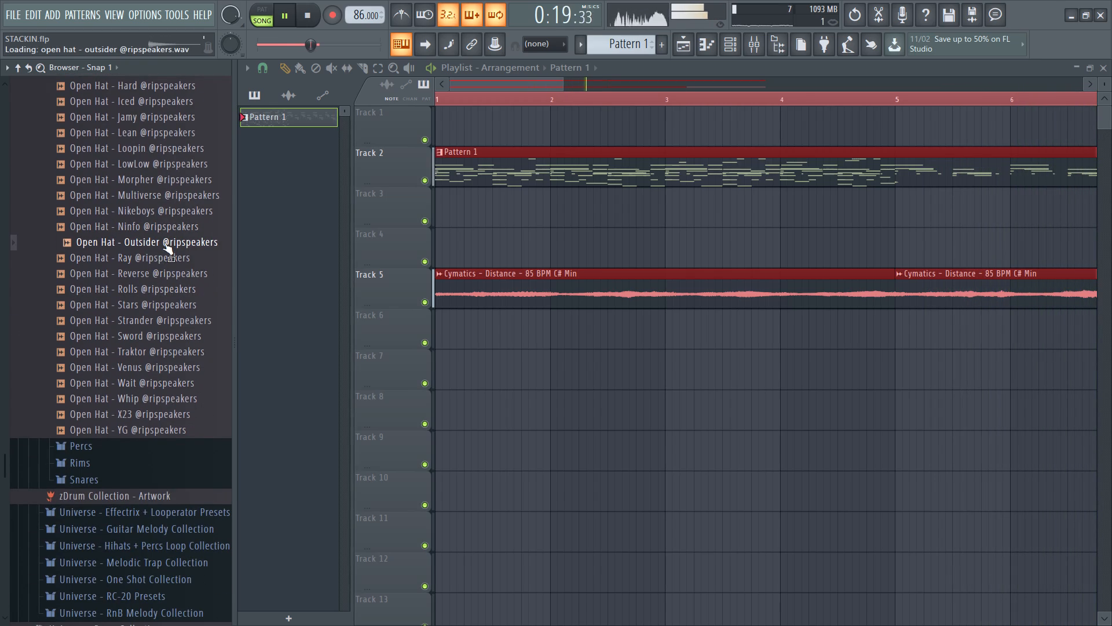
left_click(164, 242)
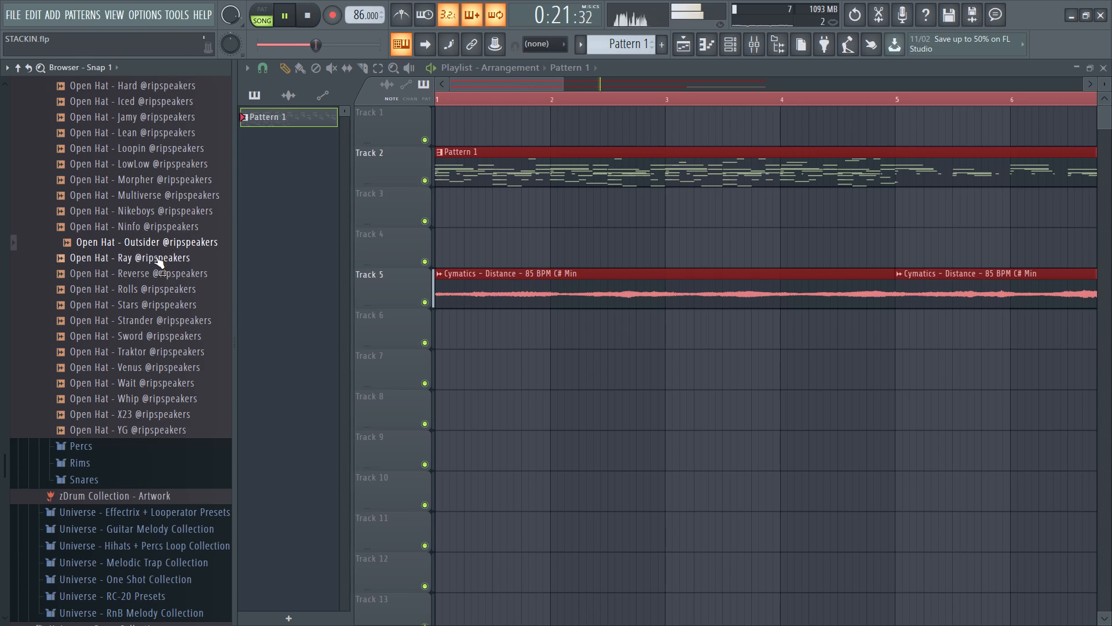
left_click(155, 256)
left_click(146, 246)
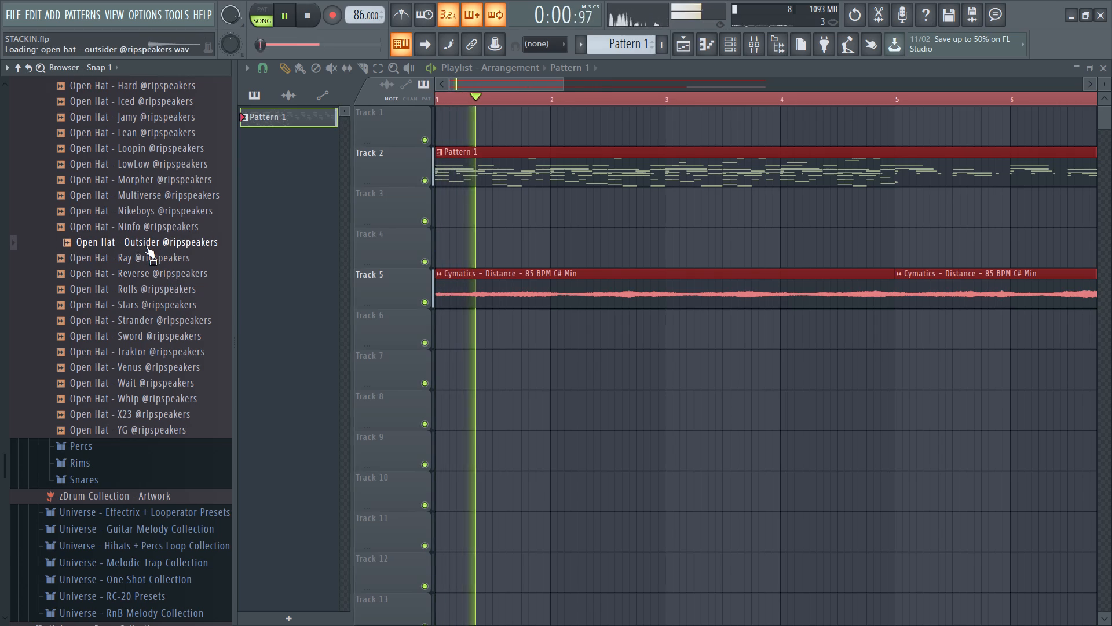
left_click(146, 245)
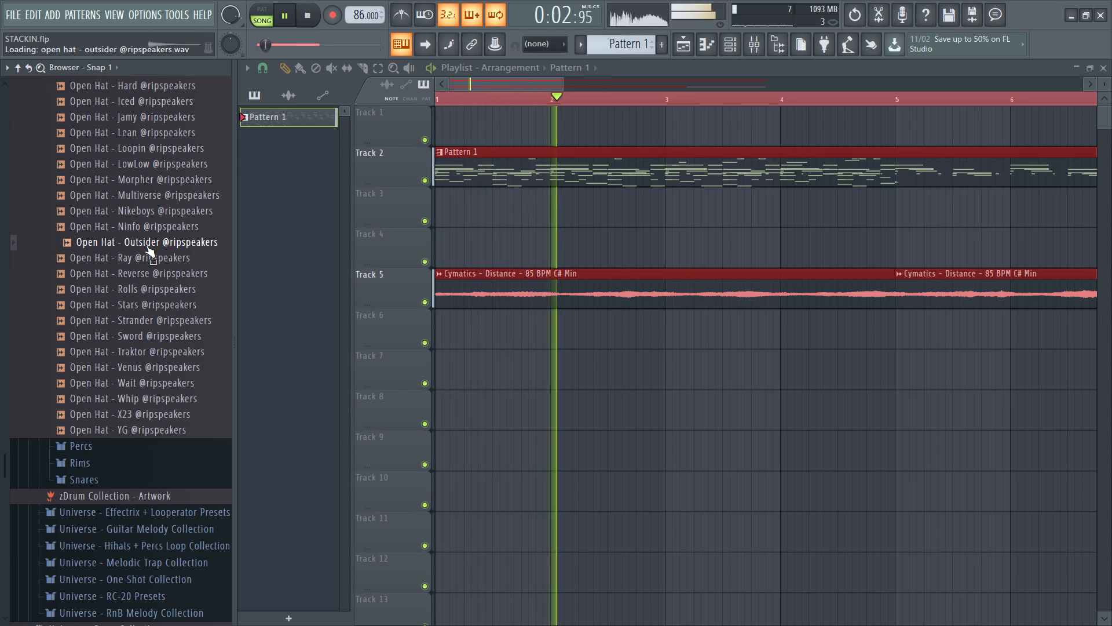
left_click(146, 245)
scroll(147, 243, "up", 2)
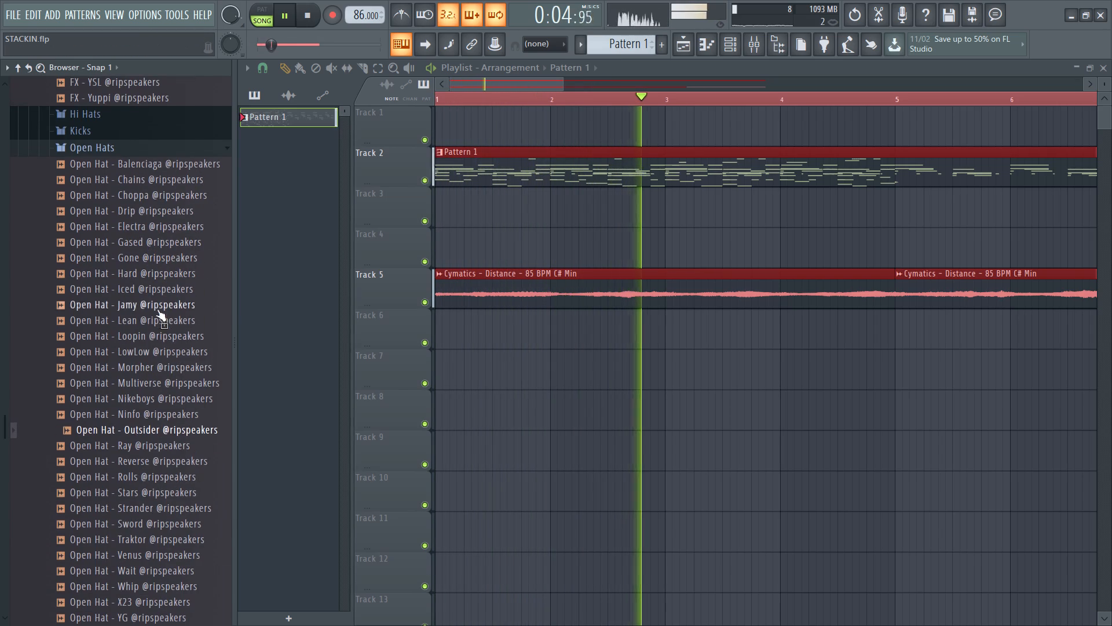
left_click(152, 355)
left_click(152, 340)
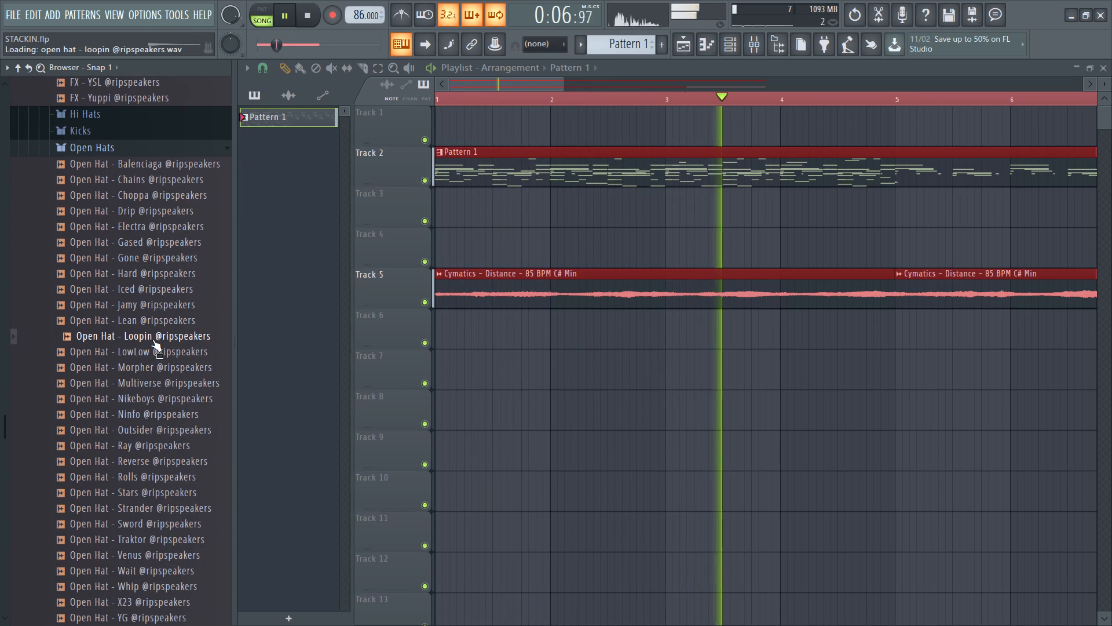
left_click(152, 339)
Load Open Hat - Outsider into a new sampler channel.
scroll(152, 339, "down", 2)
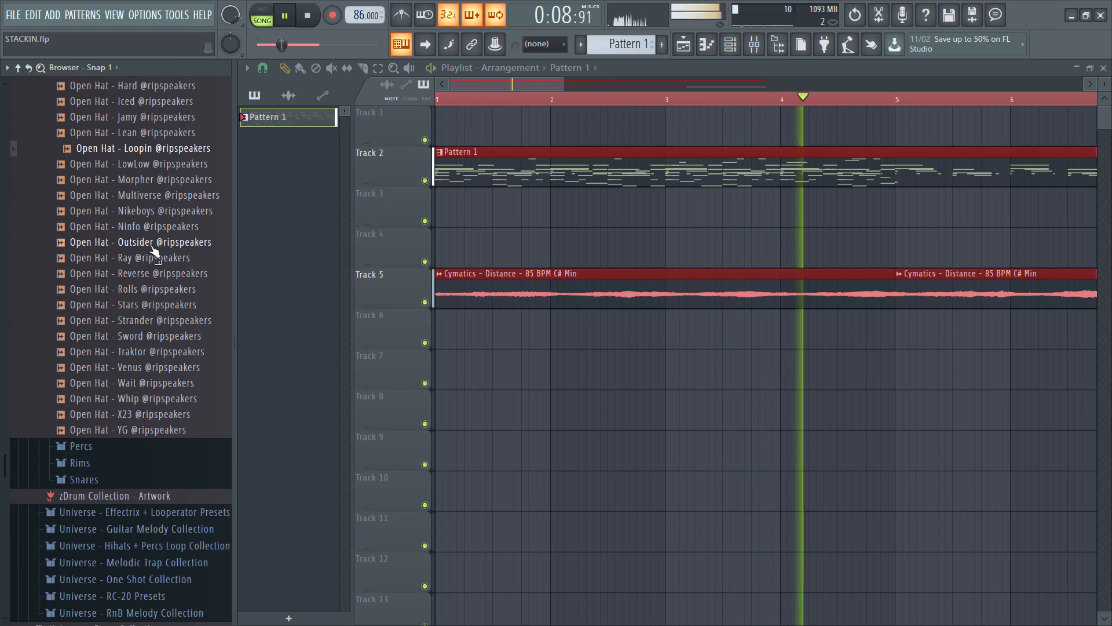
left_click(151, 245)
right_click(151, 245)
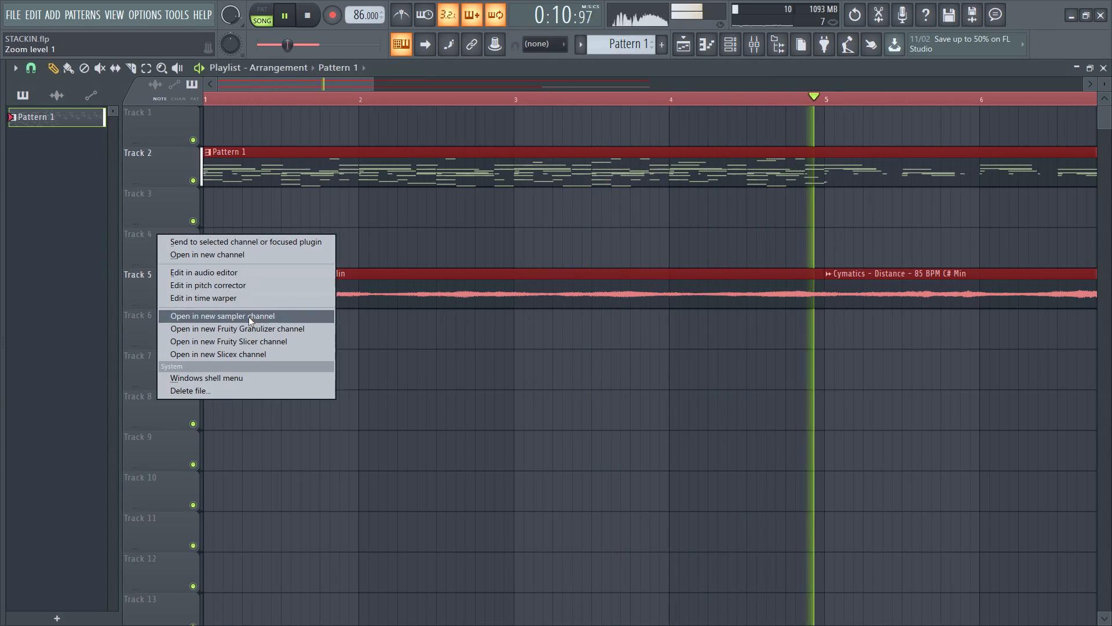
left_click(248, 317)
Audition the open hats Strander, Sword, Traktor, Outsider and Ray, and replay Reverse over the beat.
left_click(118, 296)
left_click(145, 326)
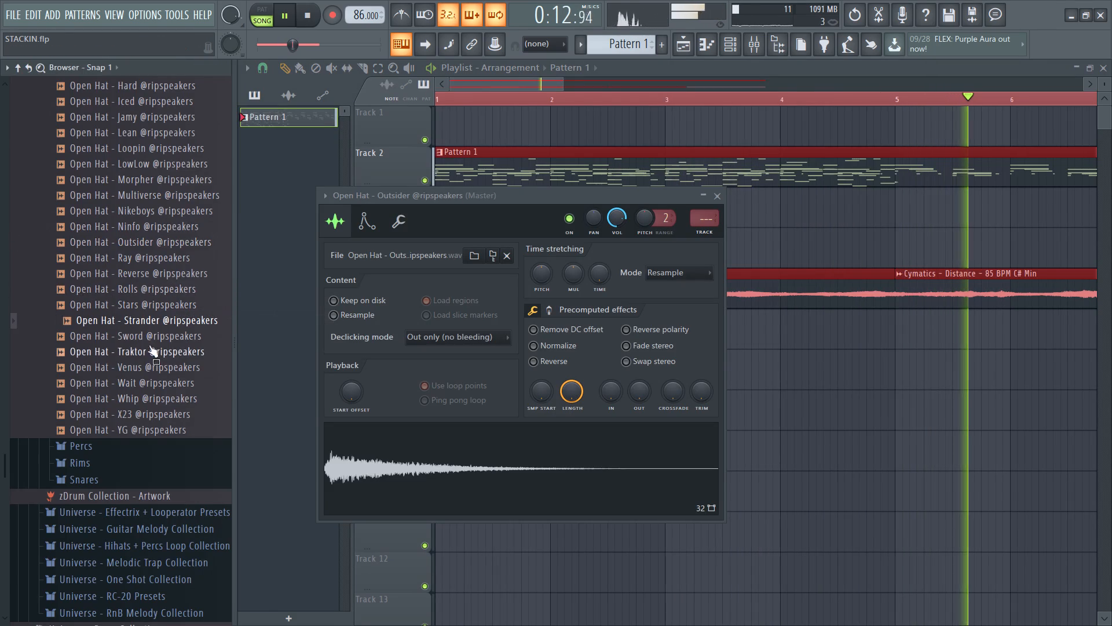
left_click(150, 348)
left_click(152, 339)
left_click(166, 351)
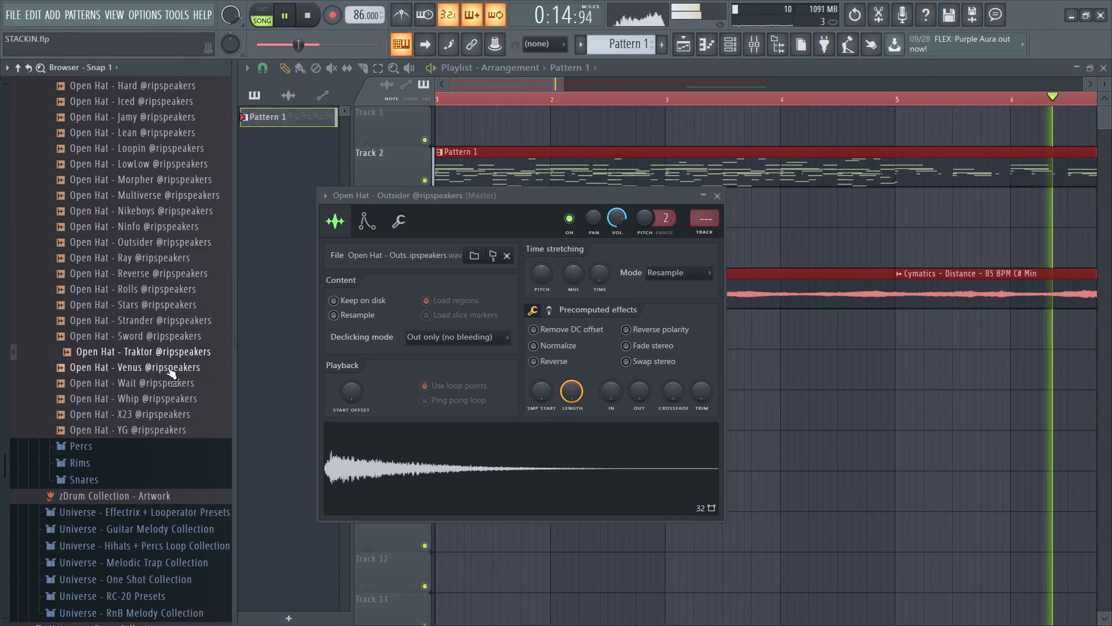
left_click(150, 247)
left_click(155, 265)
left_click(156, 276)
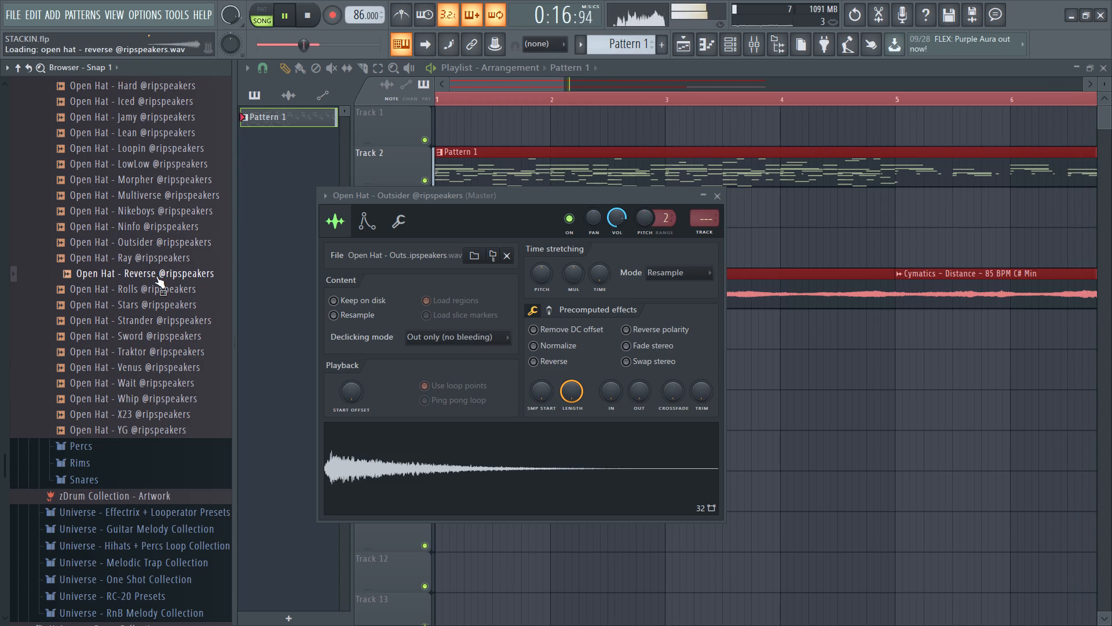
left_click(149, 276)
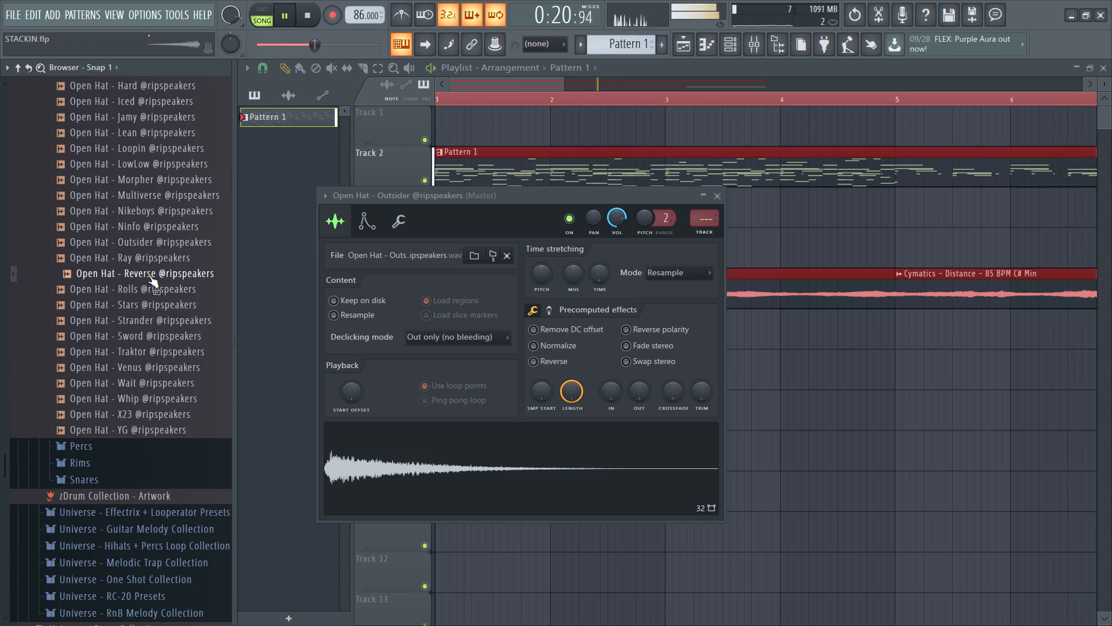
left_click(149, 275)
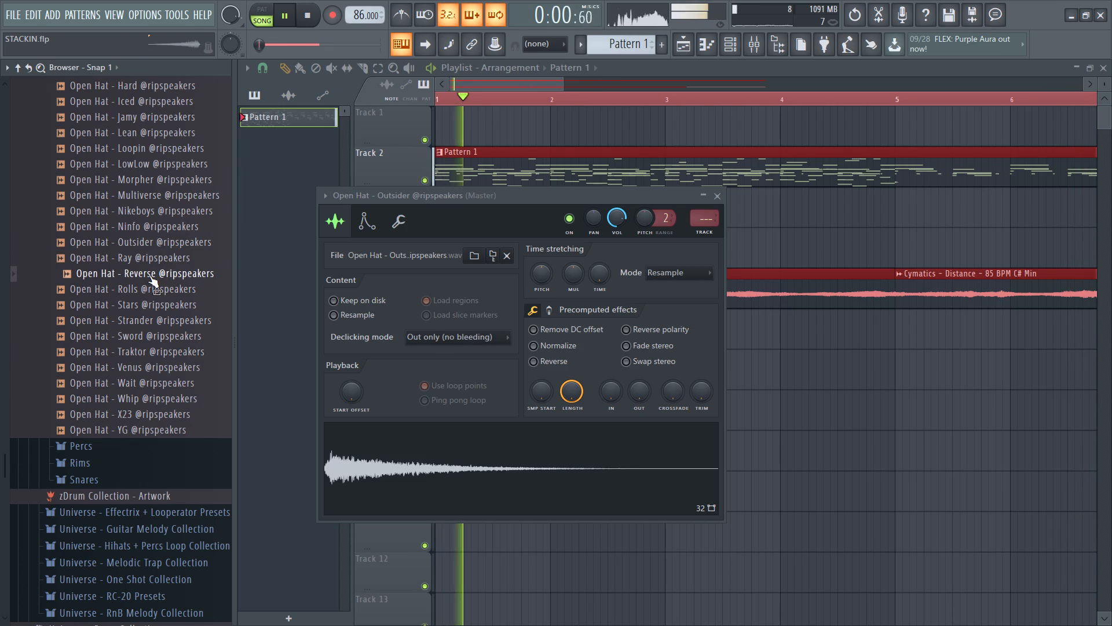
Load Open Hat - Reverse into a new sampler channel.
right_click(149, 278)
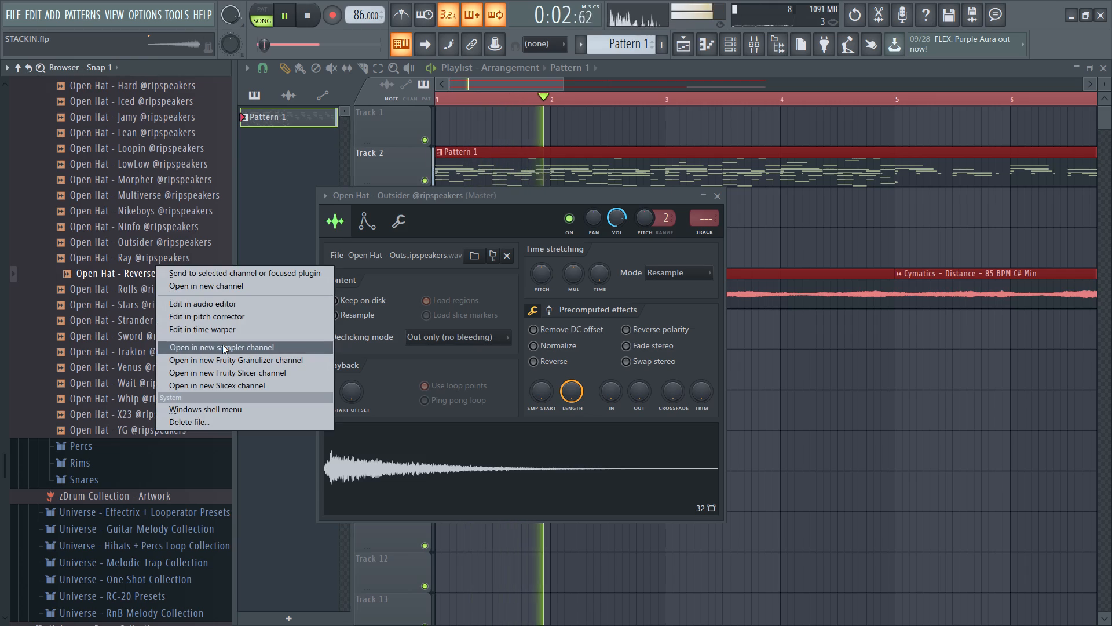
left_click(222, 345)
Audition the open hats Strander and Venus over the beat.
left_click(160, 320)
left_click(167, 365)
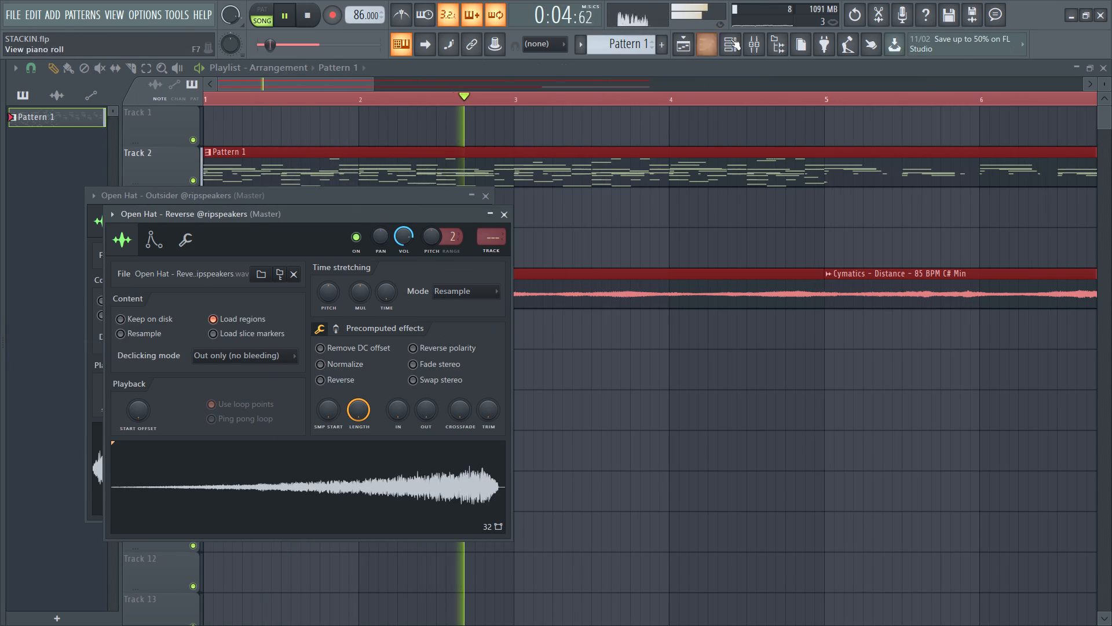
Open the channel rack at the start of Pattern 1 and replay the beat from the beginning.
left_click(733, 42)
key("space")
key("space")
scroll(365, 406, "down", 1)
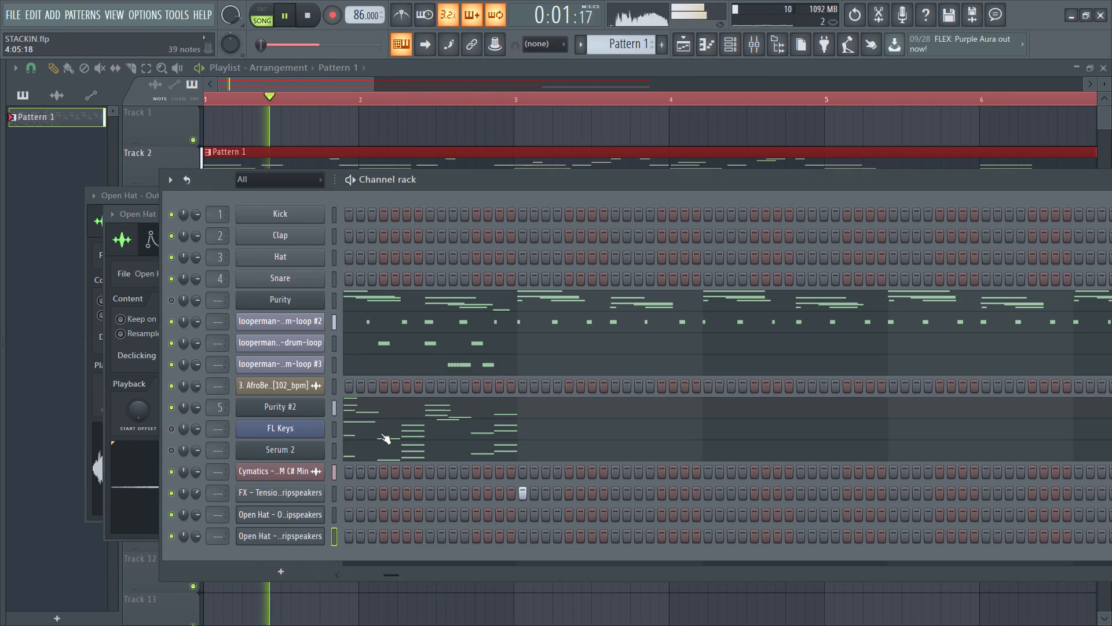
left_click_drag(393, 578, 328, 578)
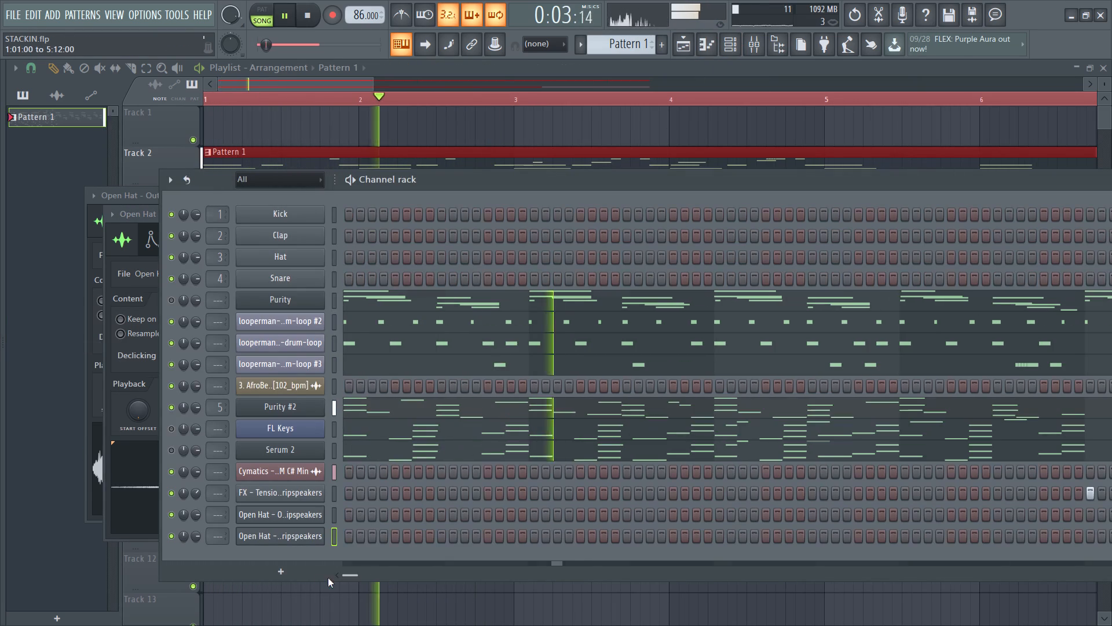
left_click_drag(328, 578, 316, 578)
key("space")
key("space")
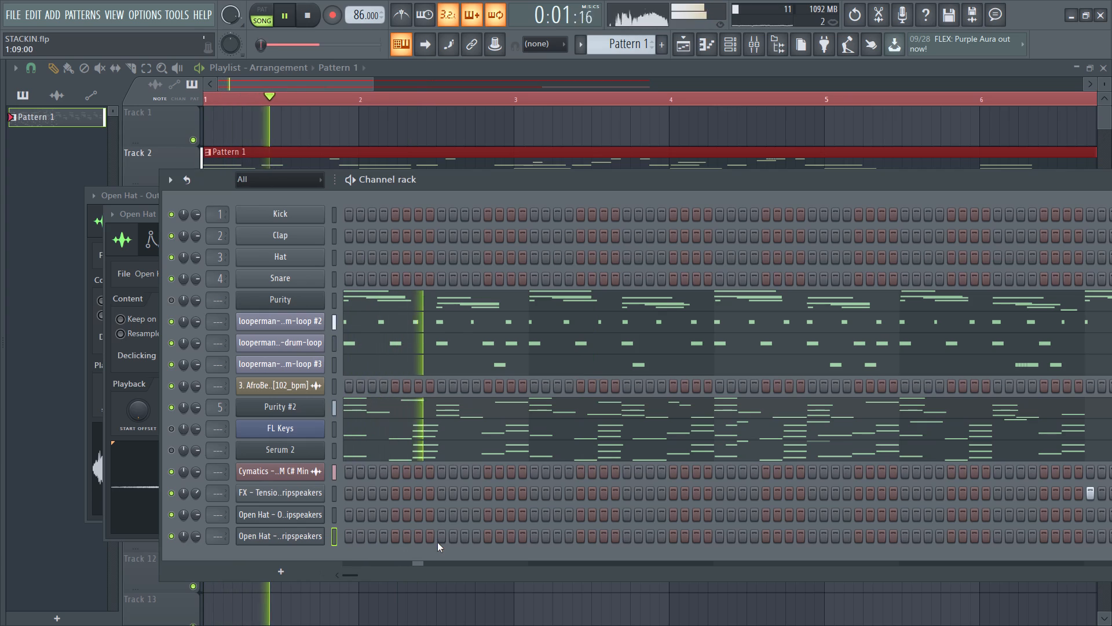
key("space")
Trigger the FX - Tension Builder and Open Hat - Outsider channels against the beat to judge their placement.
left_click(335, 514)
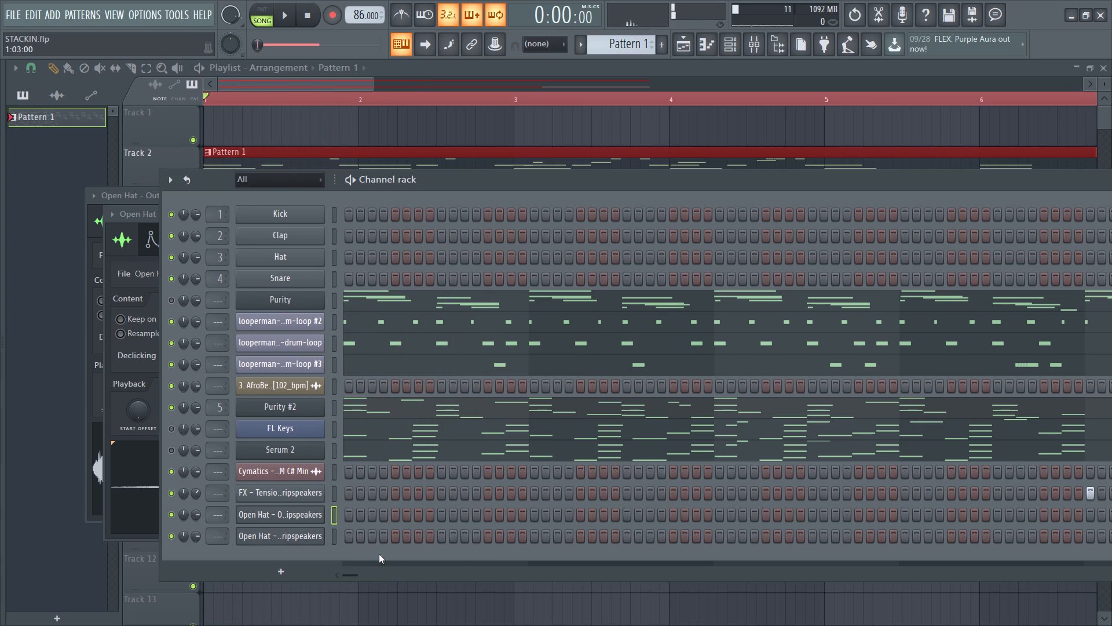
key("comma")
left_click(338, 491)
key("comma")
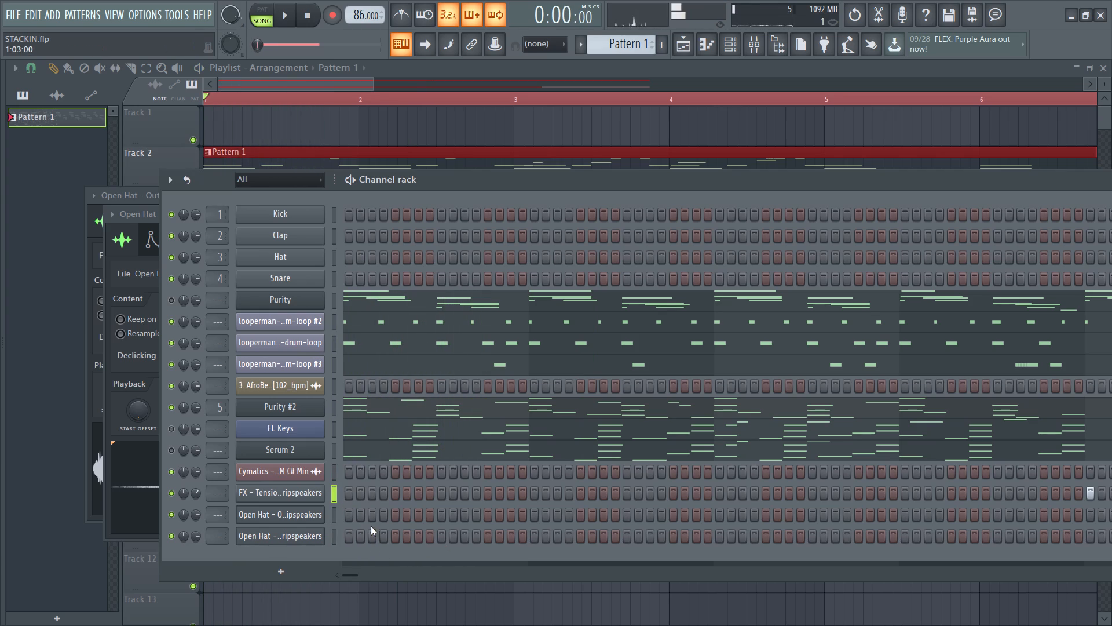
key("space")
key("comma")
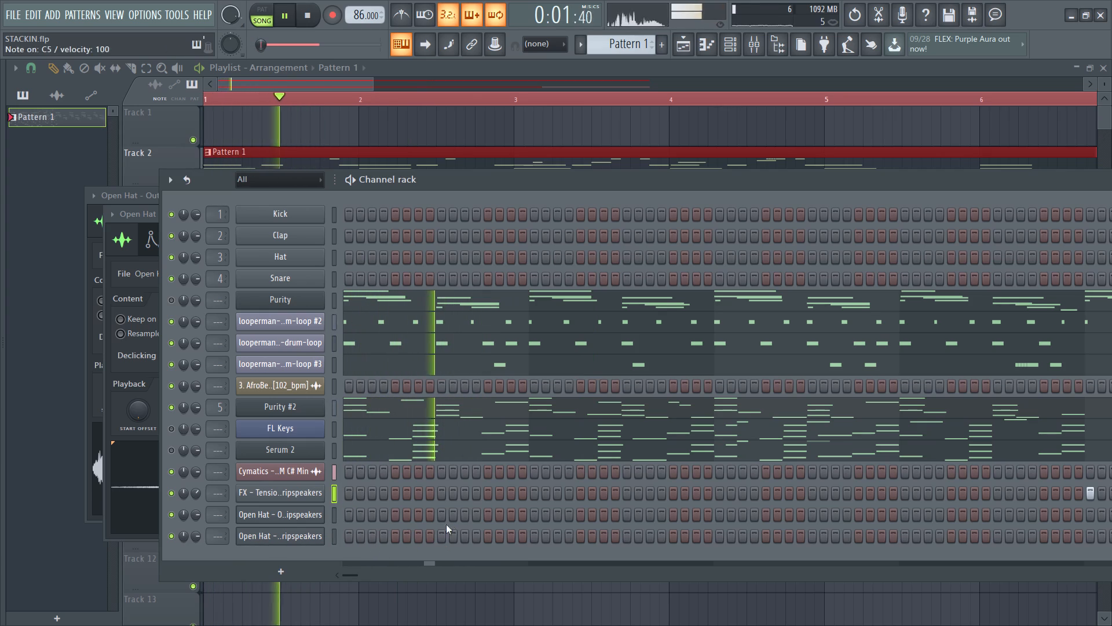
key("space")
left_click(334, 514)
key("comma")
key("space")
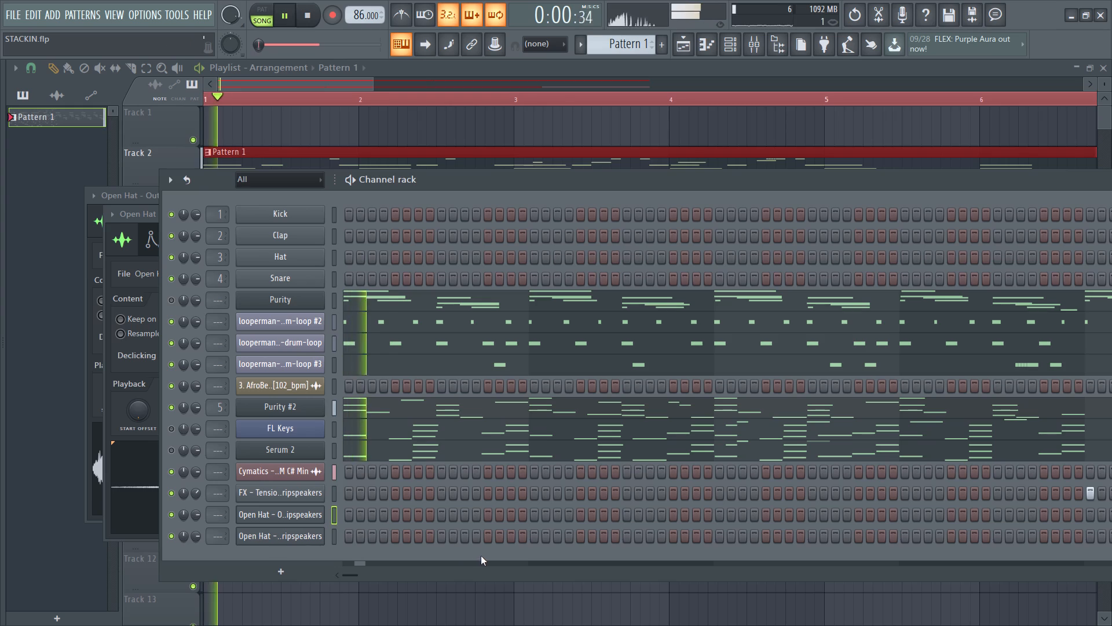
key("comma")
key("space")
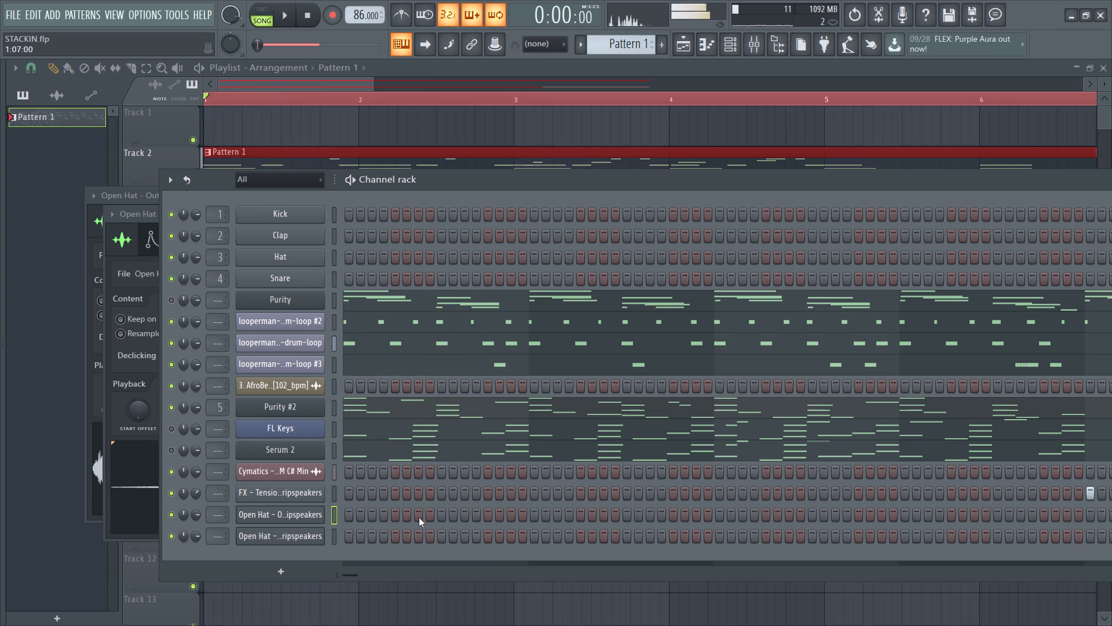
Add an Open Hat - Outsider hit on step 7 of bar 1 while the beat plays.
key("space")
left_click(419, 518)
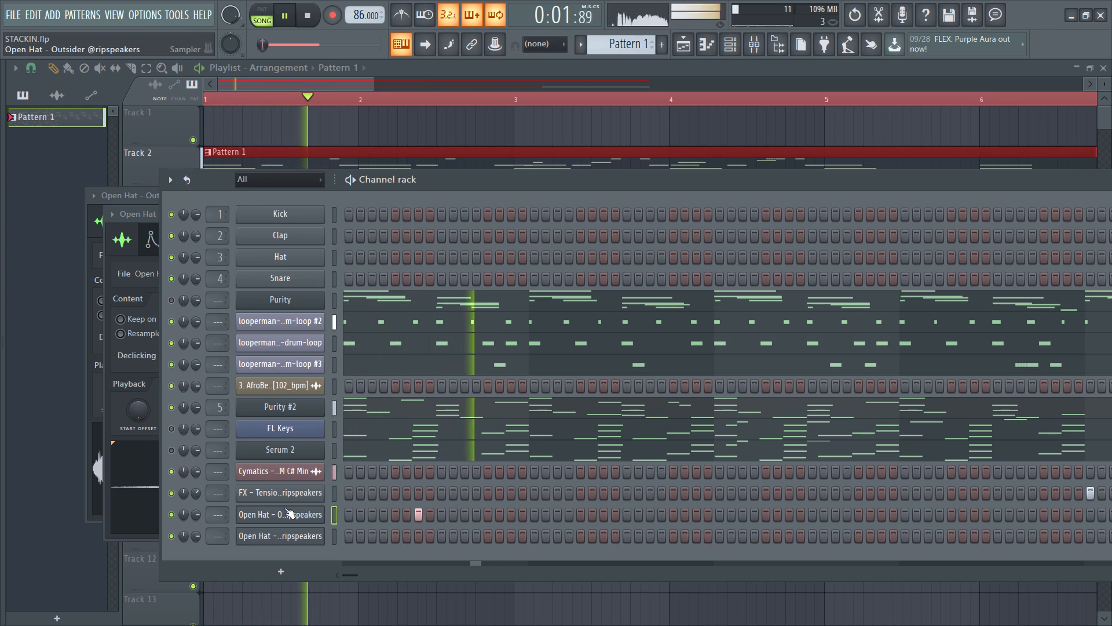
Lower the channel volume of Open Hat - Outsider and close its sampler settings.
double_click(287, 515)
left_click_drag(384, 219, 396, 298)
key("comma")
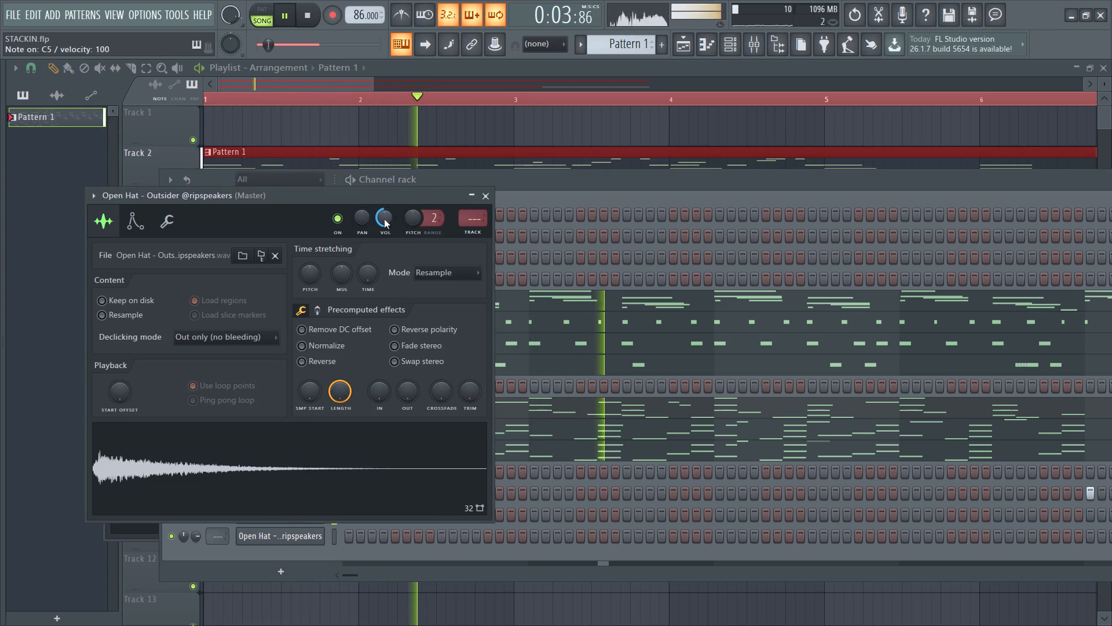
left_click(488, 201)
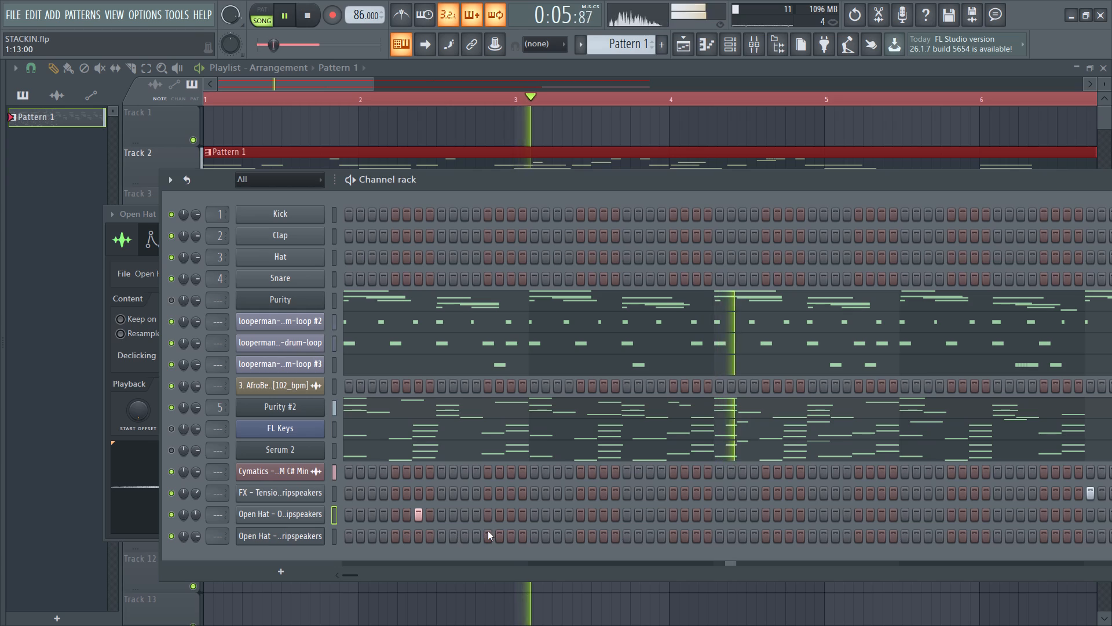
Move the Open Hat - Outsider hit in bar 1 from step 7 to step 15, checking against playback.
key("space")
key("space")
right_click(416, 509)
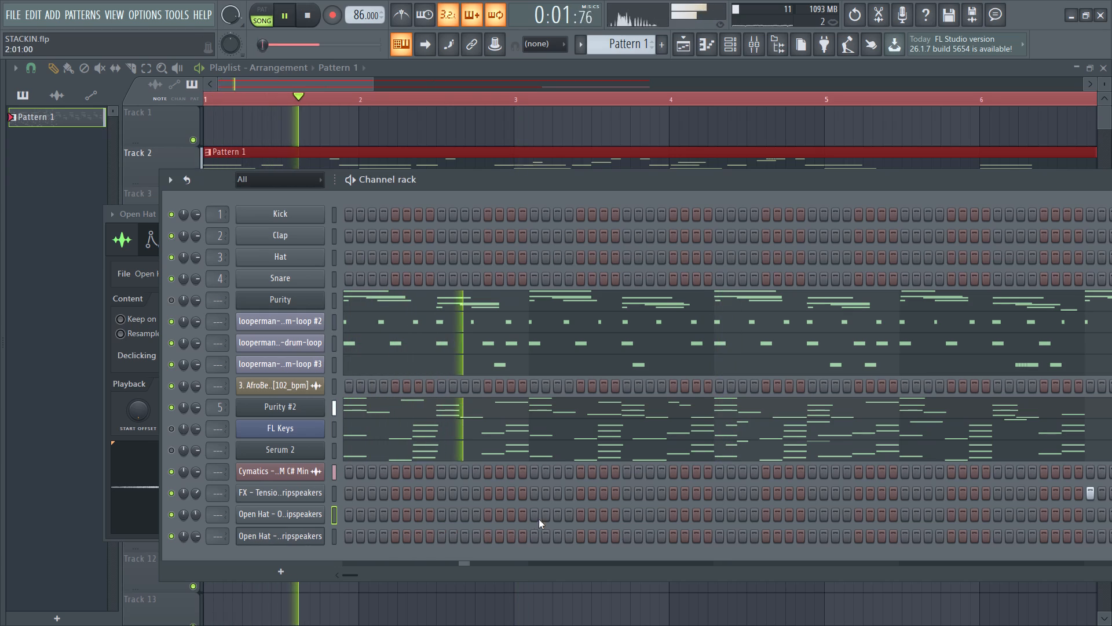
left_click(533, 516)
right_click(533, 515)
key("space")
key("space")
left_click(510, 515)
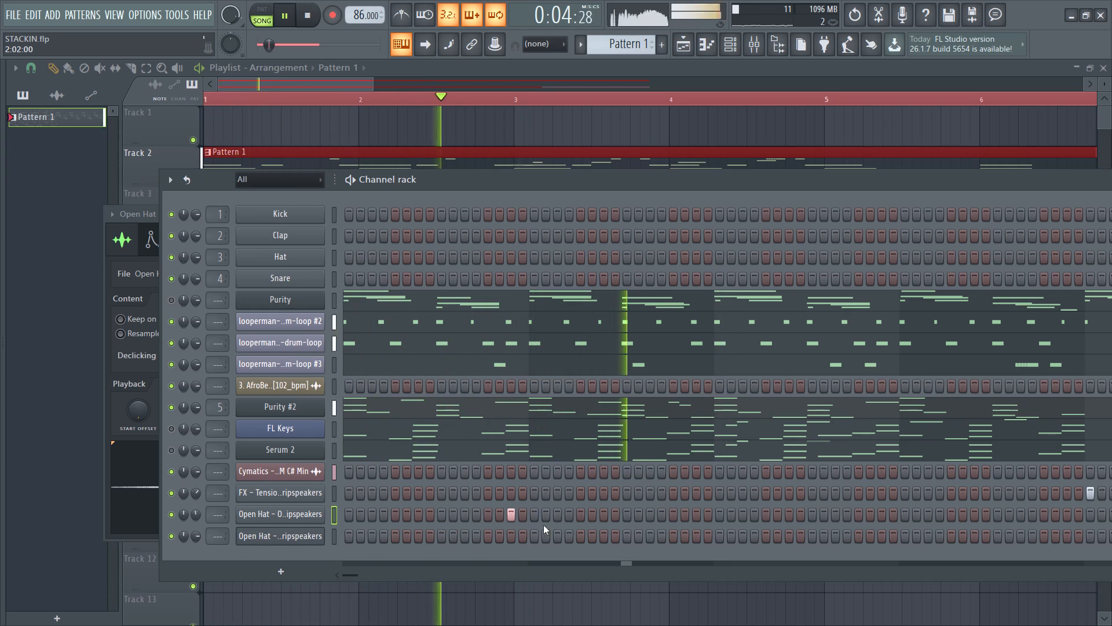
Mute the Purity #2 channel and replay the beat from the start.
left_click(170, 412)
key("space")
key("space")
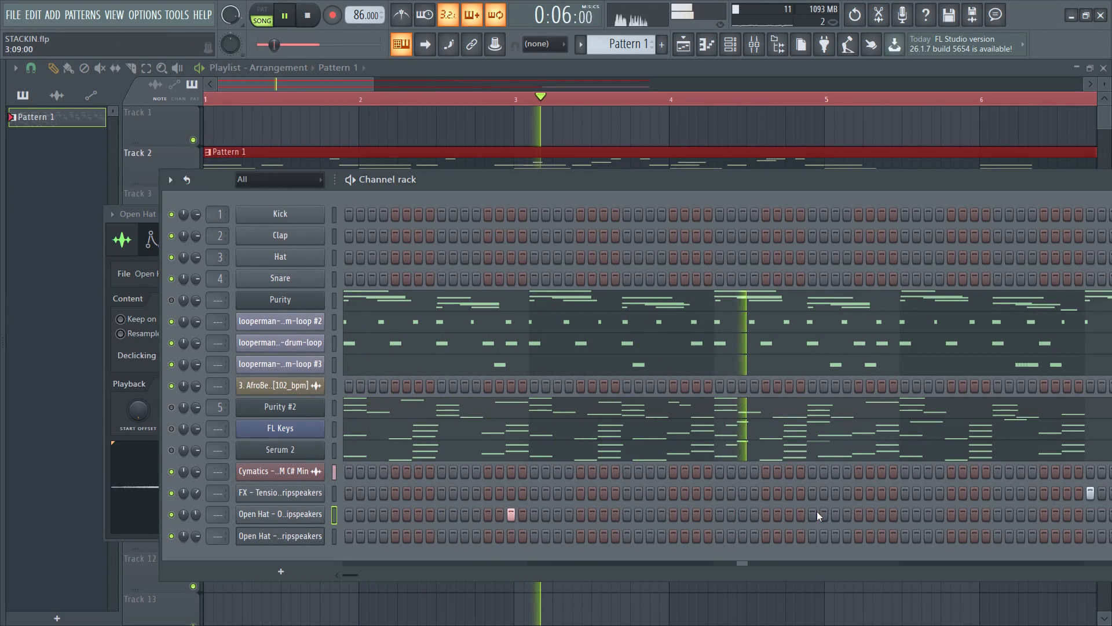
Add an Open Hat - Outsider hit on step 15 of bar 3.
left_click(879, 516)
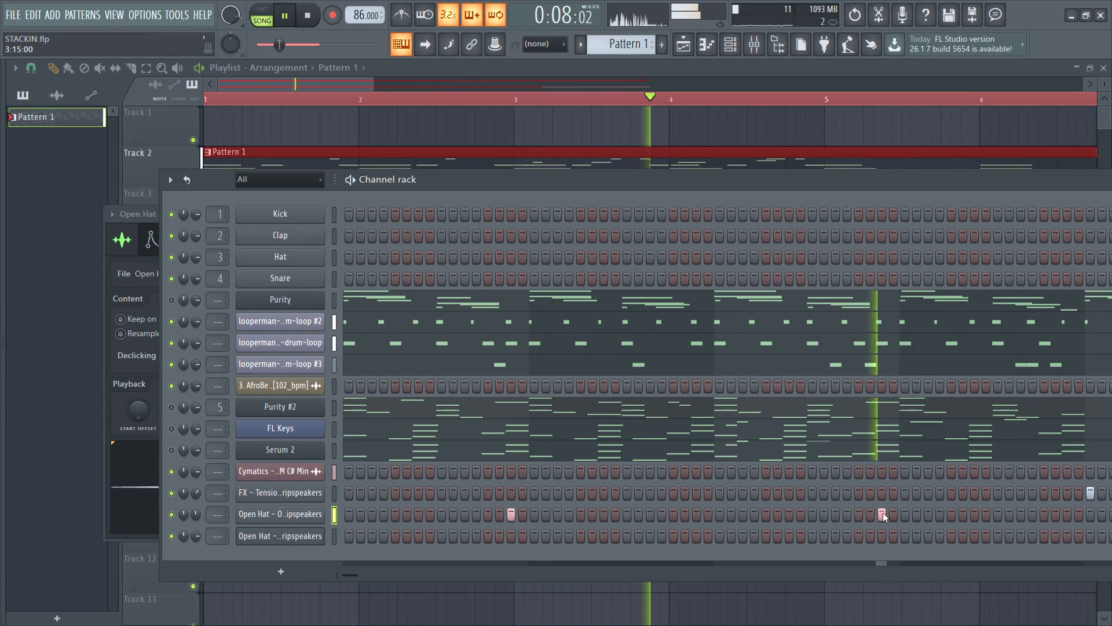
left_click(1047, 519)
right_click(1045, 515)
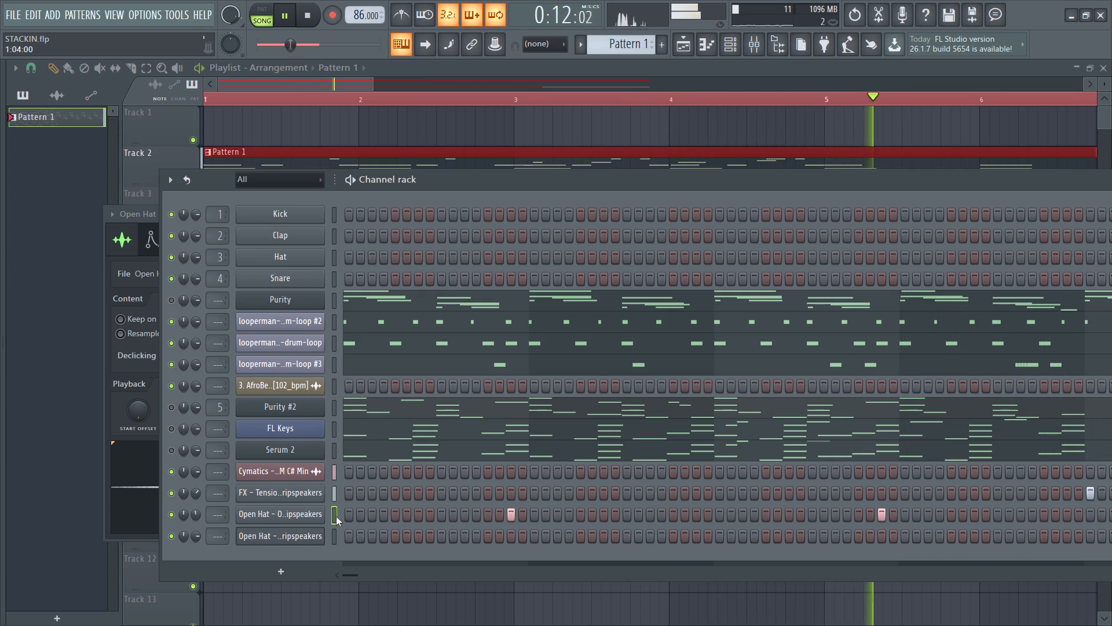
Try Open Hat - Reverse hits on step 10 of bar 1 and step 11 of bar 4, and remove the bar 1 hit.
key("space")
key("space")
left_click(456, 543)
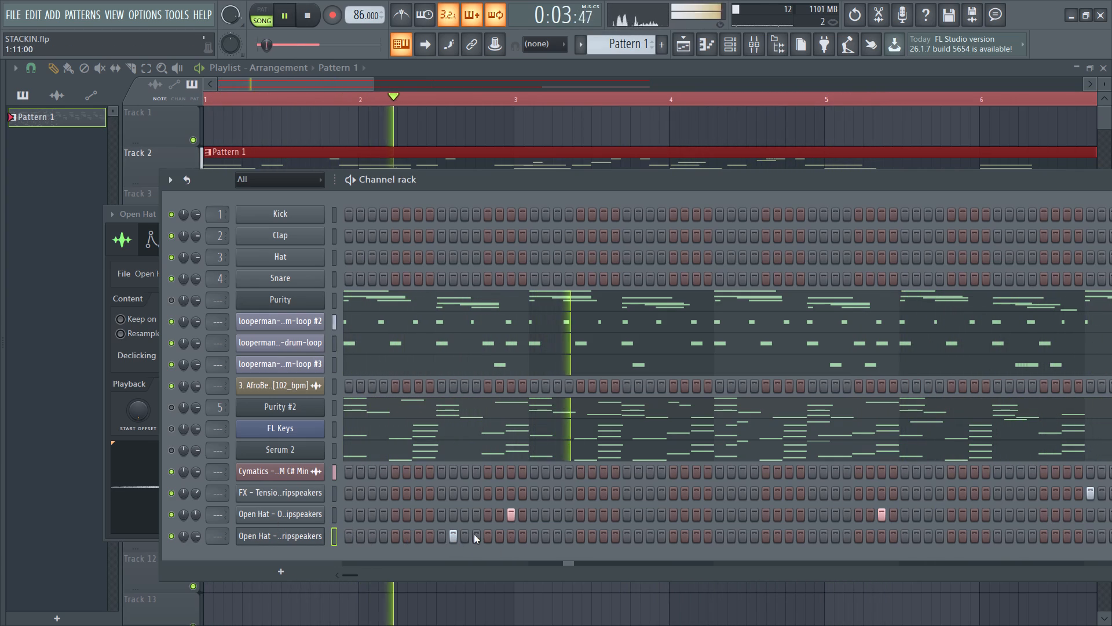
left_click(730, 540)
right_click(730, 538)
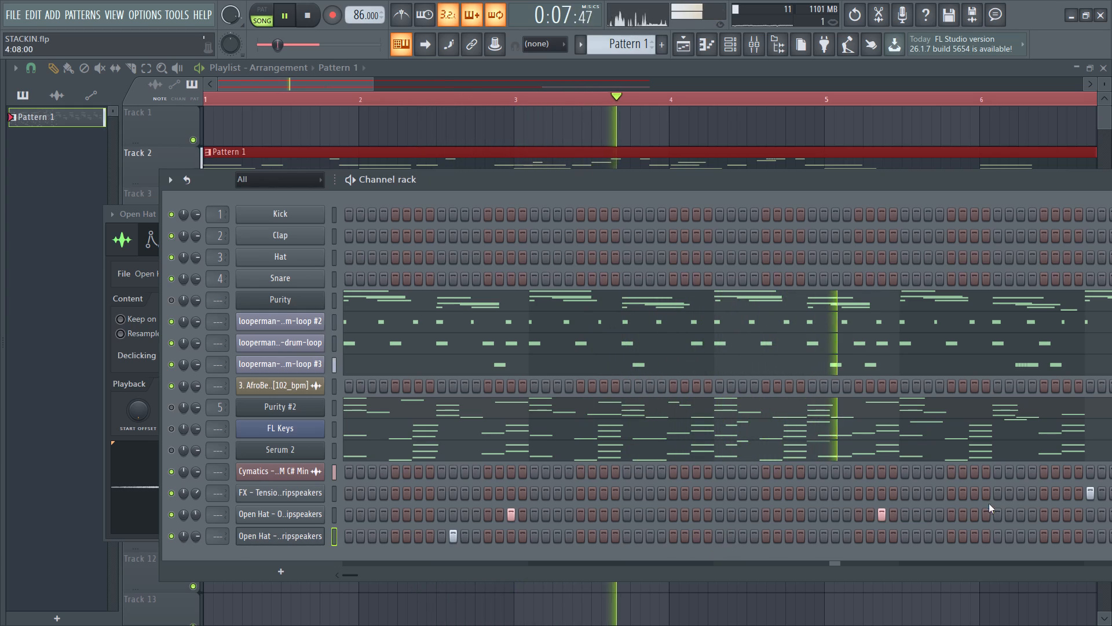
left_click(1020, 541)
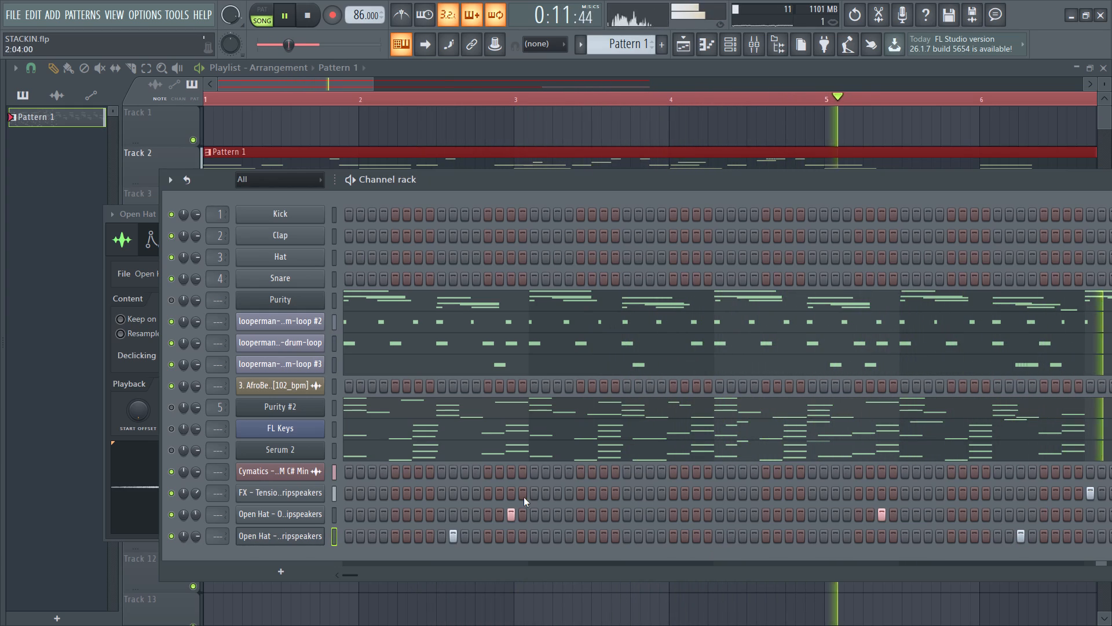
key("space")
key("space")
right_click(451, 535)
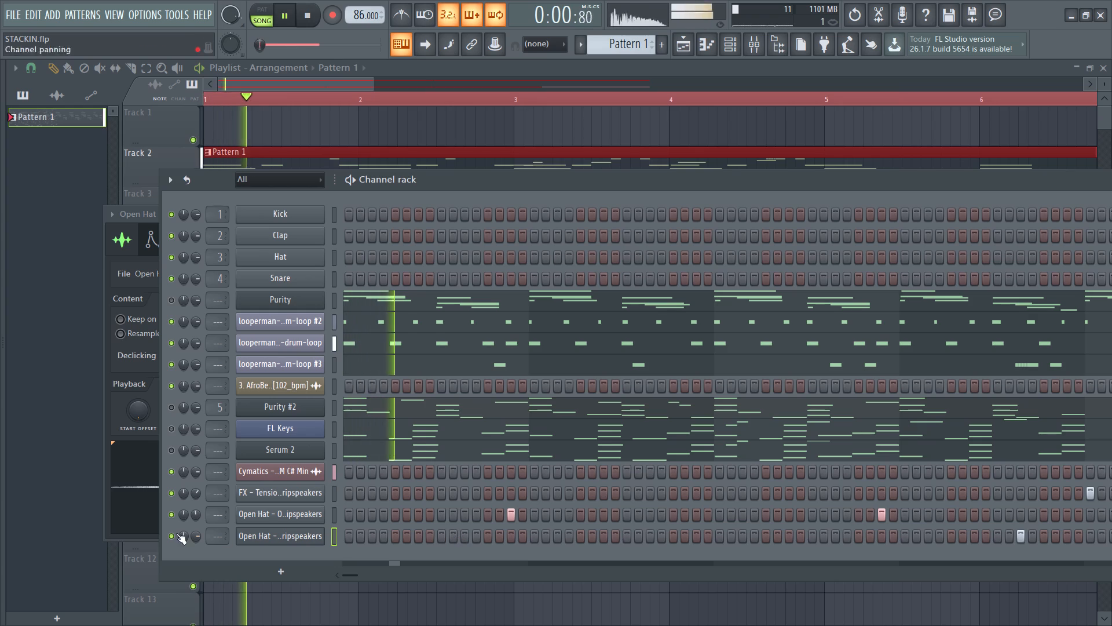
Lower the channel volume of Open Hat - Reverse and close its sampler settings.
double_click(253, 543)
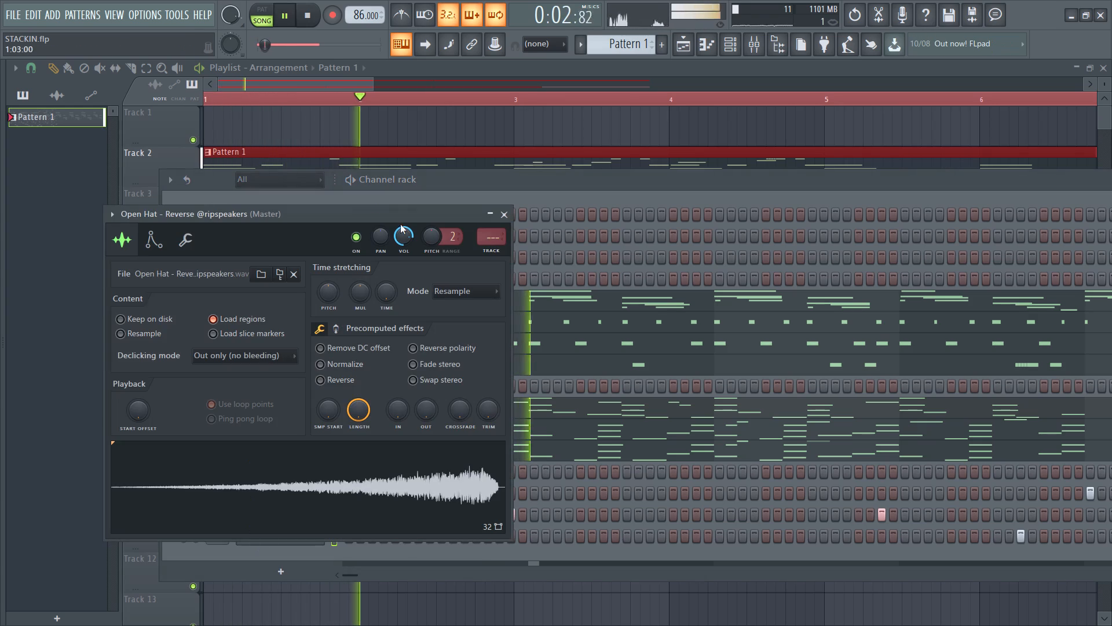
left_click_drag(404, 232, 406, 287)
left_click(511, 217)
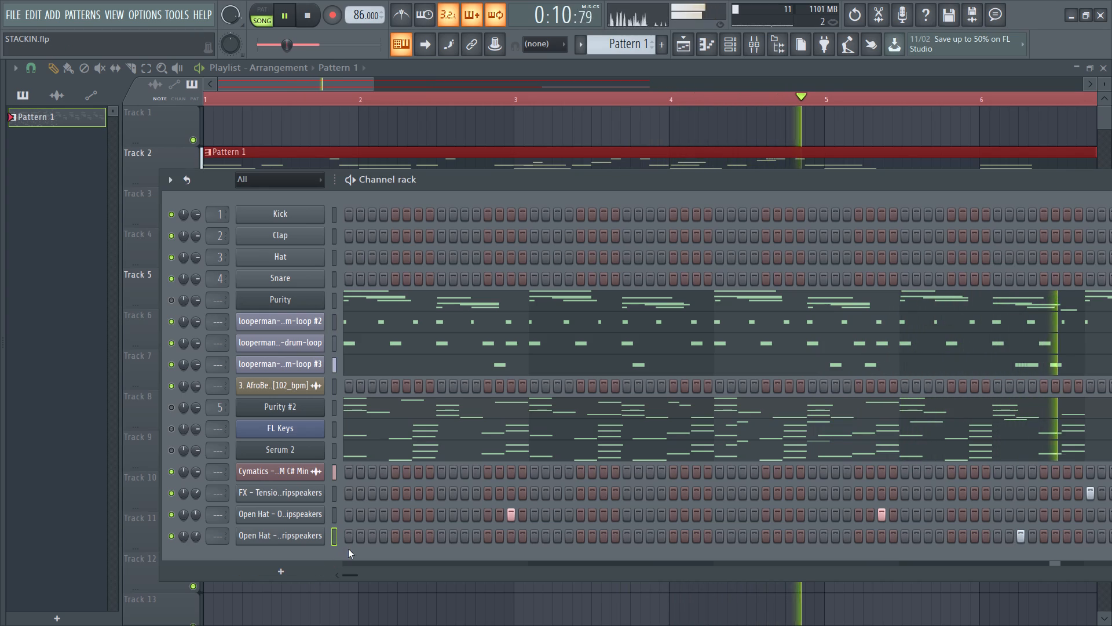
Move the Open Hat - Reverse hit in bar 4 from step 11 to step 15.
right_click(1020, 537)
key("space")
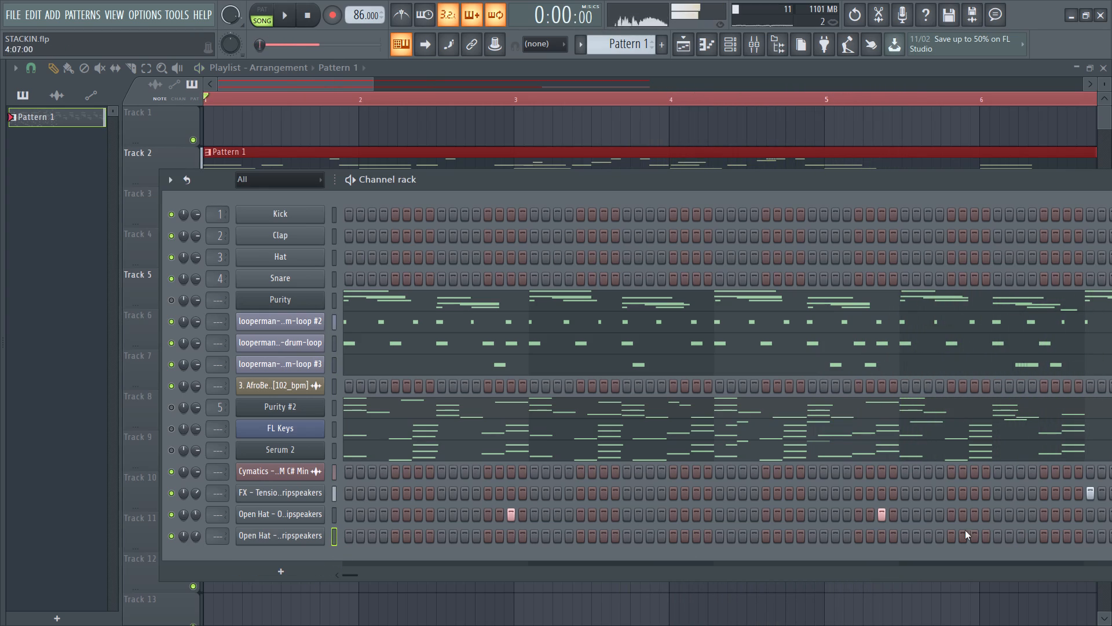
key("space")
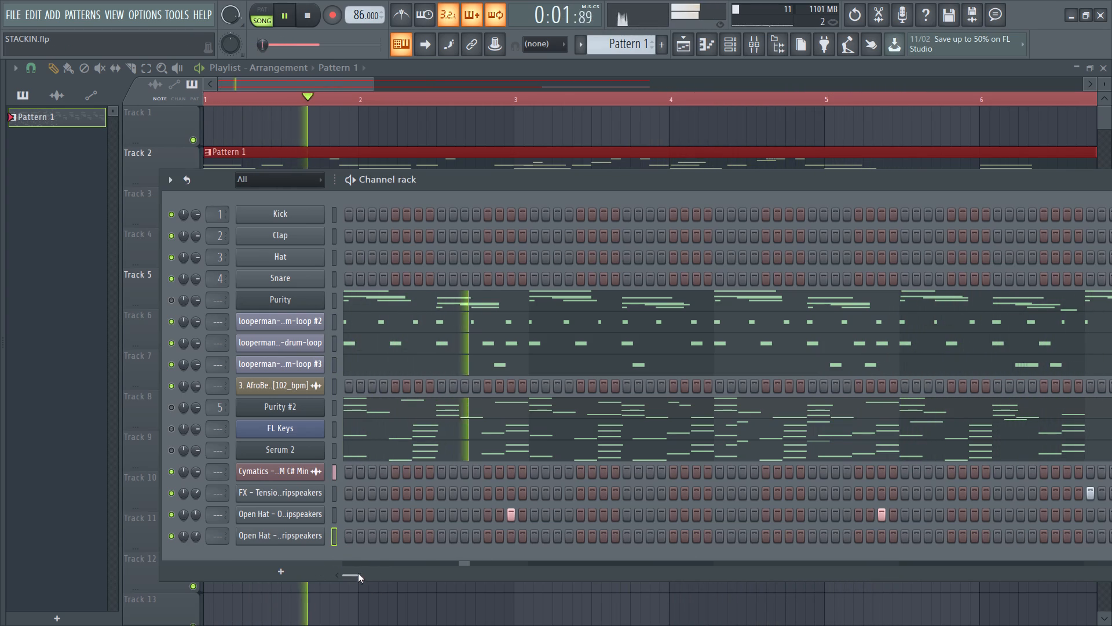
left_click_drag(354, 578, 369, 580)
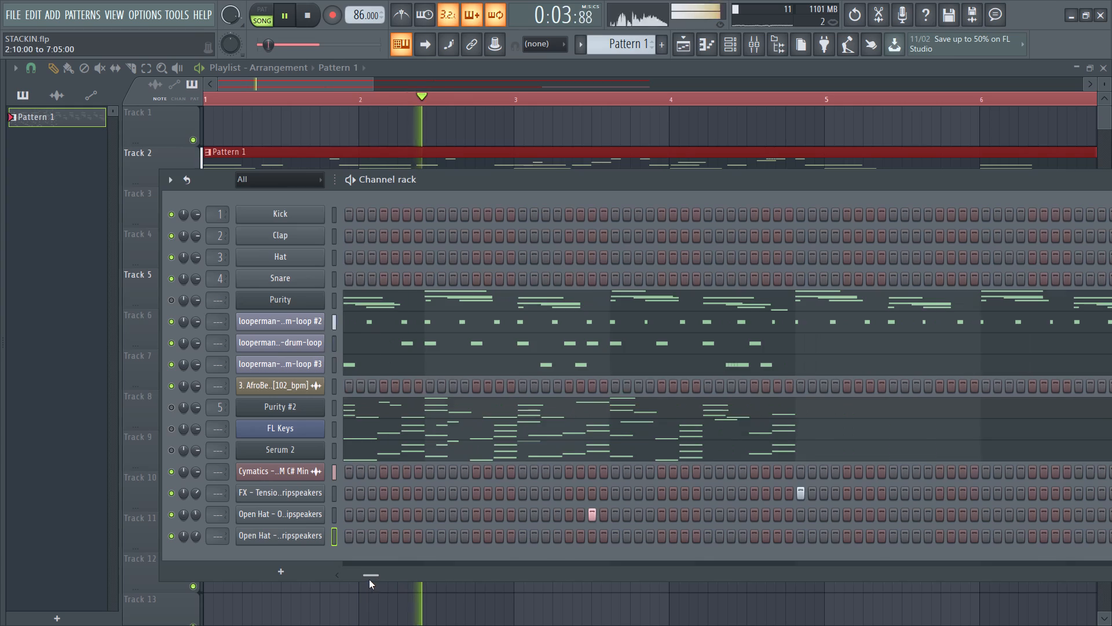
left_click_drag(369, 580, 378, 581)
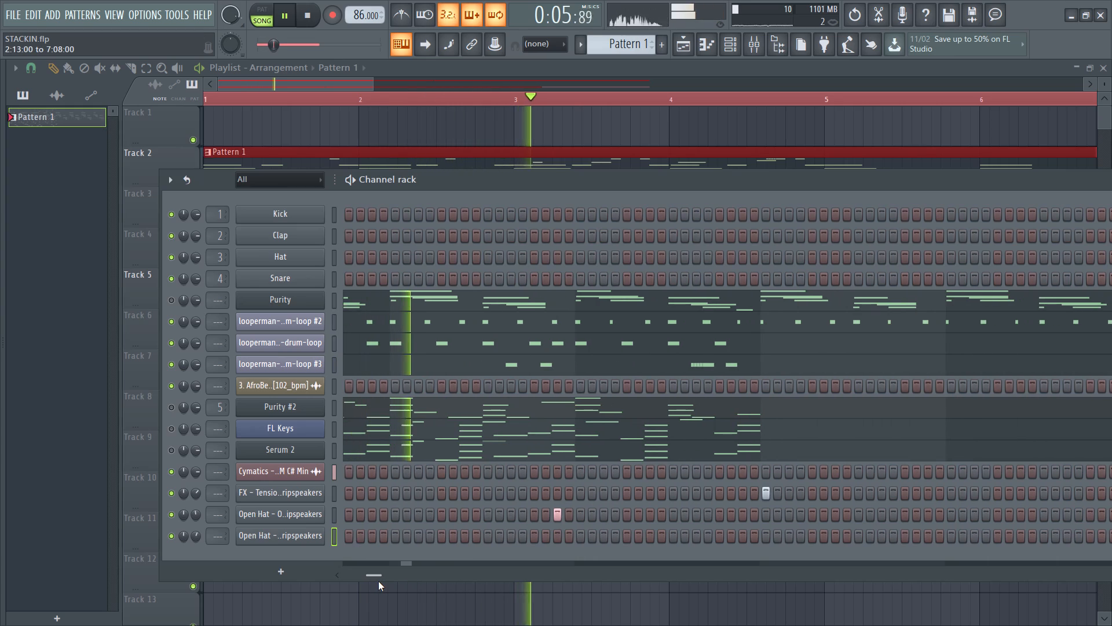
left_click_drag(378, 581, 383, 581)
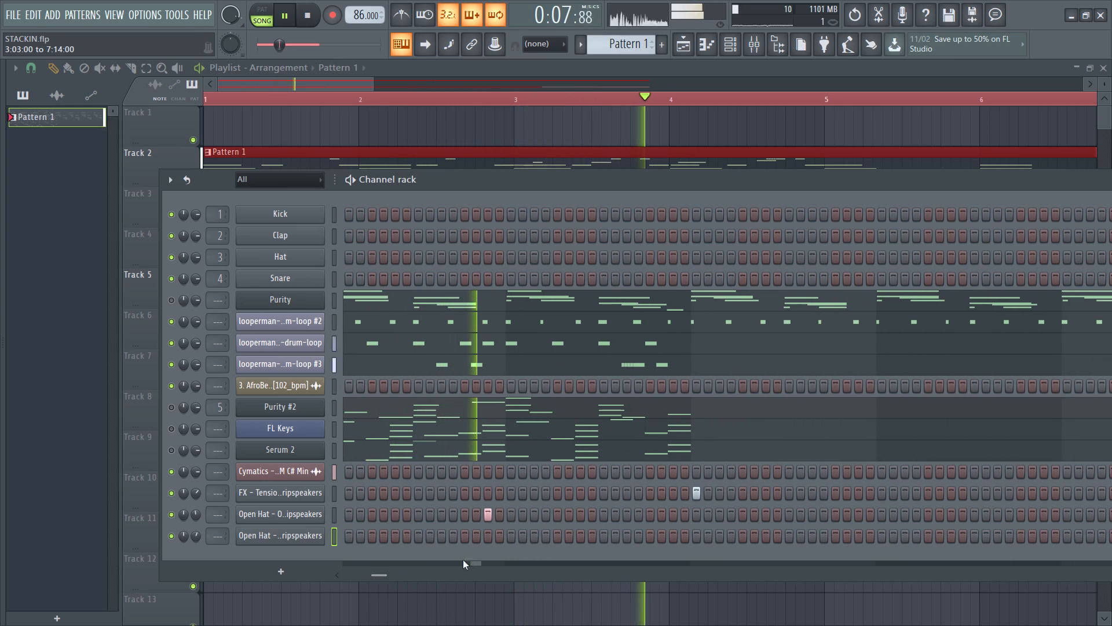
left_click(677, 536)
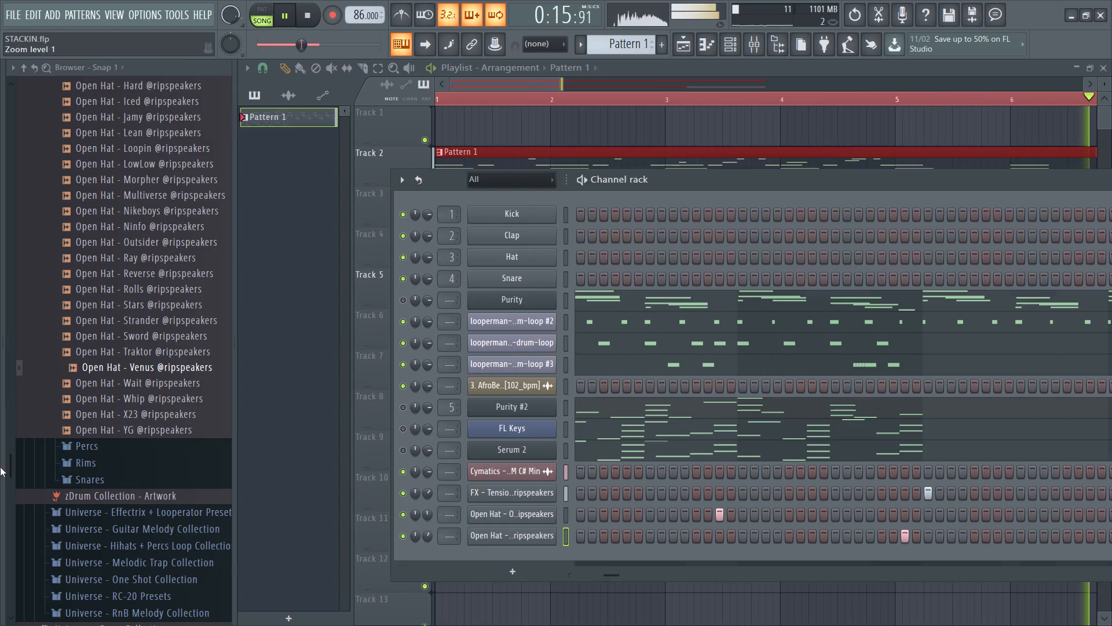
Collapse the Open Hats and FXs sample folders and expand Hi Hats in the Universe - Drum Collection.
scroll(97, 412, "up", 4)
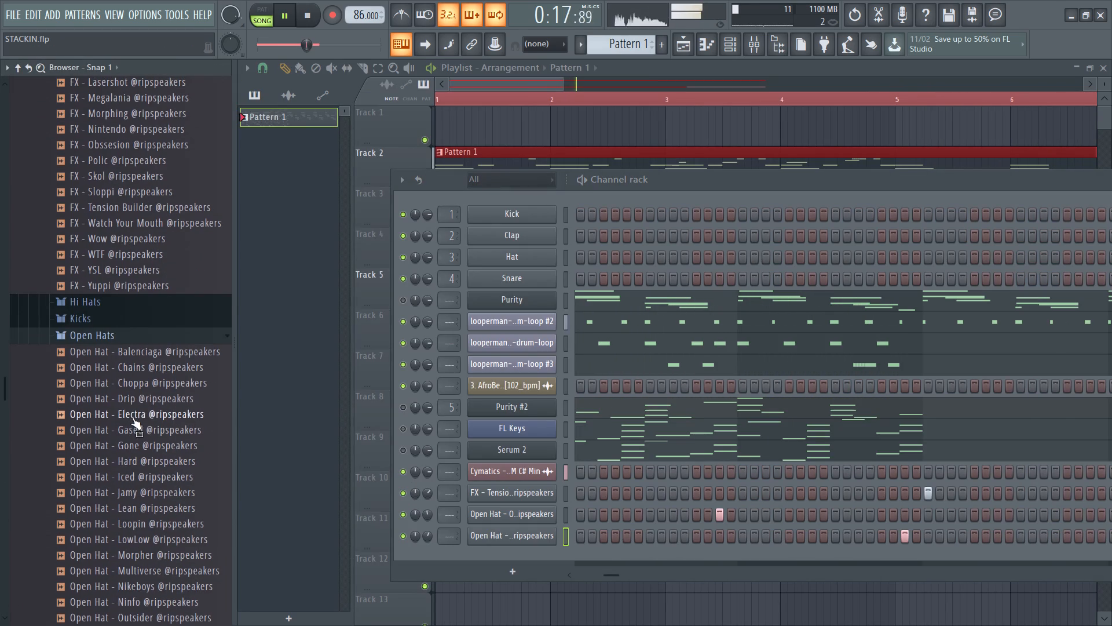
left_click(144, 385)
left_click(111, 340)
scroll(118, 387, "up", 1)
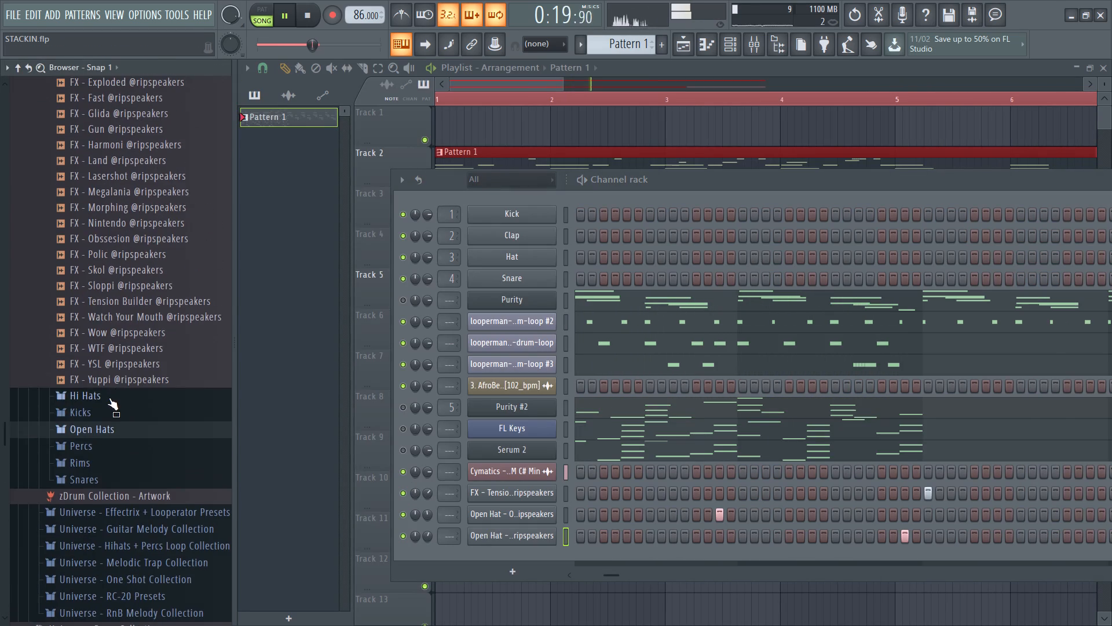
left_click(109, 398)
left_click(116, 416)
scroll(118, 434, "up", 8)
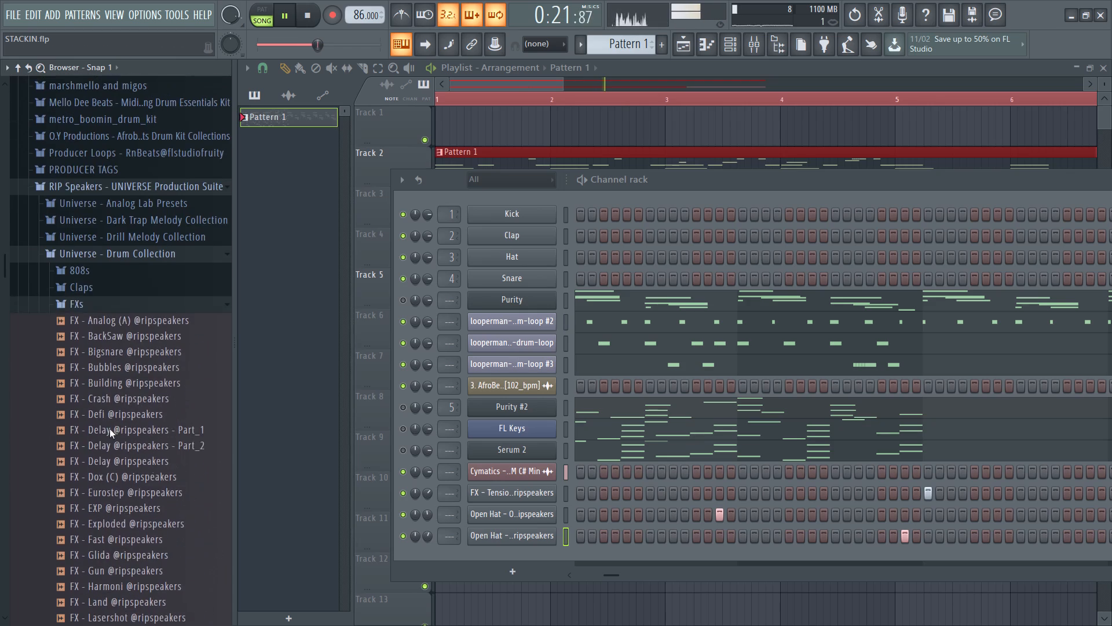
left_click(81, 366)
Audition the hi hat samples from Attackless to Drunk in the Universe - Drum Collection against the playing loop.
left_click(114, 407)
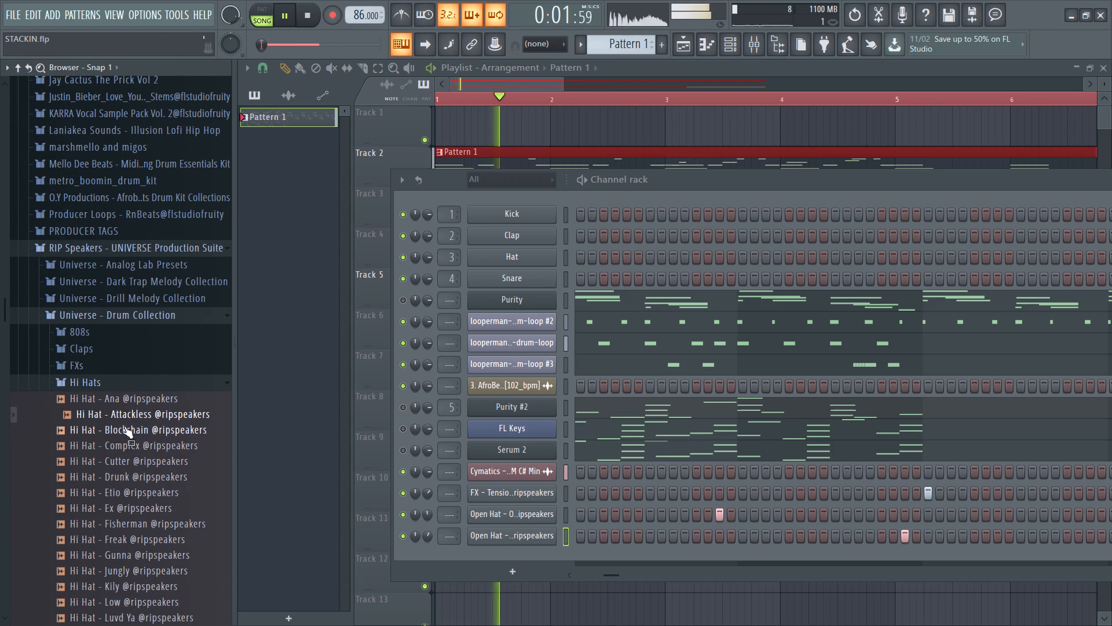
left_click(124, 427)
left_click(129, 444)
left_click(128, 471)
left_click(128, 453)
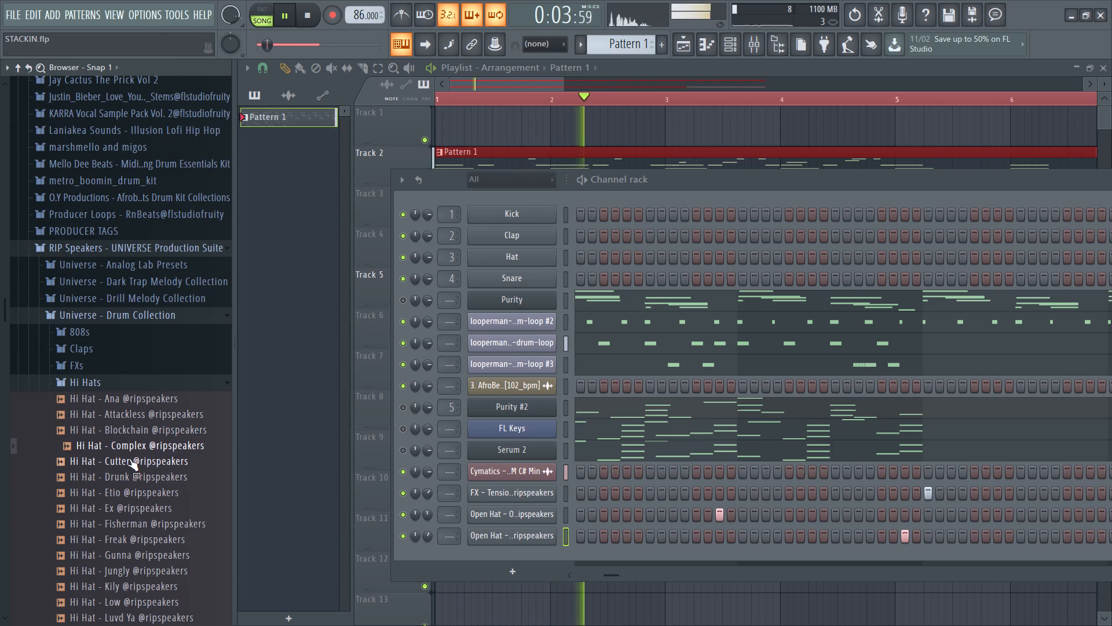
left_click(129, 461)
left_click(130, 472)
Audition the Etio, Ex, Fisherman, Freak and Gunna hi hats, comparing Etio with Ex against the playing loop.
scroll(130, 472, "down", 1)
left_click(120, 403)
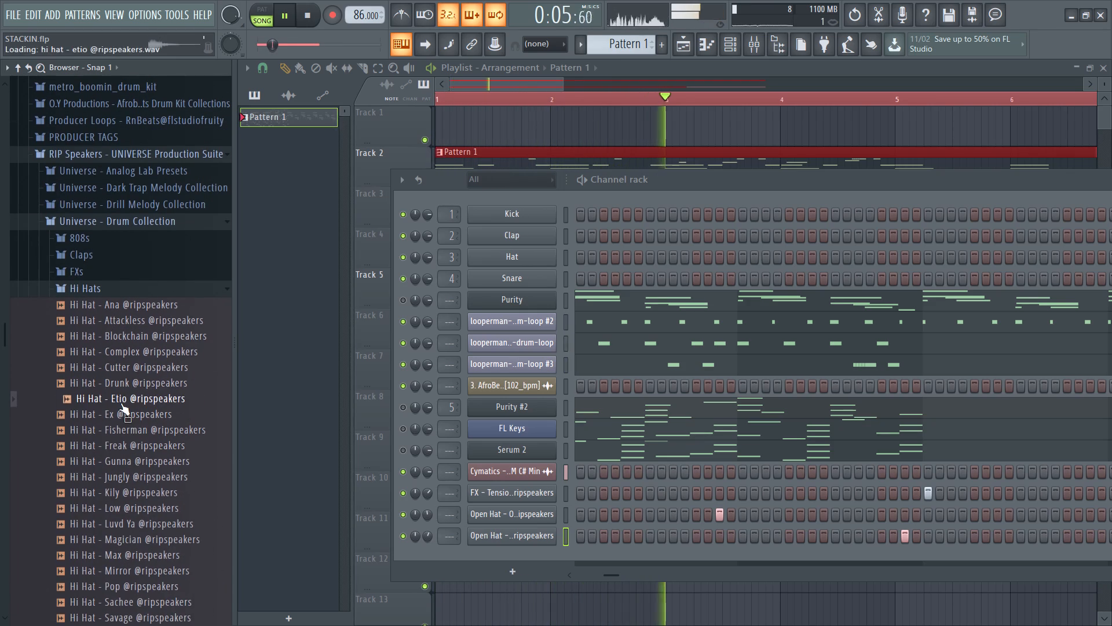
left_click(129, 413)
left_click(126, 401)
left_click(126, 401)
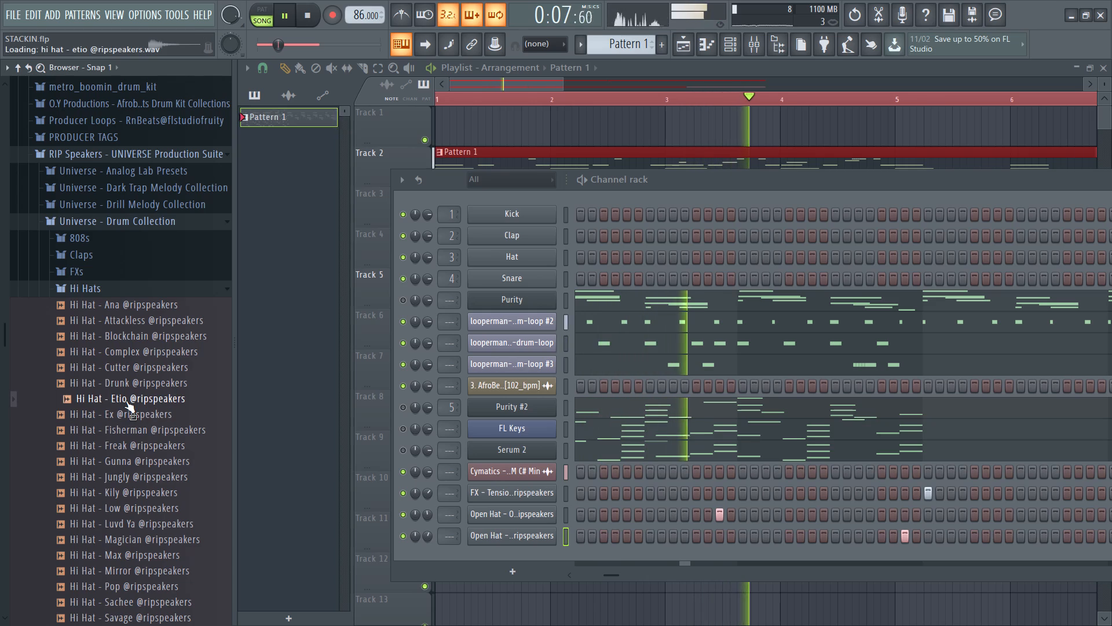
left_click(126, 401)
left_click(127, 414)
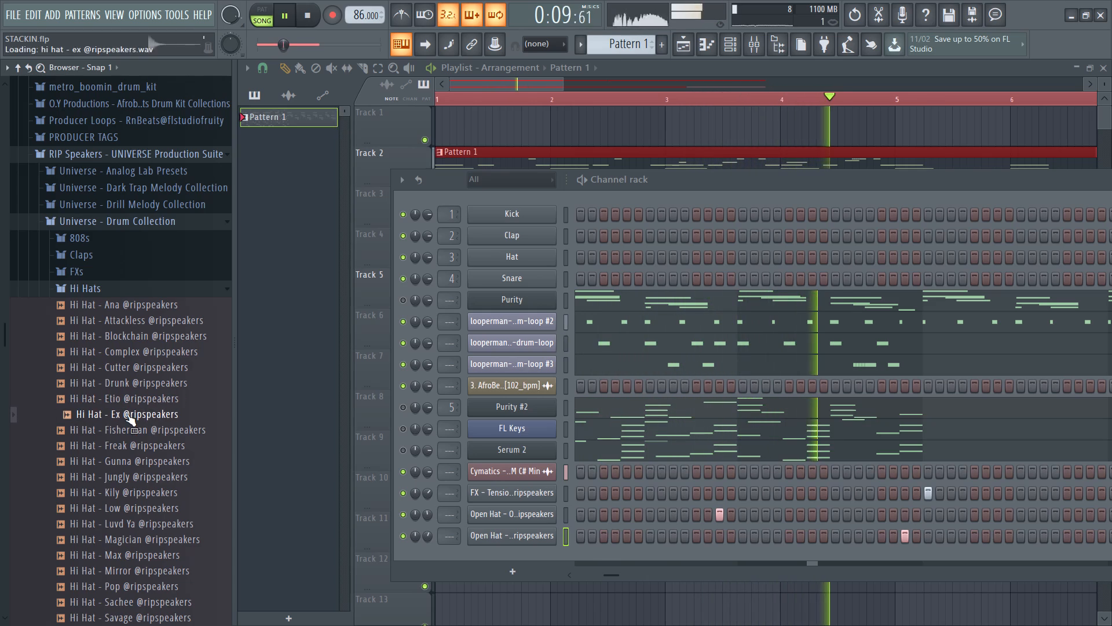
left_click(127, 426)
left_click(131, 446)
left_click(132, 446)
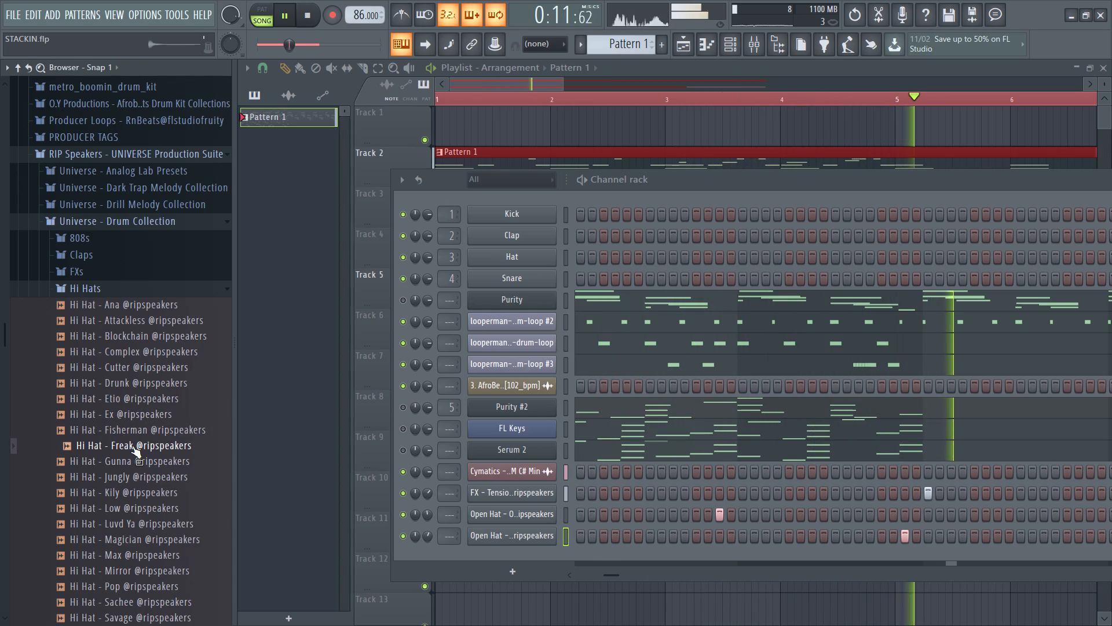
left_click(132, 446)
left_click(133, 460)
Audition the hi hat samples between Kily and Sachee, comparing Pop, Mirror, Max and Magician.
scroll(142, 467, "down", 1)
left_click(126, 396)
left_click(131, 432)
left_click(130, 460)
left_click(133, 488)
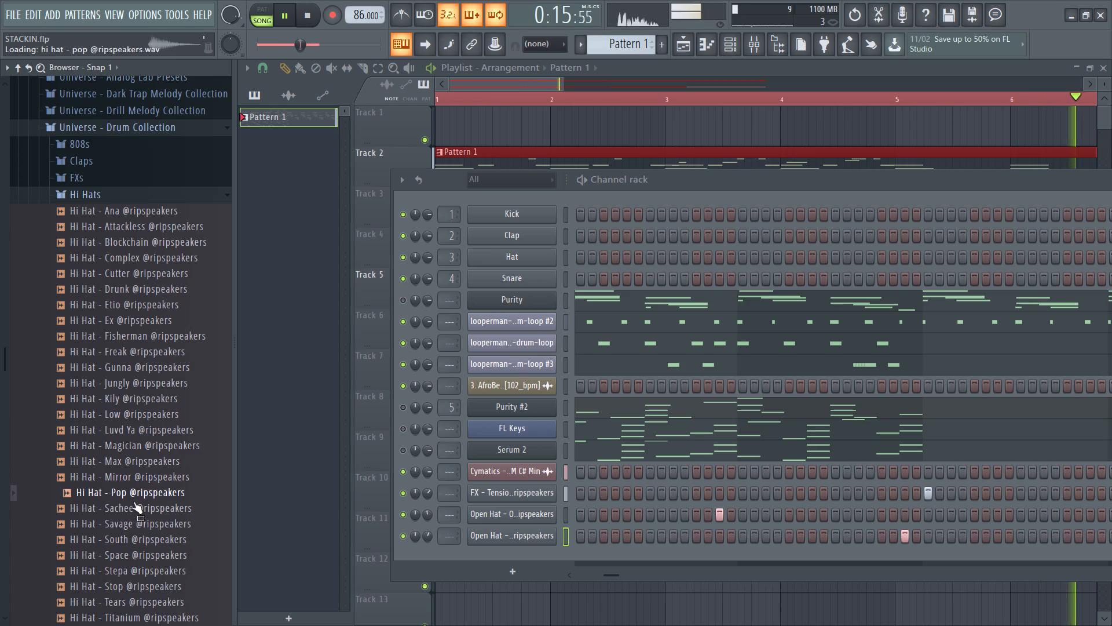
left_click(134, 506)
left_click(134, 494)
left_click(134, 494)
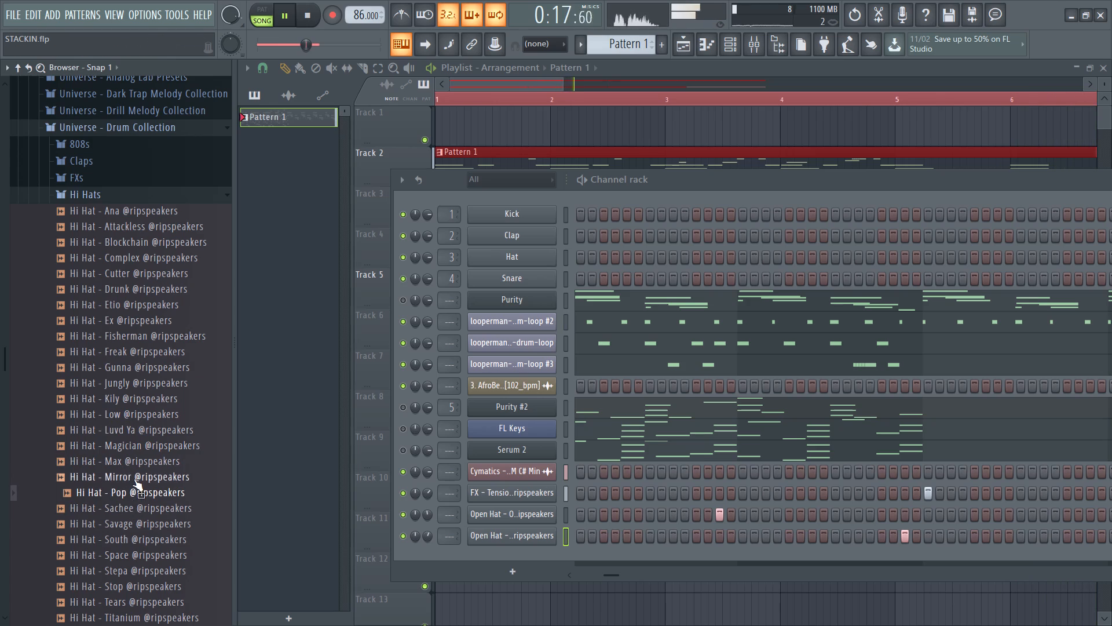
left_click(134, 479)
left_click(129, 464)
left_click(127, 447)
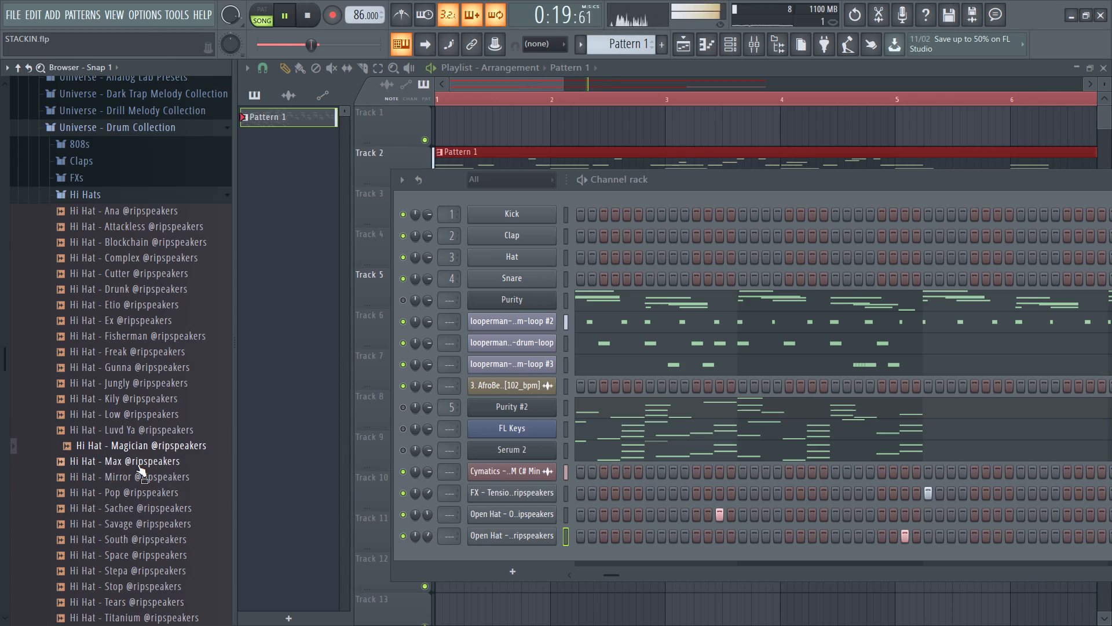
left_click(137, 464)
Audition the hi hat samples from Mirror to Stop, comparing Sachee, Savage and South against the beat.
scroll(137, 464, "down", 1)
left_click(130, 385)
left_click(135, 401)
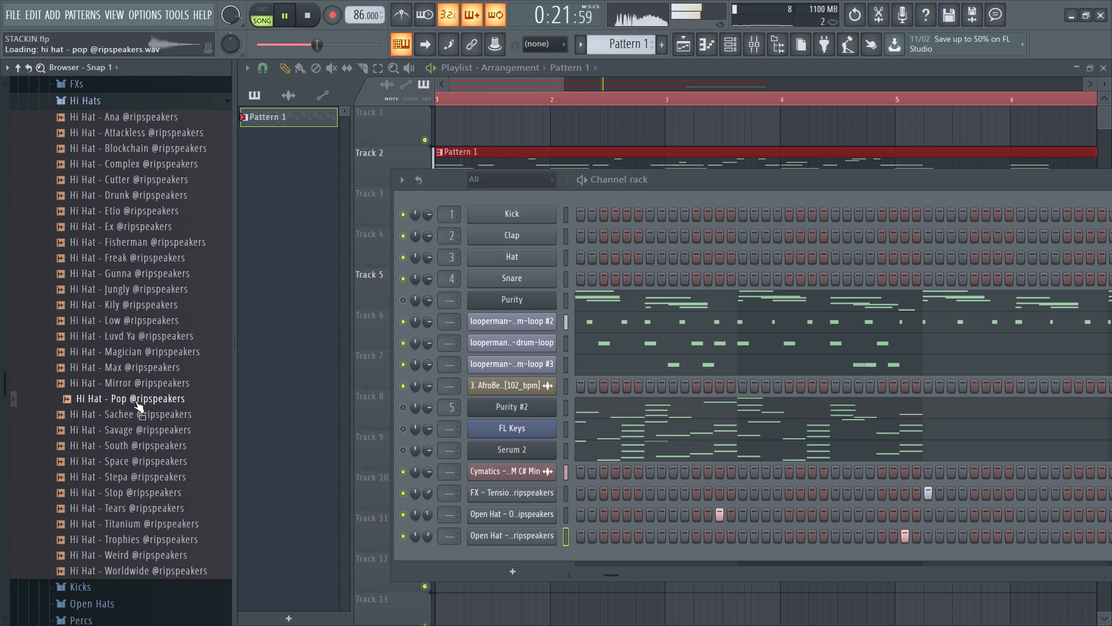
left_click(134, 412)
left_click(138, 416)
left_click(138, 427)
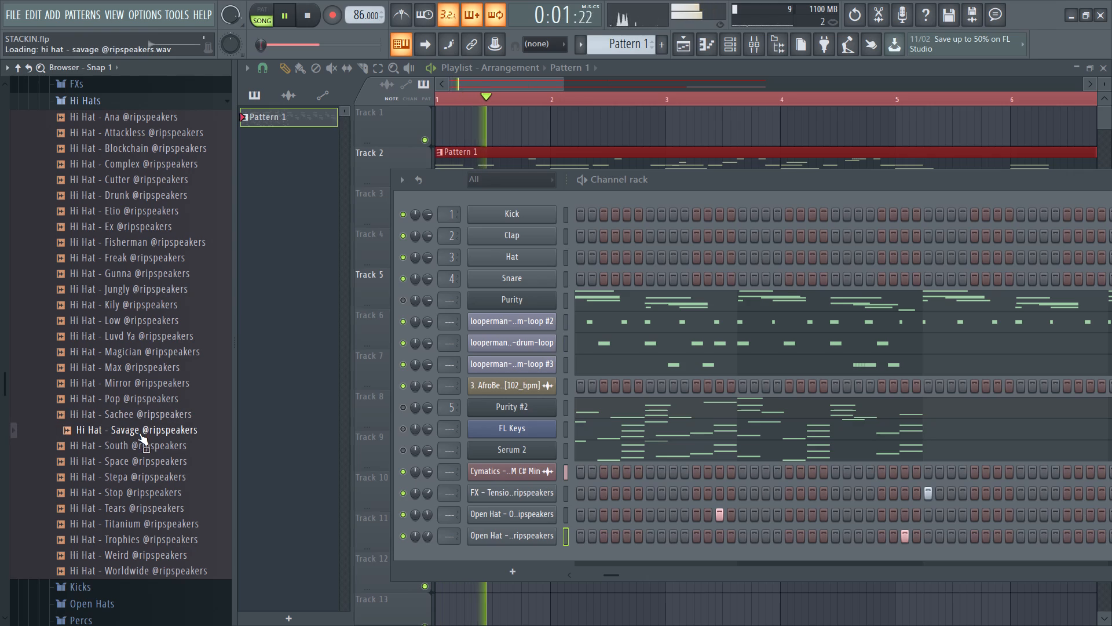
left_click(139, 433)
left_click(138, 443)
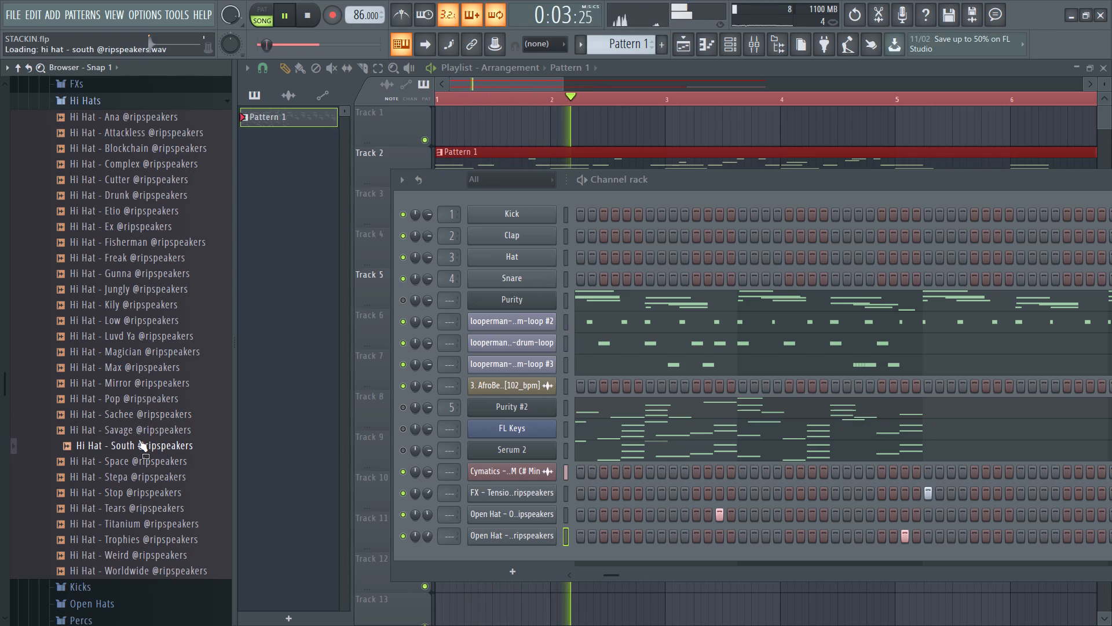
left_click(138, 432)
left_click(138, 432)
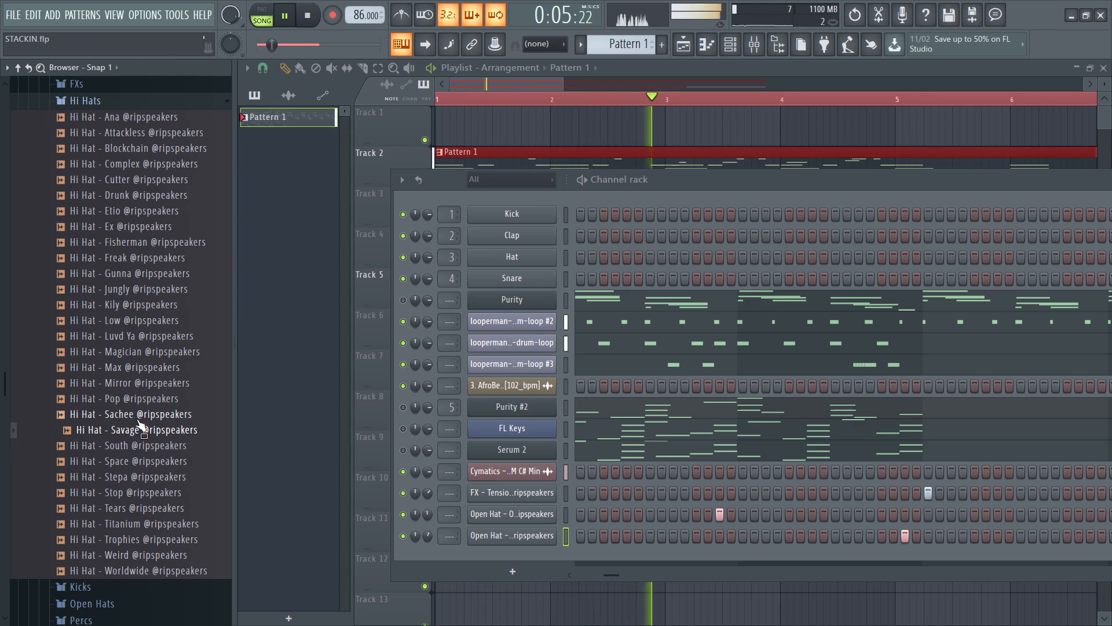
left_click(137, 419)
left_click(140, 447)
left_click(136, 431)
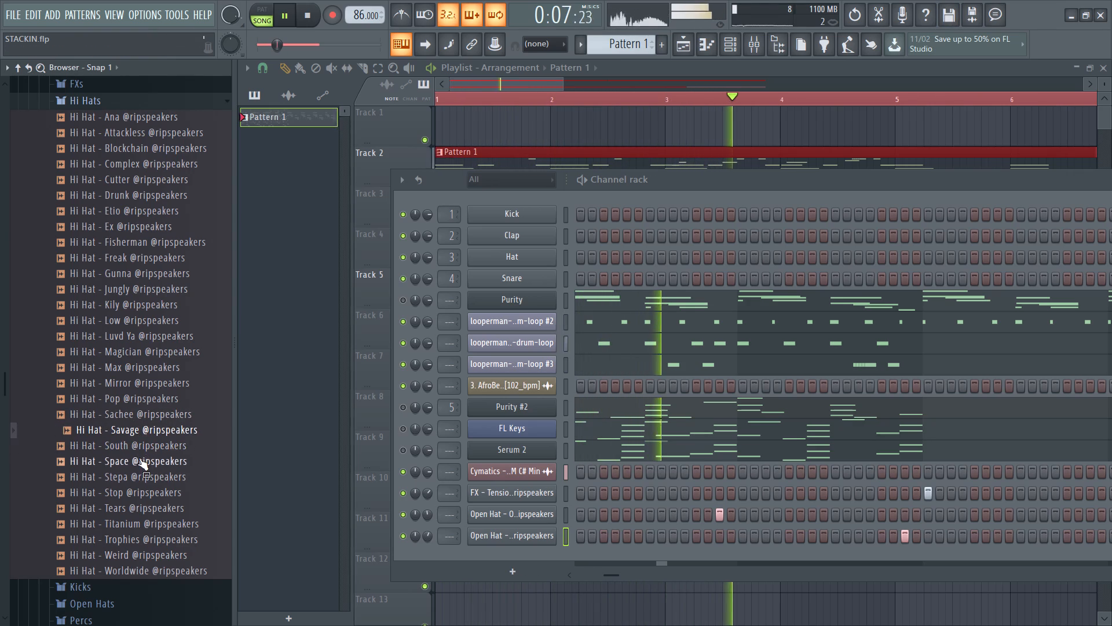
left_click(139, 458)
left_click(148, 472)
left_click(155, 486)
Audition the Tears, Titanium and Trophies hi hats, replaying Tears repeatedly in time with the beat.
scroll(155, 485, "down", 1)
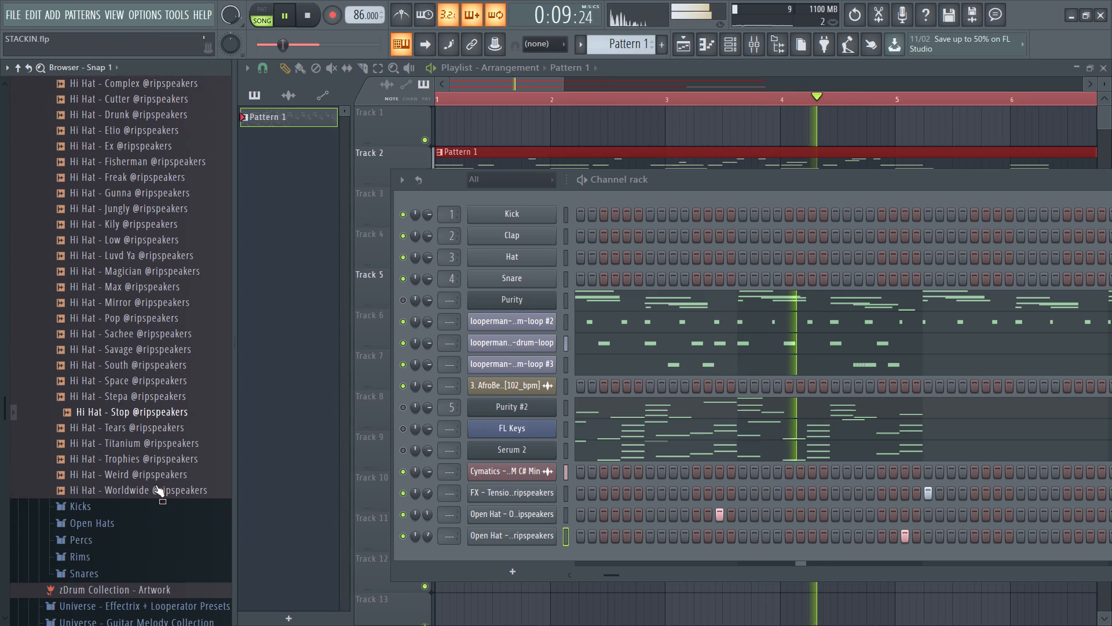
left_click(132, 413)
left_click(138, 436)
left_click(137, 420)
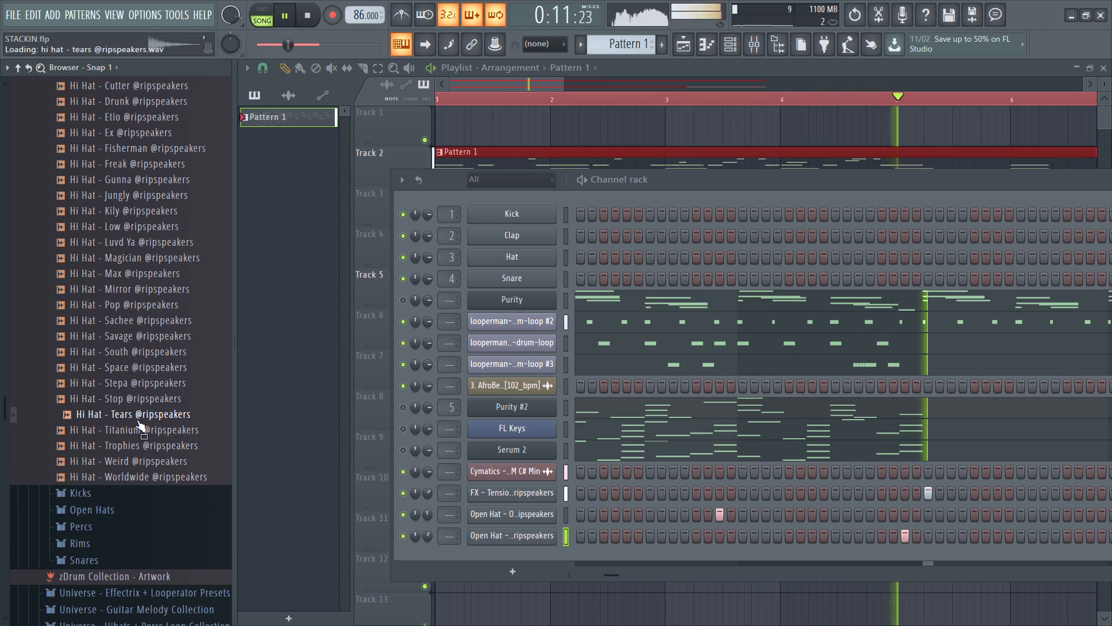
left_click(138, 420)
left_click(138, 431)
left_click(138, 444)
left_click(138, 444)
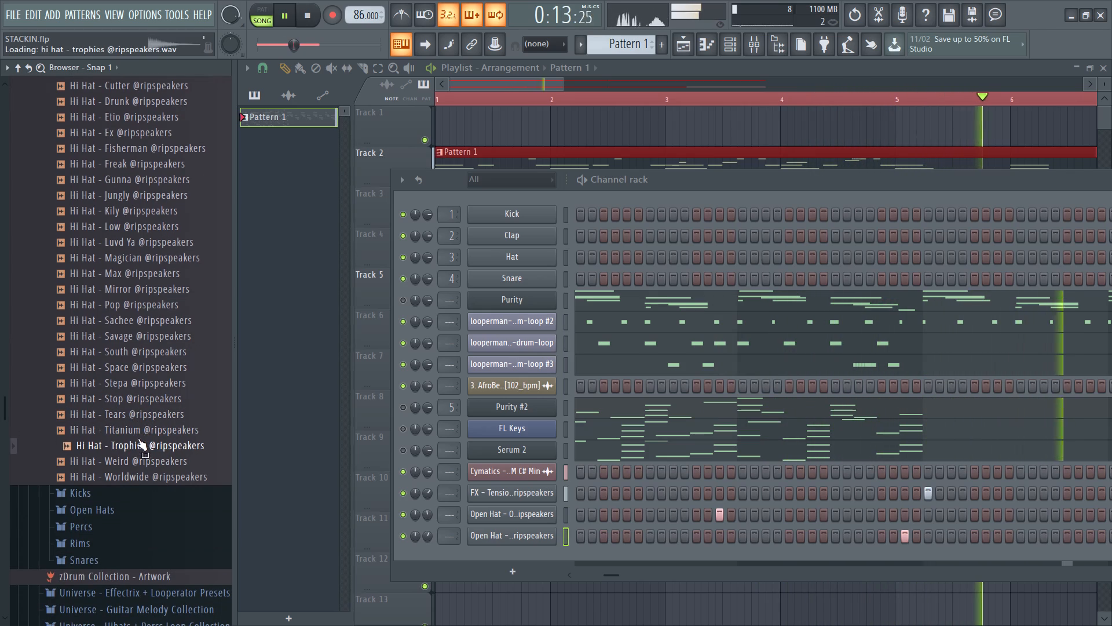
left_click(136, 427)
left_click(134, 415)
triple_click(134, 415)
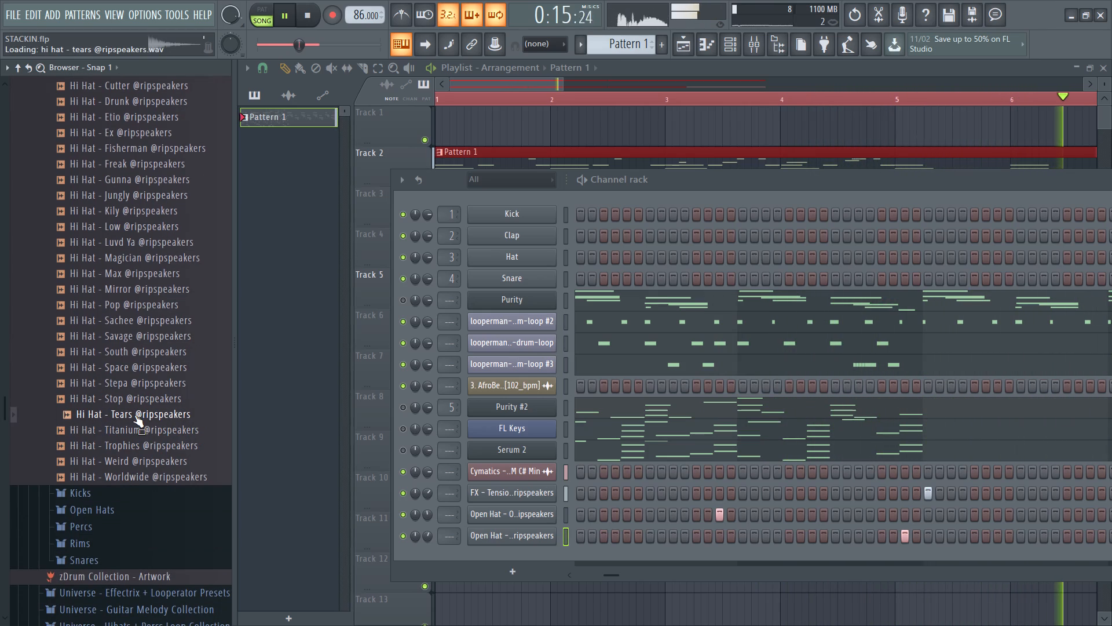
double_click(134, 415)
left_click(134, 415)
left_click(134, 415)
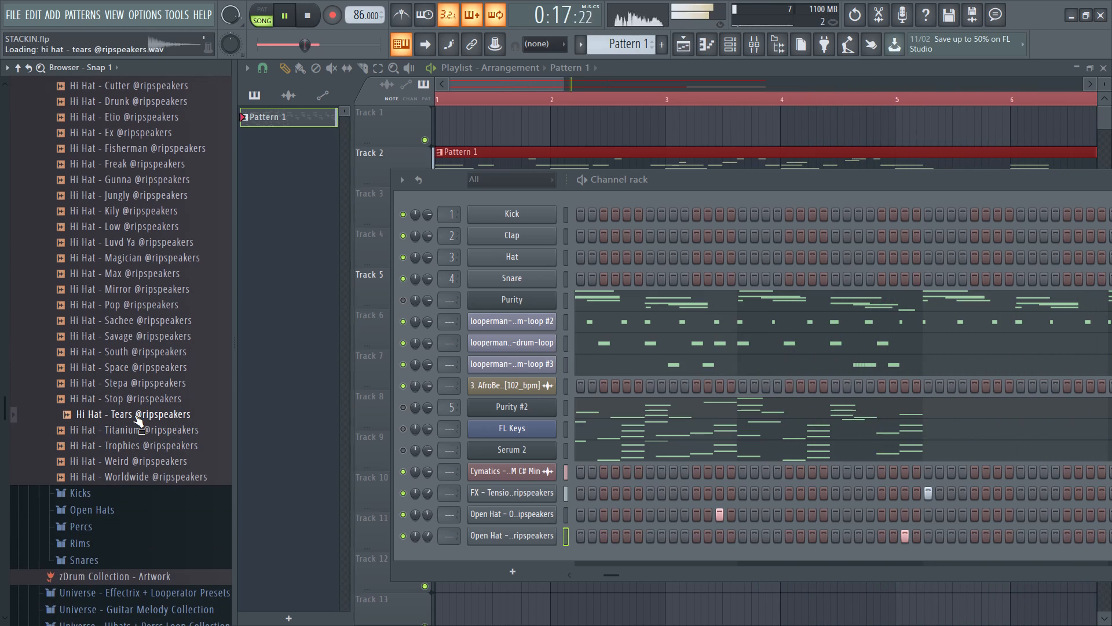
left_click(134, 415)
Compare the Titanium, Tears, Stop, Stepa, Trophies and Weird hi hats against the playing loop.
left_click(136, 425)
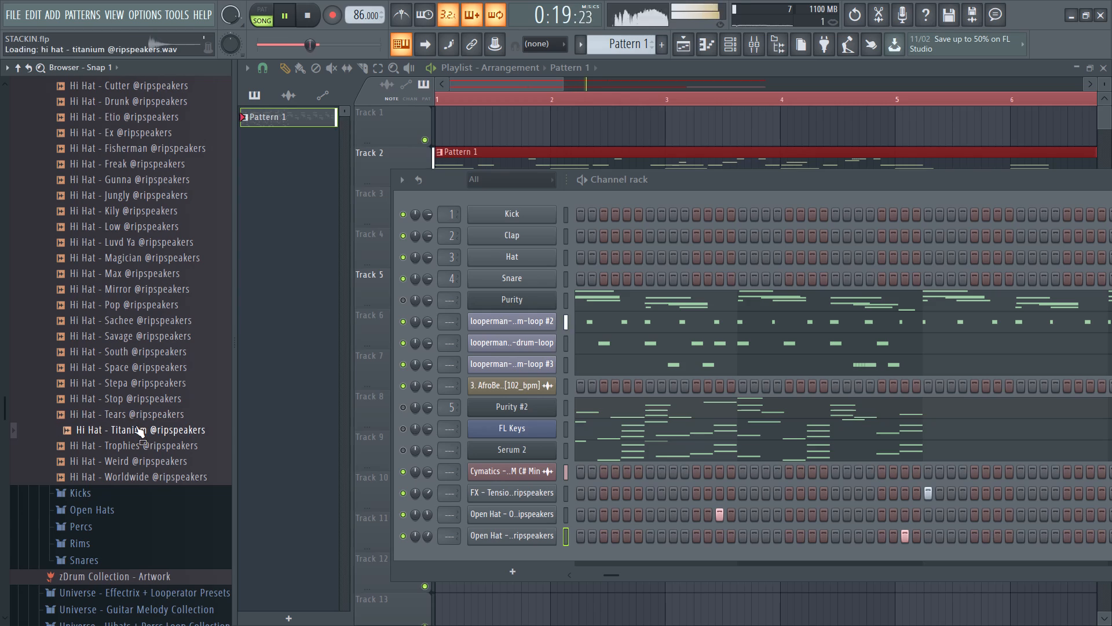
left_click(137, 426)
left_click(136, 410)
left_click(133, 400)
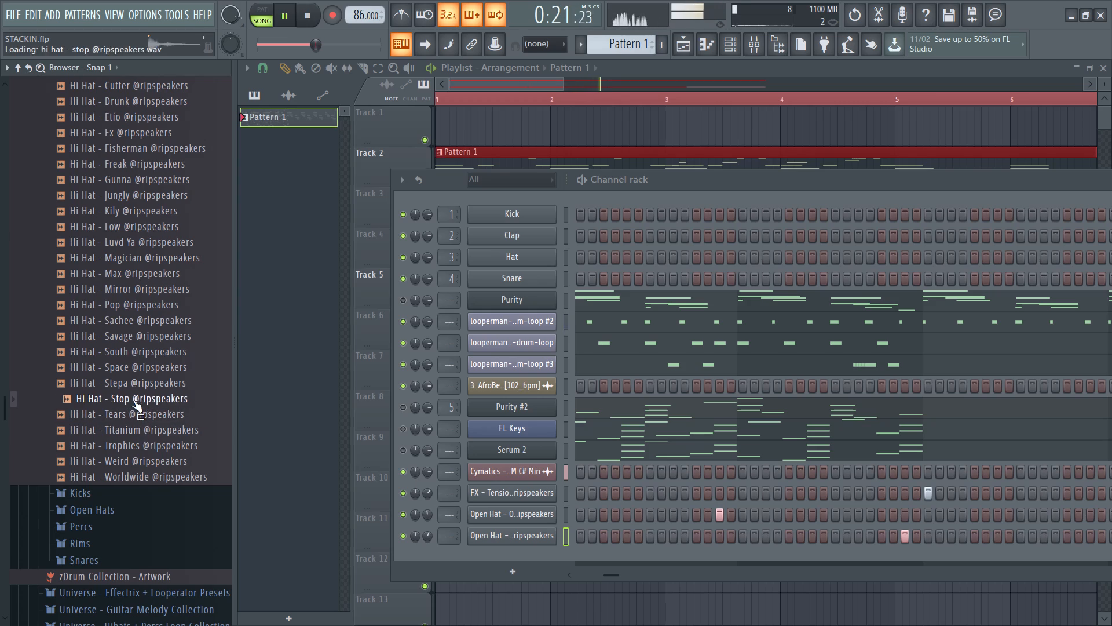
left_click(133, 387)
left_click(143, 435)
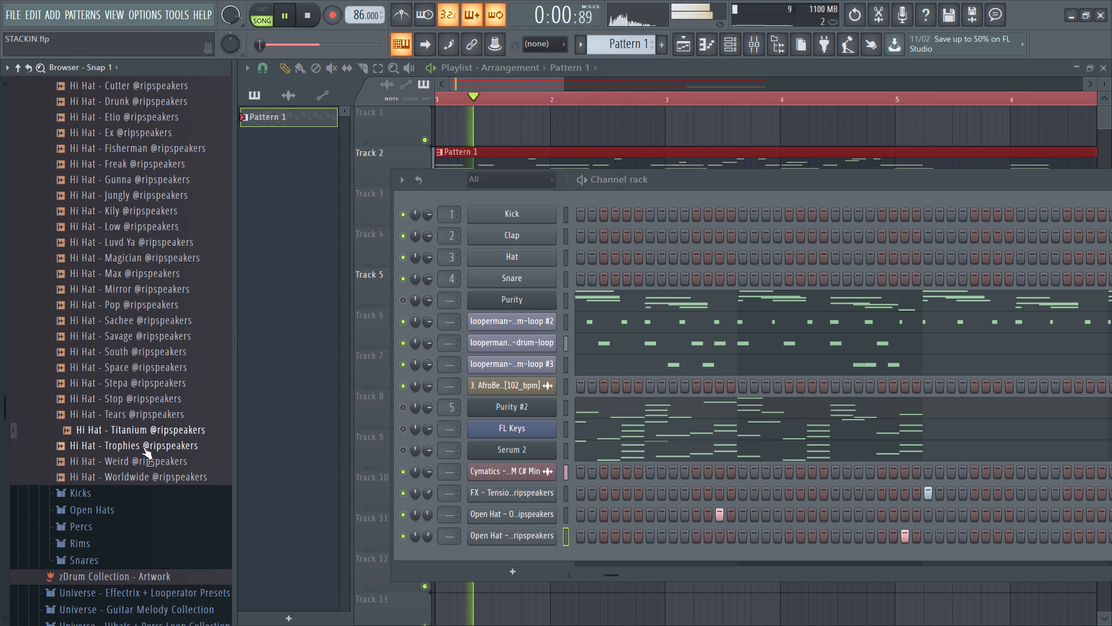
left_click(143, 447)
left_click(143, 454)
left_click(145, 469)
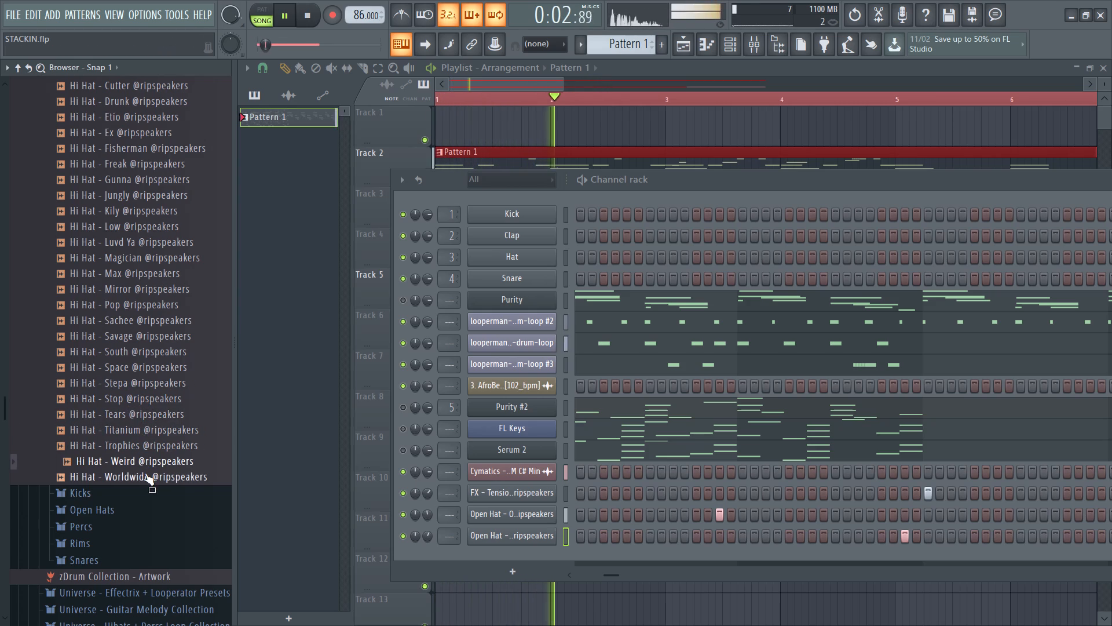
Audition Hi Hat - Worldwide and load it into a new sampler channel.
left_click(145, 473)
left_click(145, 473)
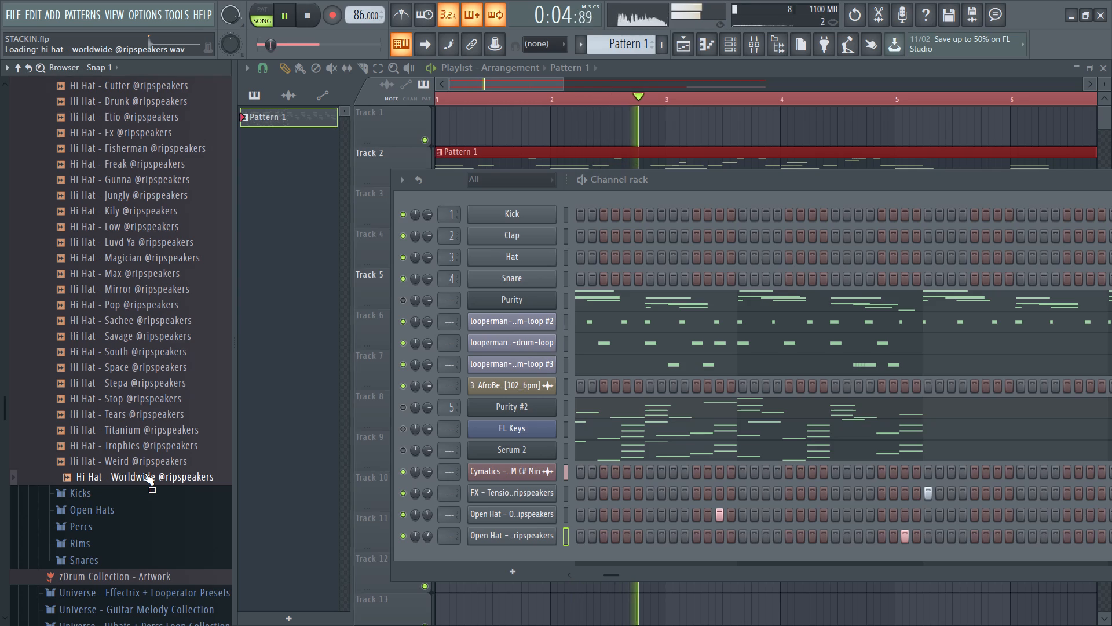
left_click(145, 473)
right_click(145, 473)
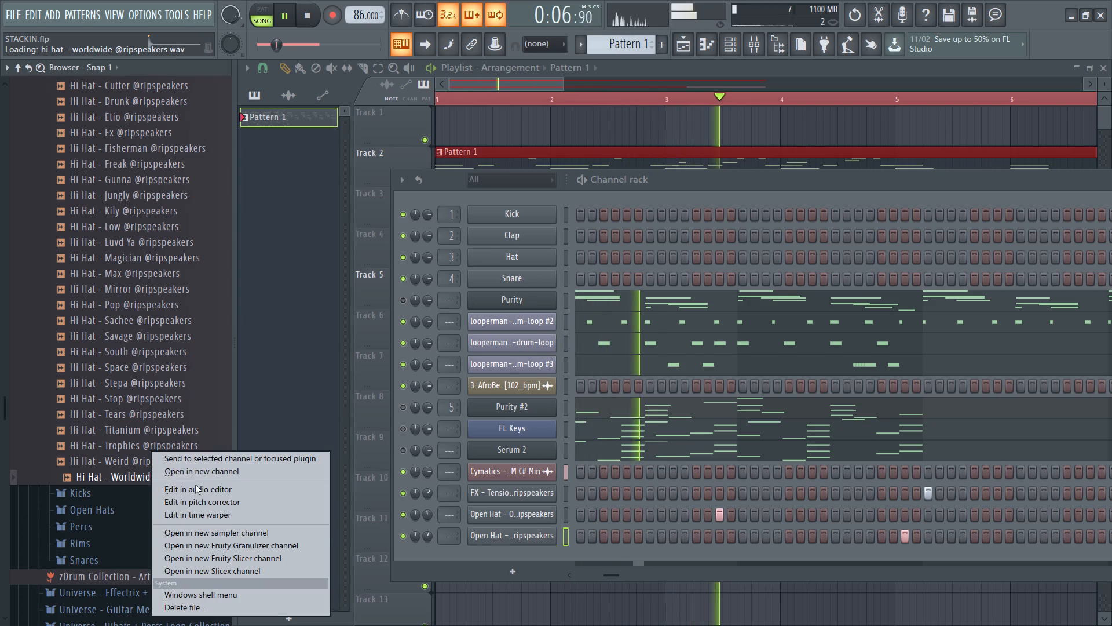
left_click(257, 535)
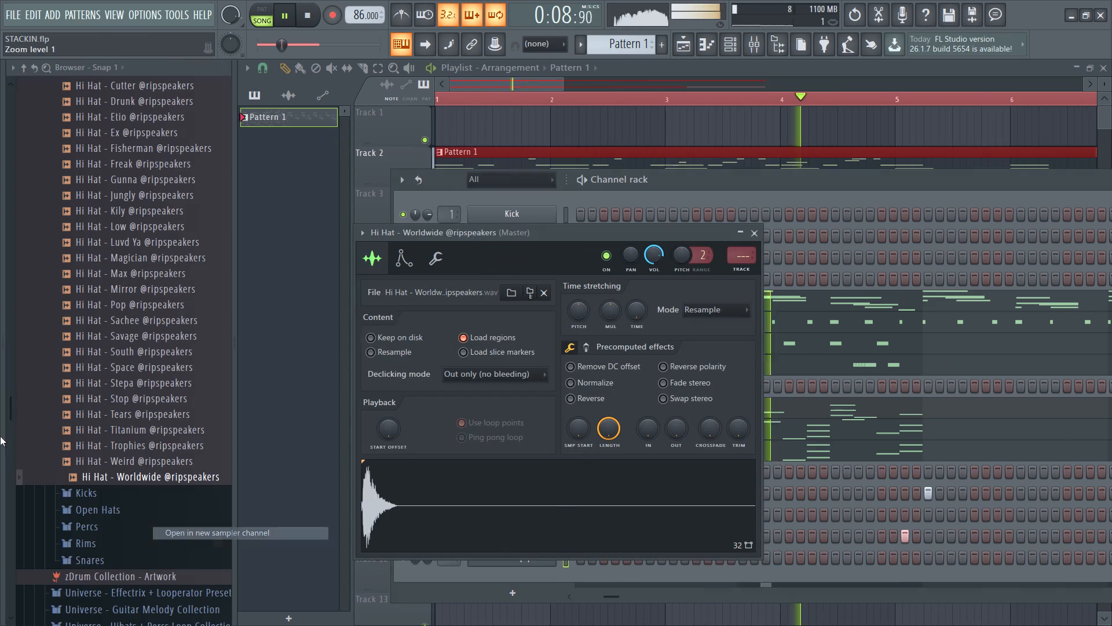
Restart playback and audition the Worldwide, Titanium and Weird hi hats against the loop for a second hat sound.
key("space")
double_click(173, 479)
triple_click(167, 489)
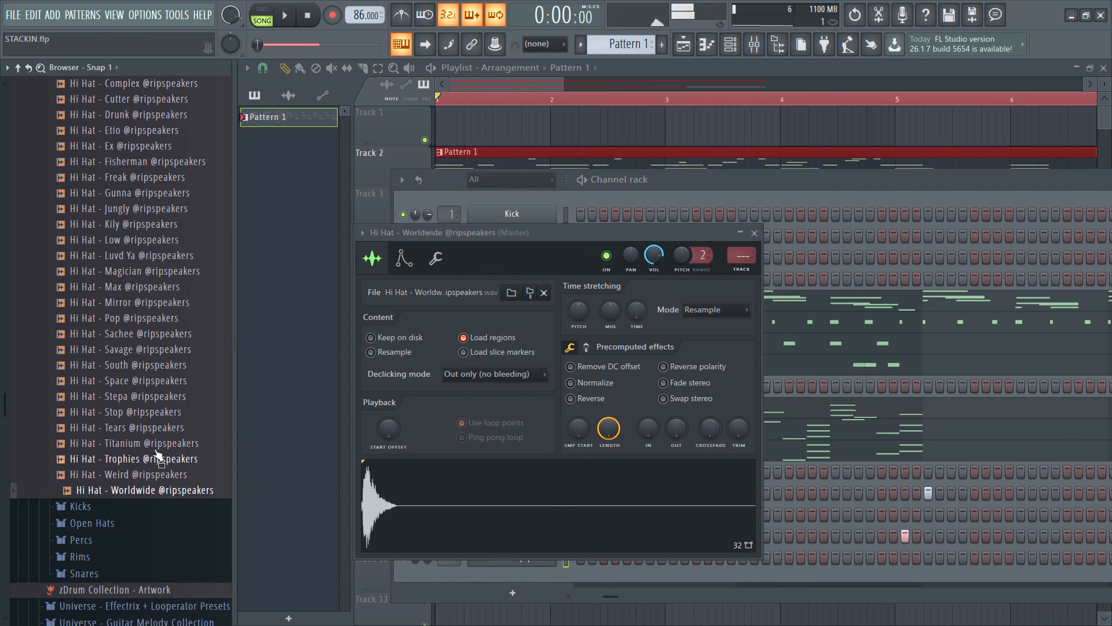
left_click(153, 442)
key("space")
left_click(155, 438)
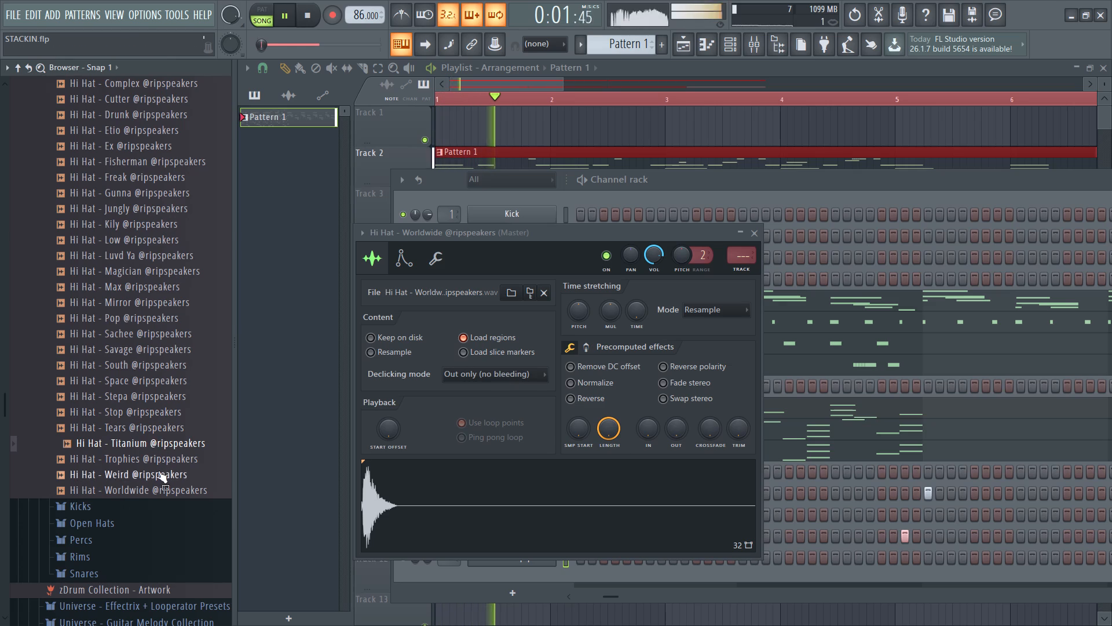
left_click(158, 471)
left_click(159, 472)
left_click(159, 472)
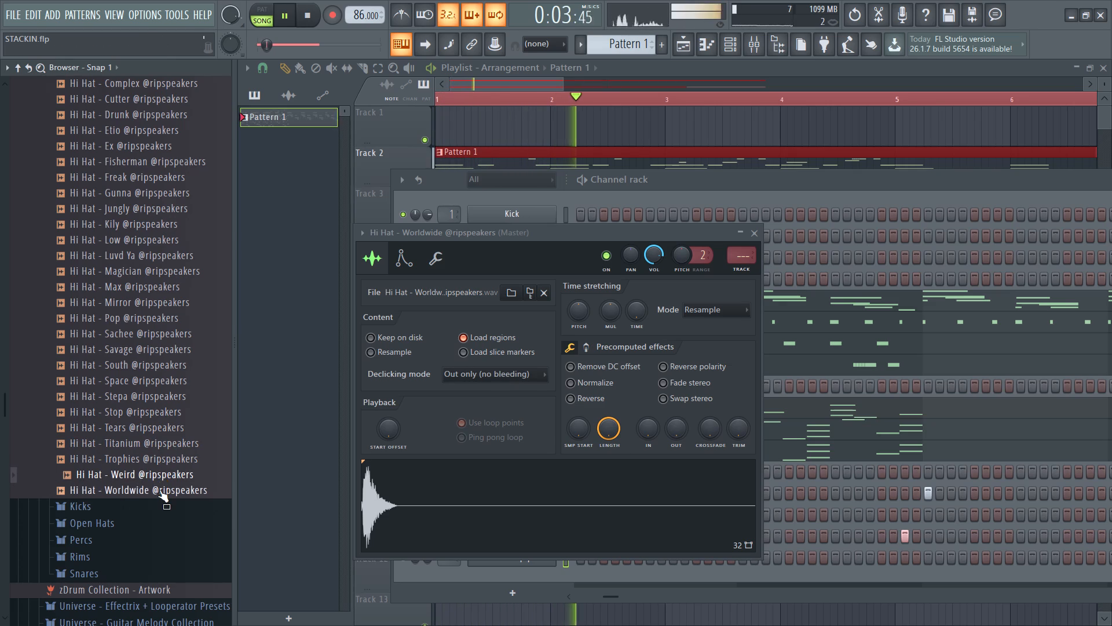
left_click(159, 490)
left_click(159, 490)
Audition Hi Hat - Weird, load it into a new sampler channel, and clear the sampler settings and browser from view.
left_click(158, 472)
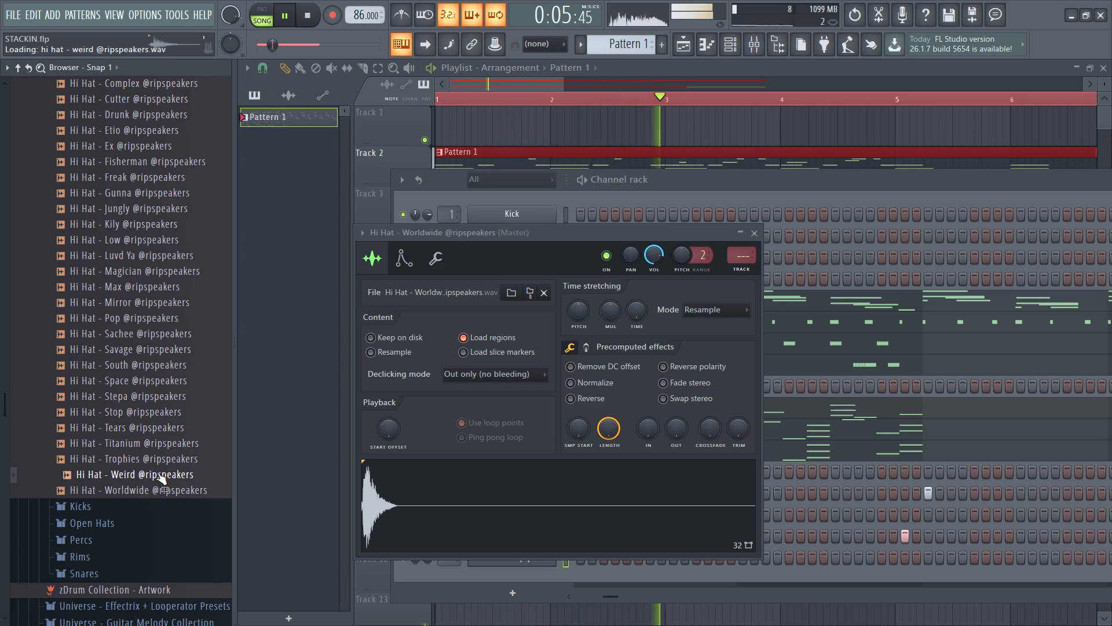
left_click(158, 472)
left_click(158, 472)
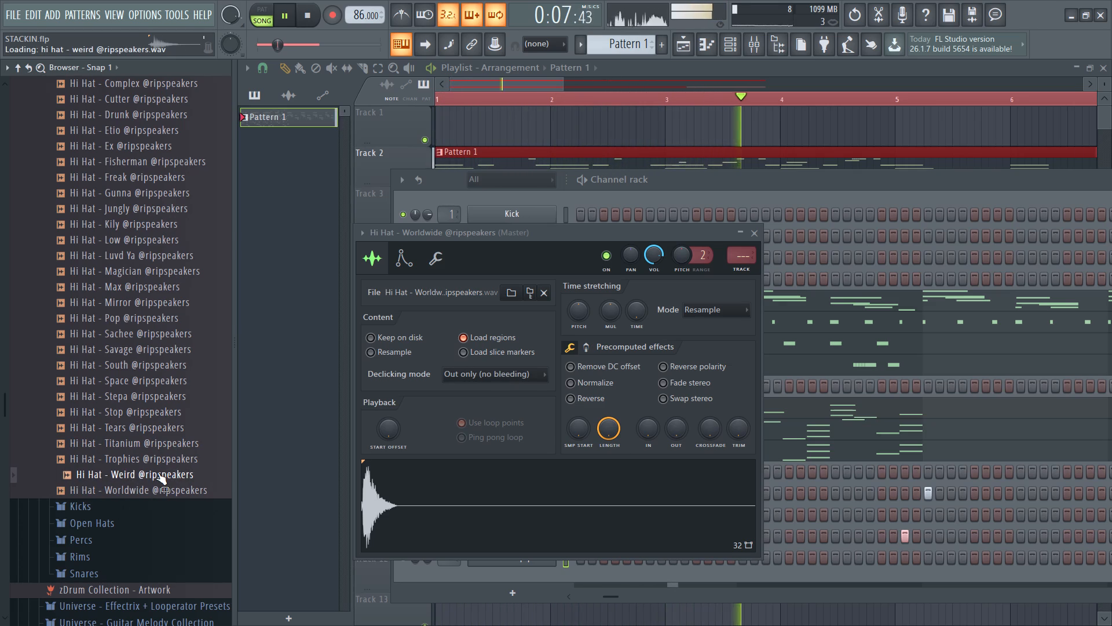
right_click(158, 472)
left_click(227, 534)
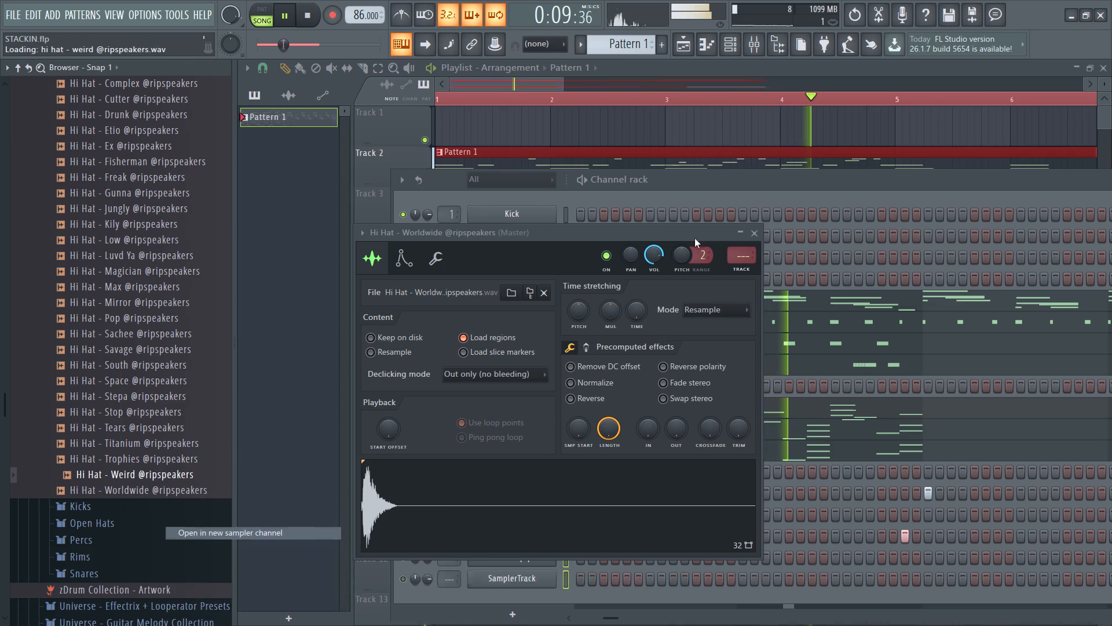
left_click(538, 256)
left_click(524, 233)
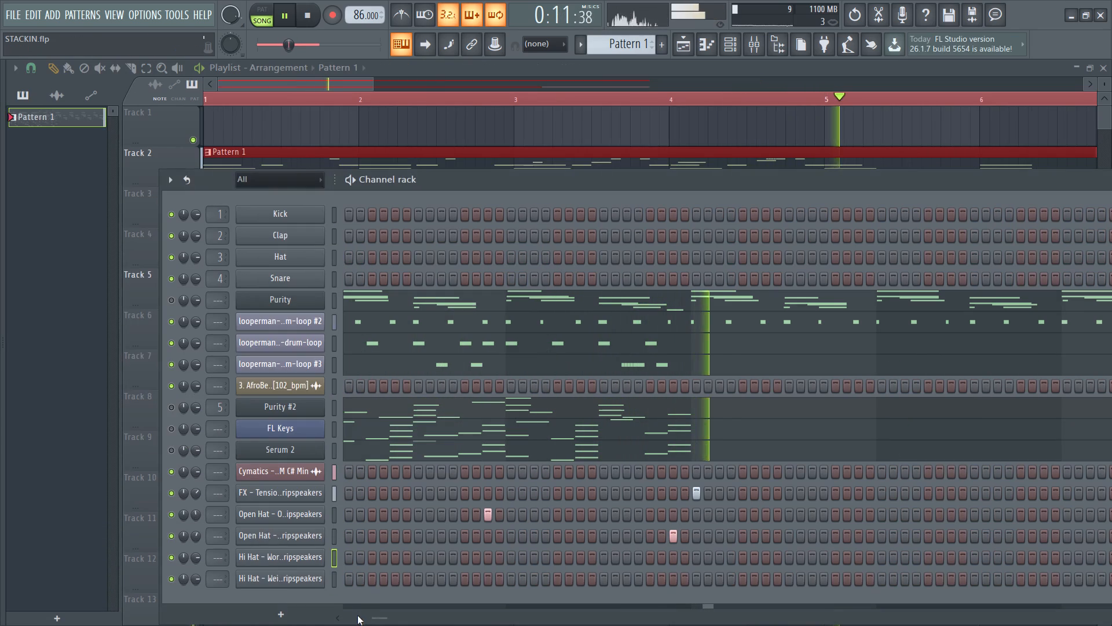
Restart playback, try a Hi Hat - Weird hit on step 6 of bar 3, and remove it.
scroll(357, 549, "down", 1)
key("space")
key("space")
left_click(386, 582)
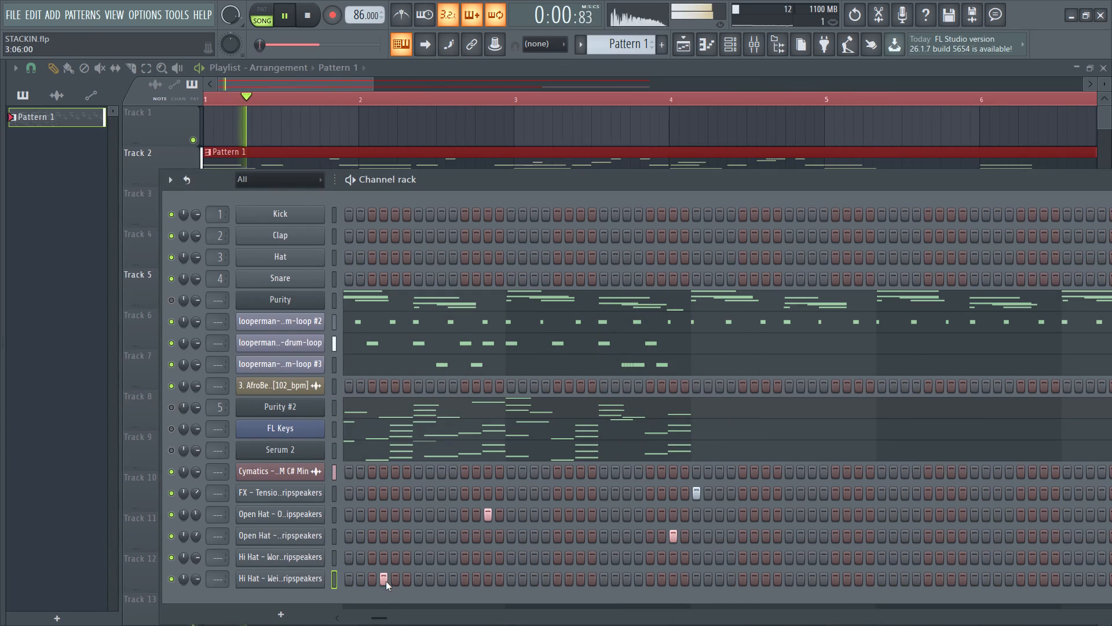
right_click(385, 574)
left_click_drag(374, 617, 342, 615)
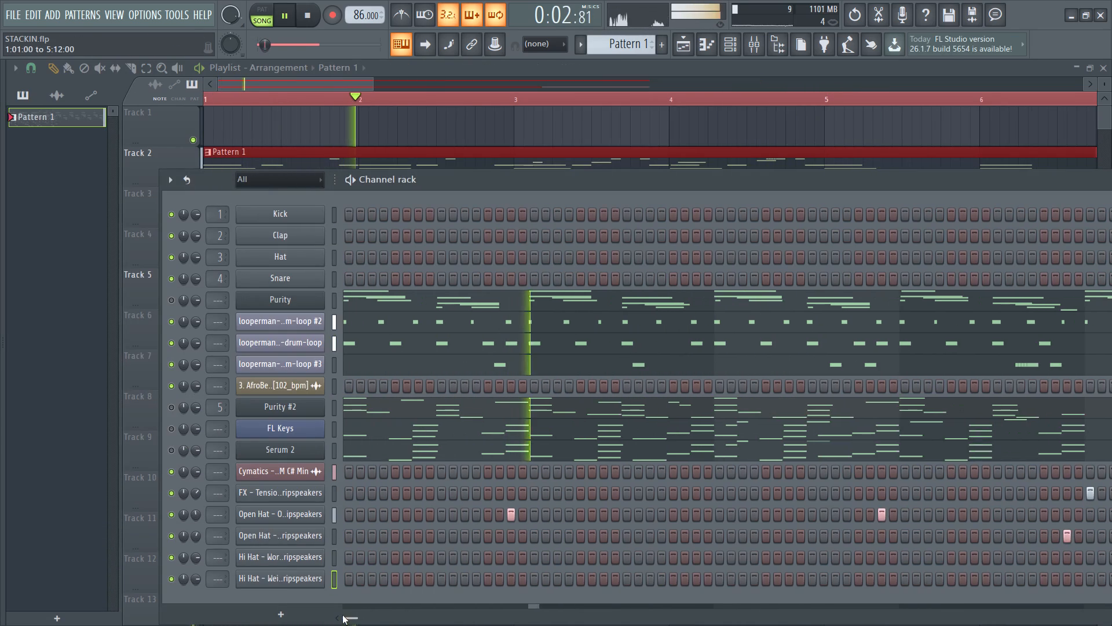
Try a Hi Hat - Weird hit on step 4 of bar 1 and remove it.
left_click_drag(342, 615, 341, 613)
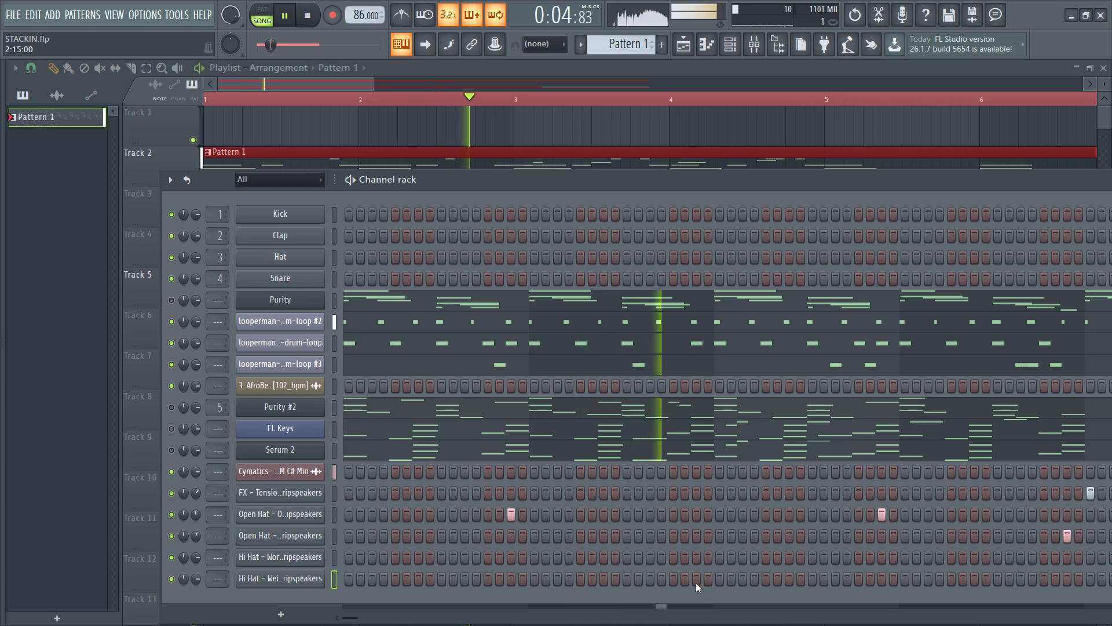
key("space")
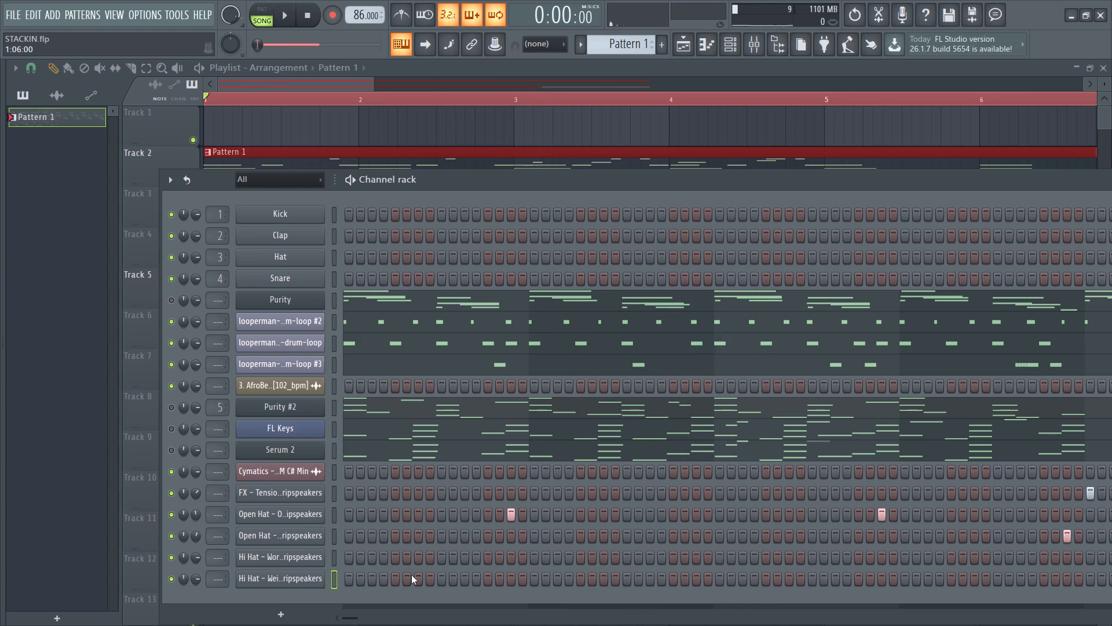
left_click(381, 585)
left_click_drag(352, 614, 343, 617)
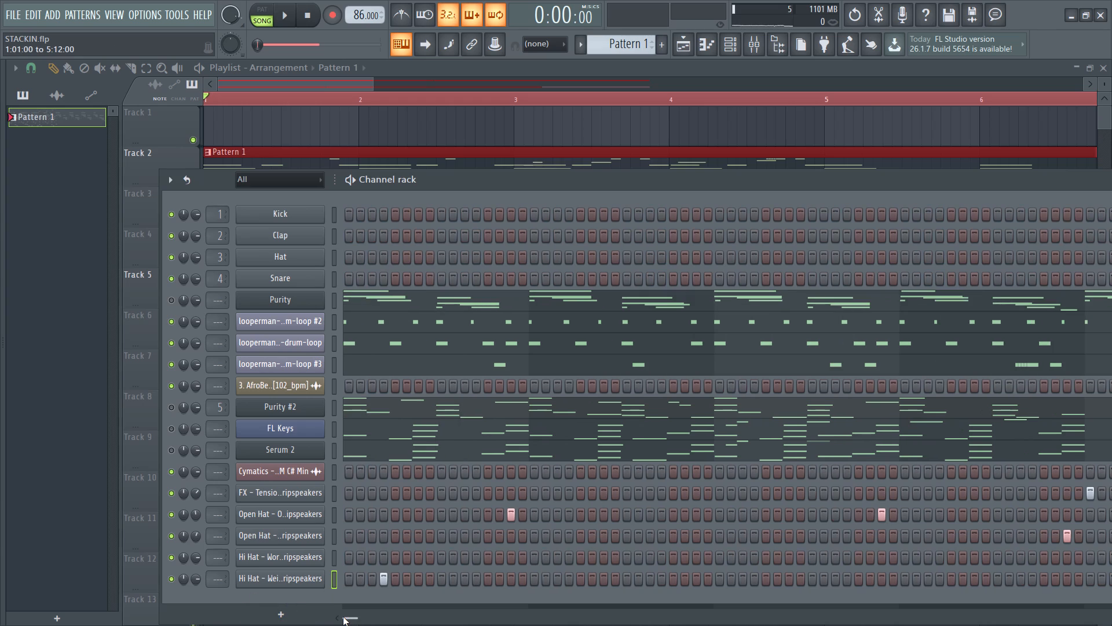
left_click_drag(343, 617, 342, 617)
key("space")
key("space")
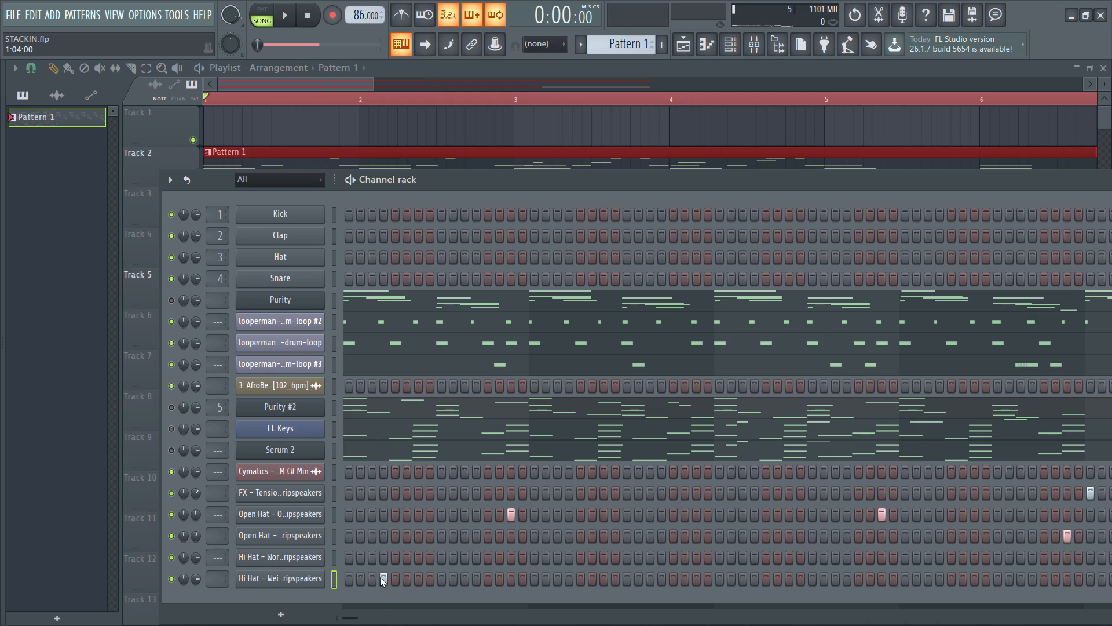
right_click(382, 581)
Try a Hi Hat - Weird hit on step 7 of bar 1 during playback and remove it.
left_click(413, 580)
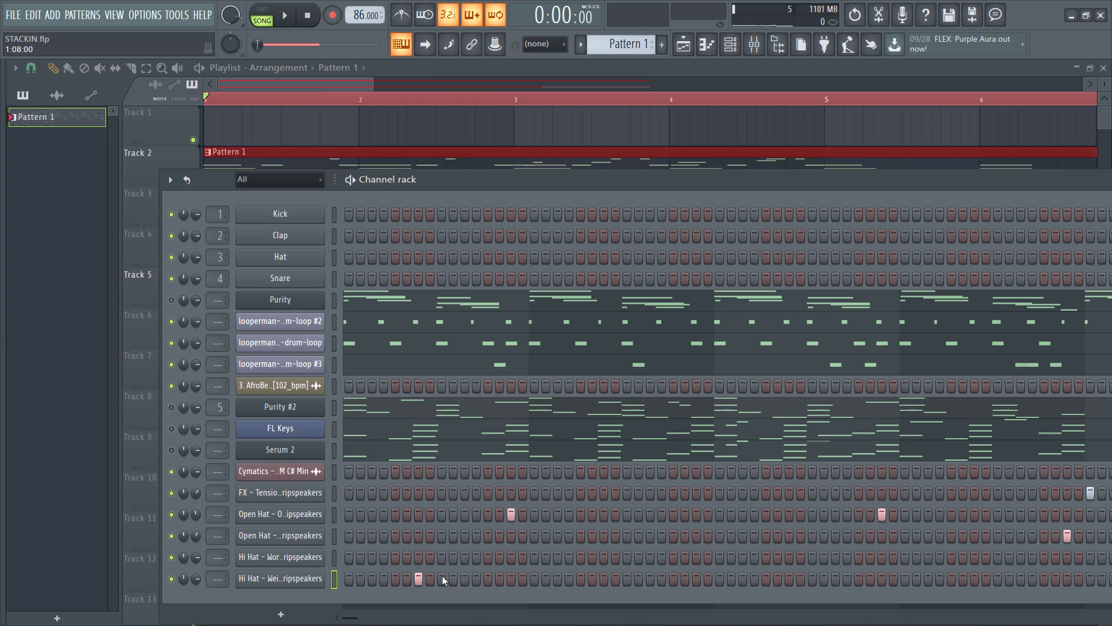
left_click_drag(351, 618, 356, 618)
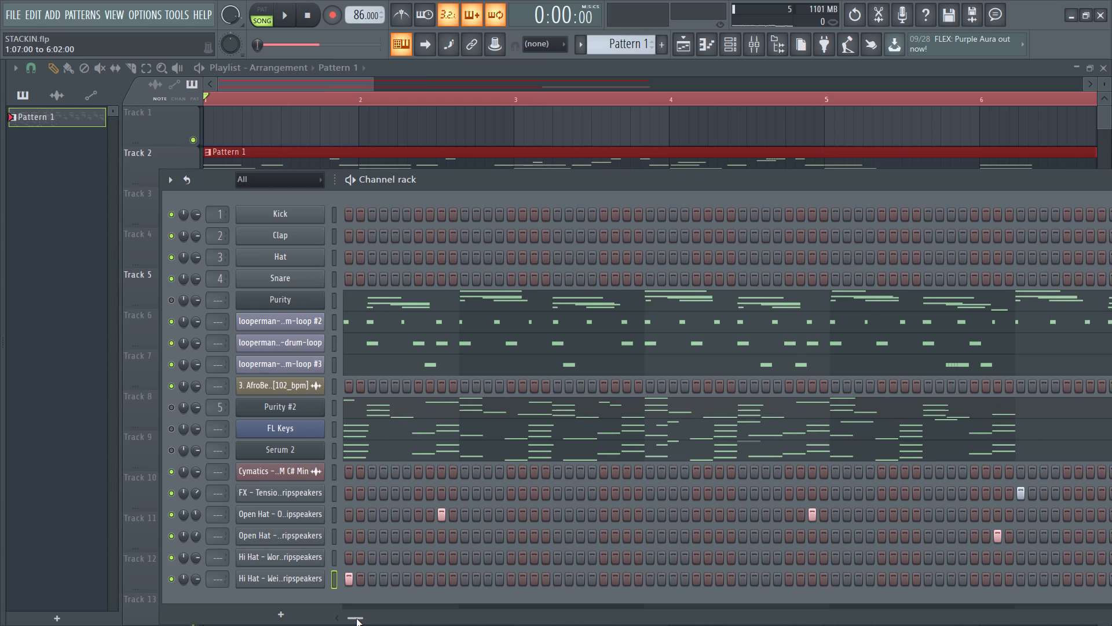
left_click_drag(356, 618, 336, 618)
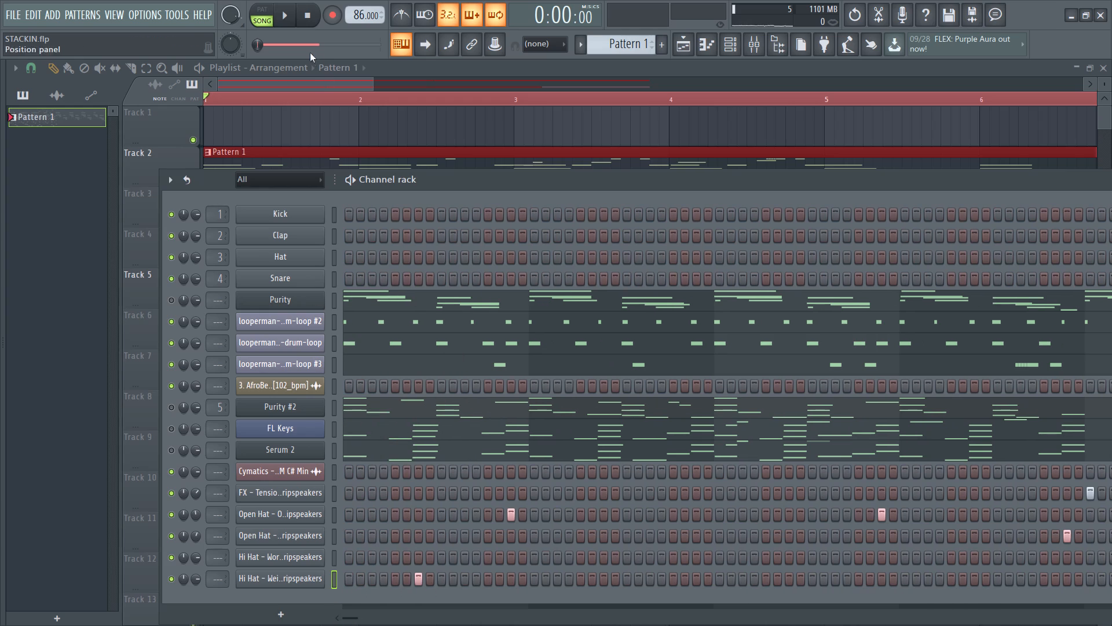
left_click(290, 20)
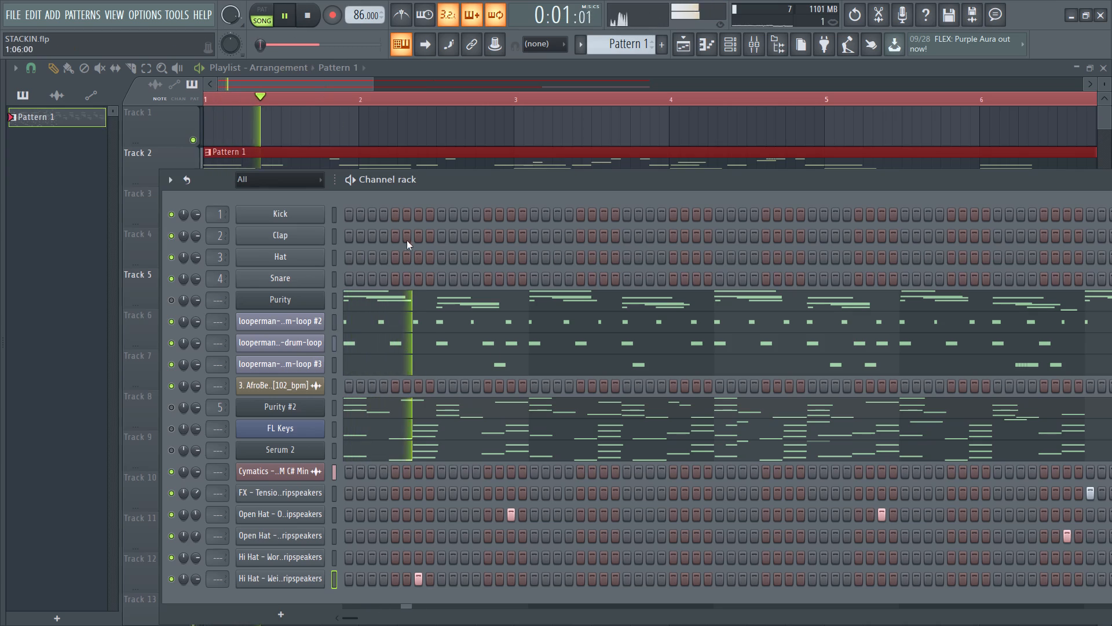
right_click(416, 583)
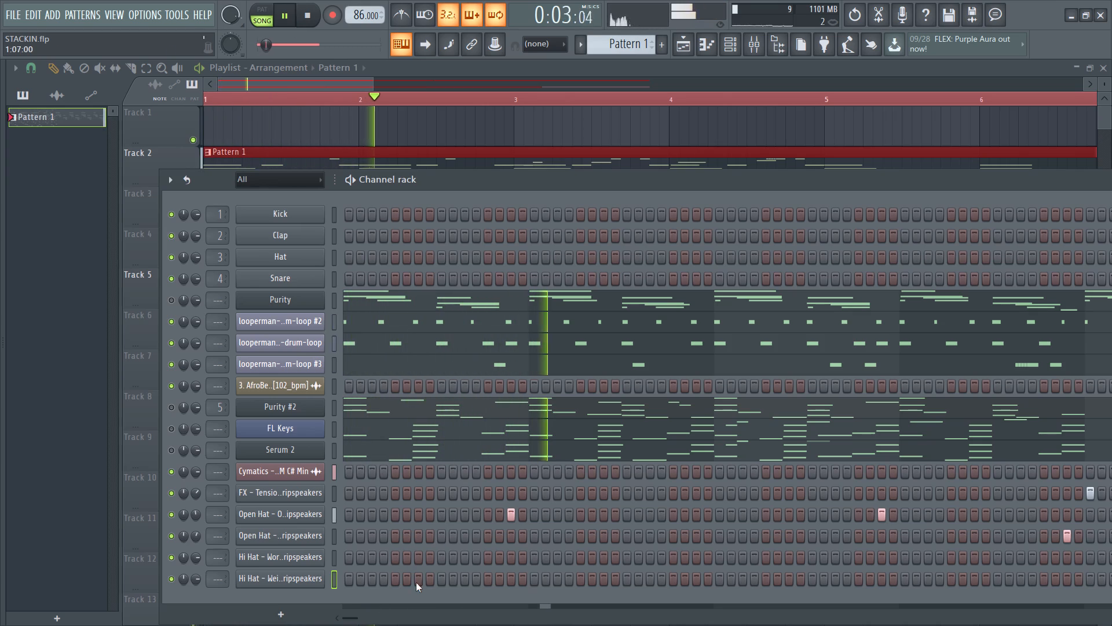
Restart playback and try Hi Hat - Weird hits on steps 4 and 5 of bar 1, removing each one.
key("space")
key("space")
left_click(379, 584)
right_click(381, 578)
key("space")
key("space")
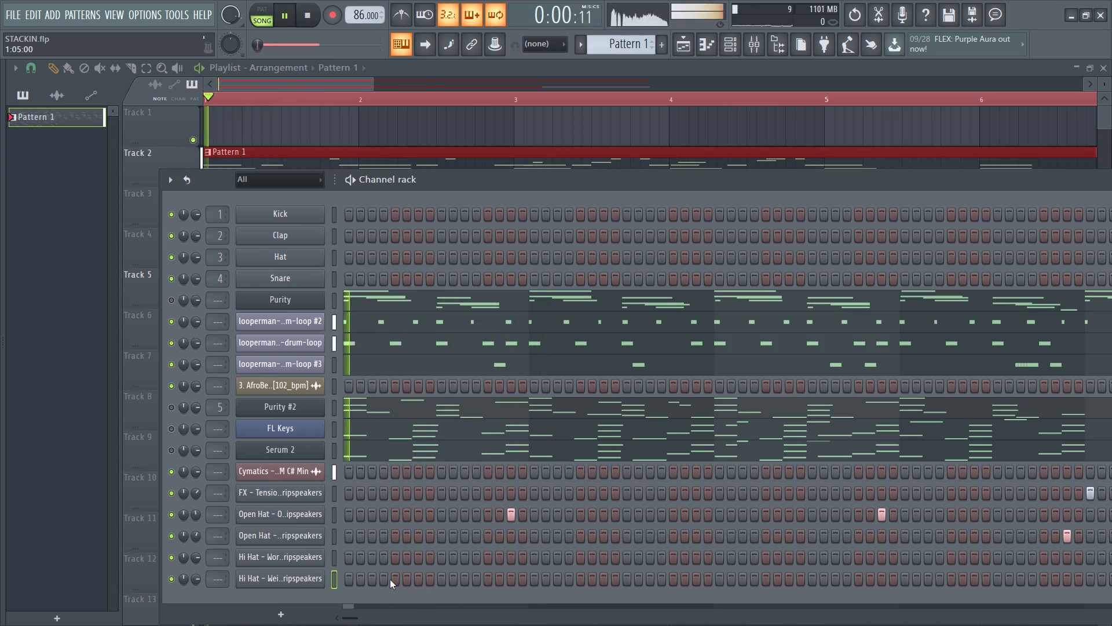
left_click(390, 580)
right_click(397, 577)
Restart playback and place a Hi Hat - Weird hit on step 6 of each of bars 1 to 4.
key("space")
key("space")
left_click(404, 579)
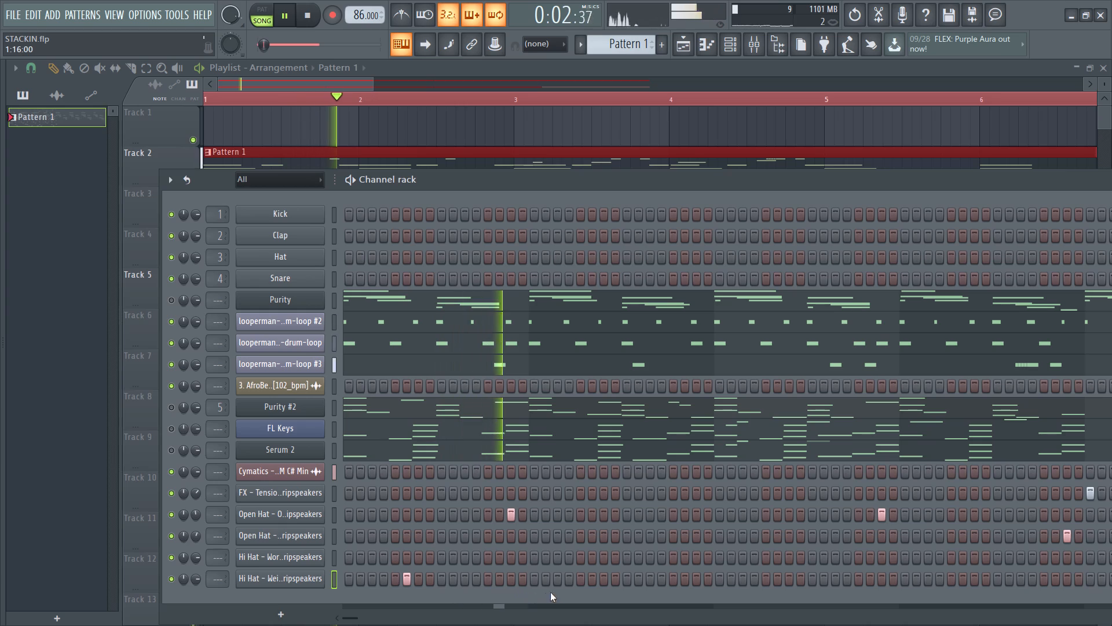
left_click(595, 583)
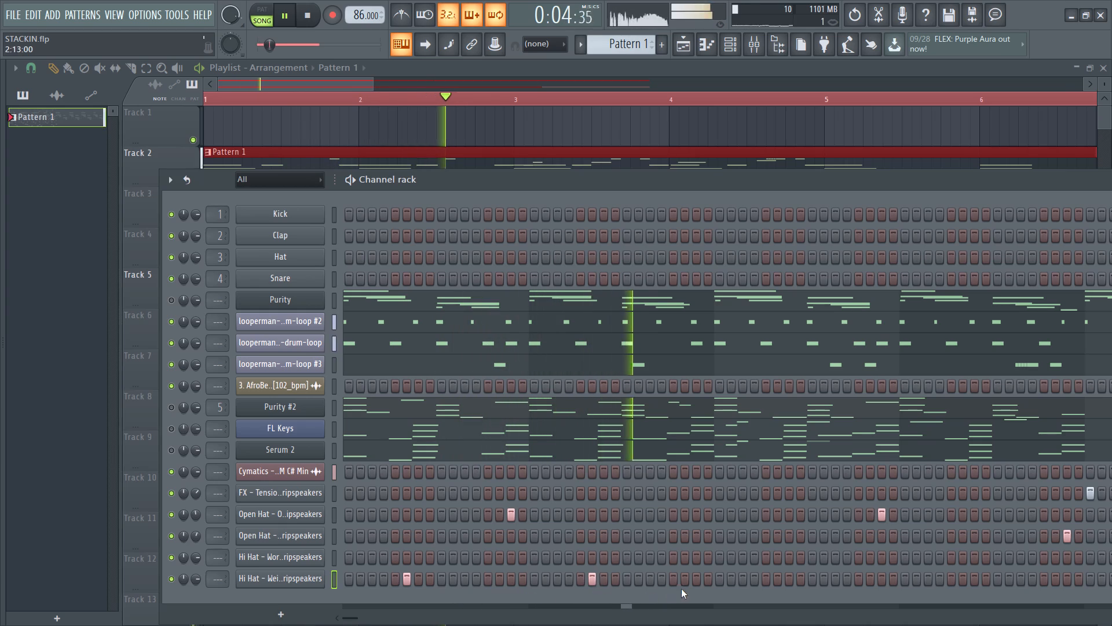
left_click(778, 586)
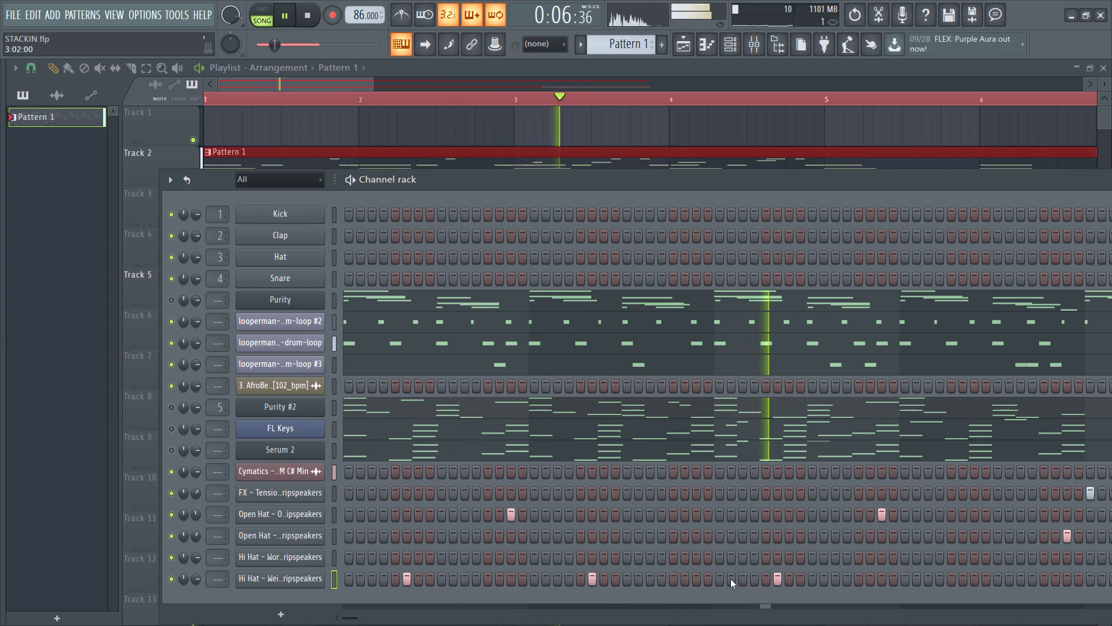
left_click(959, 583)
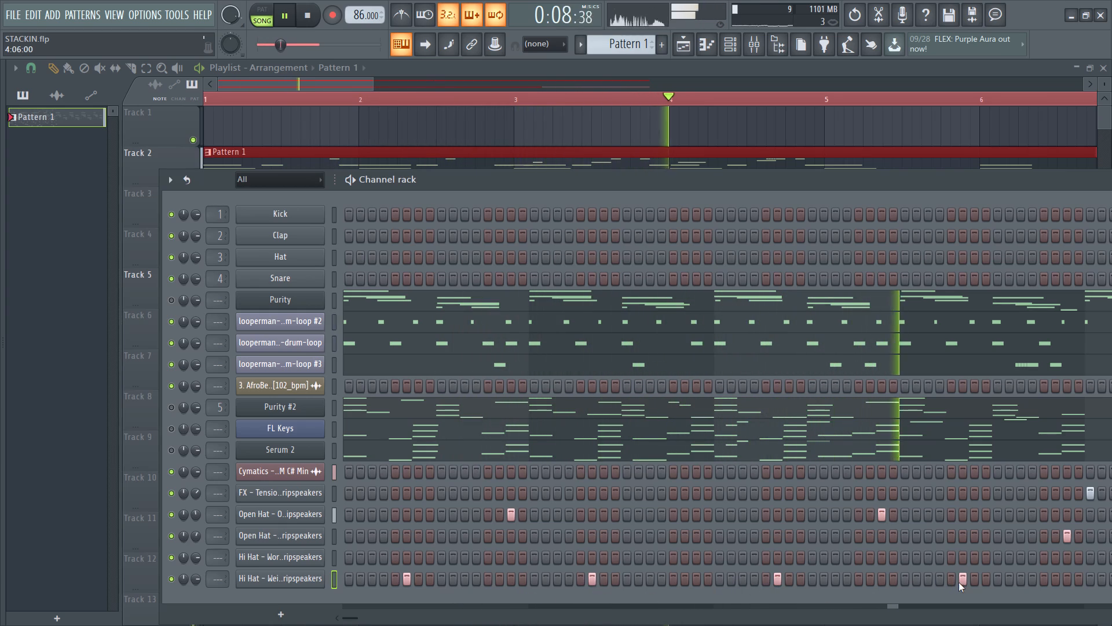
Add a Hi Hat - Weird roll on steps 14, 15 and 16 of bar 4, clearing the extra hit on bar 5.
left_click_drag(1066, 580, 1084, 584)
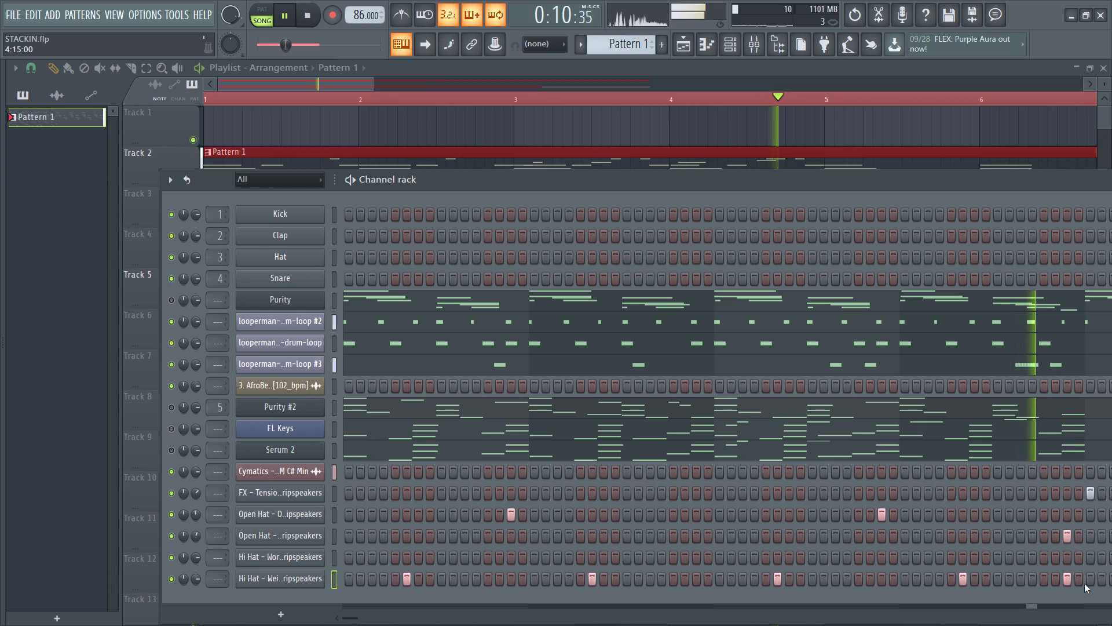
left_click_drag(1084, 584, 1088, 585)
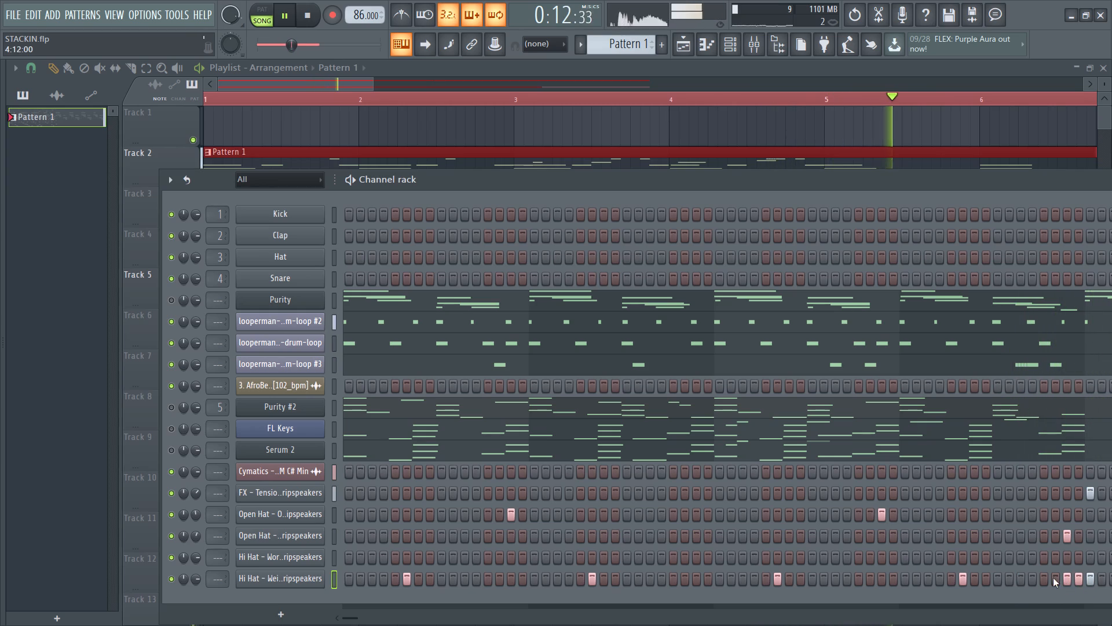
right_click(1089, 580)
key("space")
key("space")
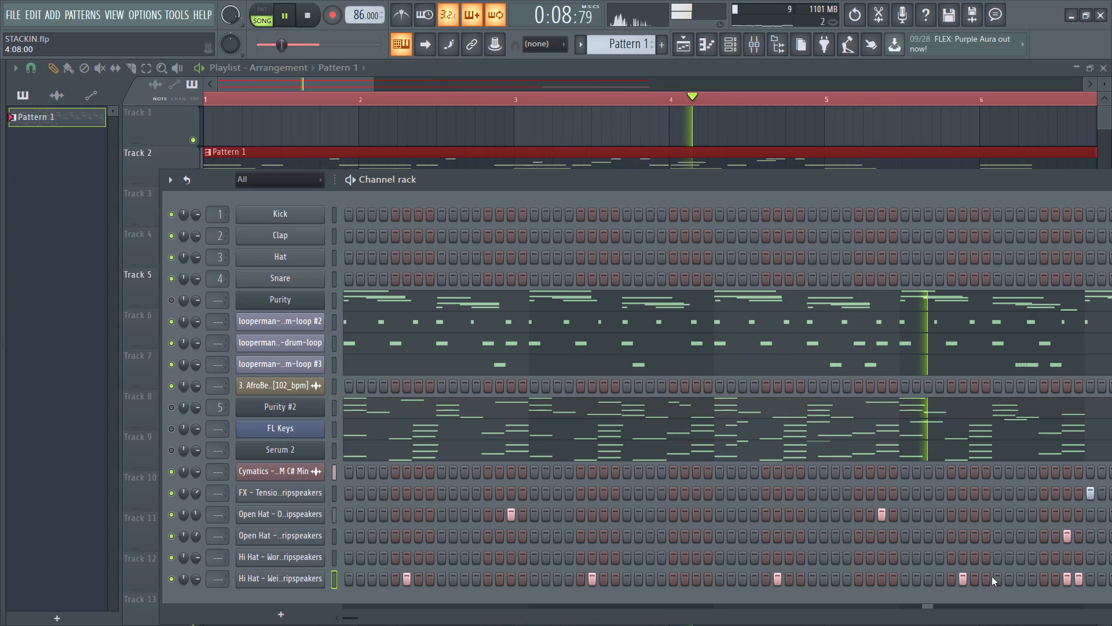
left_click(1056, 582)
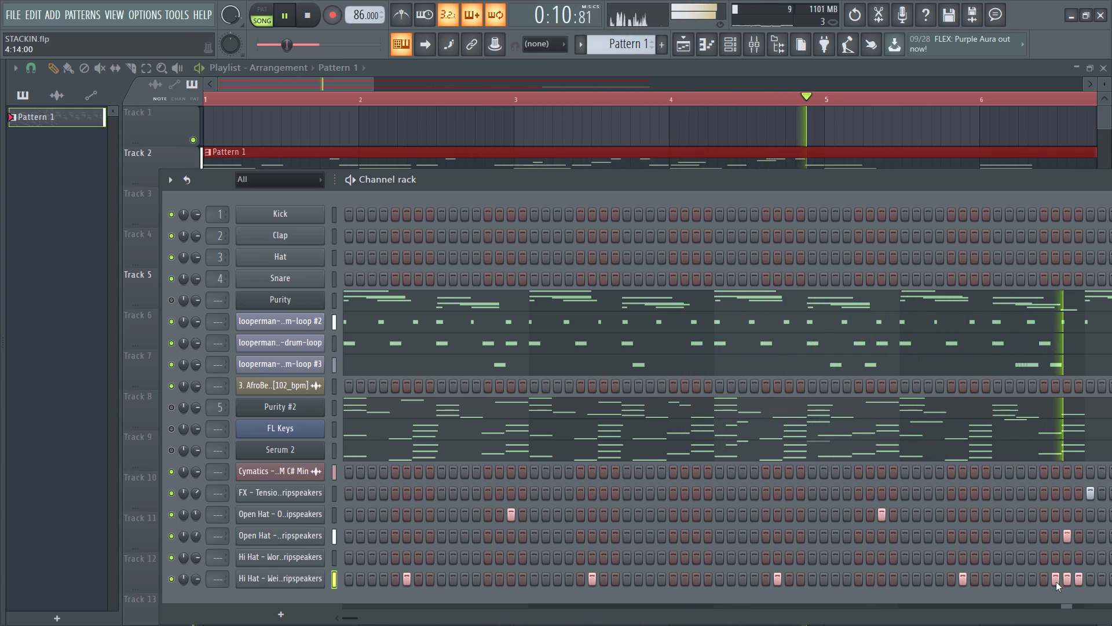
Restart playback and add Hi Hat - Weird hits on steps 10 and 2 of bar 1, clearing the stray hit on step 9.
key("space")
key("space")
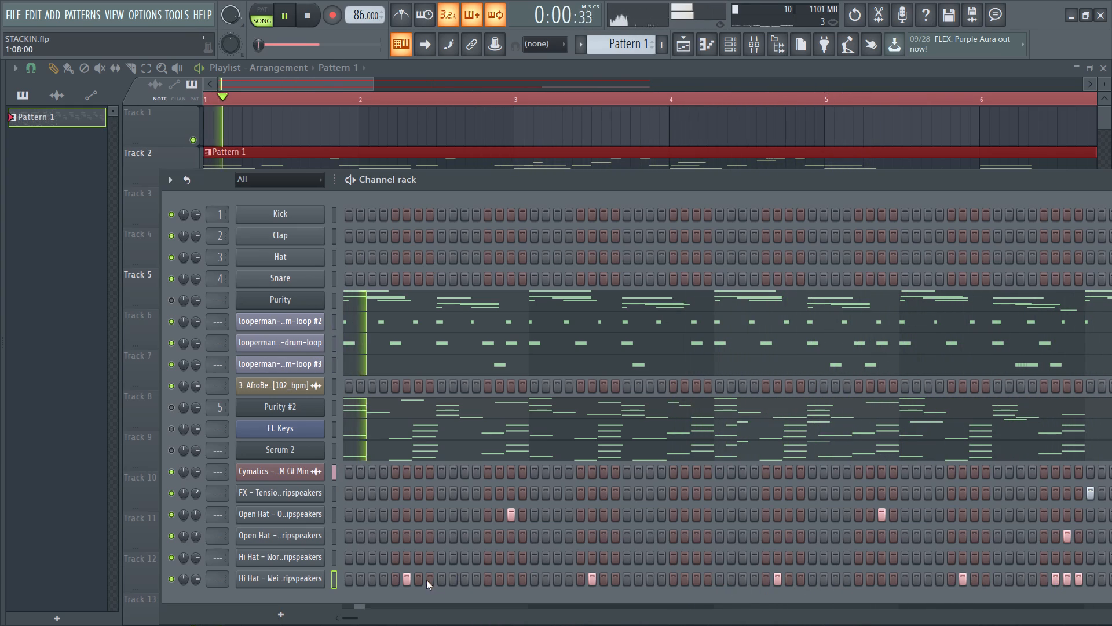
left_click(440, 581)
left_click(448, 581)
right_click(444, 580)
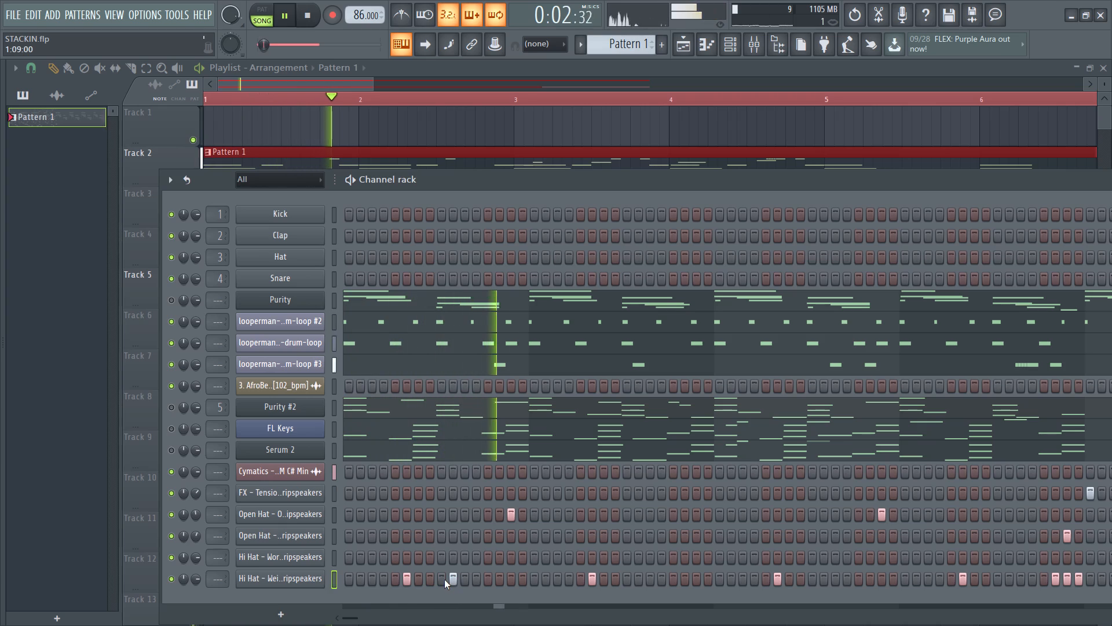
key("space")
key("space")
key("space")
left_click(359, 583)
key("space")
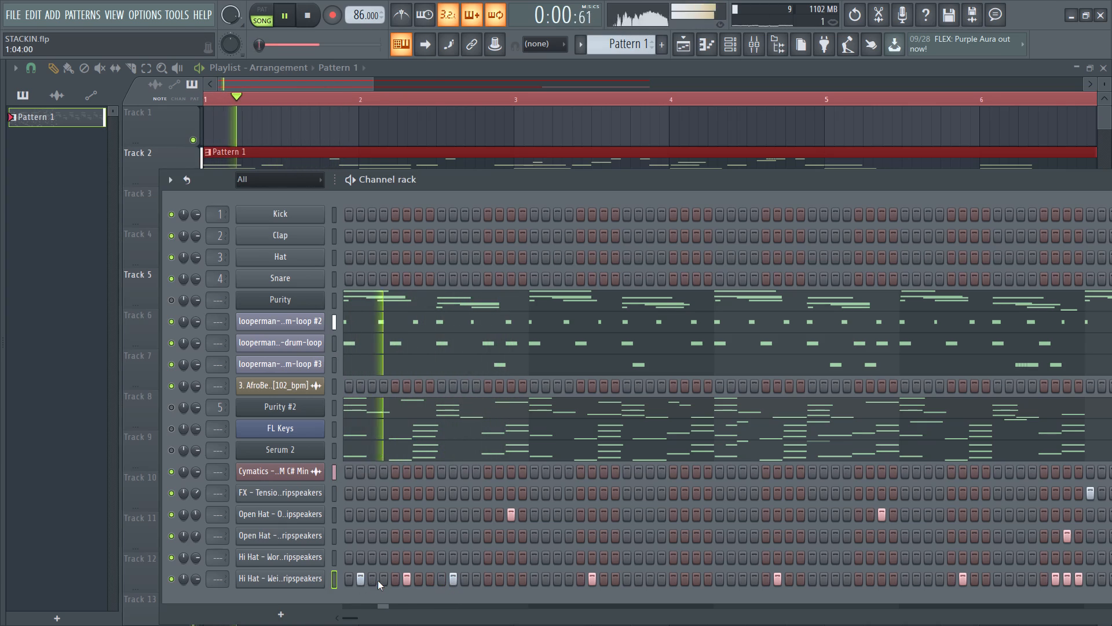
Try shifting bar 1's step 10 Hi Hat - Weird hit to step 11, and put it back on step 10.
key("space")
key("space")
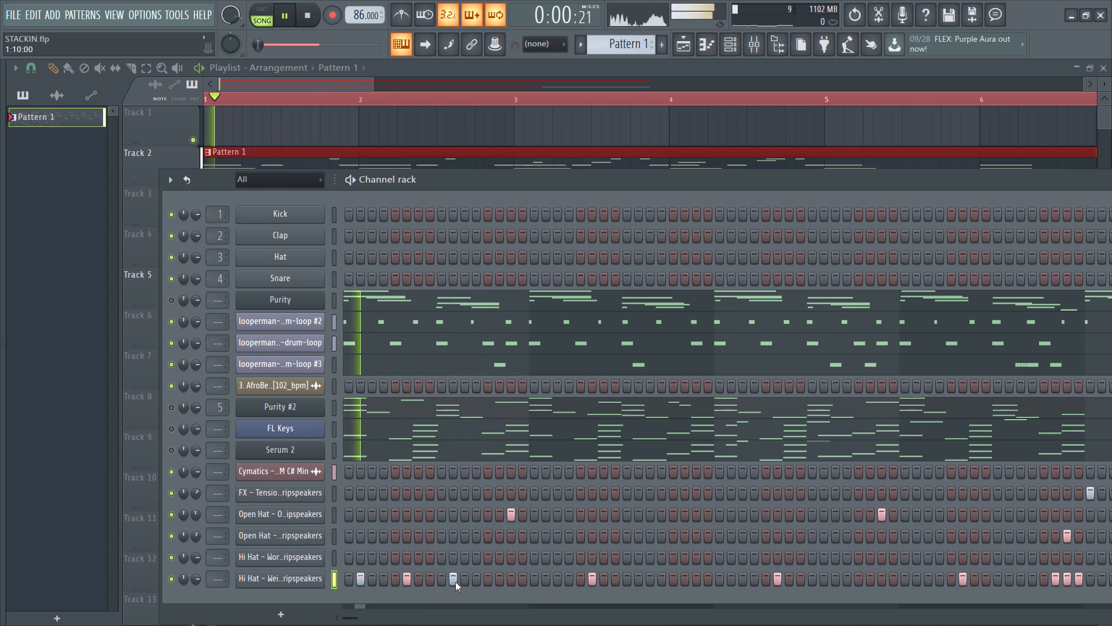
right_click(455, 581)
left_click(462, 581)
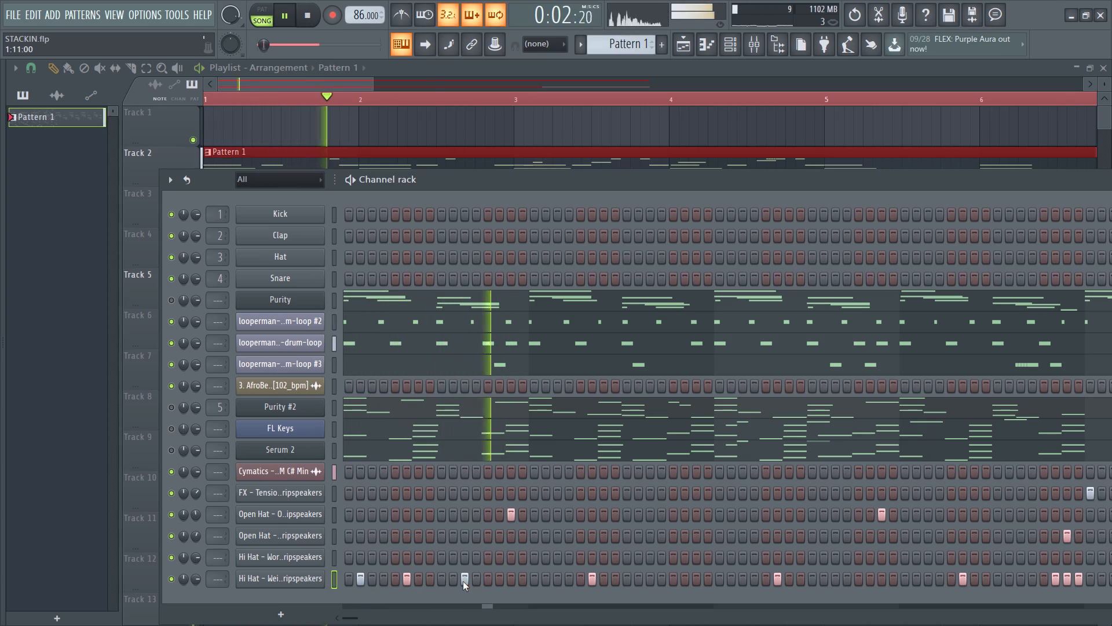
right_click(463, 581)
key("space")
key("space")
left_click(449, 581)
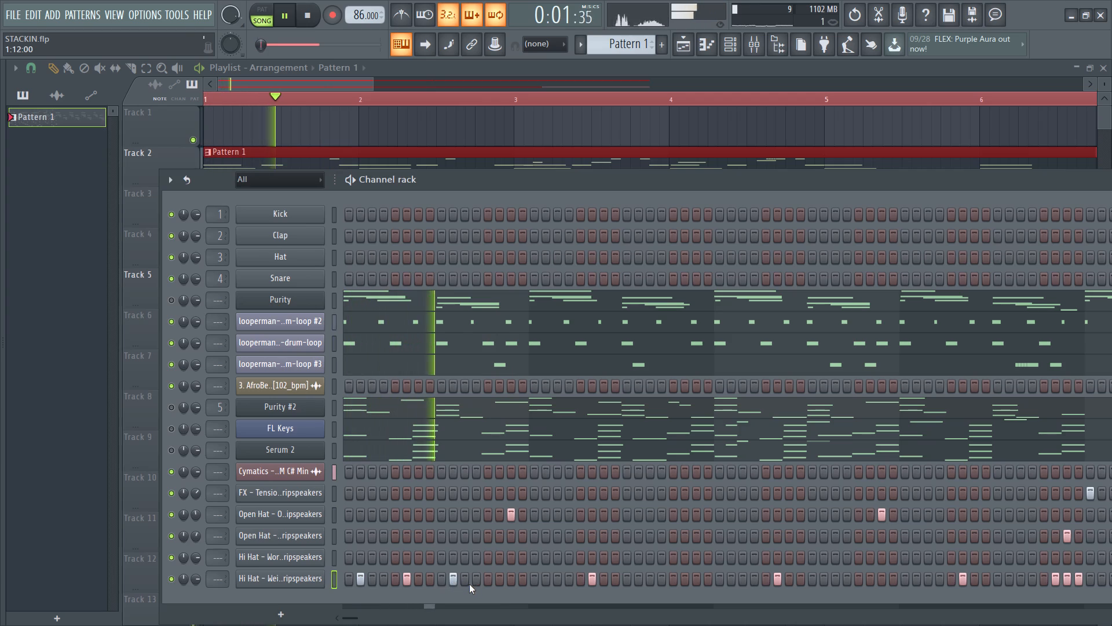
Compare steps 12 and 11 for another Hi Hat - Weird hit in bar 1 against playback, keeping it on step 12.
left_click(473, 583)
key("space")
key("space")
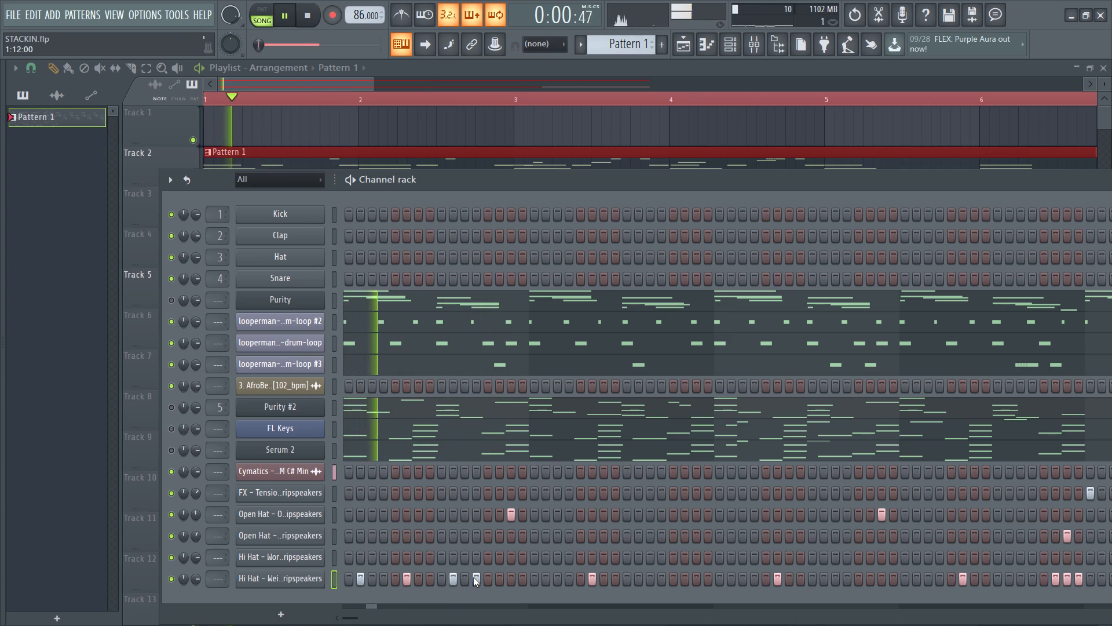
right_click(473, 577)
left_click(467, 579)
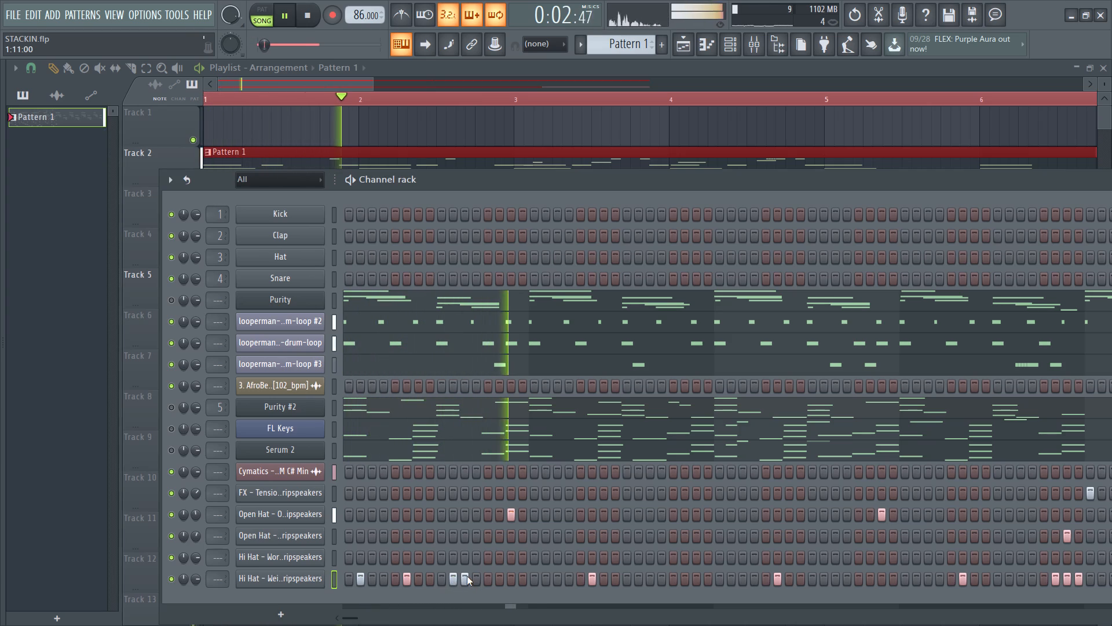
key("space")
key("space")
right_click(460, 576)
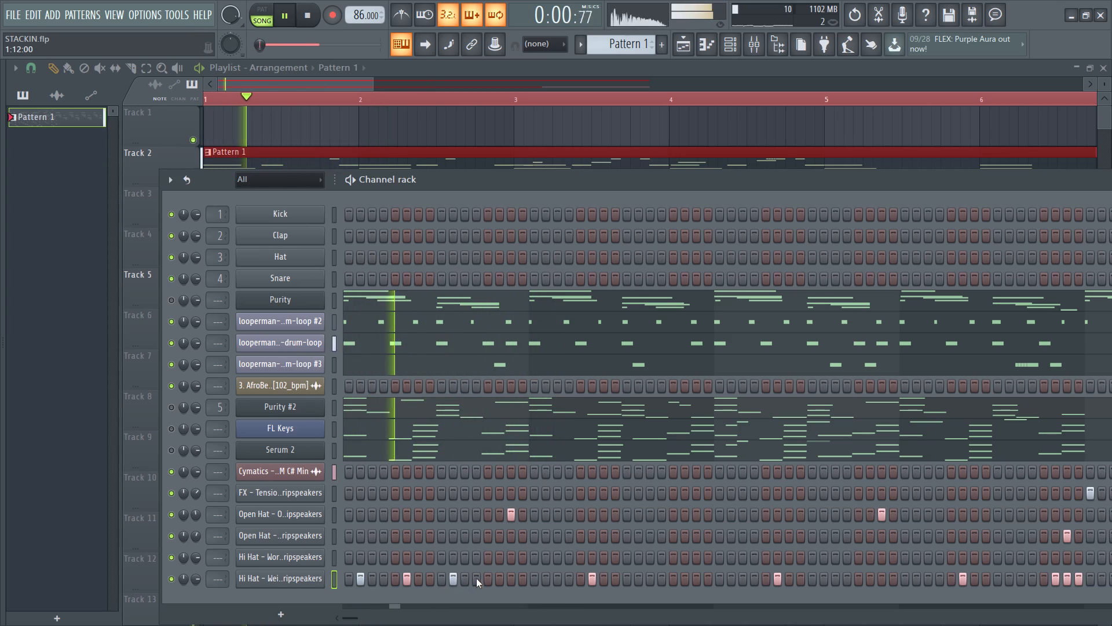
left_click(473, 578)
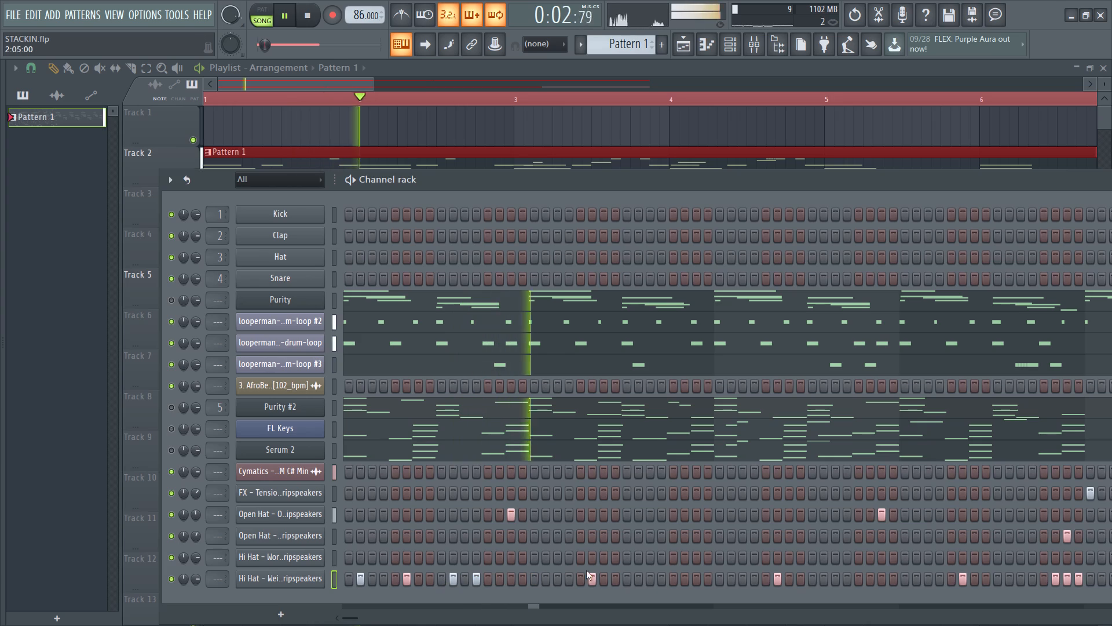
Restart playback and add Hi Hat - Weird hits on step 2 and steps 12 to 15 of bar 2.
key("space")
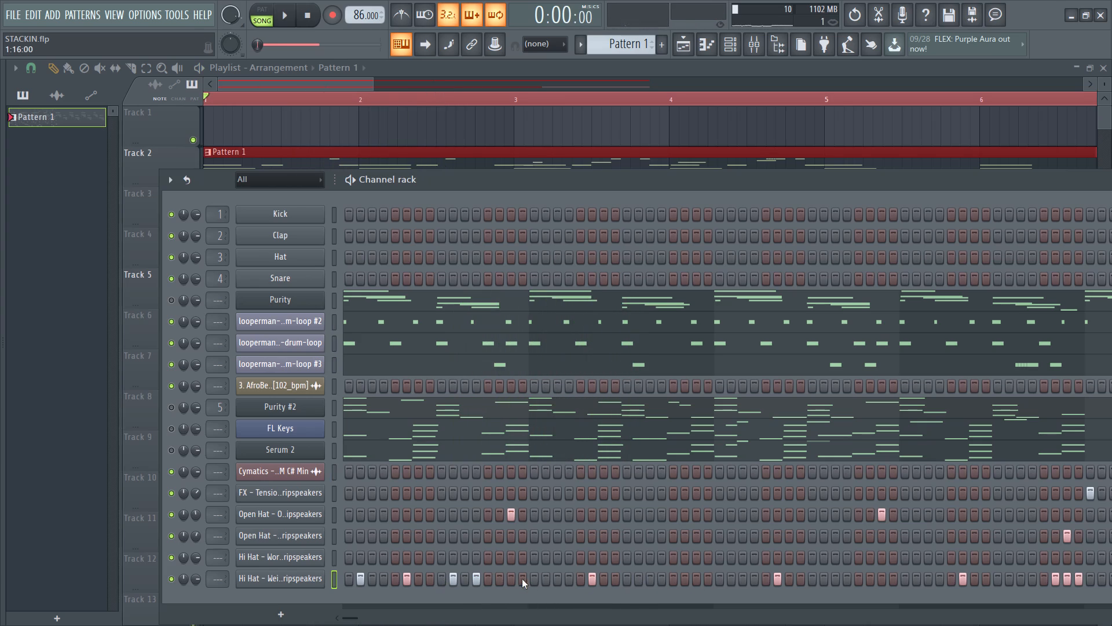
key("space")
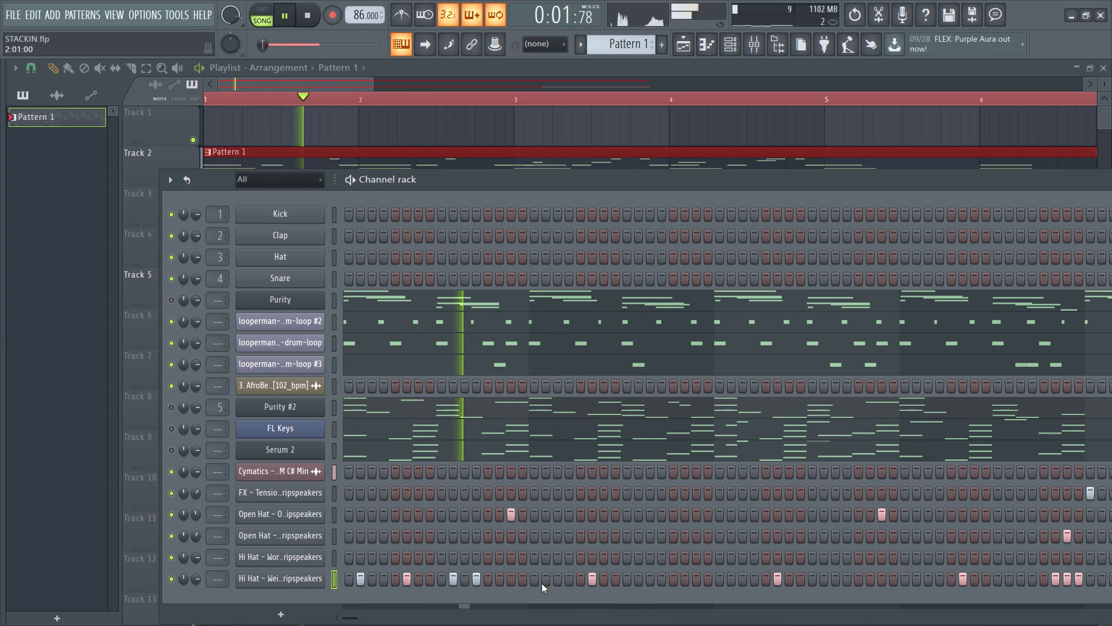
left_click(550, 580)
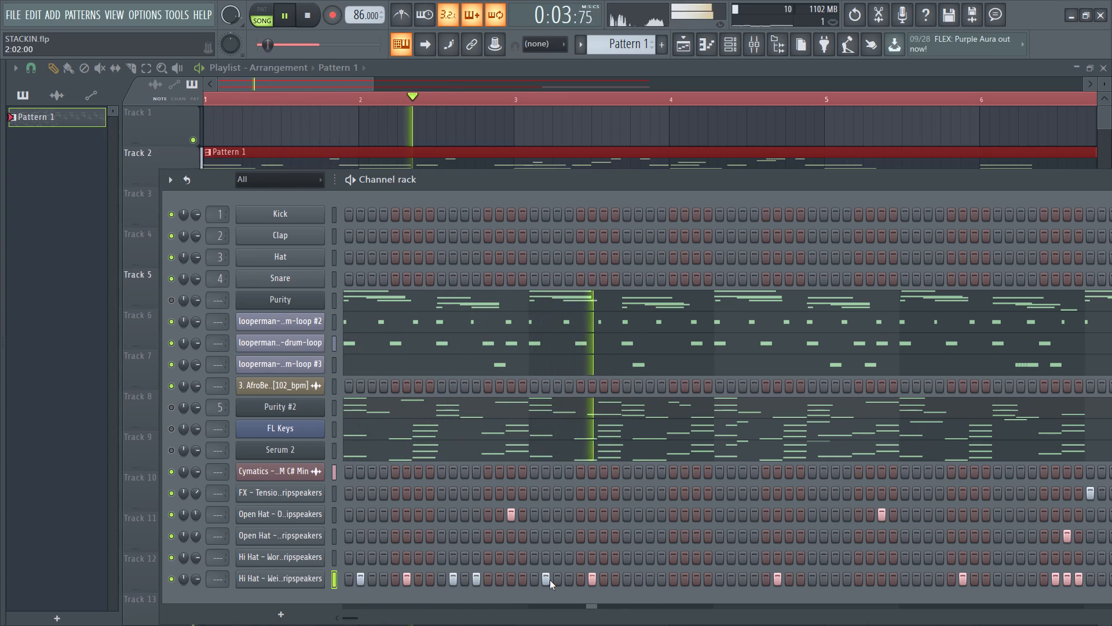
left_click_drag(666, 580, 693, 580)
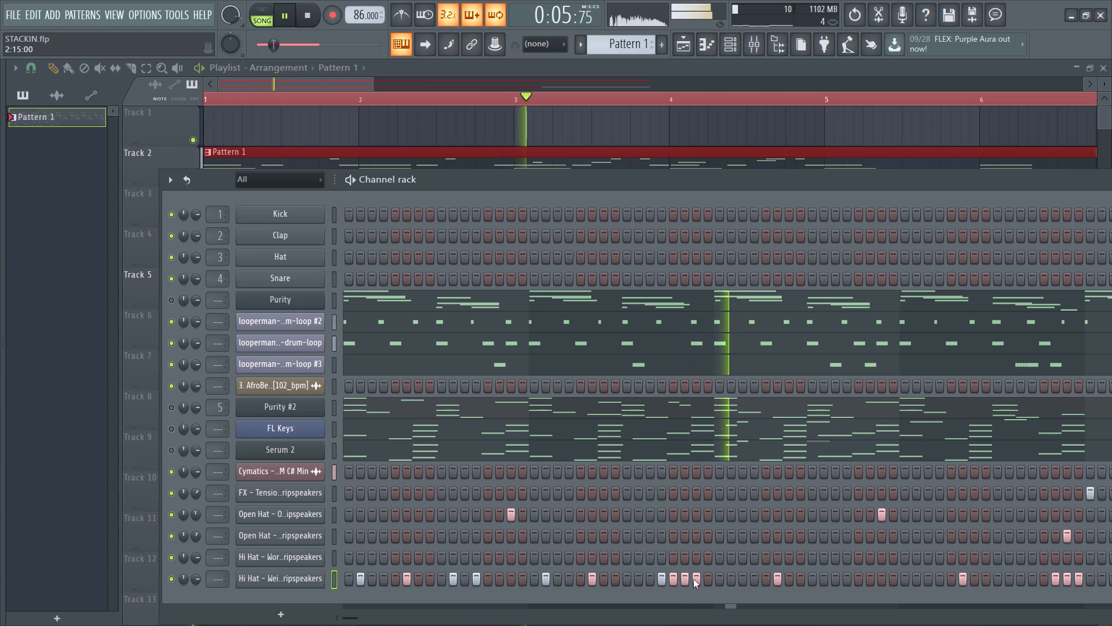
right_click(693, 578)
left_click(693, 578)
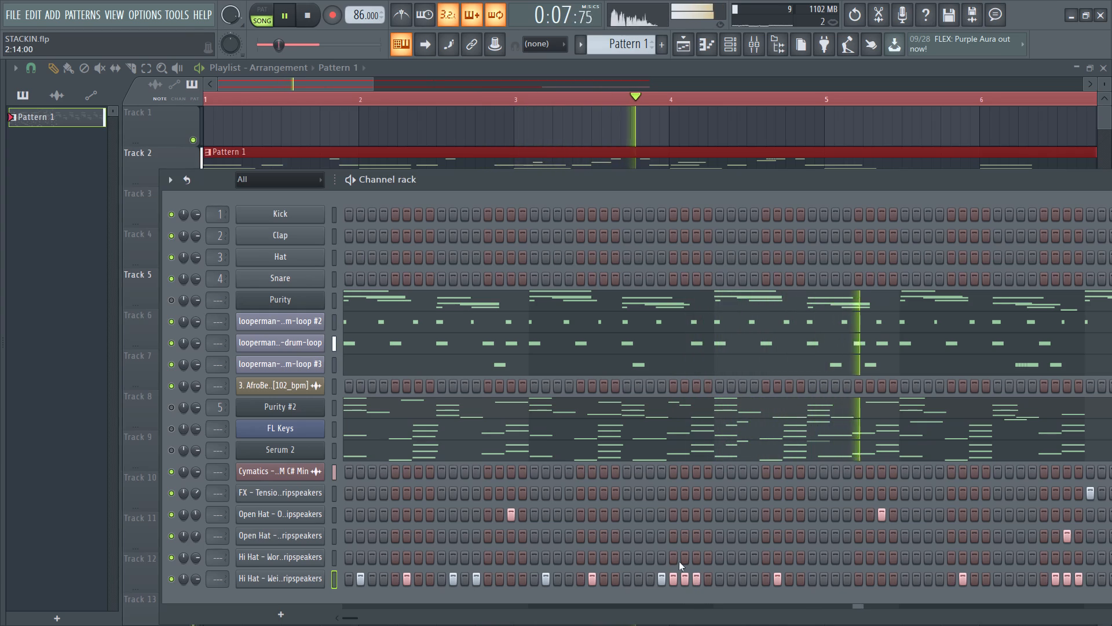
Restart playback and clear the Hi Hat - Weird hits on steps 2 and 10 of bar 1.
key("space")
key("space")
right_click(363, 570)
key("space")
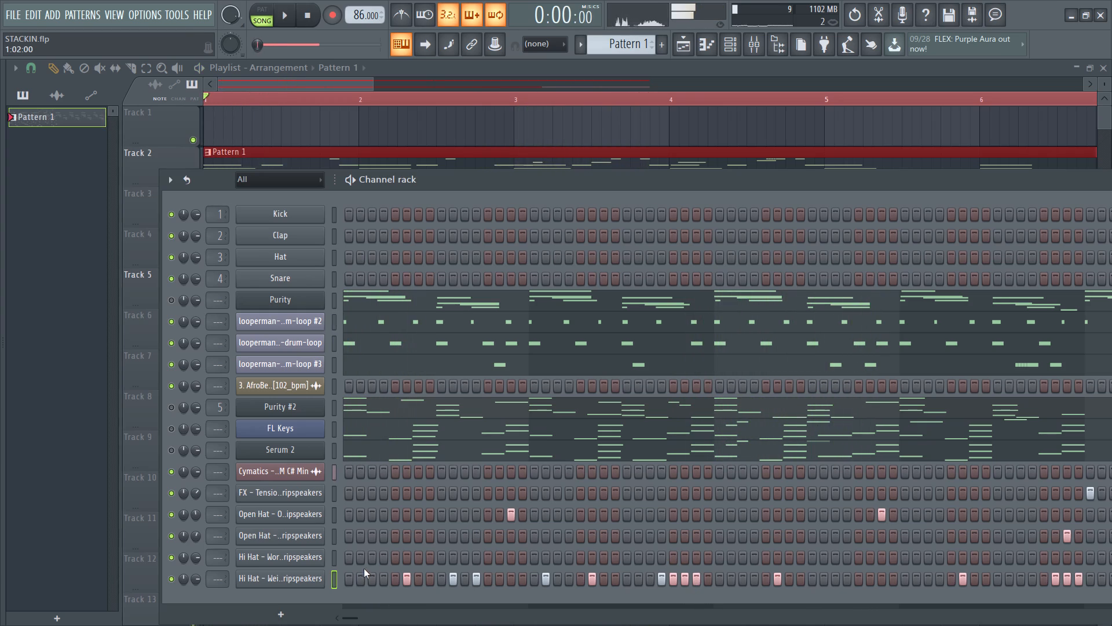
key("space")
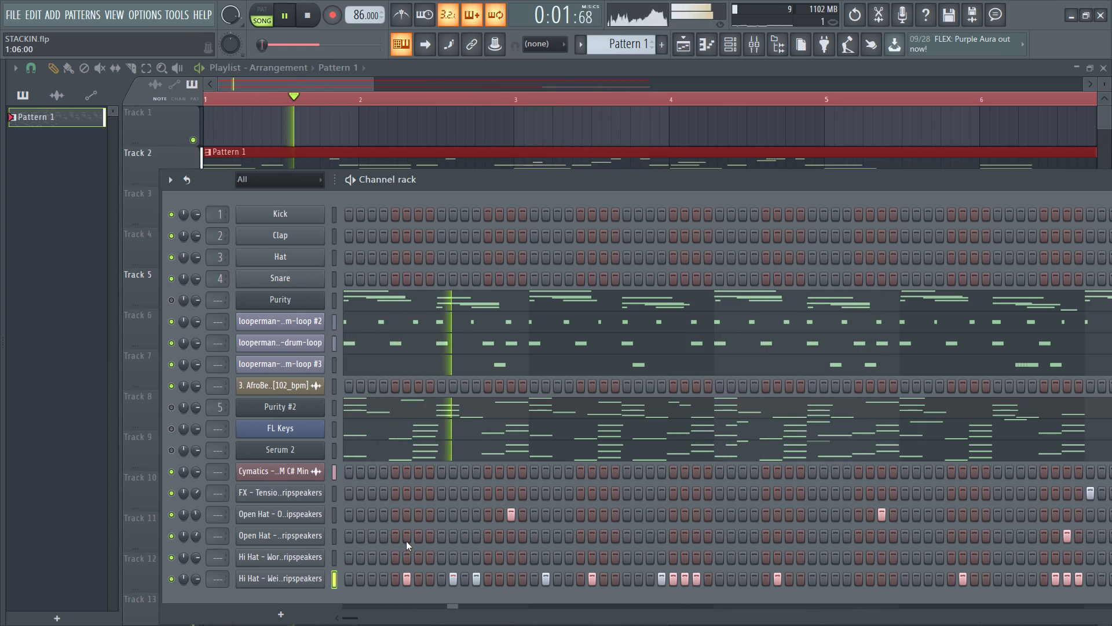
key("space")
key("space")
right_click(453, 576)
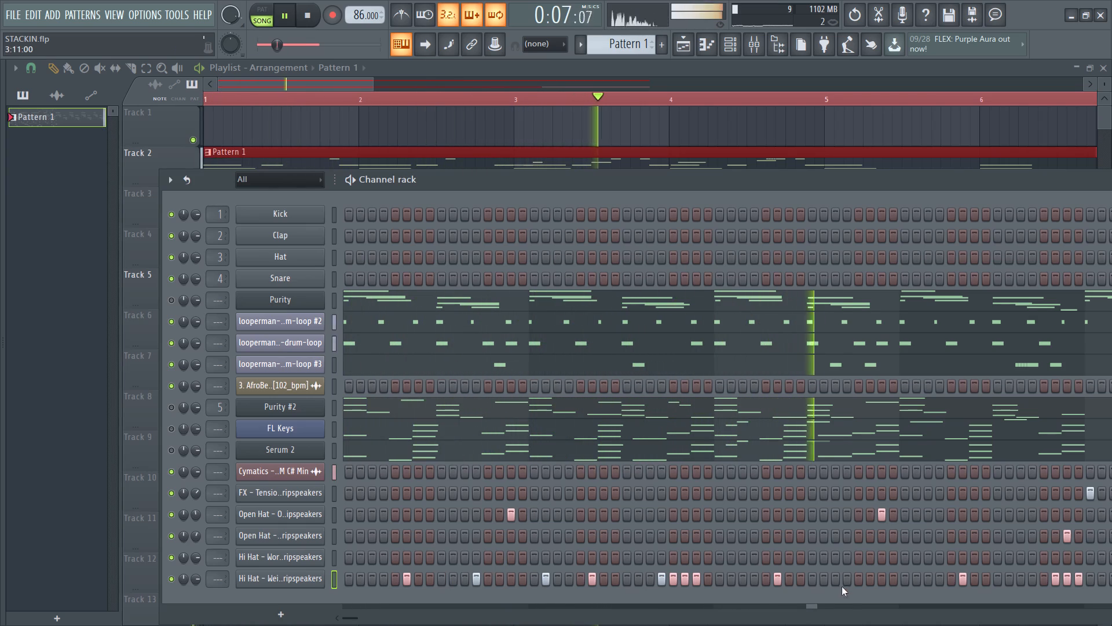
Add a Hi Hat - Weird hit on step 15 of bar 3, restart playback, and clear the hit on step 2 of bar 2.
left_click(879, 581)
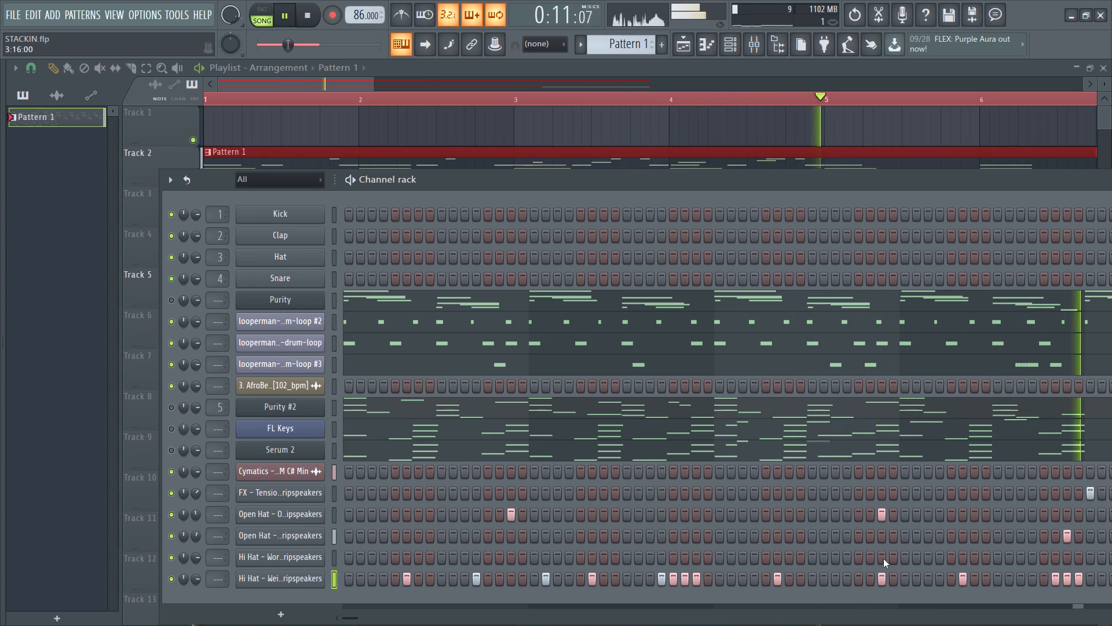
key("space")
key("space")
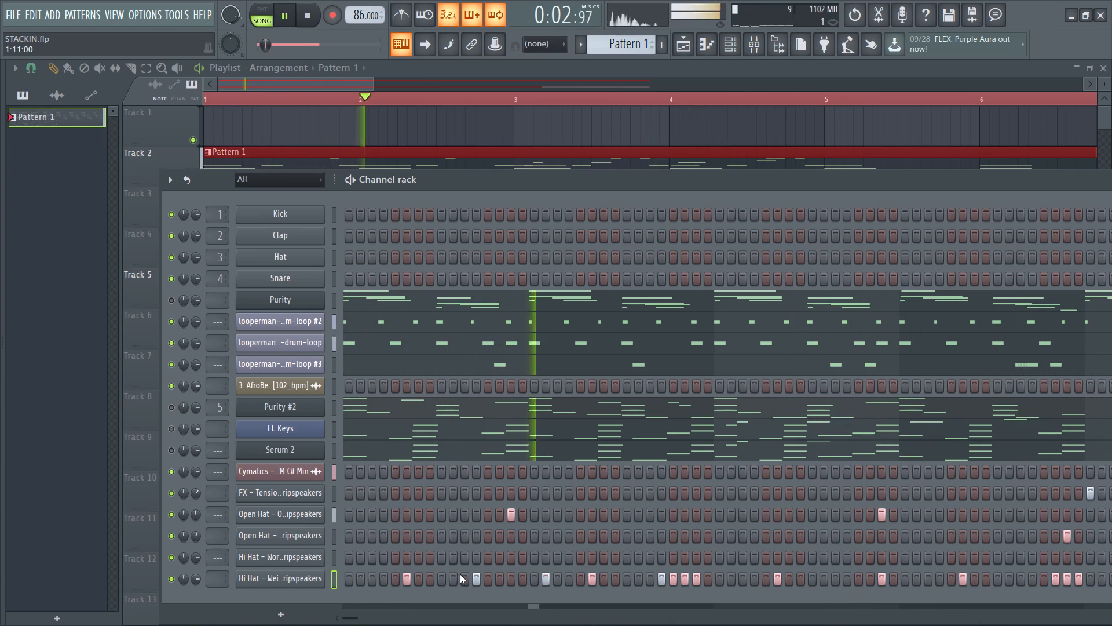
key("space")
key("space")
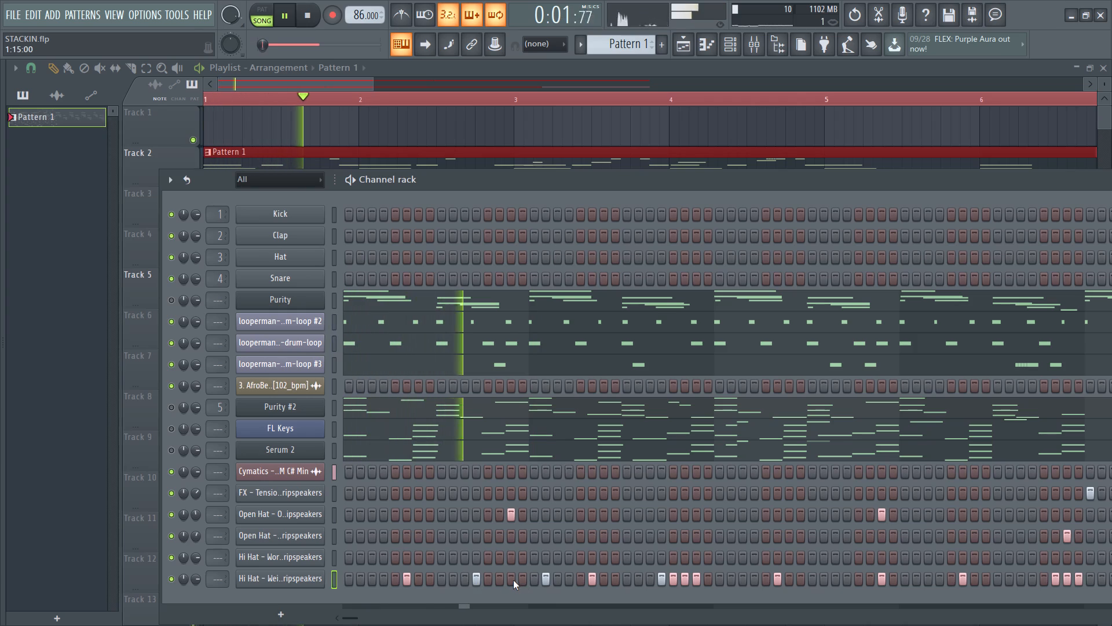
key("space")
key("space")
right_click(544, 580)
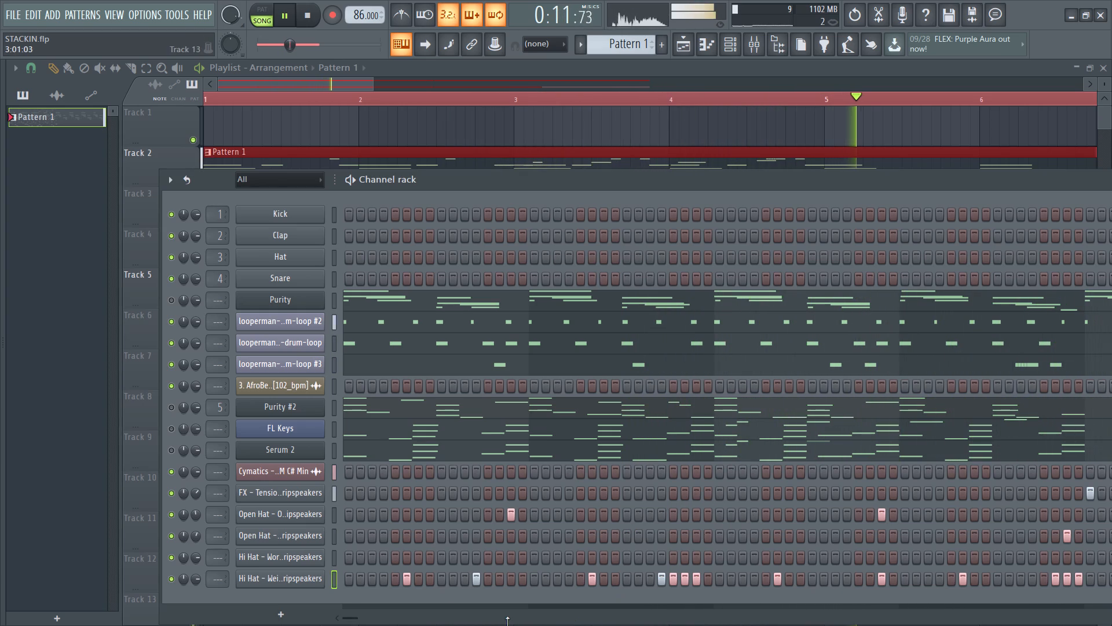
Audition Hi Hat - Worldwide and Hi Hat - Weird as live notes over the playing loop.
left_click(354, 616)
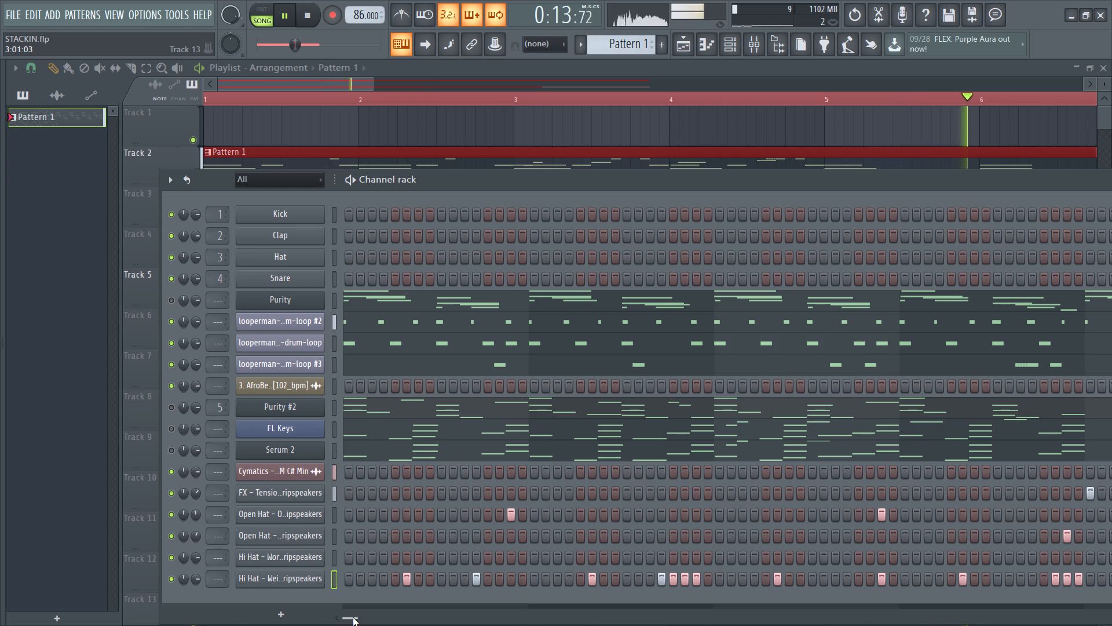
left_click_drag(350, 617, 333, 617)
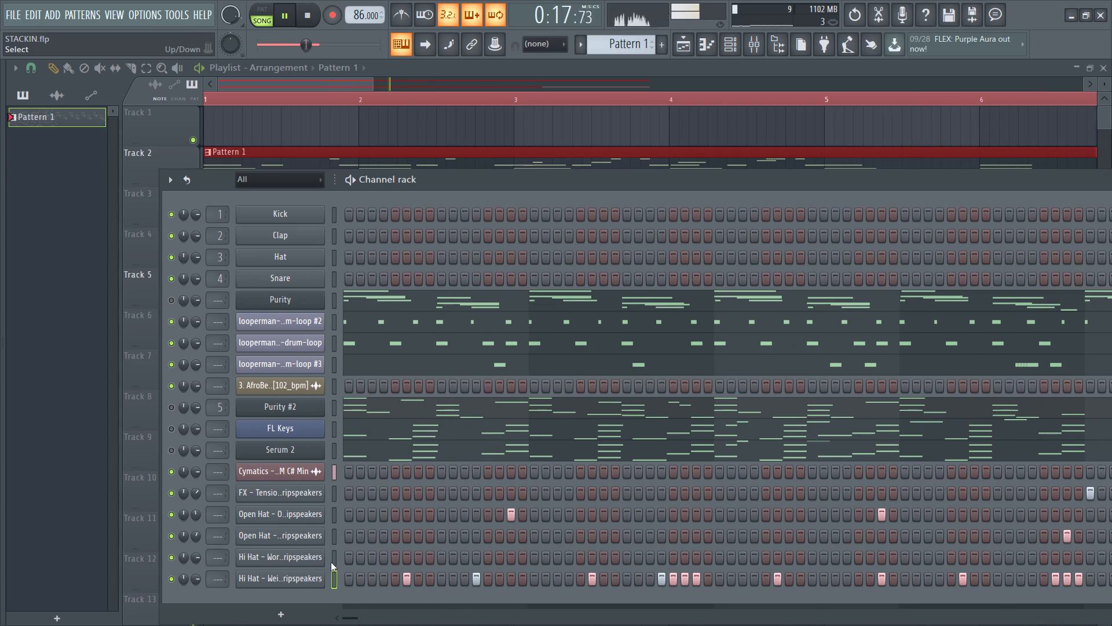
left_click(331, 562)
key("comma")
key("comma")
key("comma")
key("comma")
key("comma")
left_click(332, 576)
key("comma")
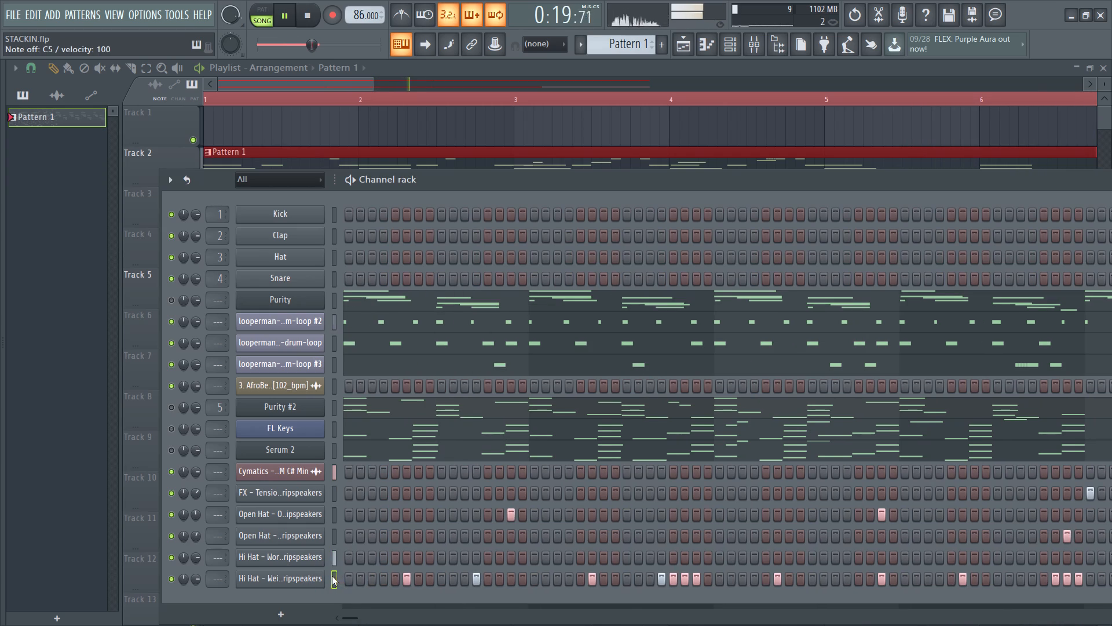
key("comma")
key("comma")
left_click(332, 558)
key("comma")
key("comma")
key("comma")
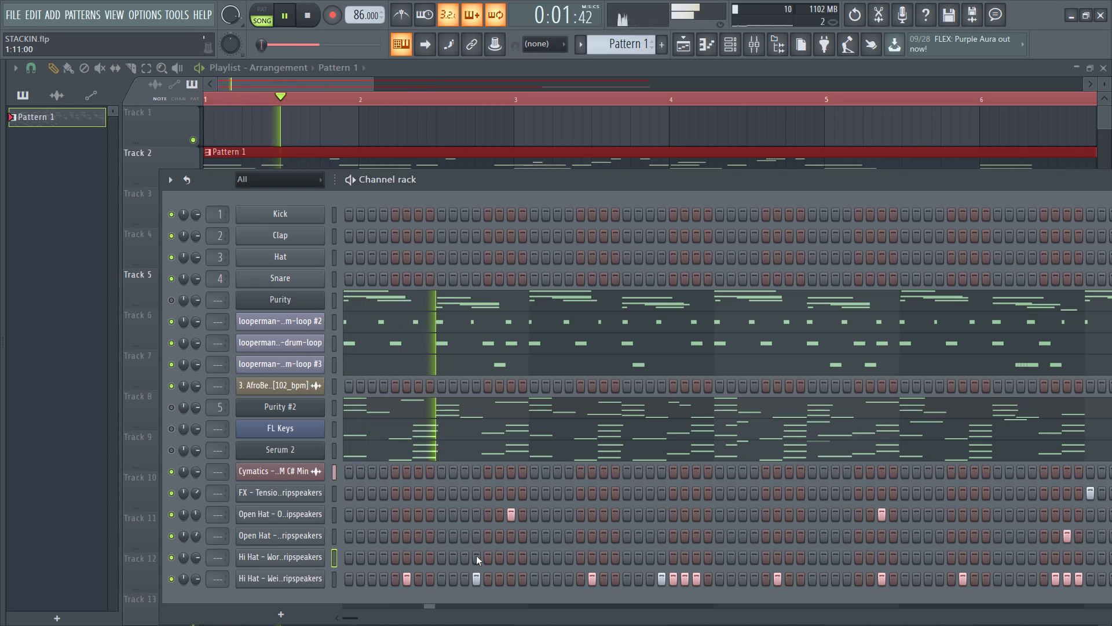
Add Hi Hat - Worldwide hits on steps 1 to 3 of bar 2 and steps 1 and 2 of bar 4, clearing the extra hits.
left_click_drag(537, 557, 568, 558)
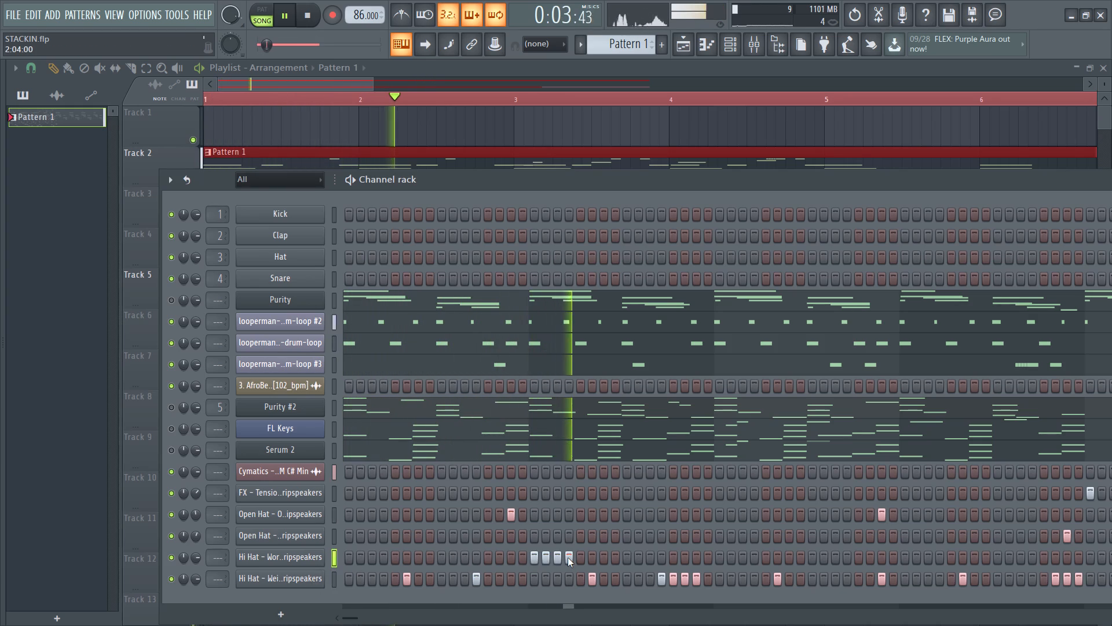
right_click(567, 556)
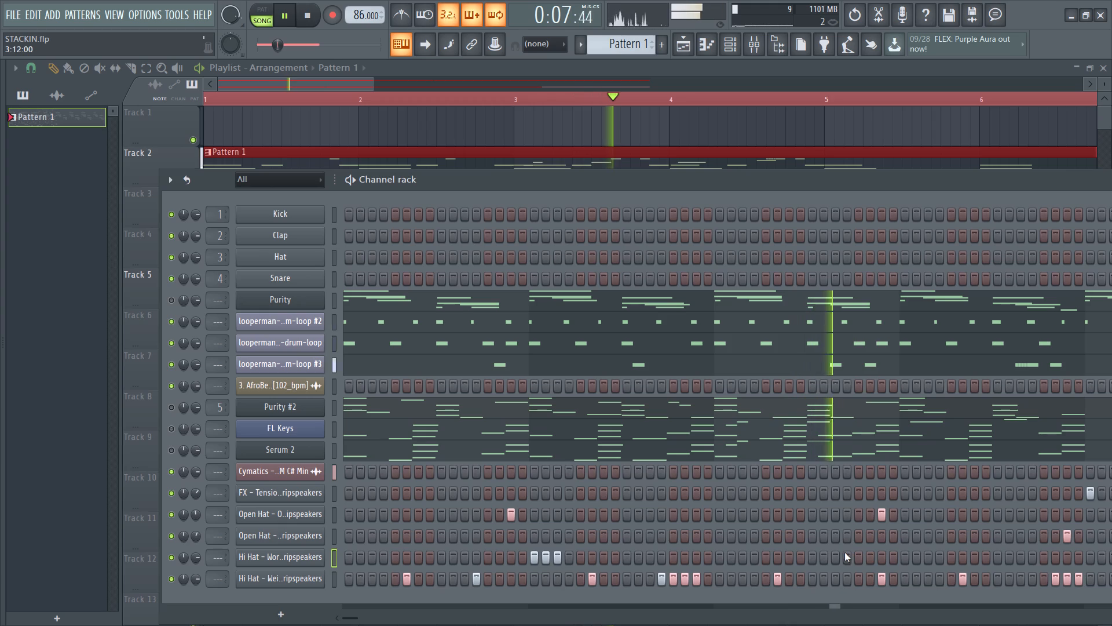
left_click_drag(892, 554, 946, 559)
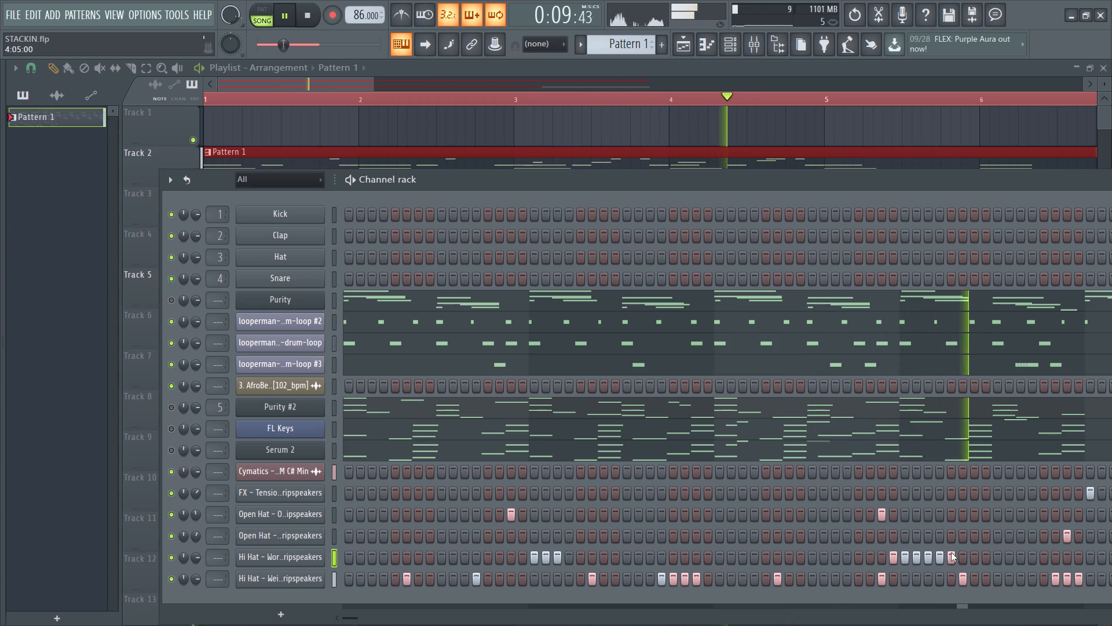
right_click_drag(951, 552, 930, 555)
right_click(897, 556)
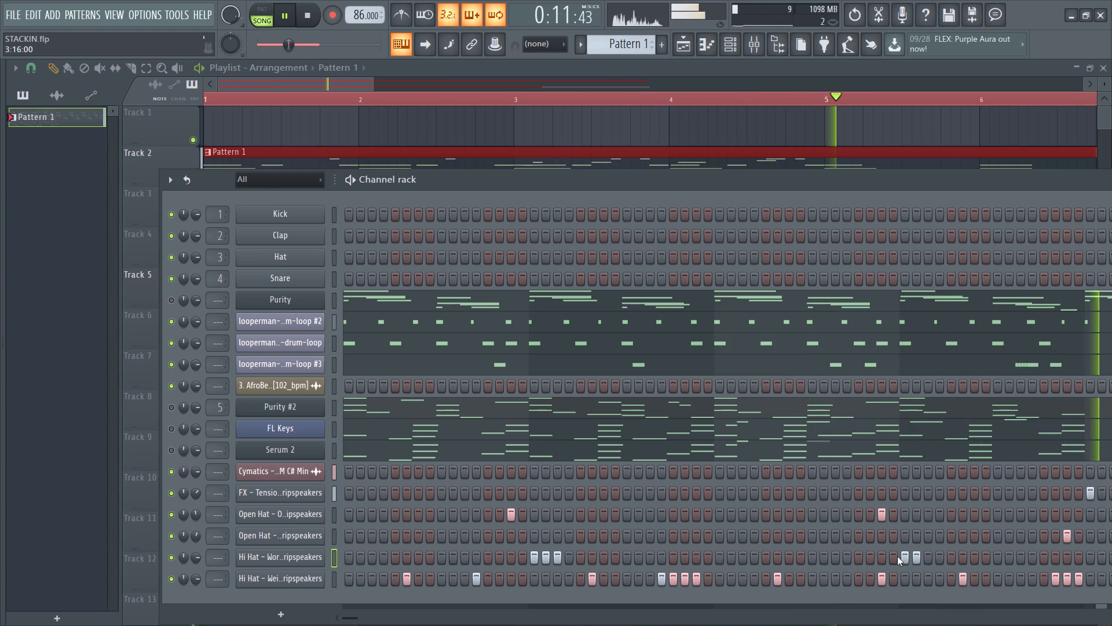
Restart playback and clear the Hi Hat - Weird hits on steps 14 and 16 of bar 4.
key("space")
key("space")
right_click(1054, 576)
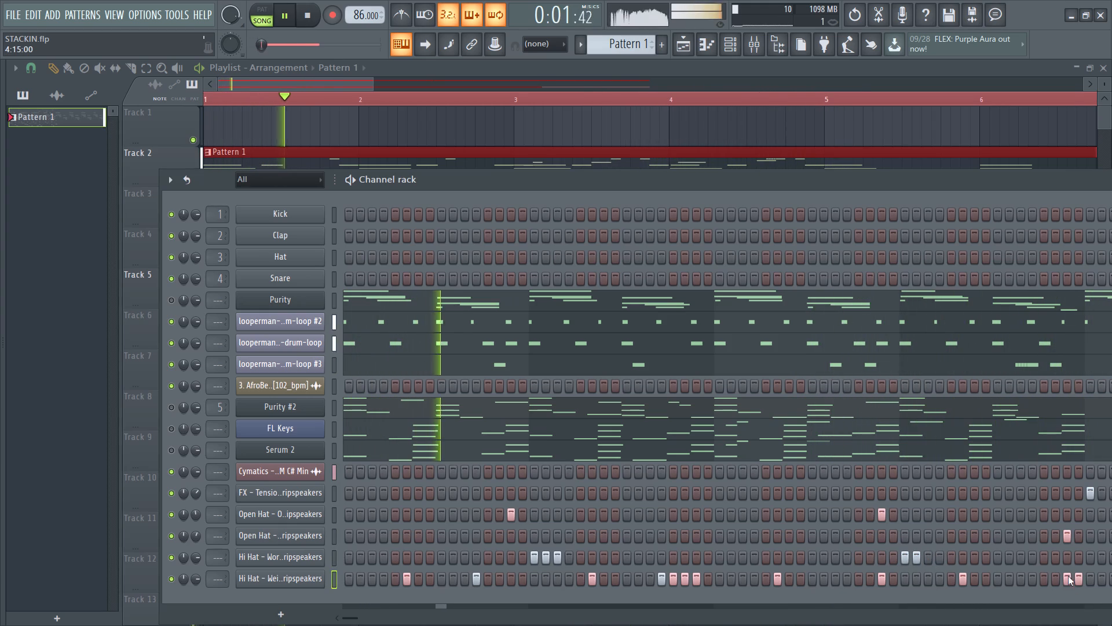
right_click(1074, 576)
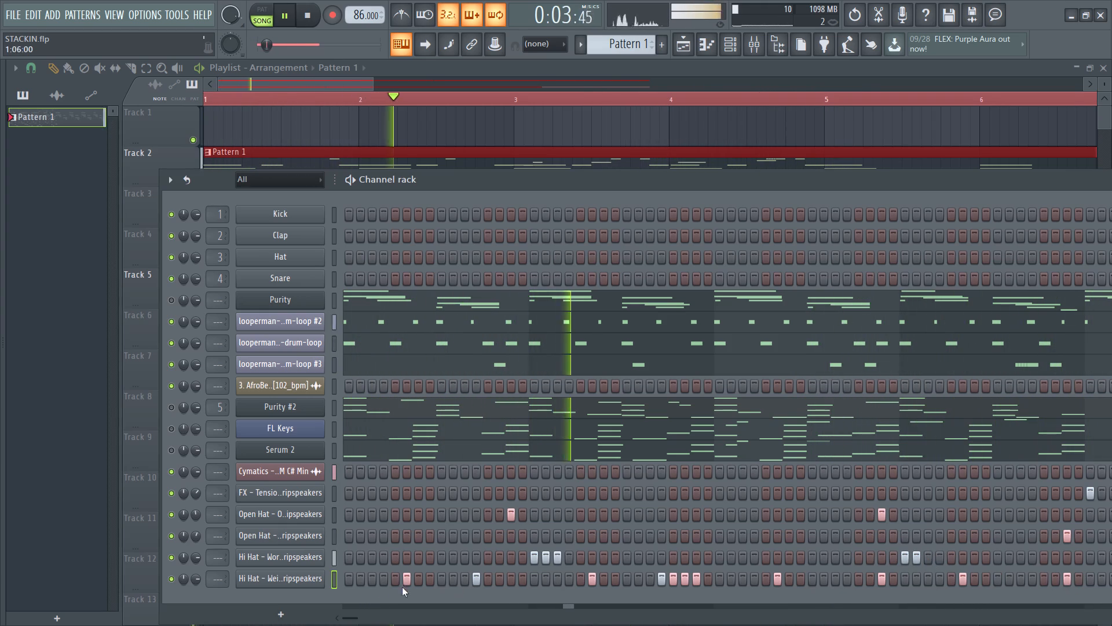
Lower the Hi Hat - Worldwide channel volume while checking it against playback.
left_click(302, 561)
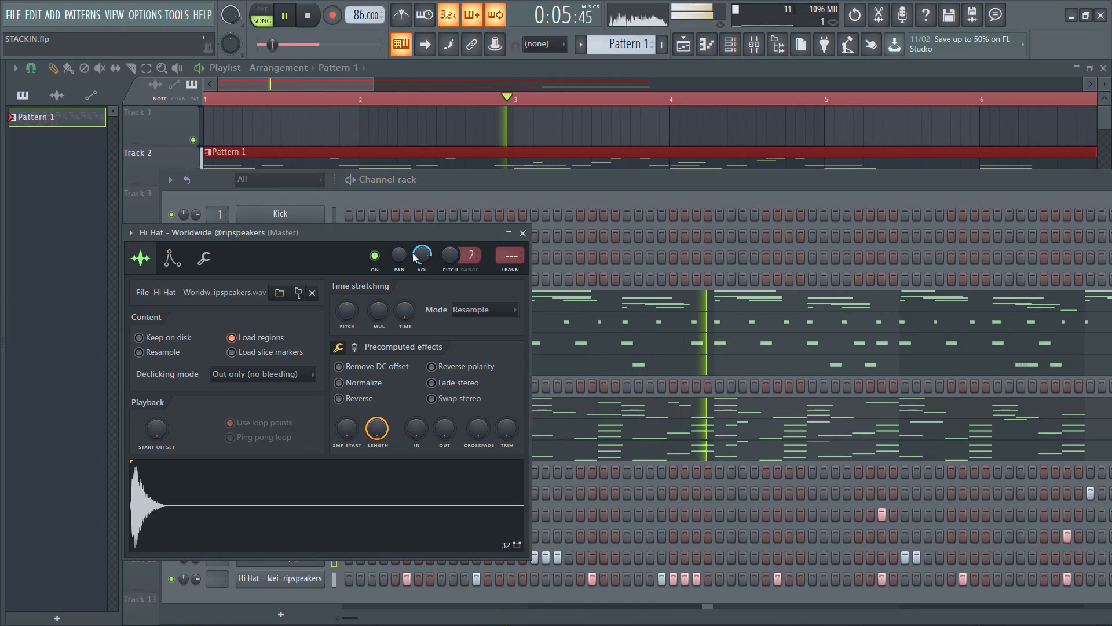
key("space")
left_click_drag(421, 256, 422, 321)
key("space")
left_click_drag(419, 254, 419, 262)
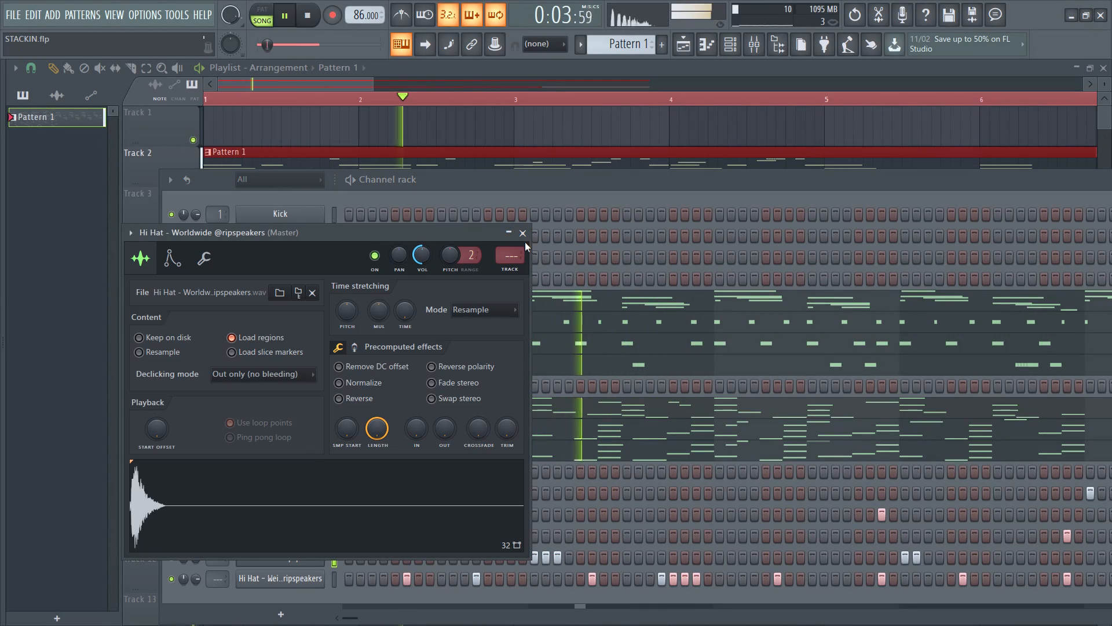
scroll(422, 255, "up", 1)
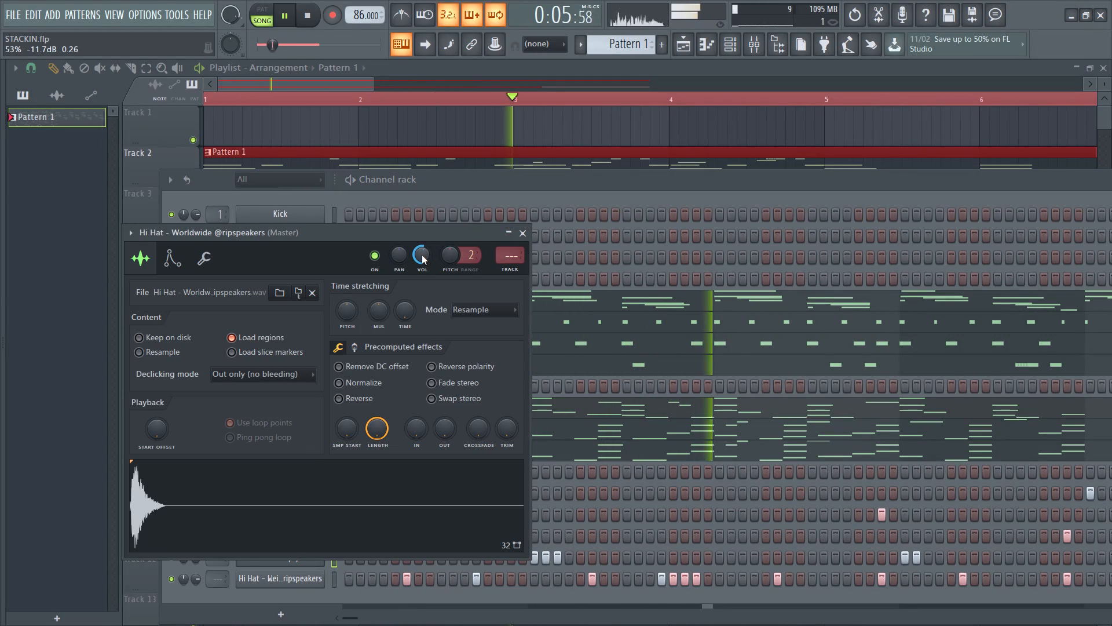
Clear the Hi Hat - Weird hits on steps 12 to 15 of bar 2 and add a Hi Hat - Worldwide hit on step 3 of bar 4.
right_click(691, 582)
key("space")
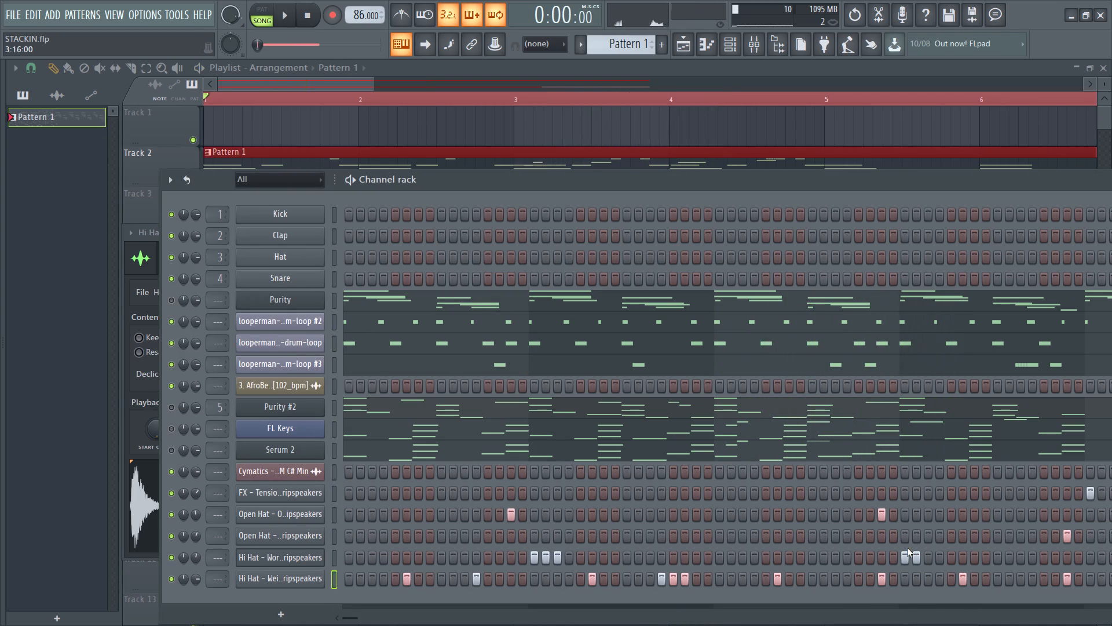
key("space")
left_click(930, 556)
right_click_drag(664, 582, 679, 578)
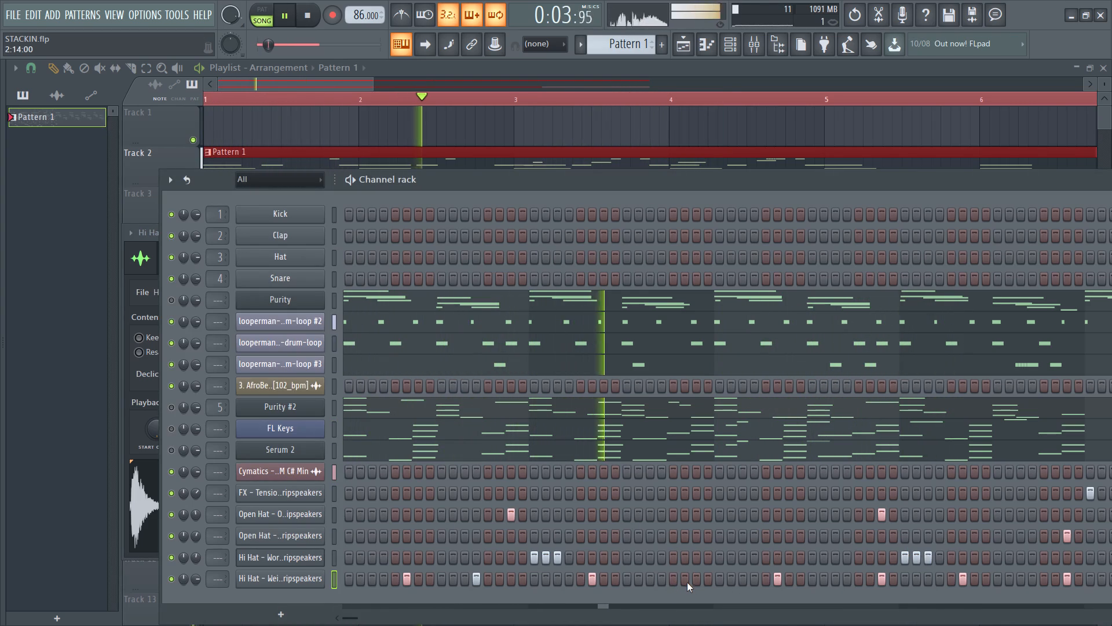
Try a Hi Hat - Weird hit on step 15 of bar 2, move it to step 16, and clear step 12 of bar 1.
left_click(693, 578)
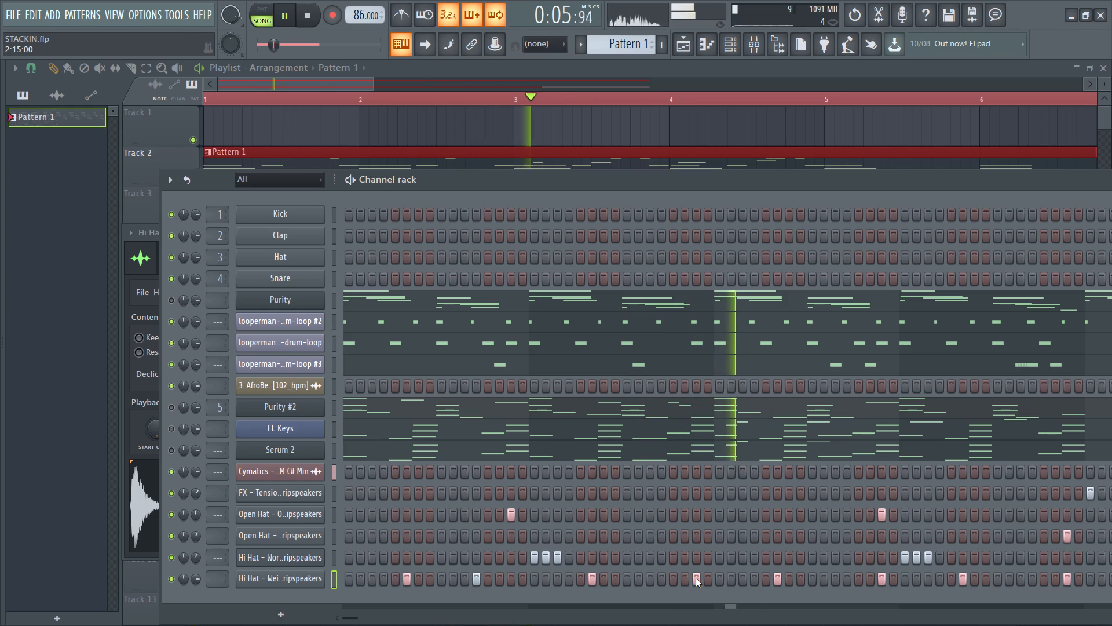
right_click(696, 578)
left_click(705, 578)
key("space")
key("space")
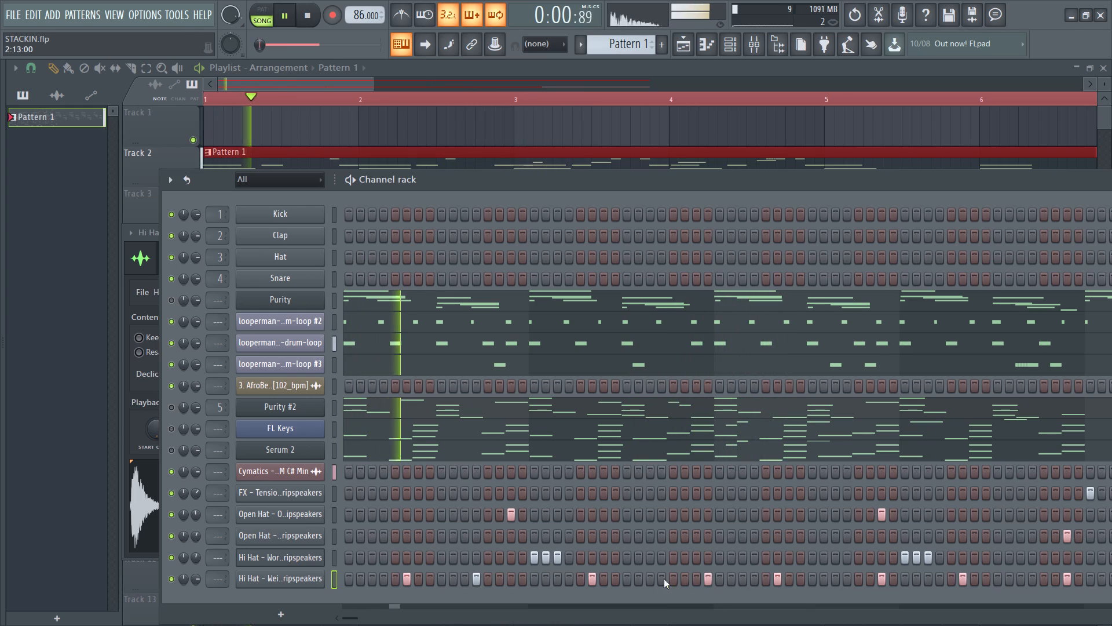
right_click(477, 580)
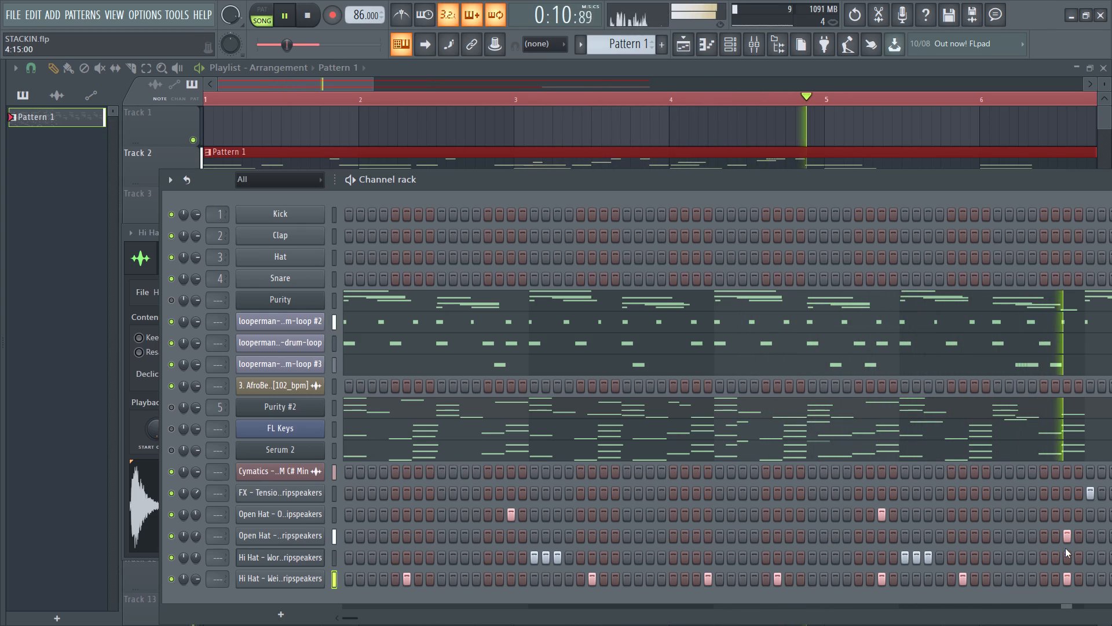
Add Open Hat - Reverse hits on step 4 of bar 1 and step 12 of bar 3, clearing the trial hit on bar 3's step 8.
left_click(325, 533)
left_click(329, 540)
key("space")
key("space")
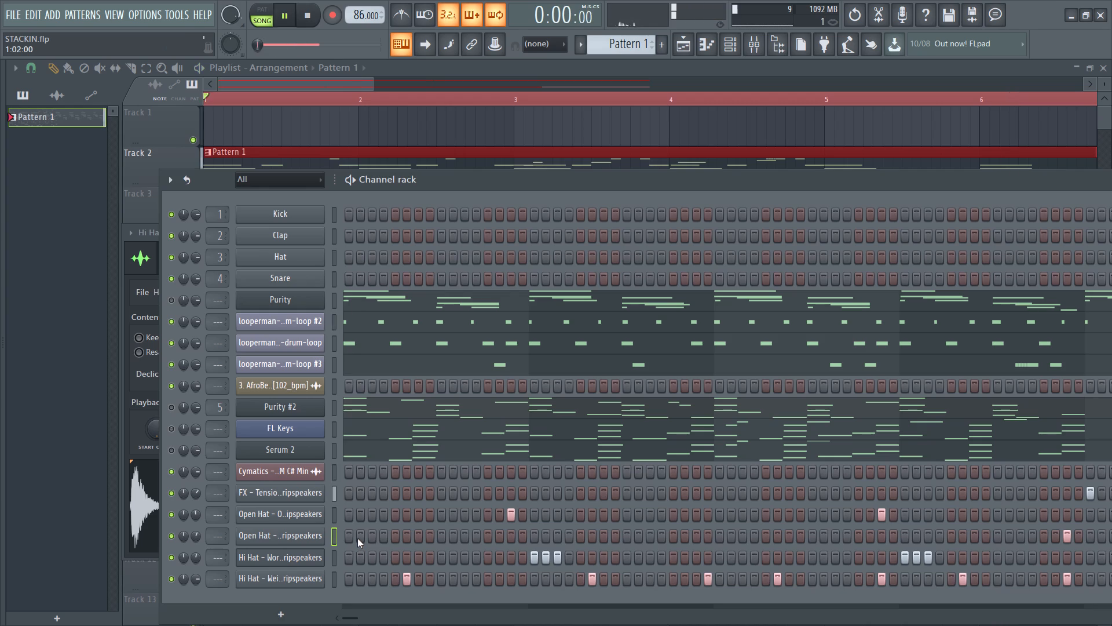
left_click(384, 536)
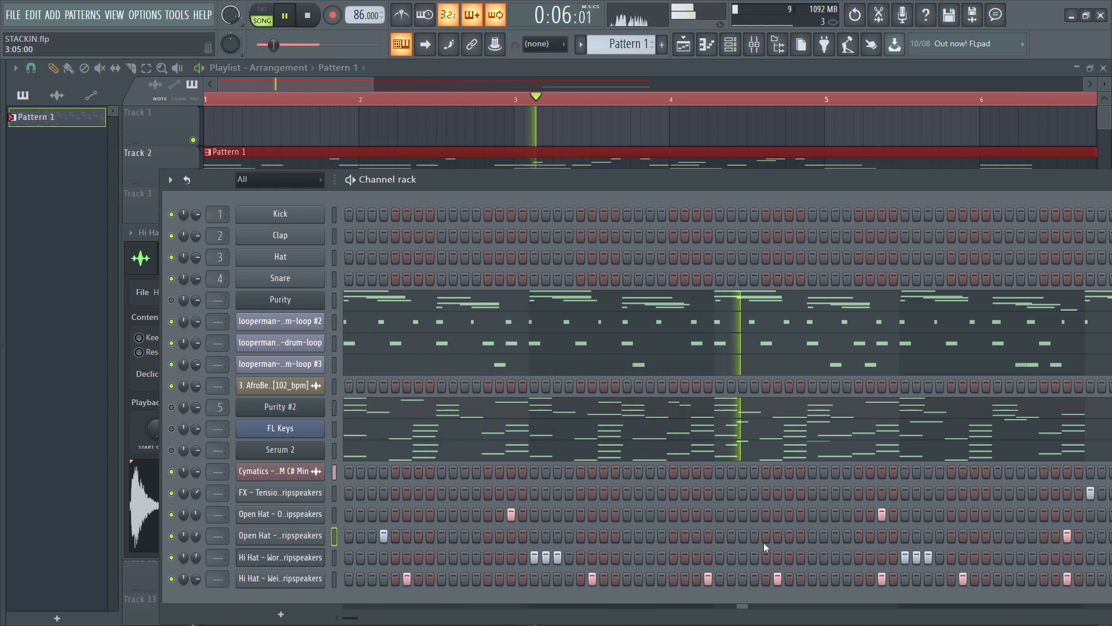
left_click(796, 540)
right_click(796, 539)
key("space")
key("space")
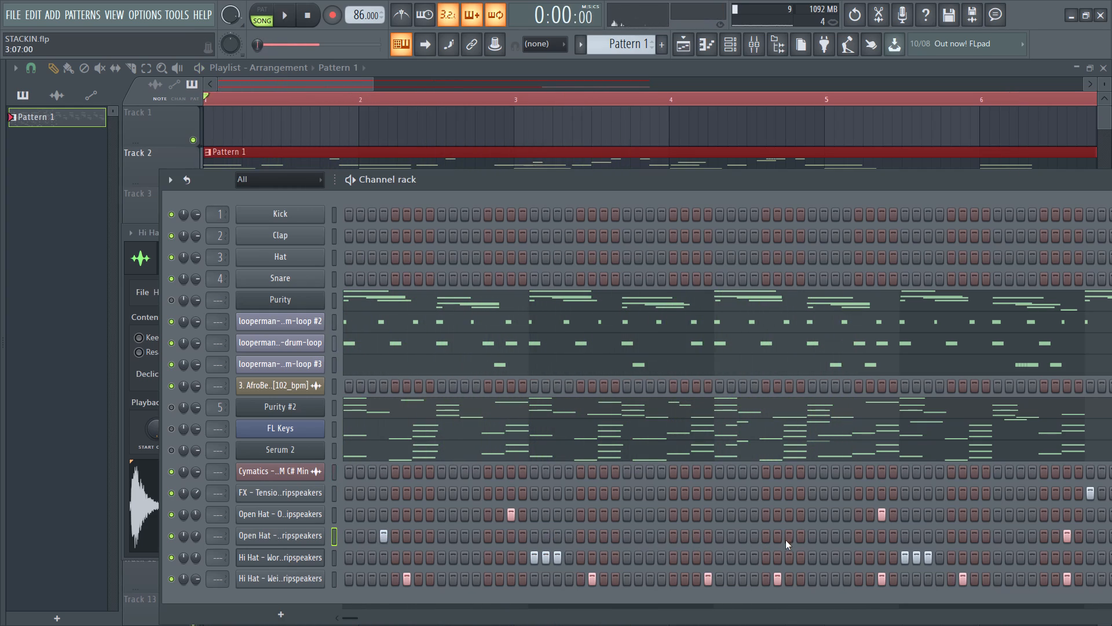
left_click(843, 540)
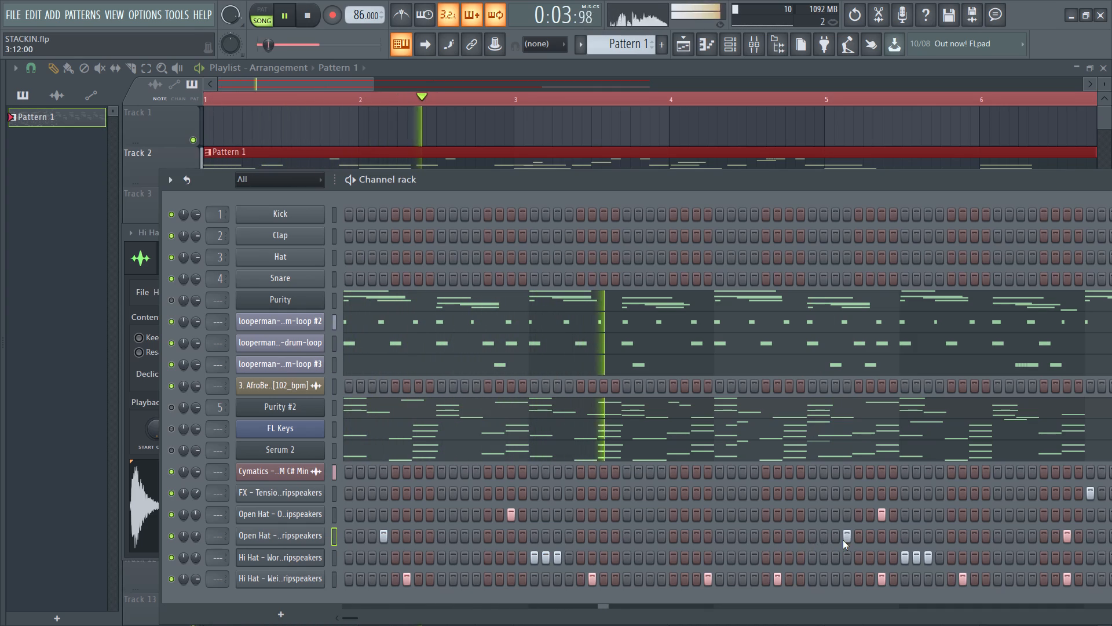
Restart playback and clear the Hi Hat - Worldwide hits on steps 1 to 3 of bar 2.
key("space")
key("space")
right_click(534, 555)
right_click(547, 554)
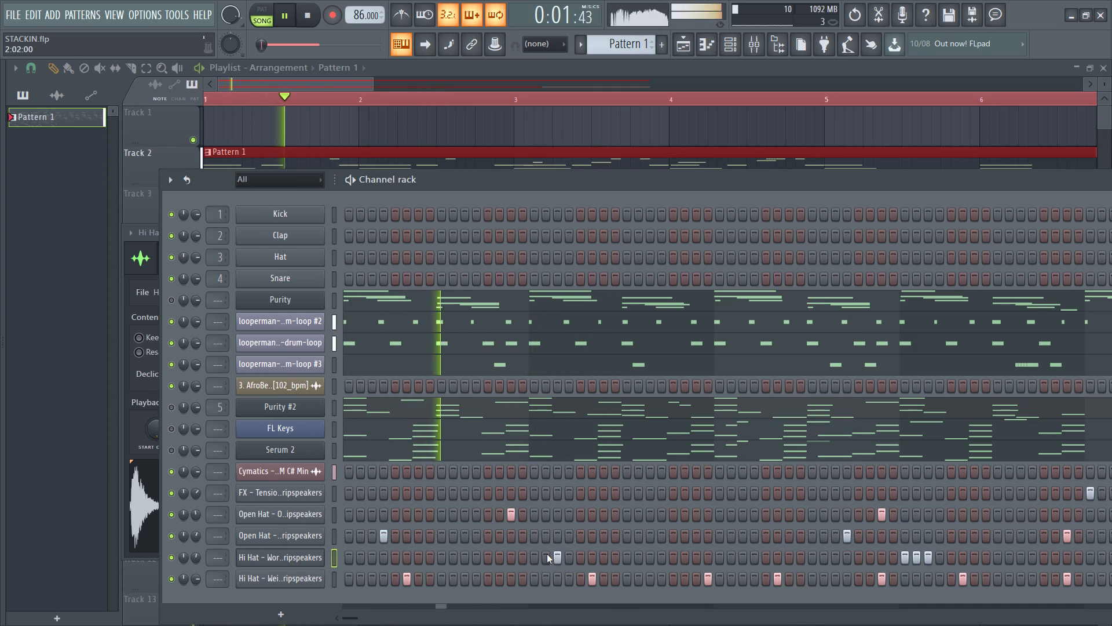
right_click(557, 554)
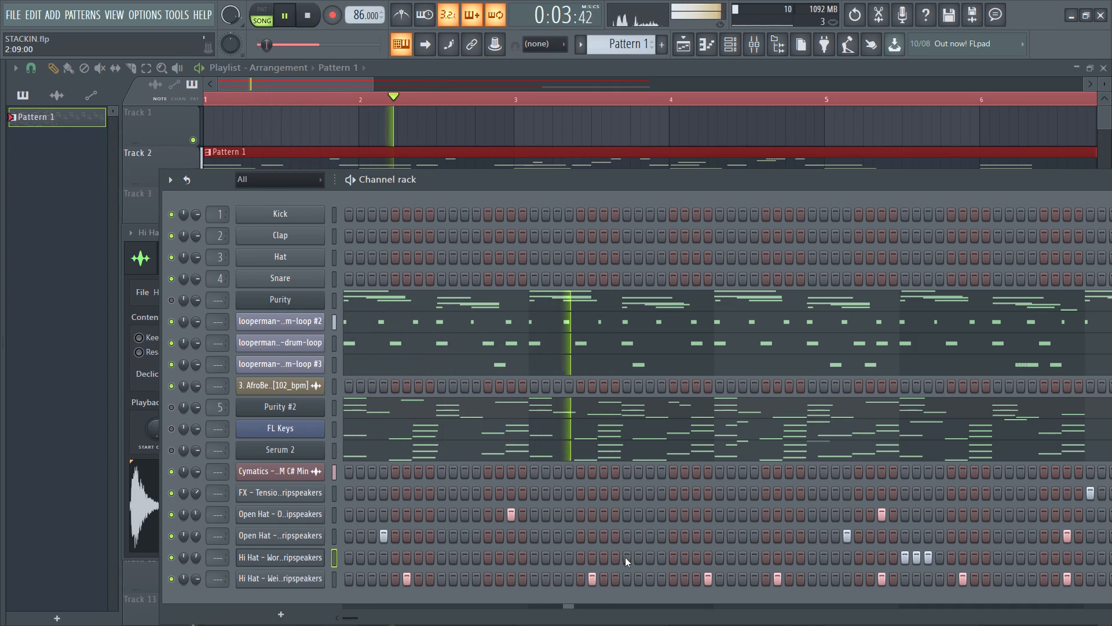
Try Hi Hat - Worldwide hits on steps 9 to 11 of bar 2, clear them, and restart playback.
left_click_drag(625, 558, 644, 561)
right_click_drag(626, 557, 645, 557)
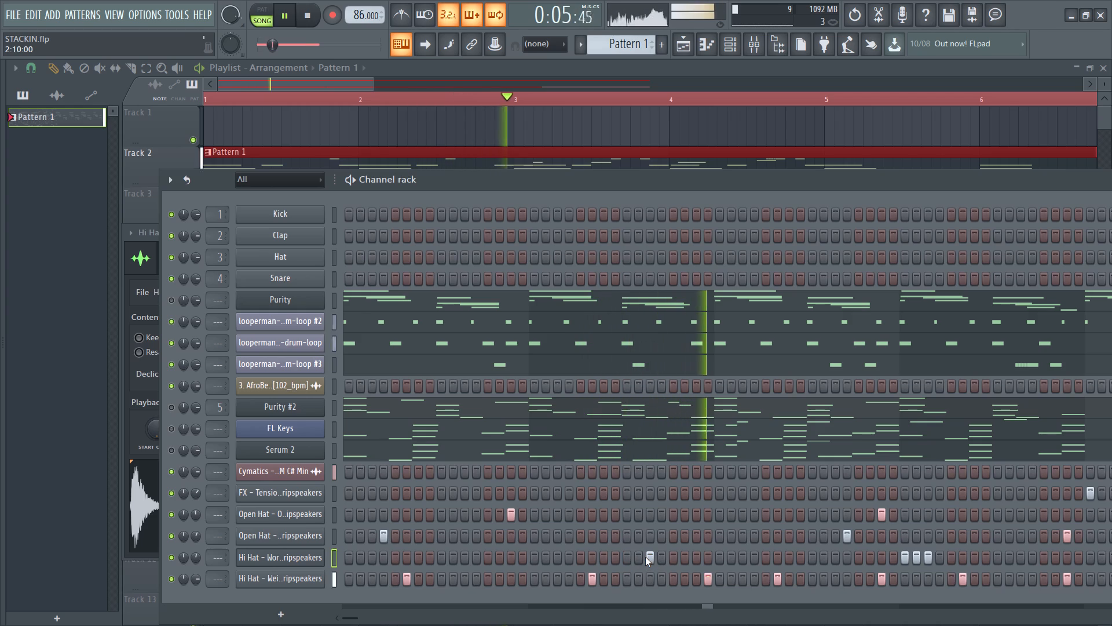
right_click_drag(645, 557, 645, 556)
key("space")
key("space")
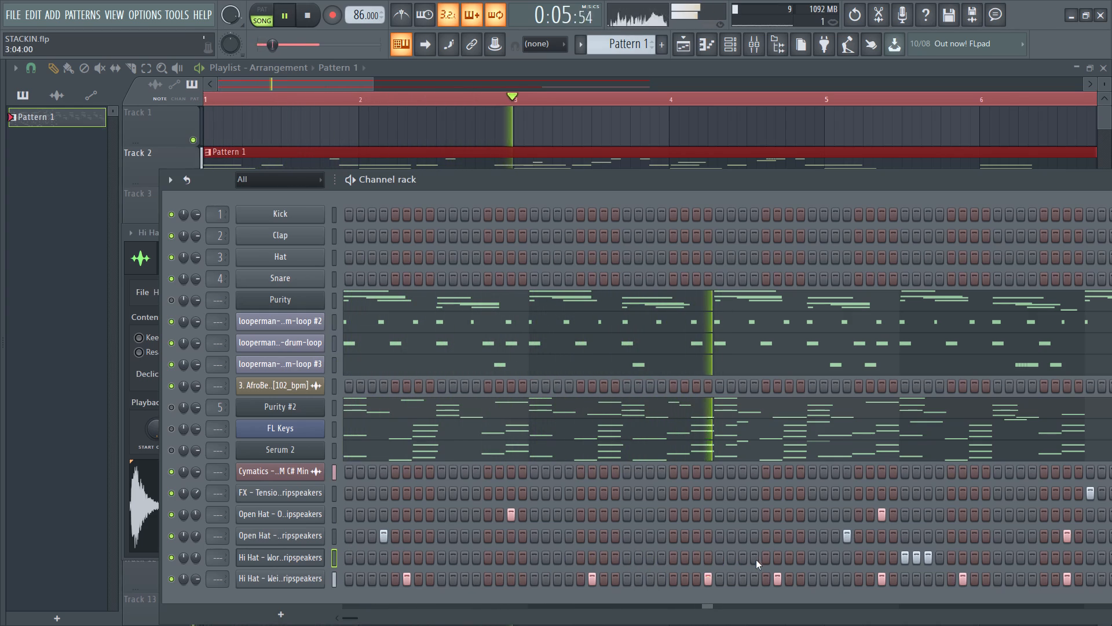
Add Hi Hat - Worldwide hits on steps 8 to 10 of bar 3 and clear those on steps 1 to 3 of bar 4.
left_click_drag(799, 561, 822, 562)
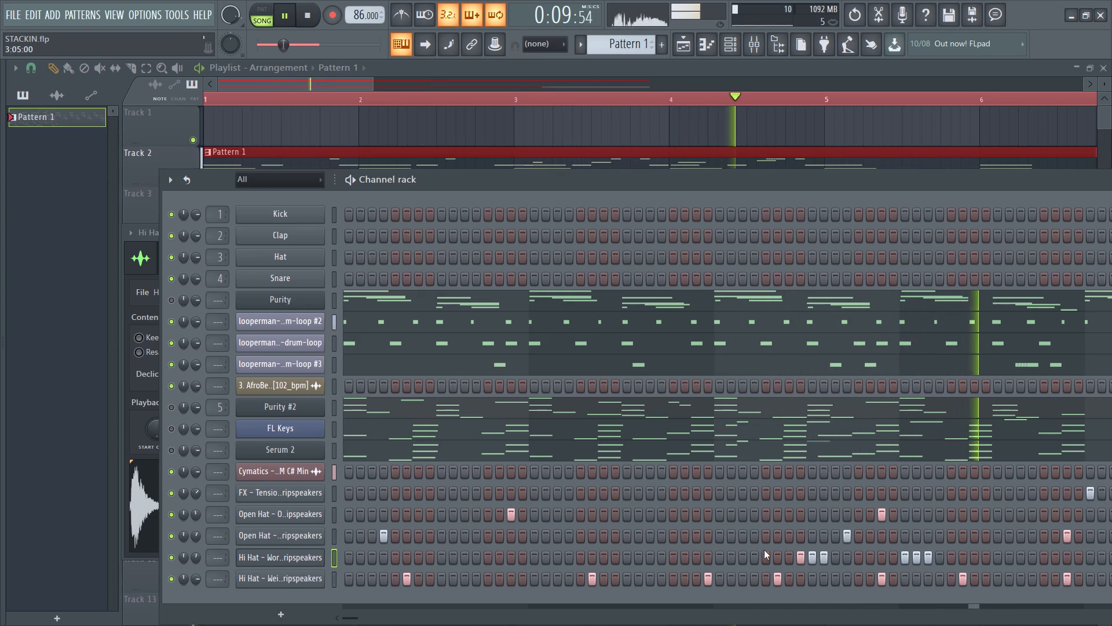
right_click_drag(904, 557, 921, 556)
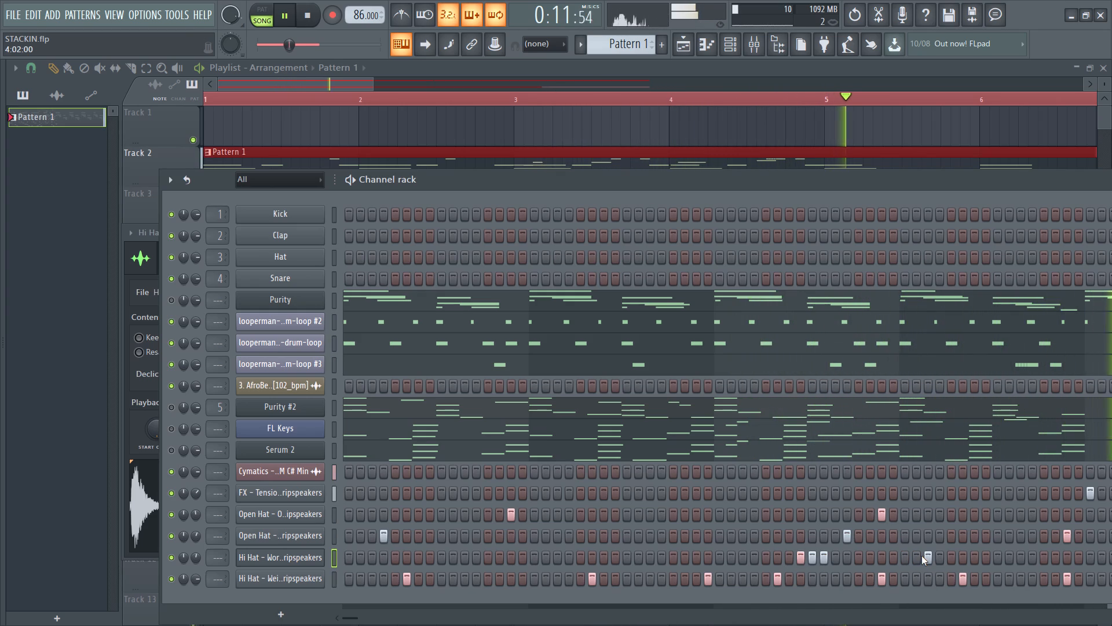
right_click_drag(921, 556, 924, 555)
key("space")
key("space")
key("space")
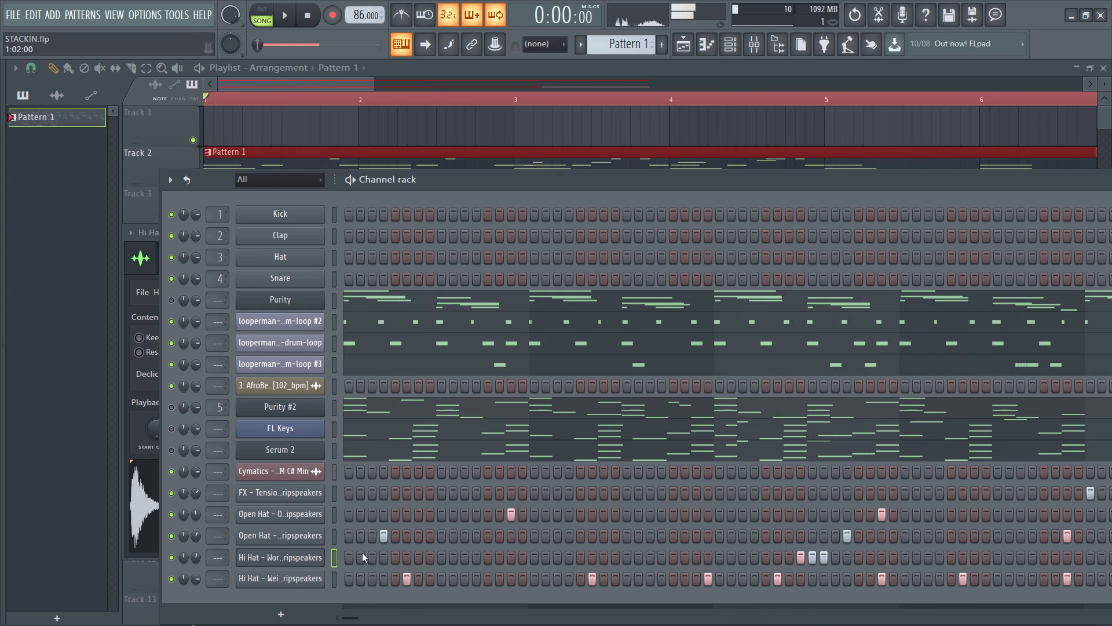
Restart playback and add Hi Hat - Worldwide hits on step 2 of bars 1, 2 and 3.
key("space")
key("space")
left_click(362, 561)
key("space")
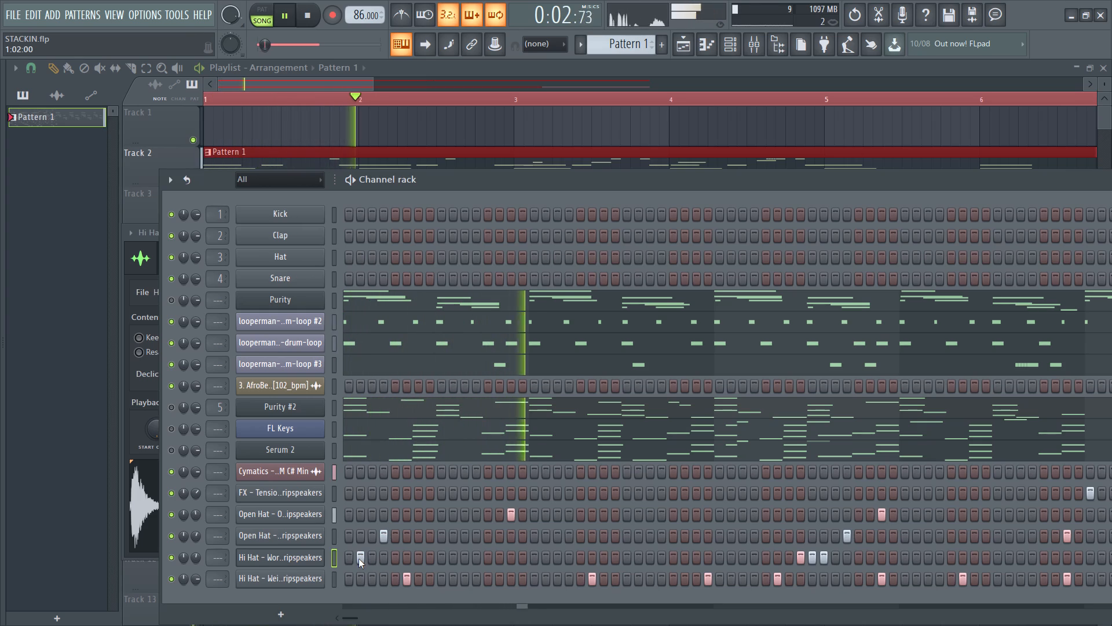
key("space")
key("space")
left_click(546, 562)
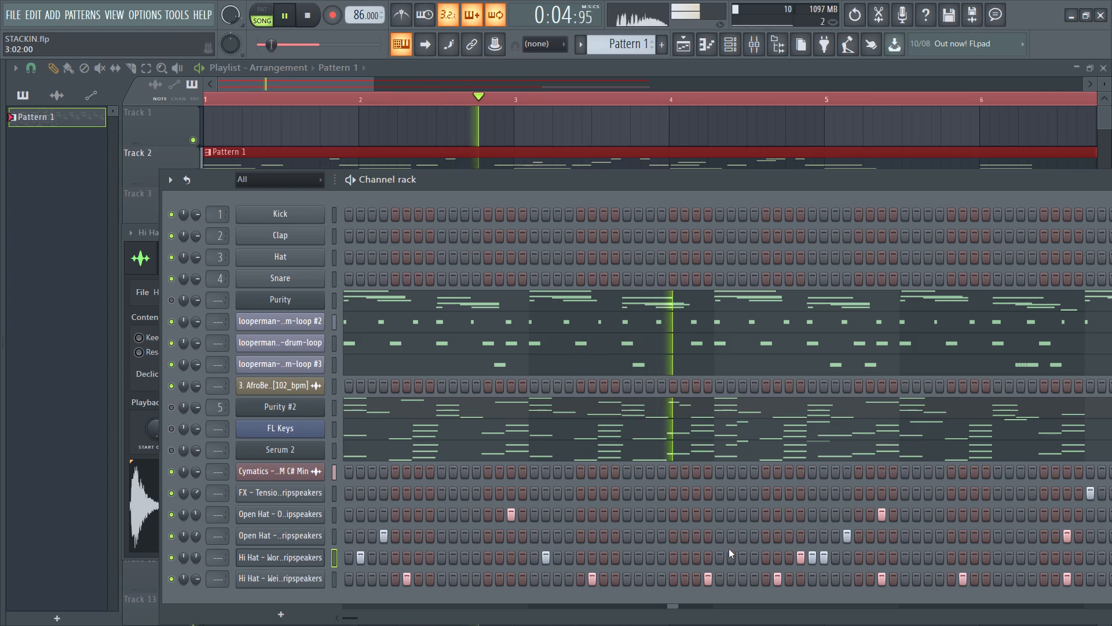
left_click(736, 563)
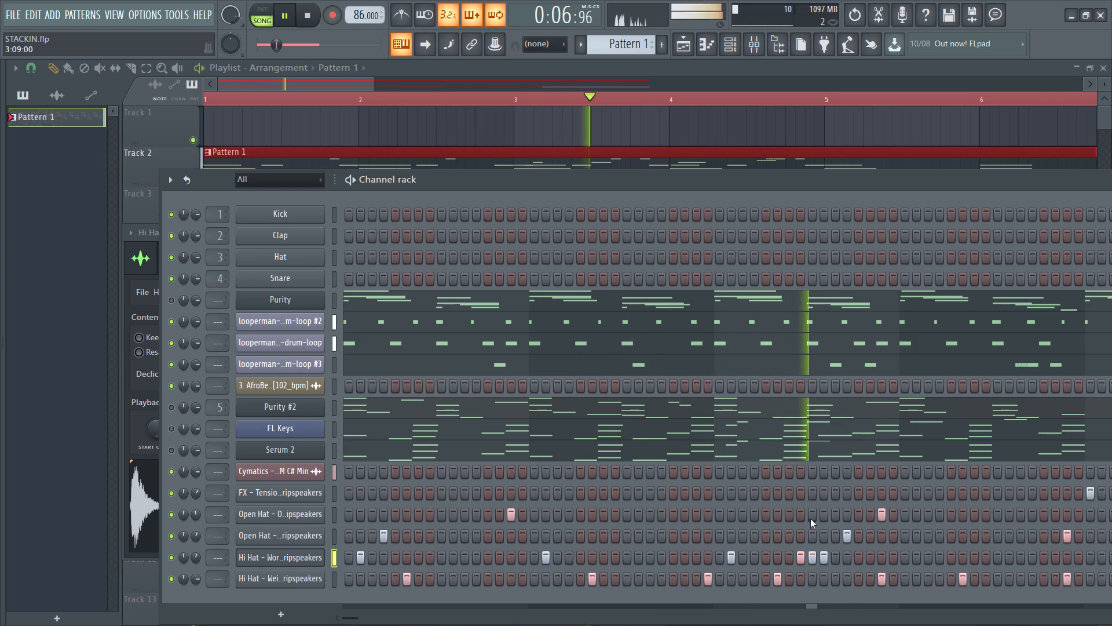
Try a Hi Hat - Worldwide hit on step 1 of bar 4, clear it, and add one on step 10 of bar 4.
left_click(909, 562)
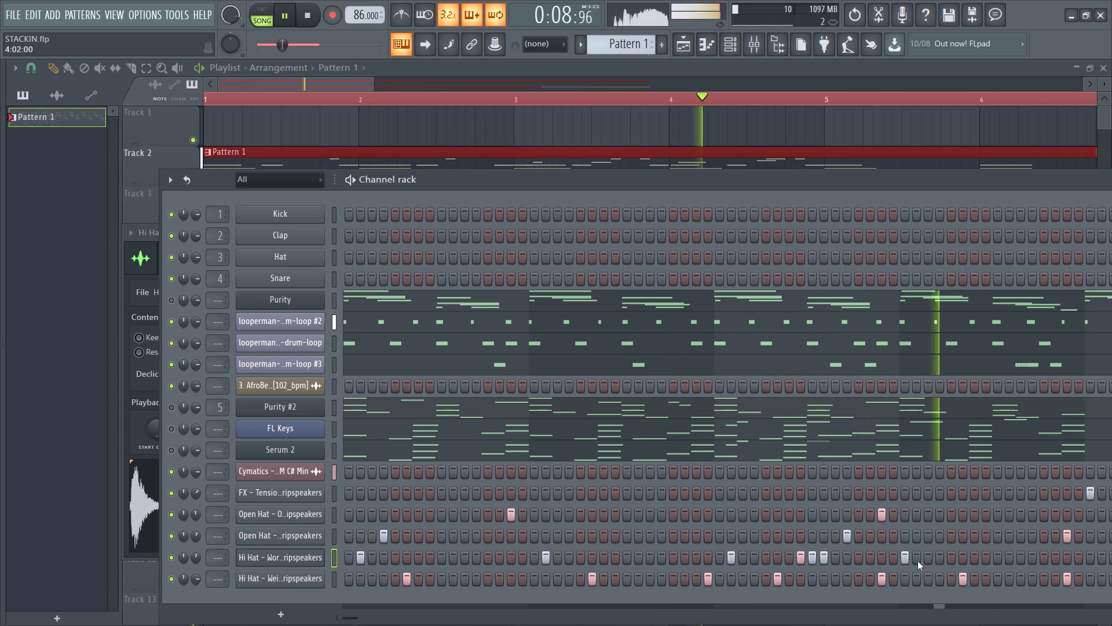
right_click(906, 561)
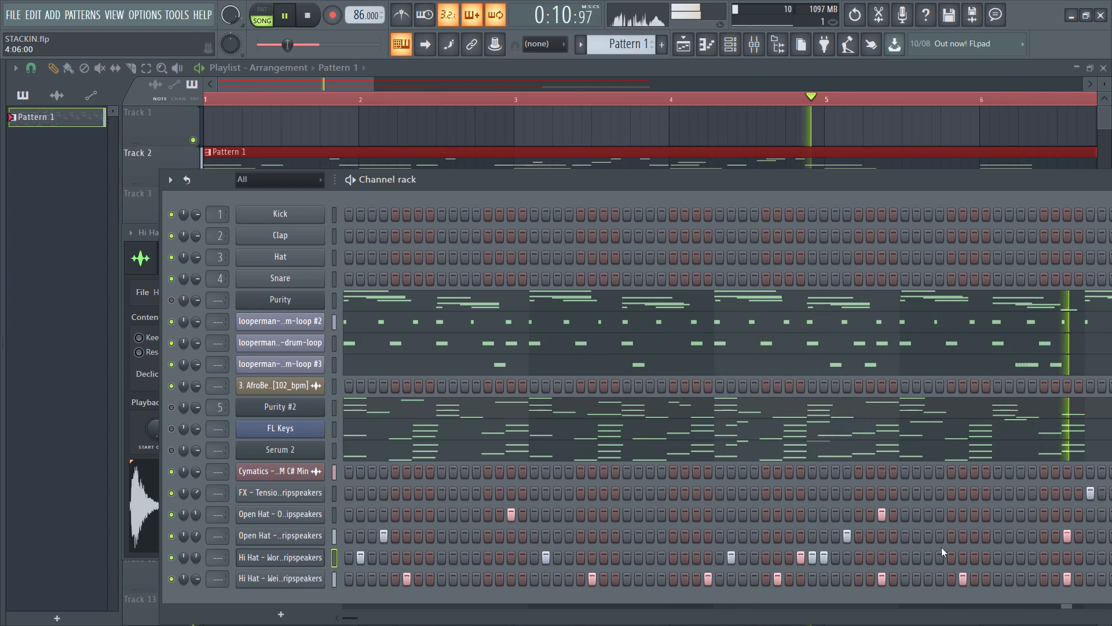
key("space")
key("space")
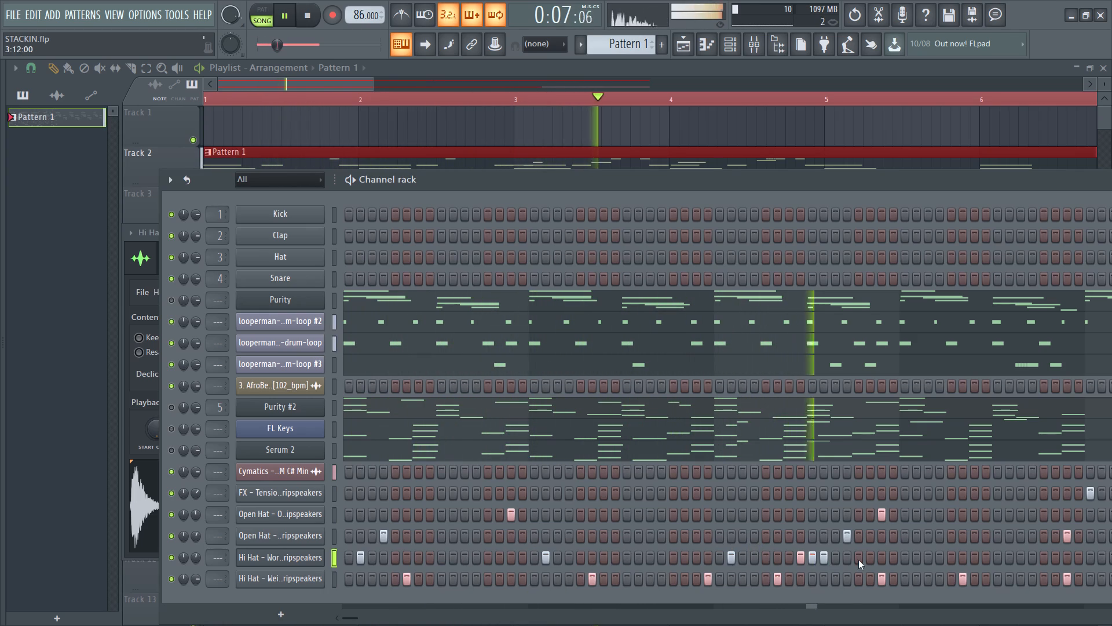
left_click(1008, 556)
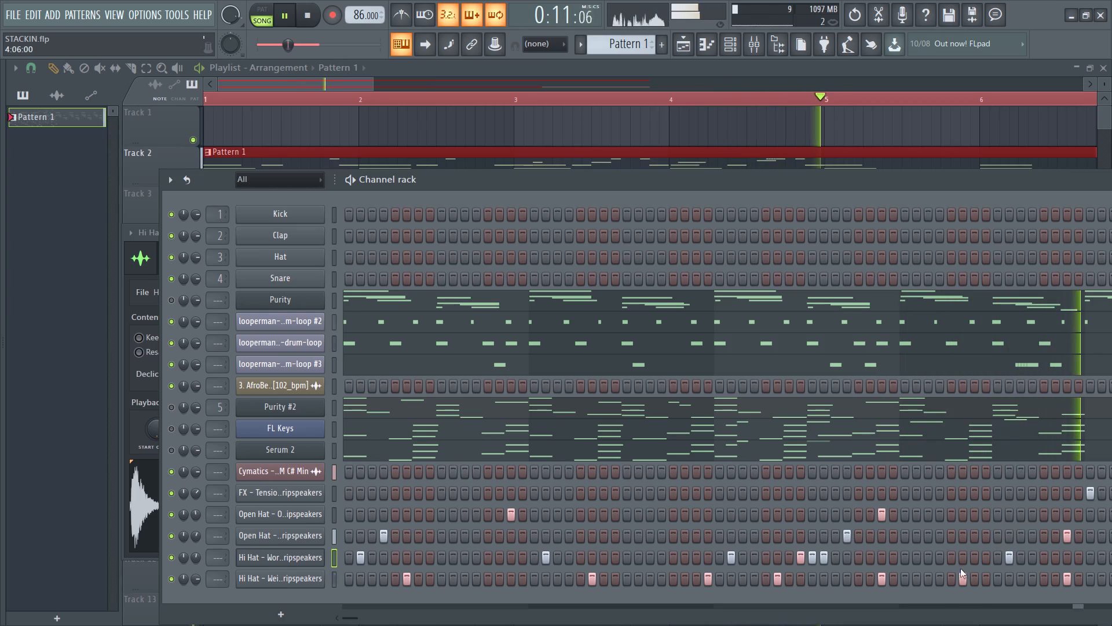
key("space")
key("space")
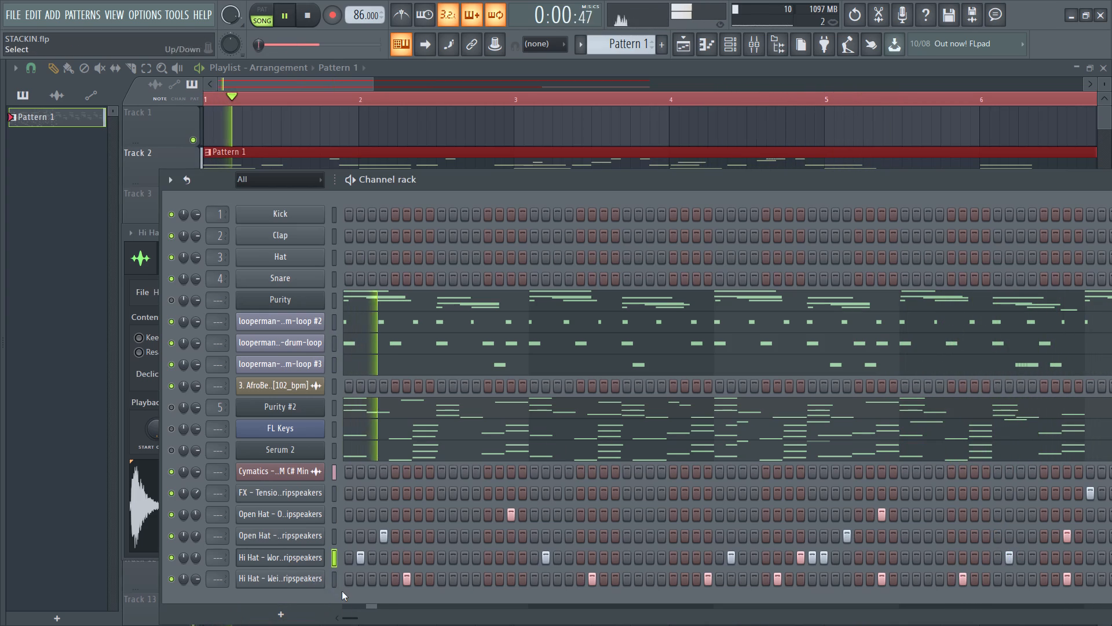
Select the Hi Hat - Weird channel, replay the pattern from the start, and save the STACKIN project.
left_click_drag(351, 615, 339, 618)
left_click(335, 581)
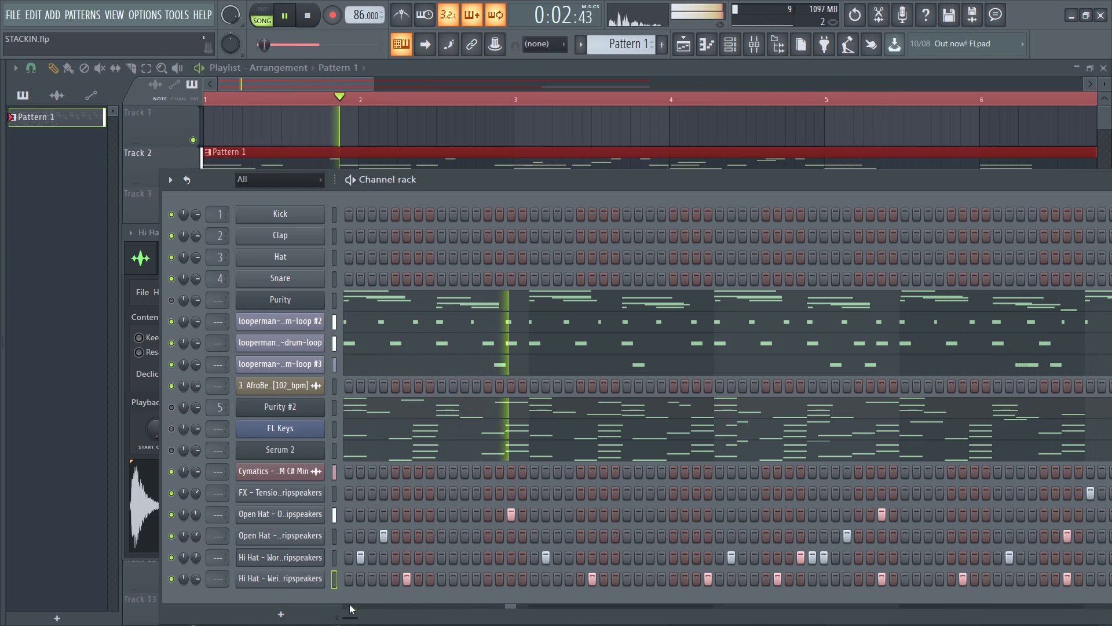
left_click(349, 617)
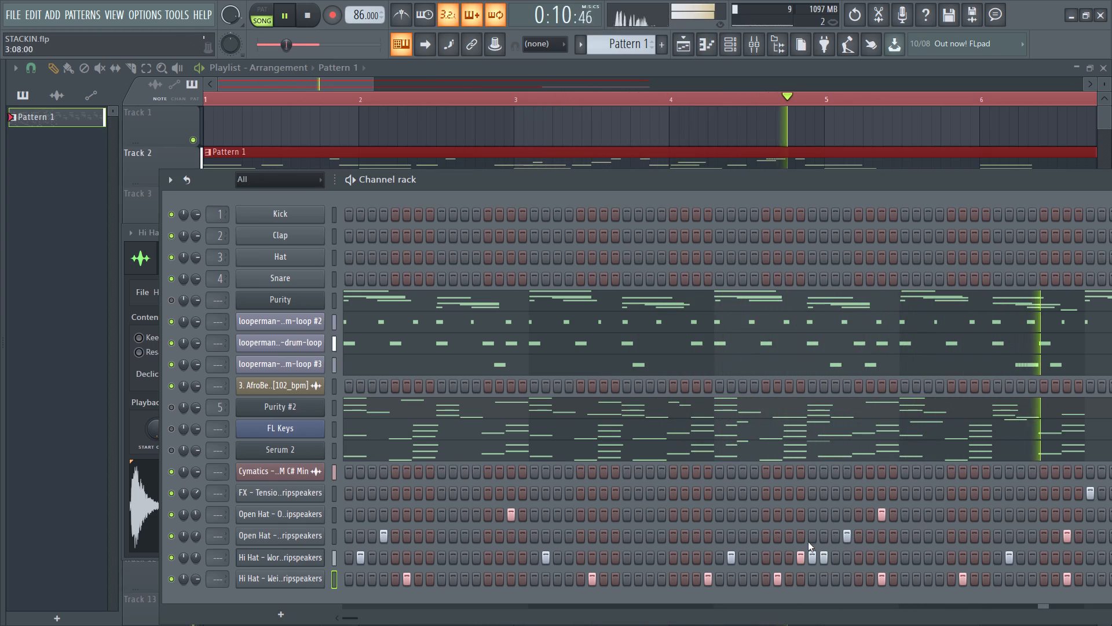
key("space")
key("space")
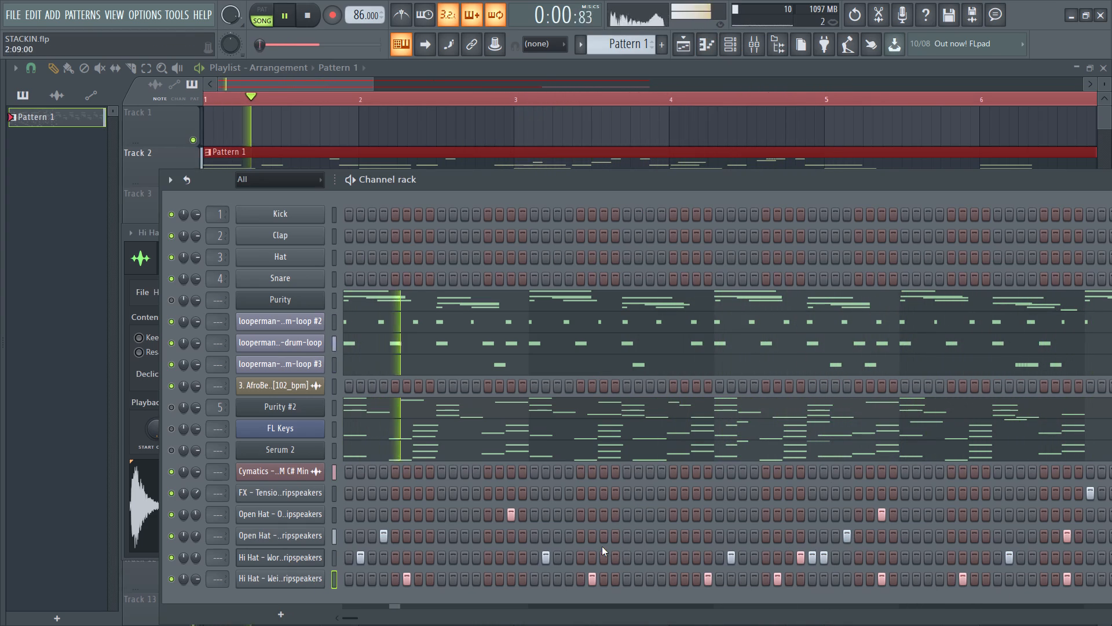
key("ctrl+s")
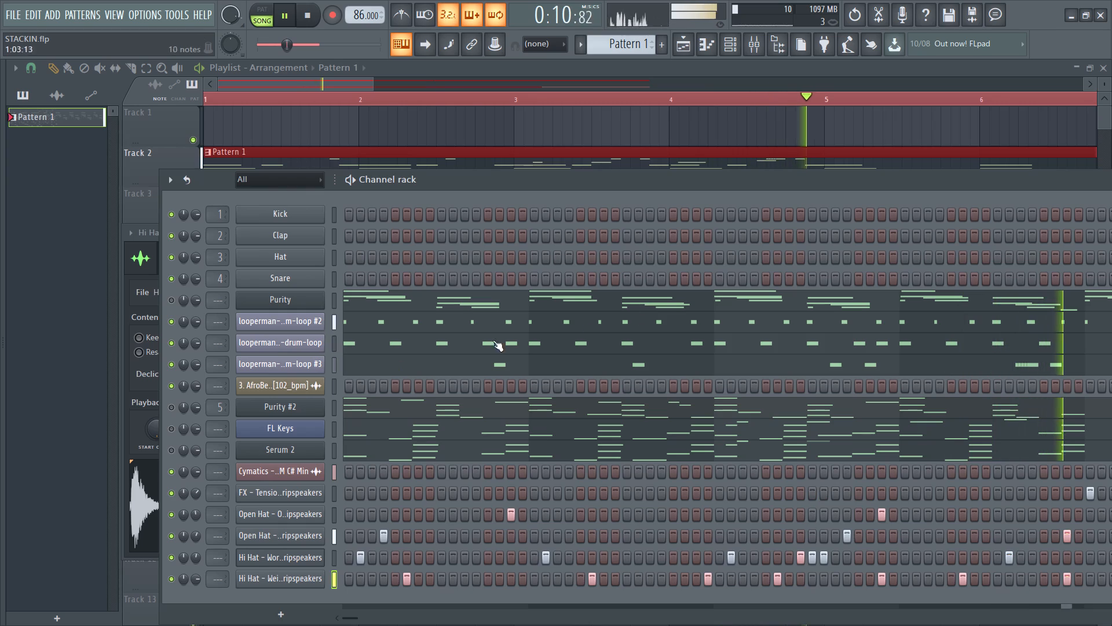
Clear the time selection in the playlist and audition the arrangement from bar 9 with the second Pattern 1 clip.
left_click(683, 37, "ctrl")
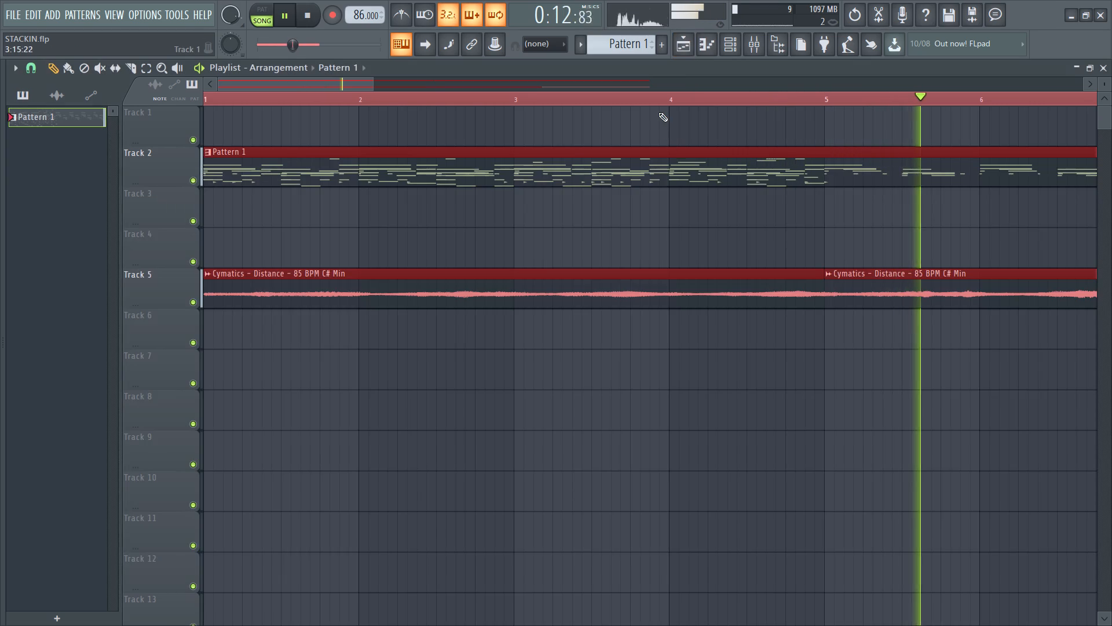
left_click(656, 97, "ctrl")
scroll(610, 260, "down", 3, "ctrl")
scroll(611, 306, "down", 6, "ctrl")
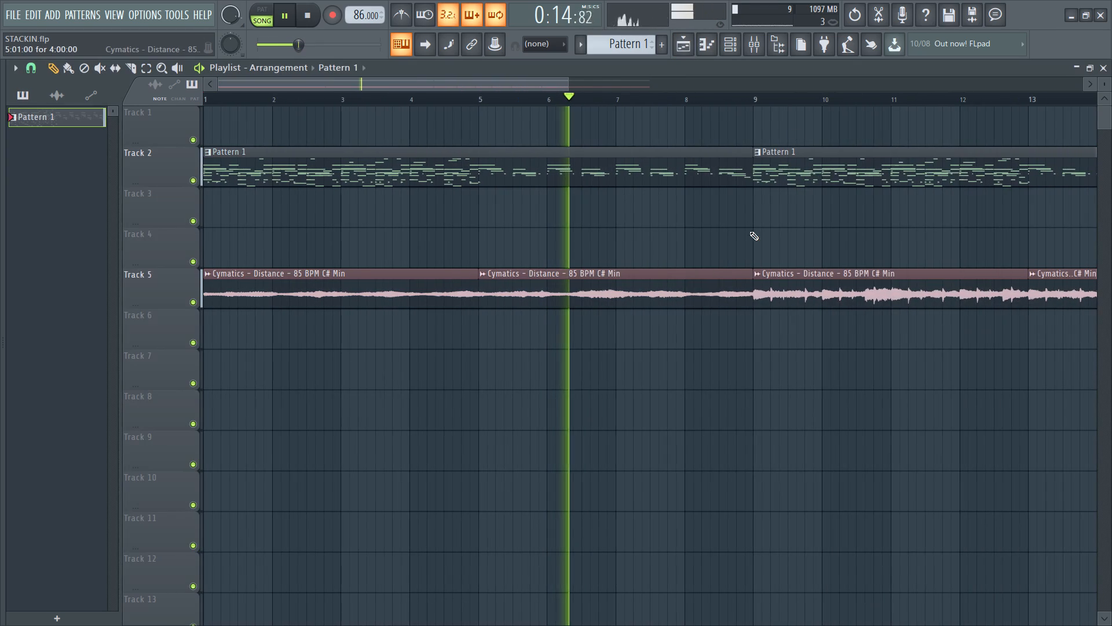
left_click(755, 96)
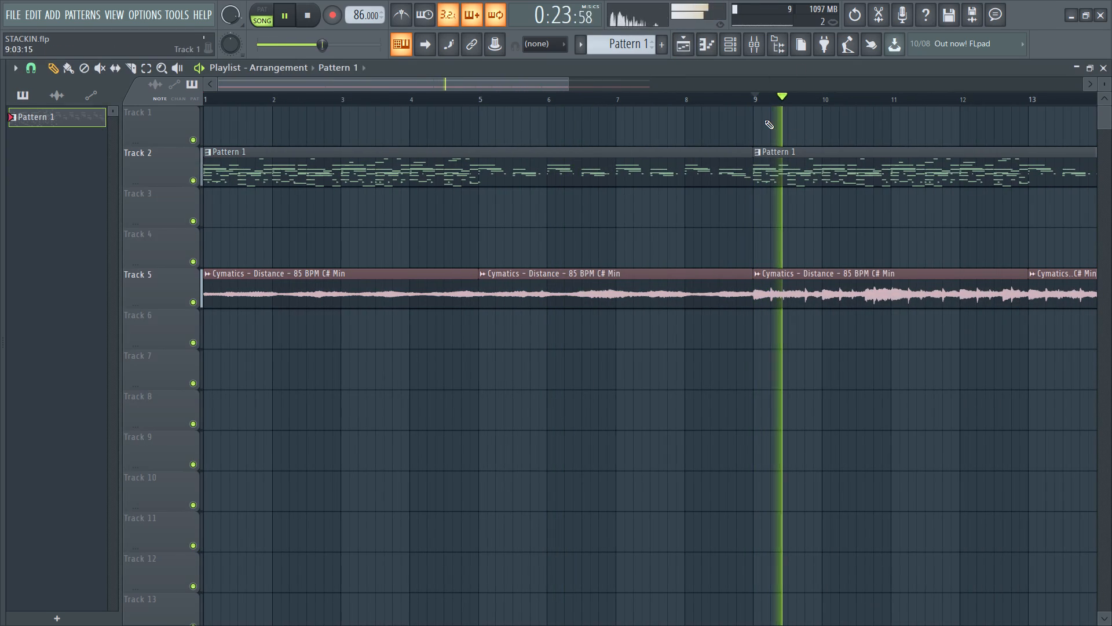
scroll(707, 295, "down", 3, "ctrl")
scroll(759, 300, "up", 2, "ctrl")
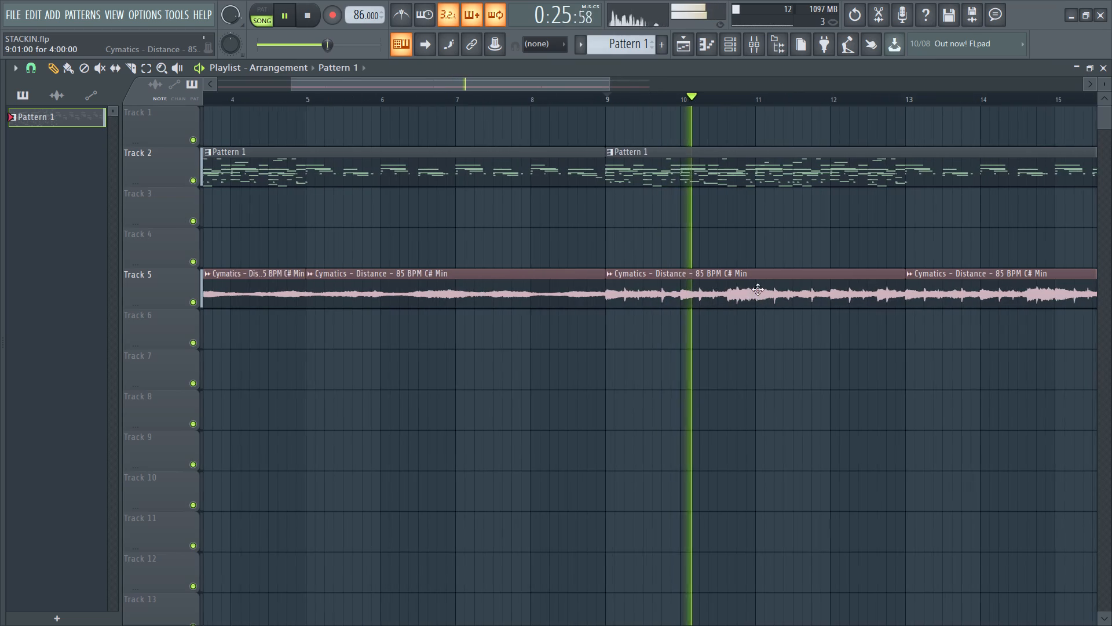
scroll(737, 289, "up", 3, "ctrl")
scroll(652, 287, "down", 1)
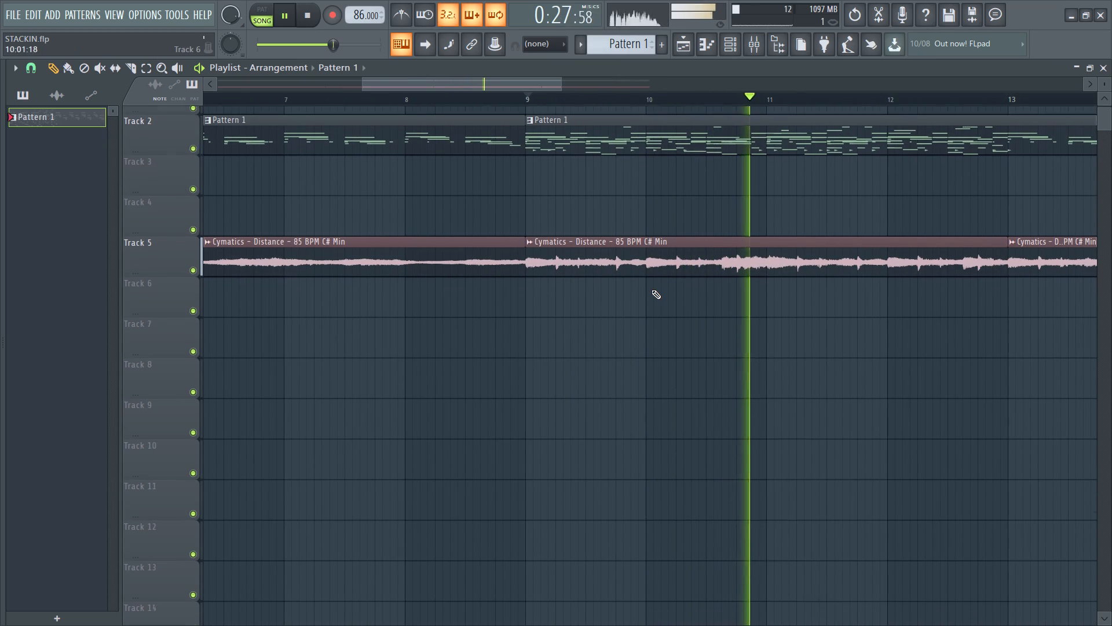
scroll(645, 293, "down", 4, "ctrl")
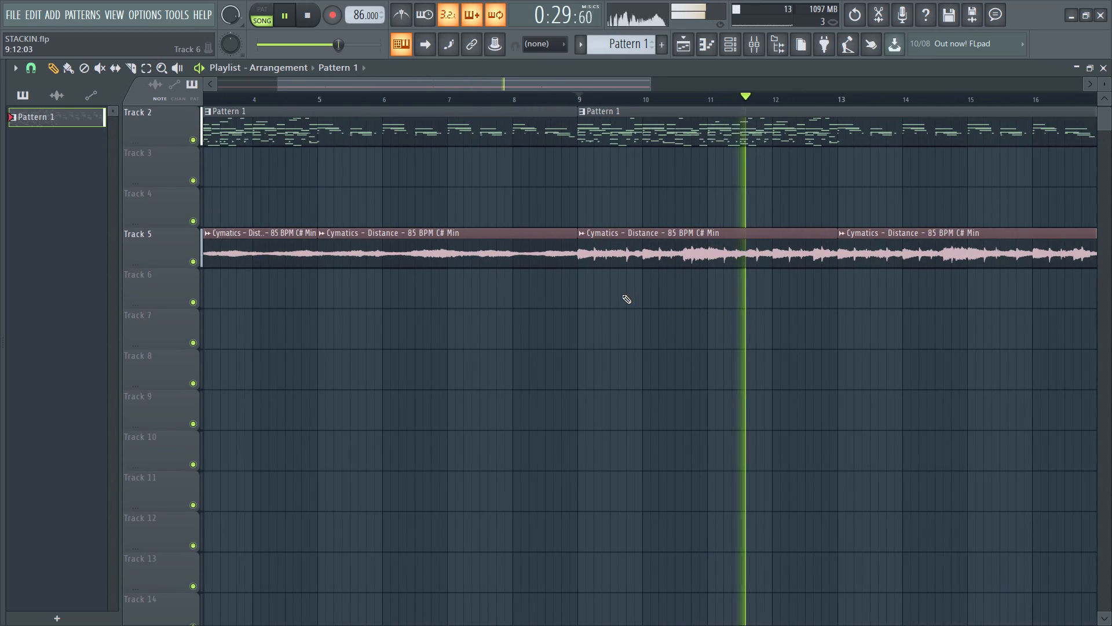
scroll(677, 283, "up", 2)
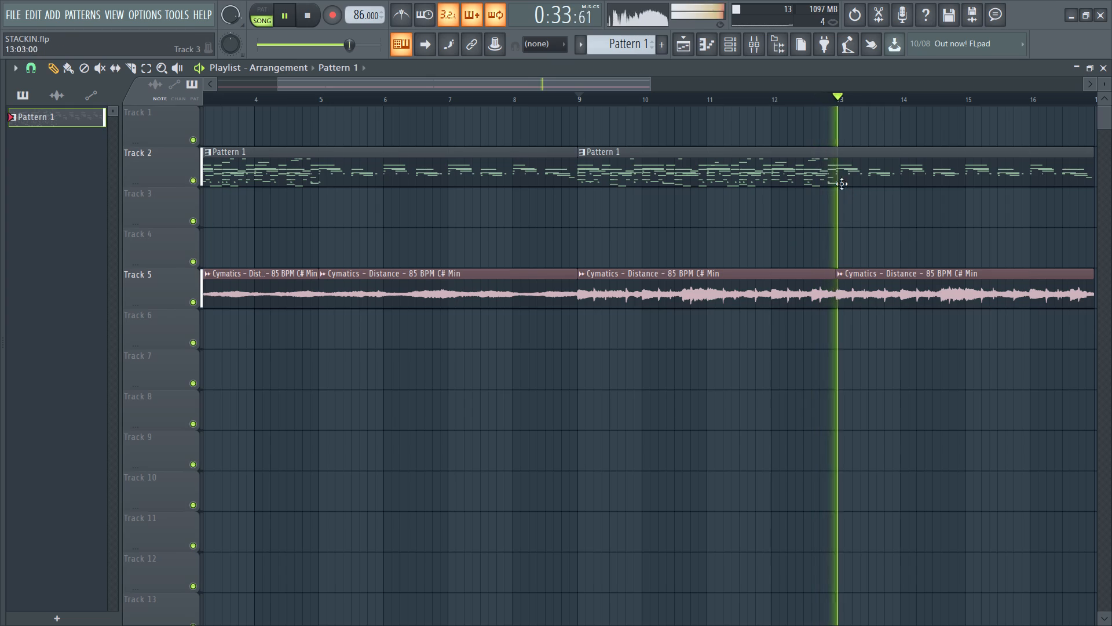
key("space")
key("space")
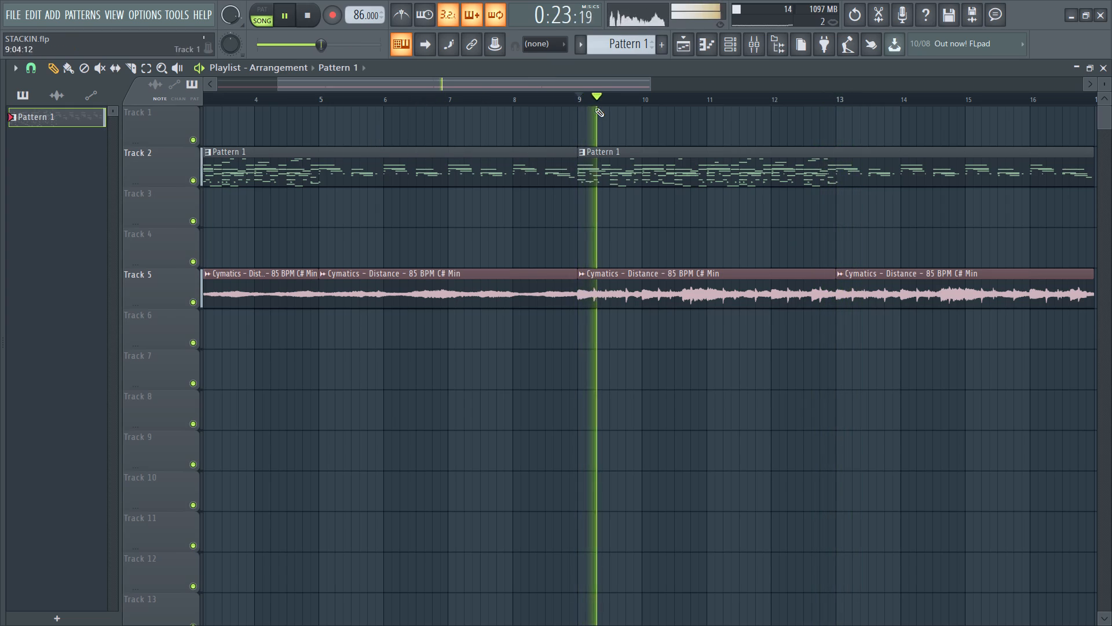
Set the playlist time selection to span from the start of bar 1 to the start of bar 9.
left_click_drag(575, 96, 94, 110, "ctrl")
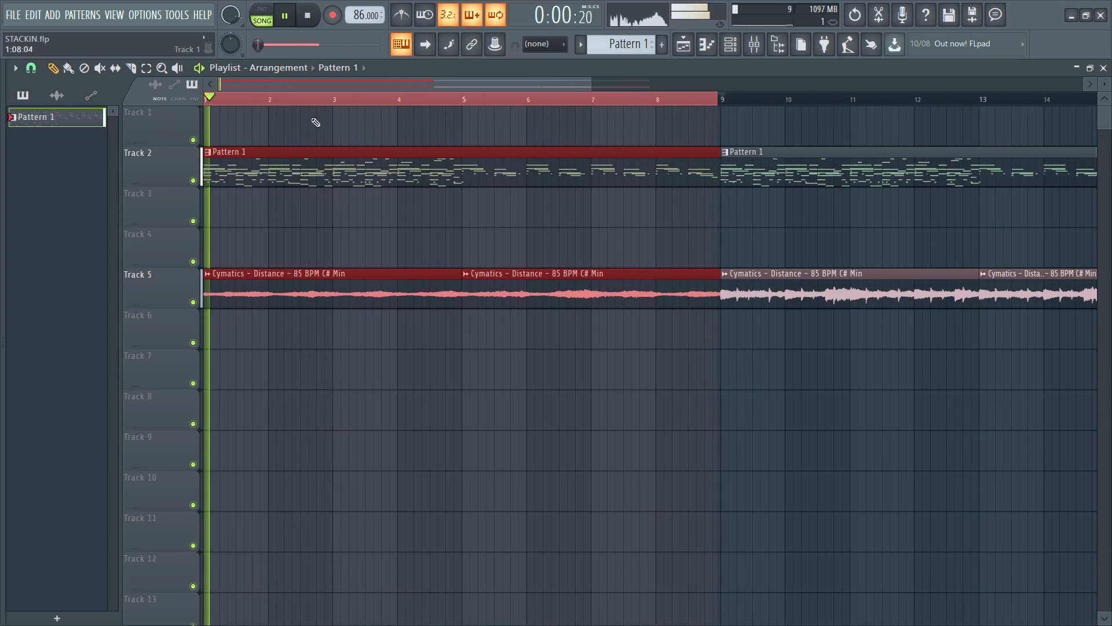
left_click(701, 97, "ctrl")
left_click_drag(720, 97, 87, 90, "ctrl")
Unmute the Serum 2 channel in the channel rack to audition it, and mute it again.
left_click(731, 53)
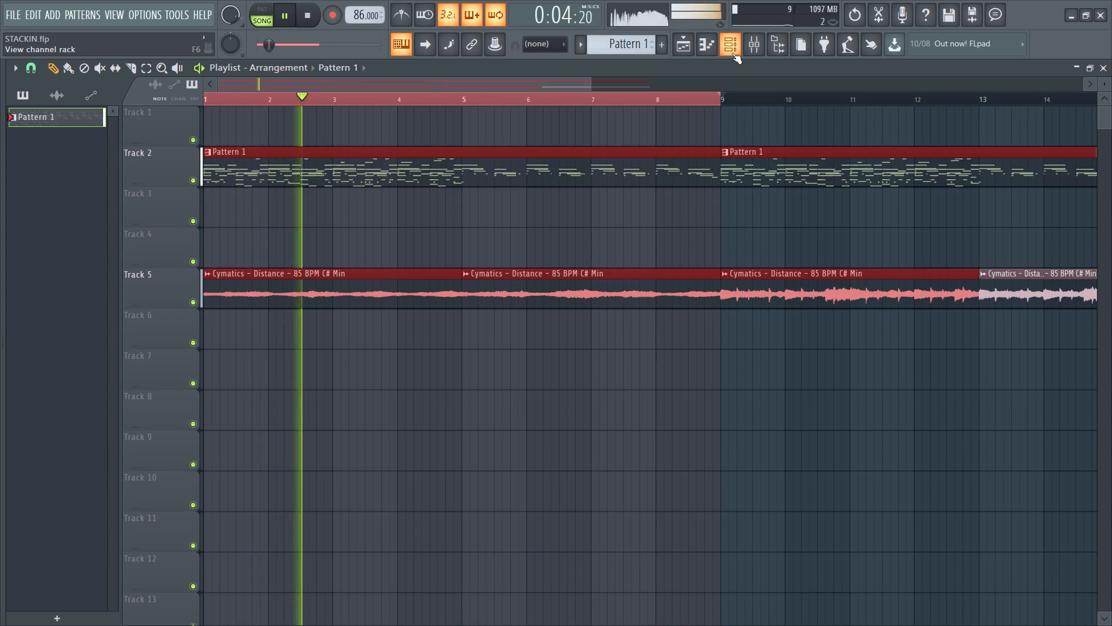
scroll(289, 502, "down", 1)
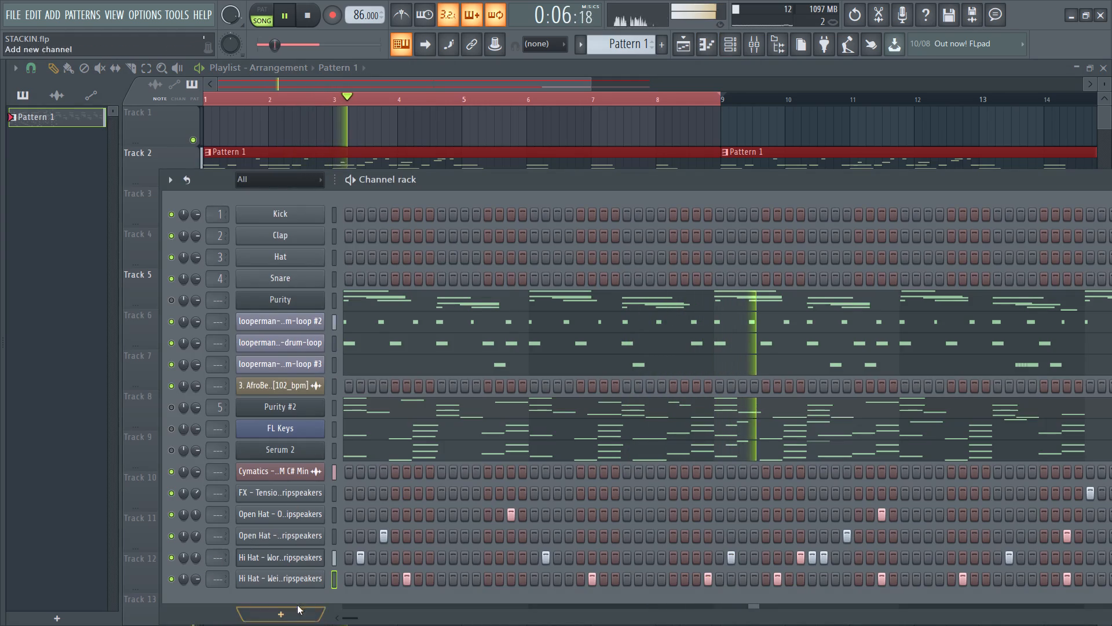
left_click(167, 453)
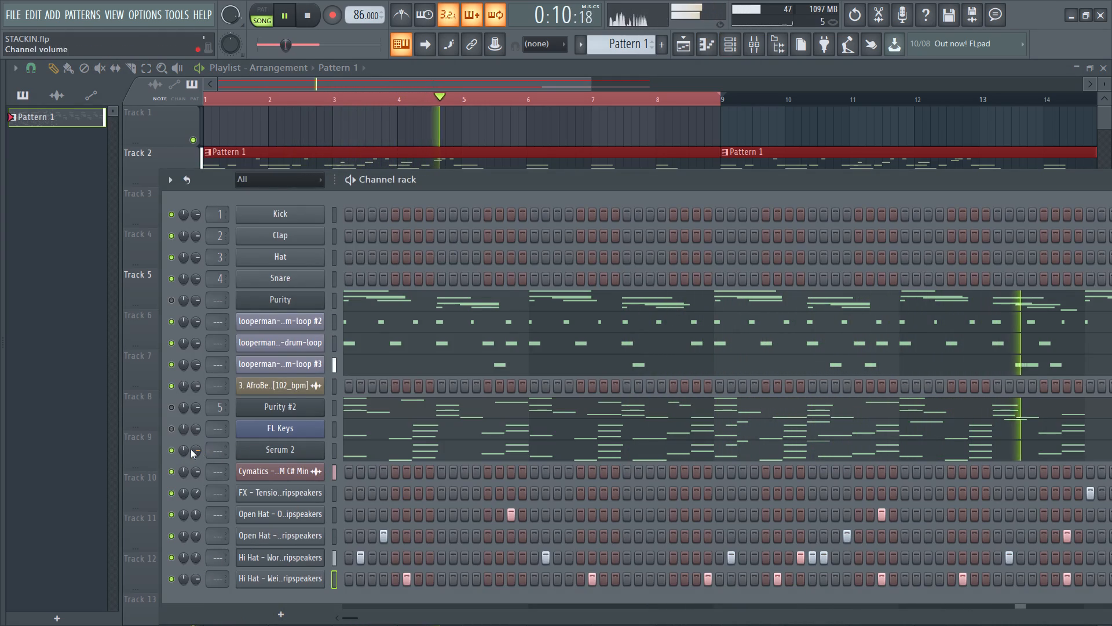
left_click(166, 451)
Unmute the Purity #2 channel, restart playback to hear it, and select that channel.
key("space")
left_click(177, 405)
key("space")
left_click(175, 407)
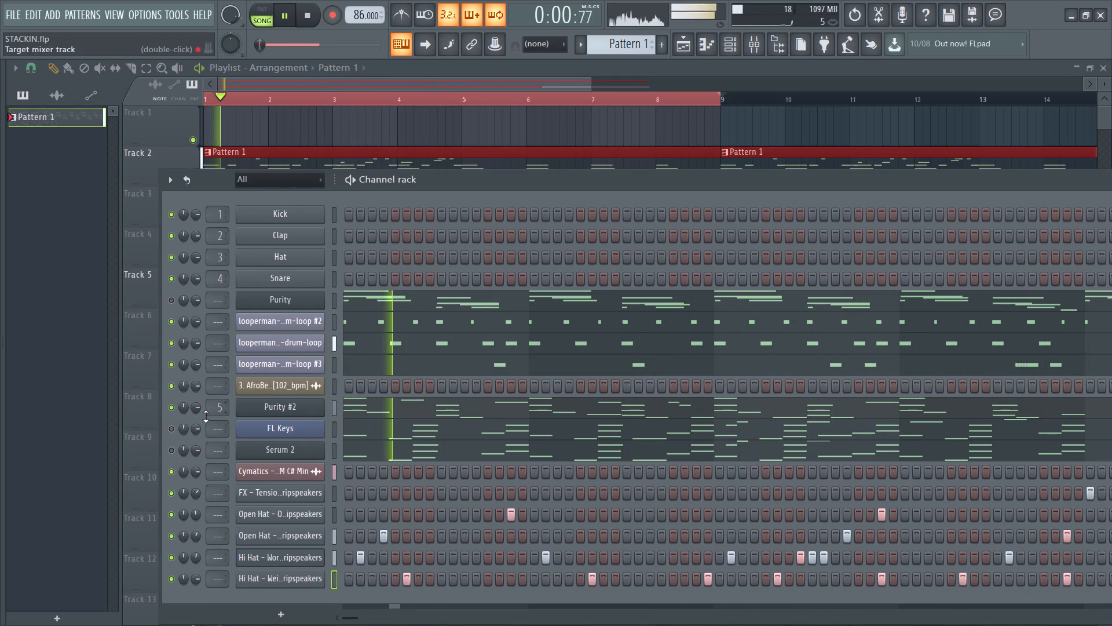
left_click(338, 407)
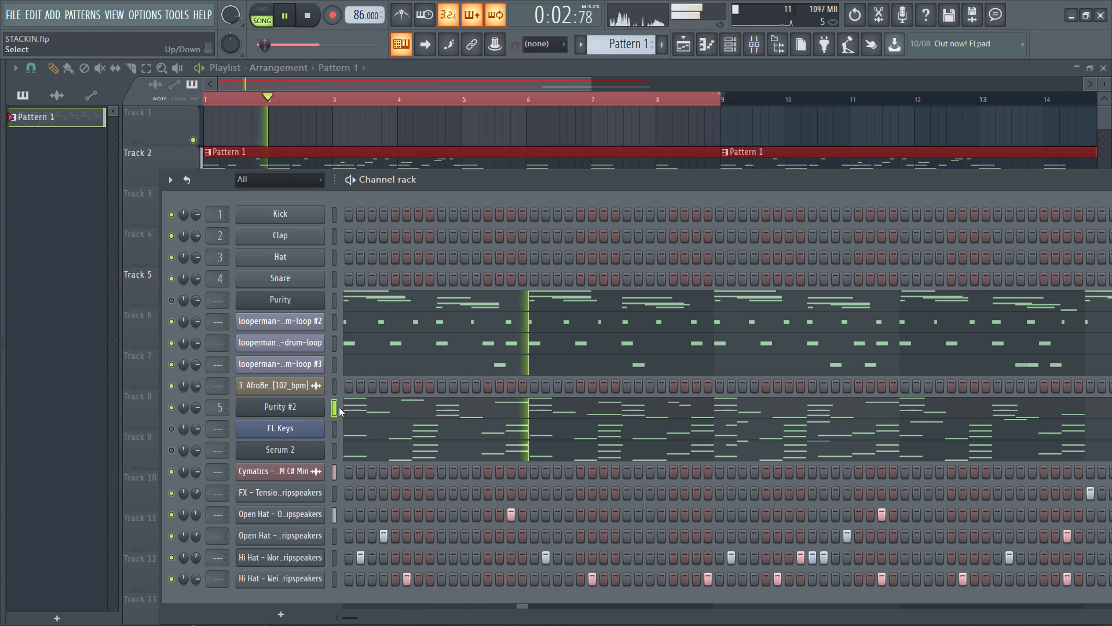
Open Purity #2 in the piano roll and mute the G#5, D#5 and A#4 notes at step 9 of bar 1.
left_click(359, 402)
key("space")
key("space")
left_click(359, 402)
scroll(133, 380, "down", 1)
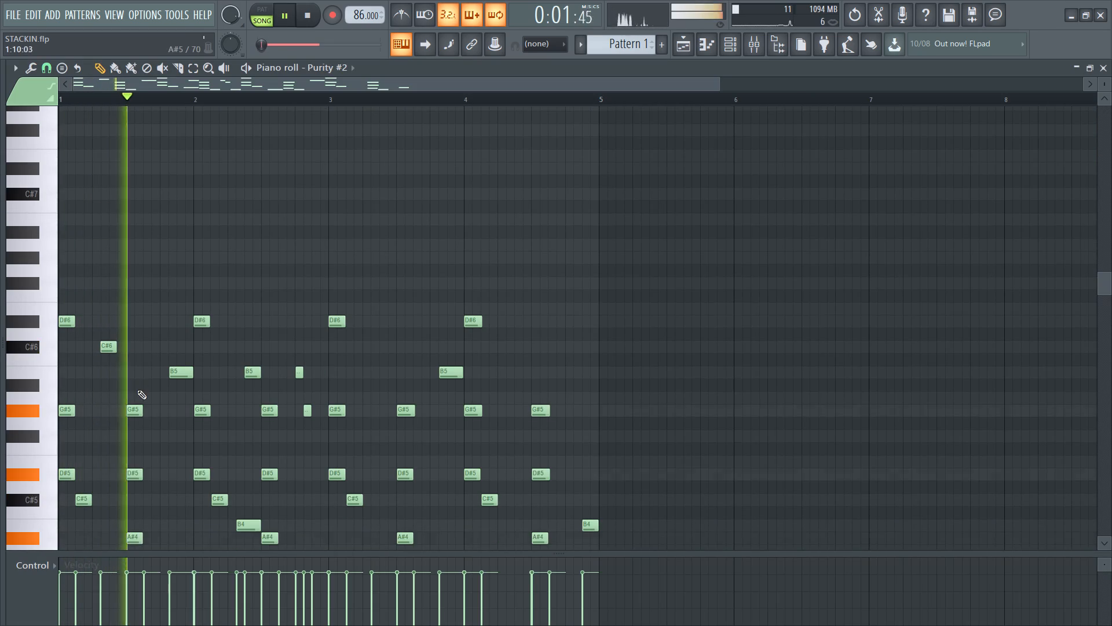
scroll(136, 481, "down", 2)
scroll(100, 393, "up", 3, "ctrl")
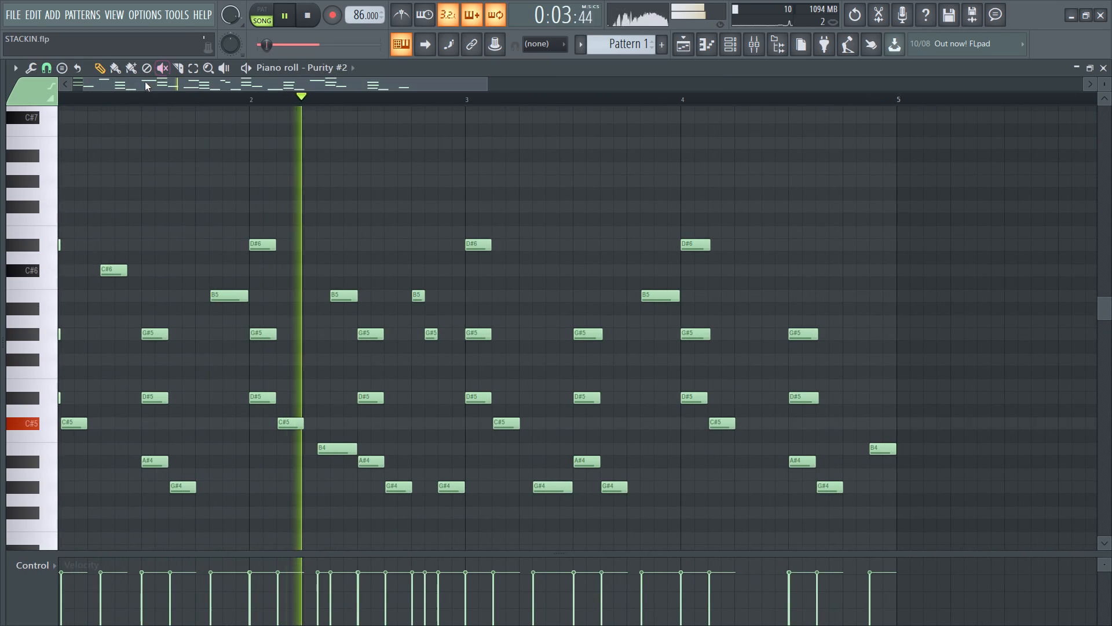
key("space")
left_click(161, 65)
key("space")
left_click_drag(156, 296, 148, 525)
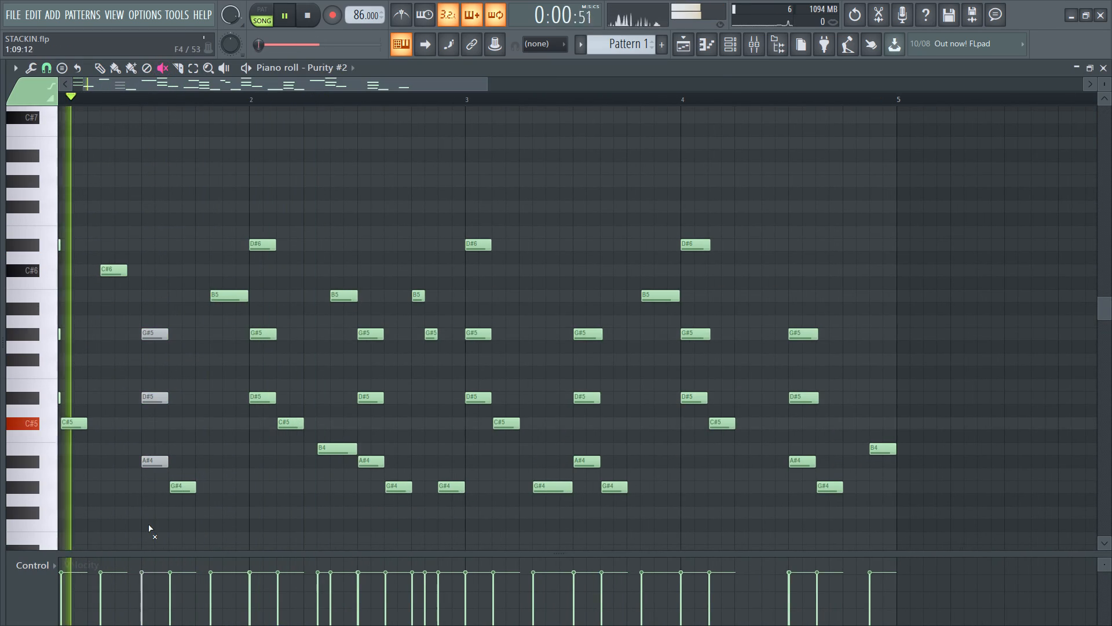
left_click_drag(148, 525, 148, 521)
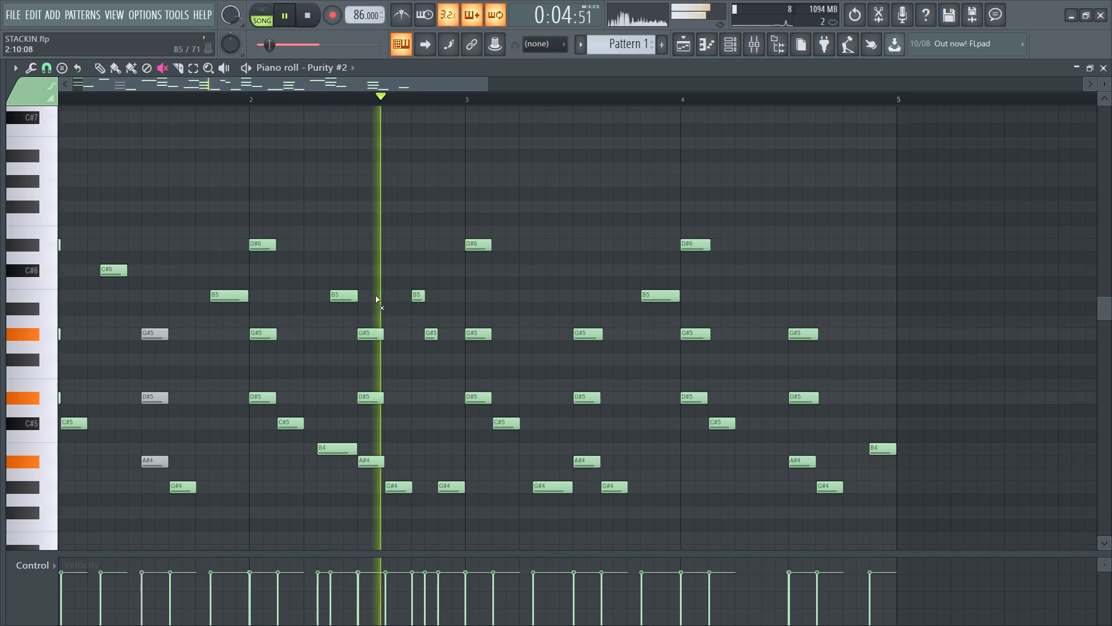
Restart playback and mute the G#5, D#5 and A#4 notes at step 9 of bar 2.
key("space")
key("space")
left_click_drag(376, 318, 378, 474)
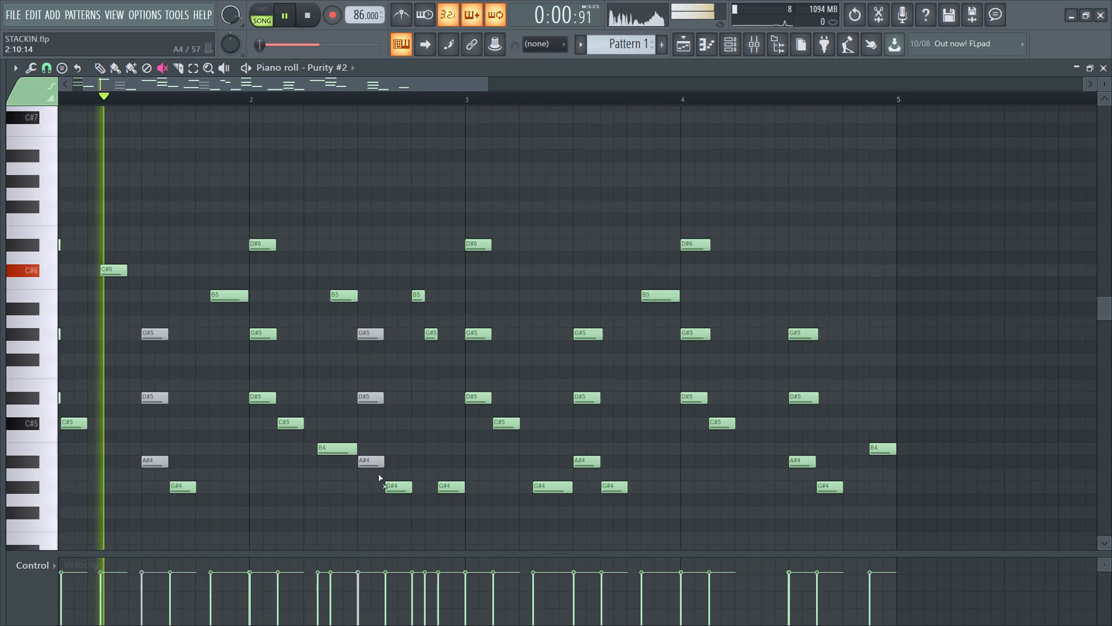
left_click_drag(378, 474, 378, 487)
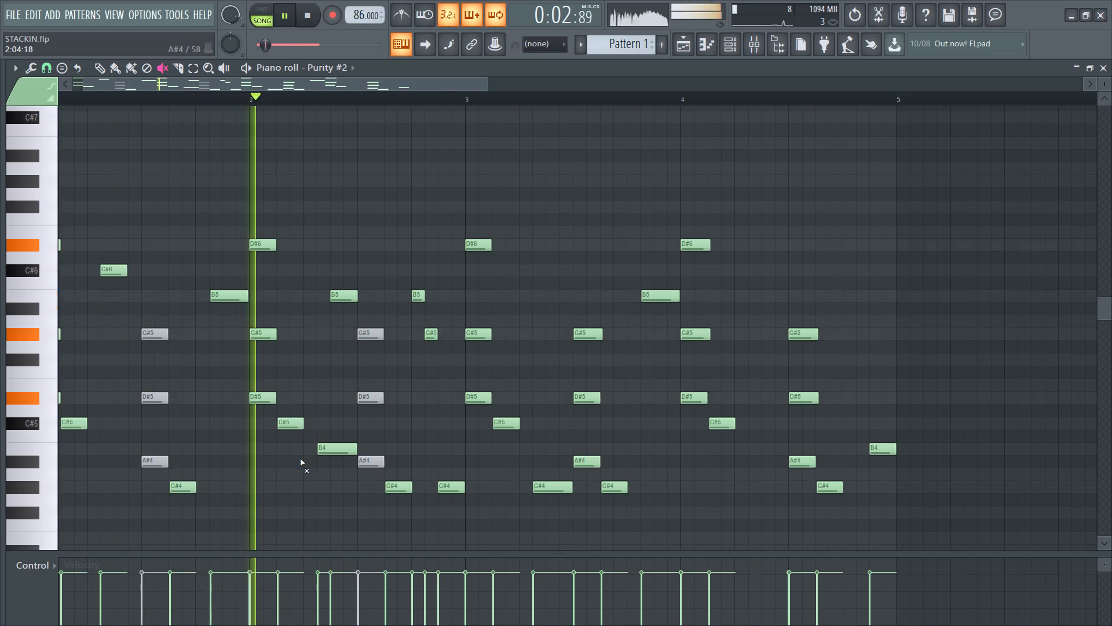
Restart playback and delete all Purity #2 notes in bars 3 and 4.
scroll(301, 459, "up", 2, "ctrl")
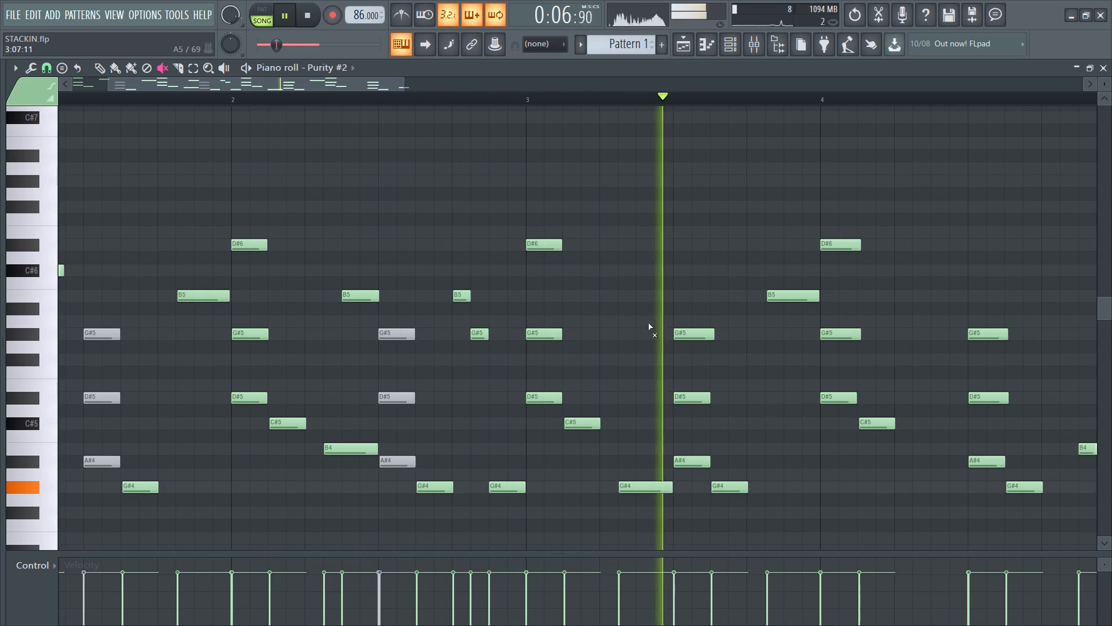
scroll(485, 383, "down", 2, "ctrl")
key("space")
key("space")
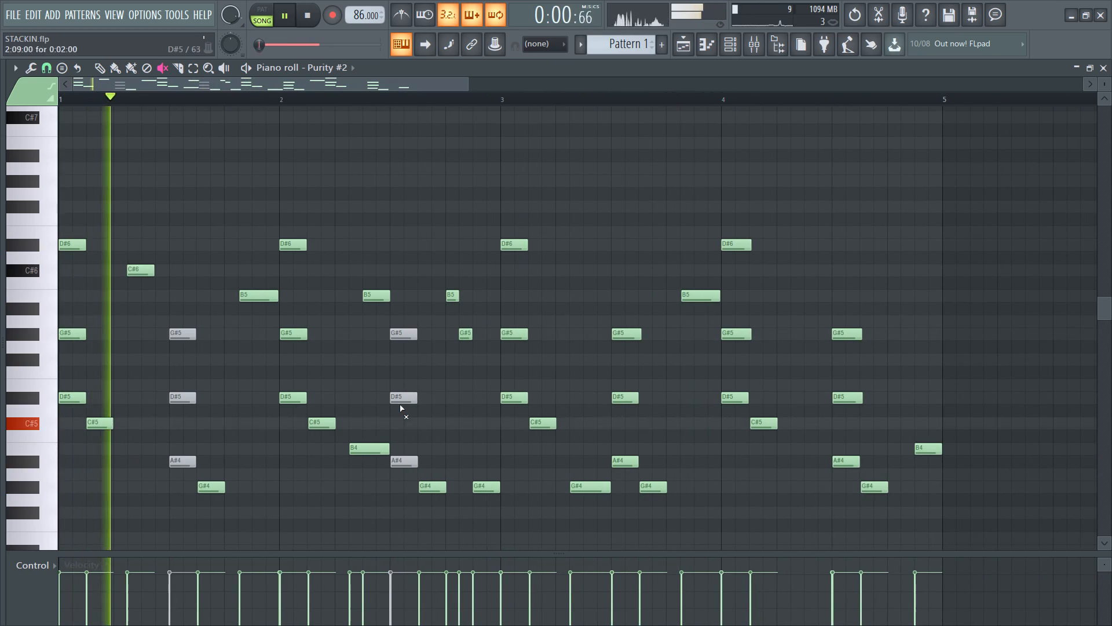
scroll(400, 405, "down", 2, "ctrl")
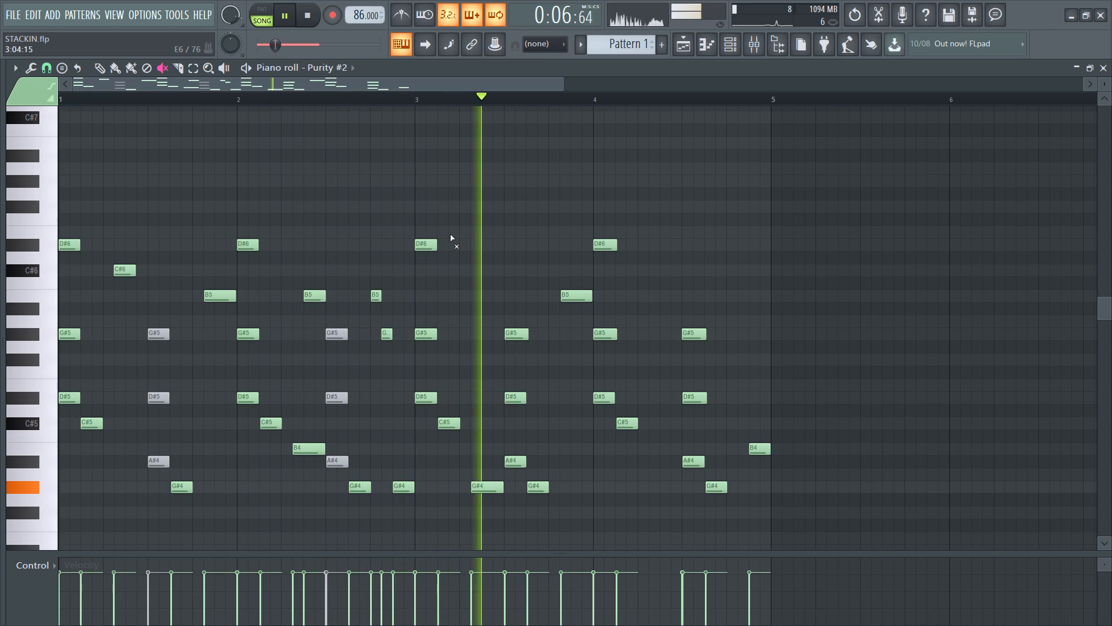
left_click_drag(426, 201, 779, 511, "ctrl")
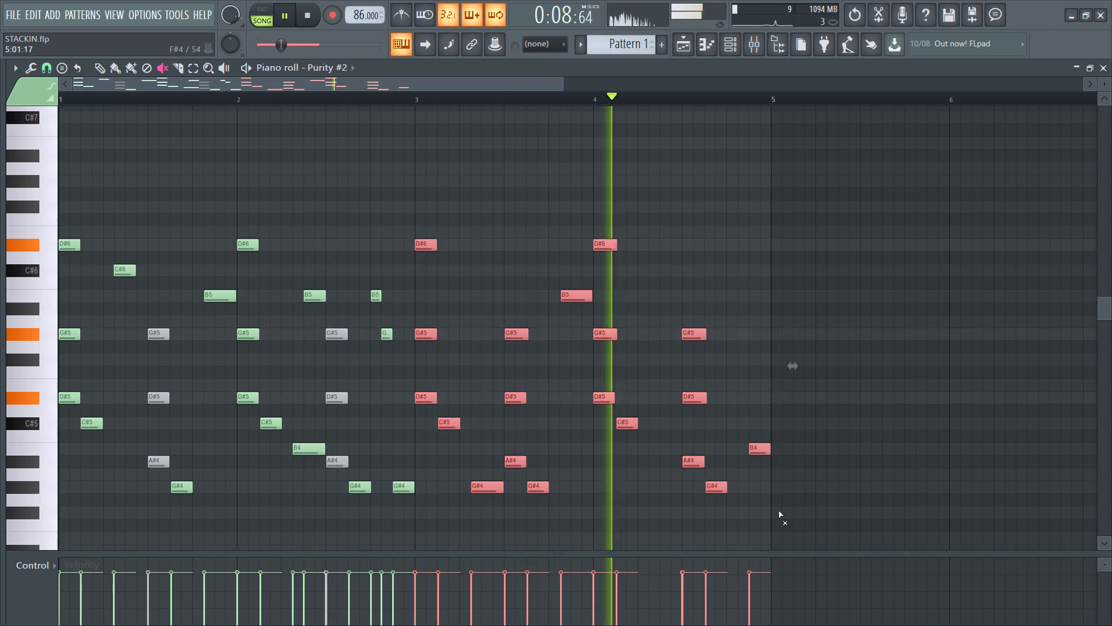
key("Delete")
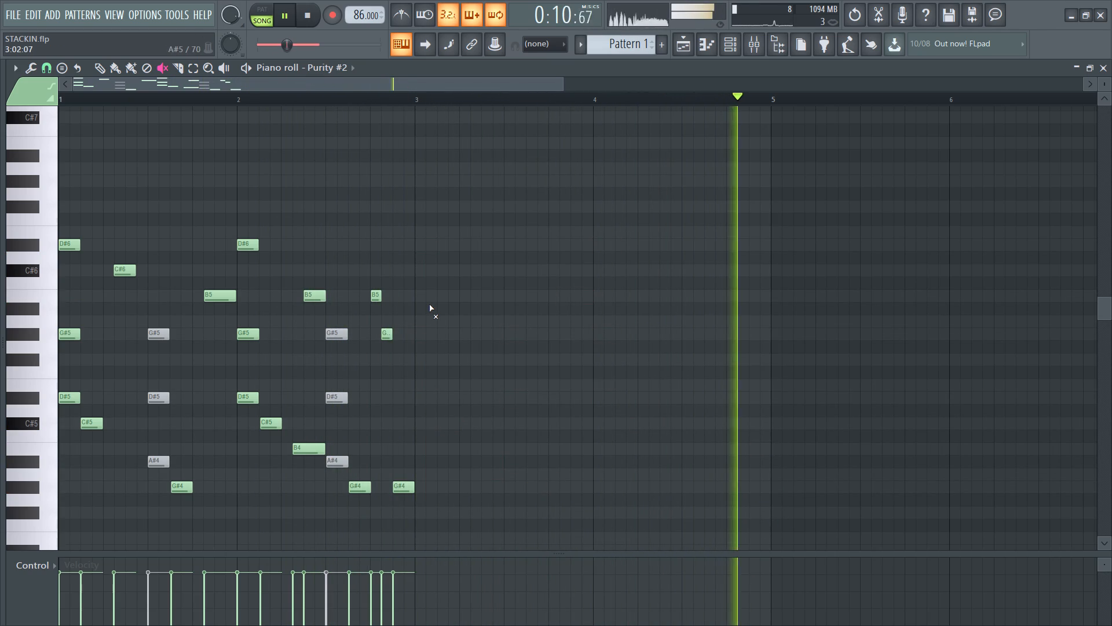
Duplicate the Purity #2 notes of bars 1 and 2 into bars 3 and 4, replay the melody, and clear the selection.
key("ctrl+b")
scroll(379, 301, "up", 12, "ctrl")
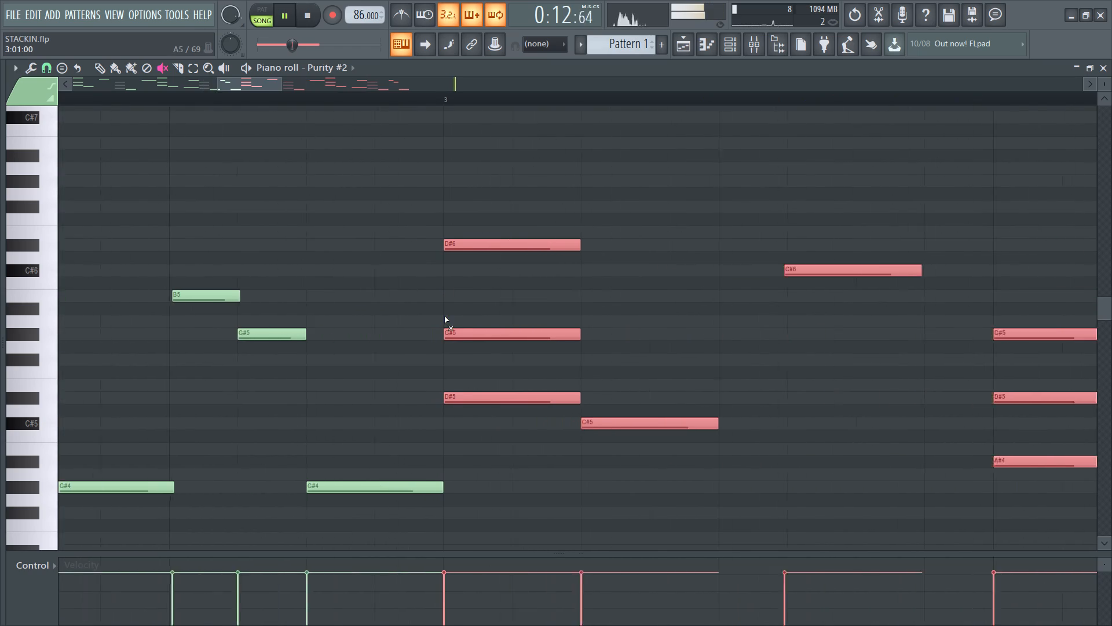
scroll(444, 316, "up", 4, "ctrl")
key("space")
key("space")
scroll(441, 316, "up", 7, "ctrl")
scroll(369, 357, "down", 3, "ctrl")
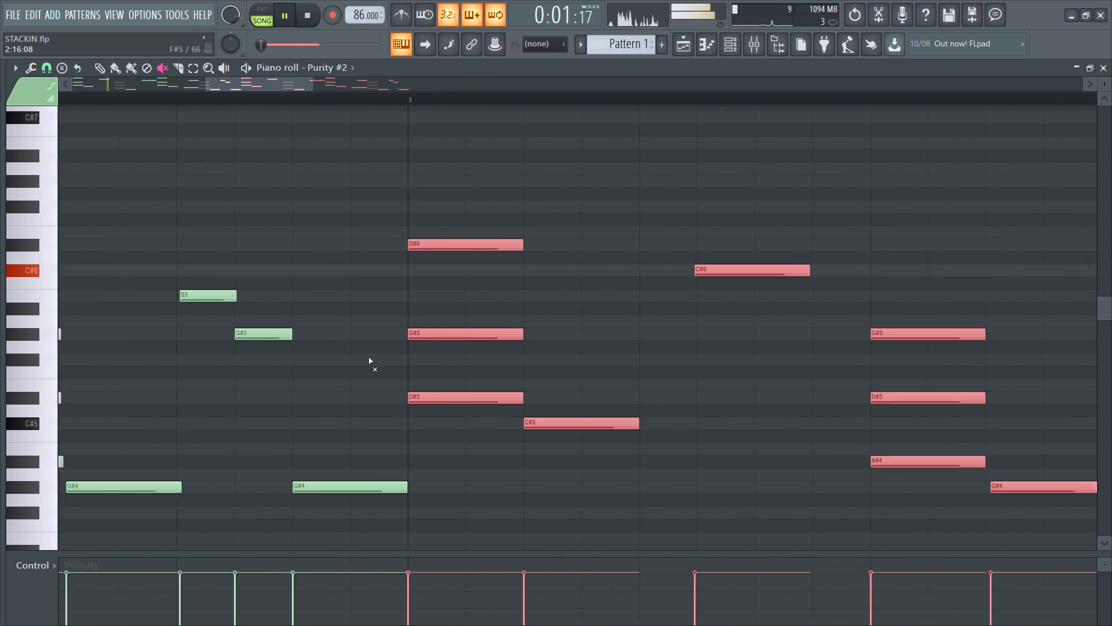
scroll(368, 357, "down", 11, "ctrl")
left_click(97, 73)
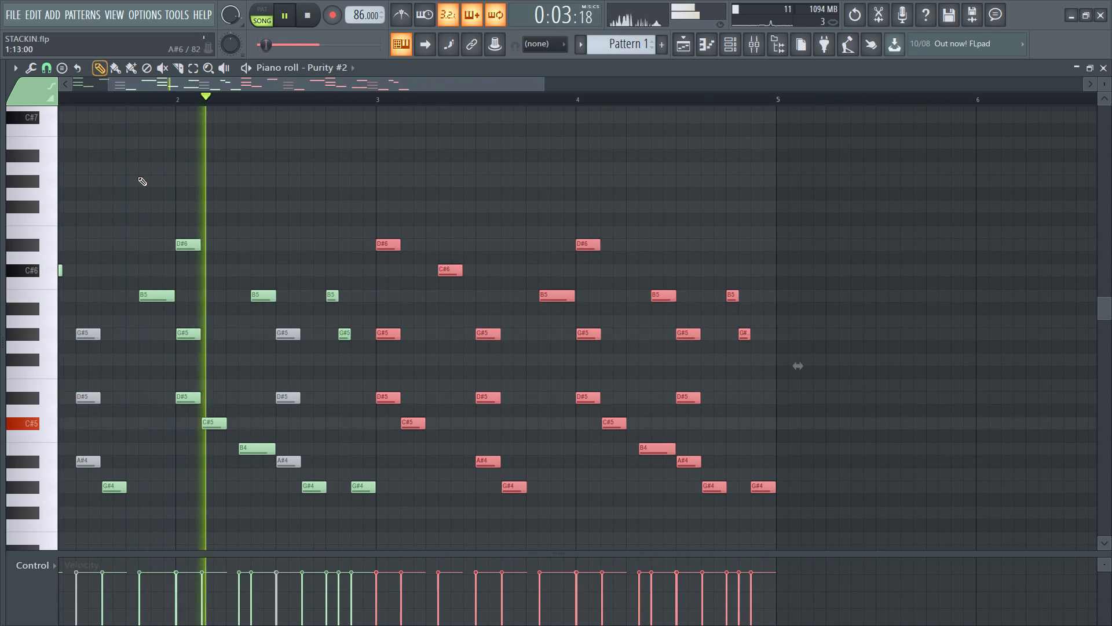
scroll(210, 283, "down", 2, "ctrl")
scroll(320, 281, "up", 3, "ctrl")
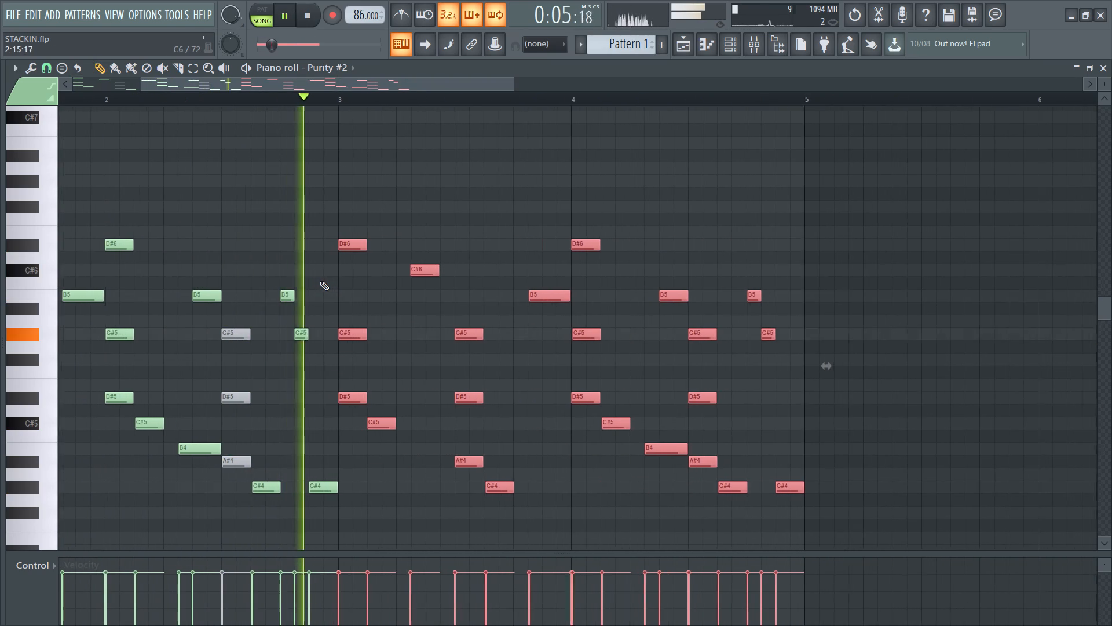
scroll(300, 226, "down", 1, "ctrl")
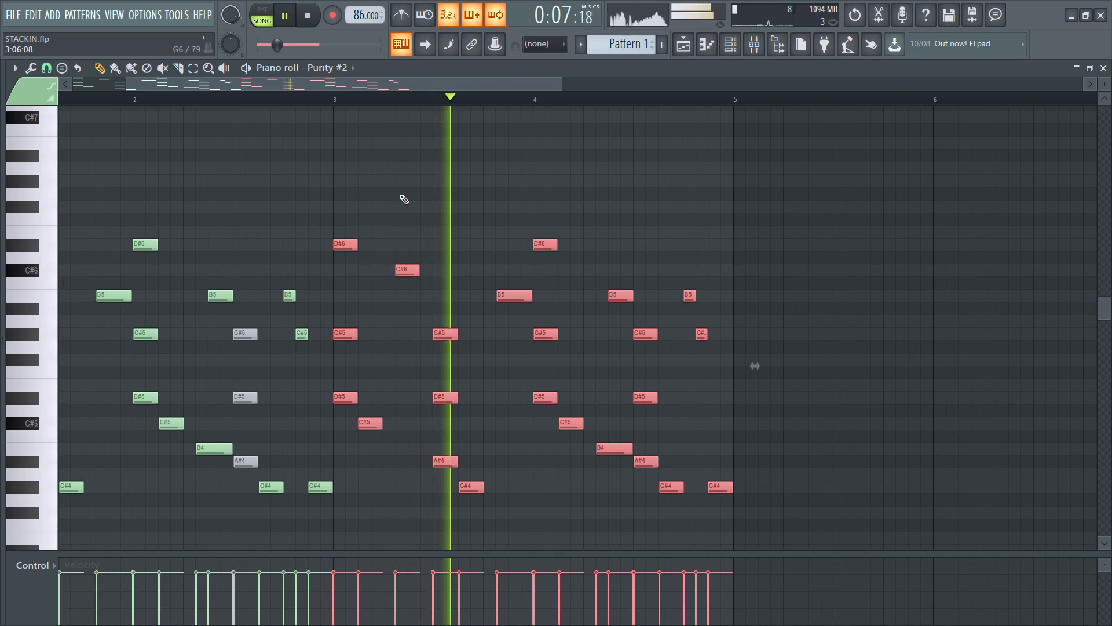
scroll(330, 194, "down", 2, "ctrl")
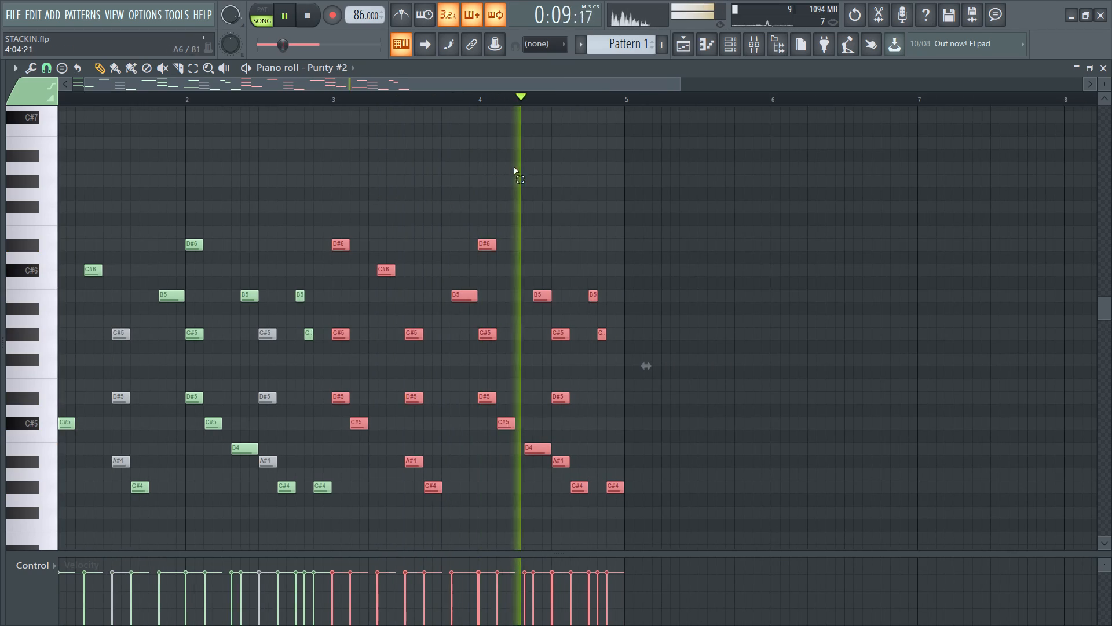
left_click(514, 167, "ctrl")
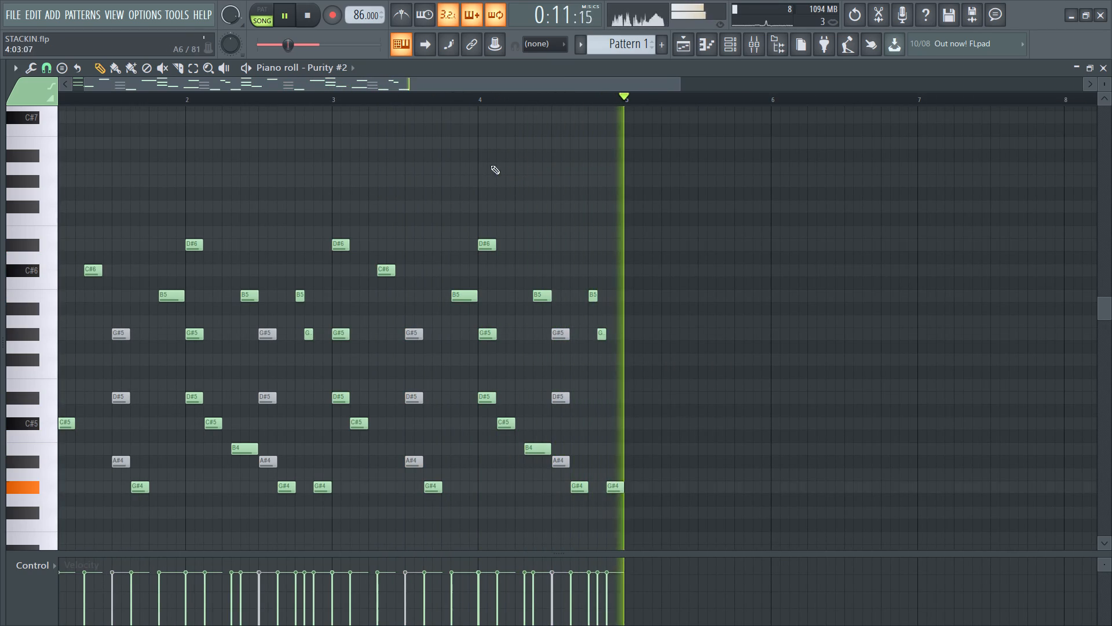
scroll(370, 194, "down", 2, "ctrl")
Unmute the FL Keys channel, audition it from the start, and cut its notes from Pattern 1.
left_click(726, 43)
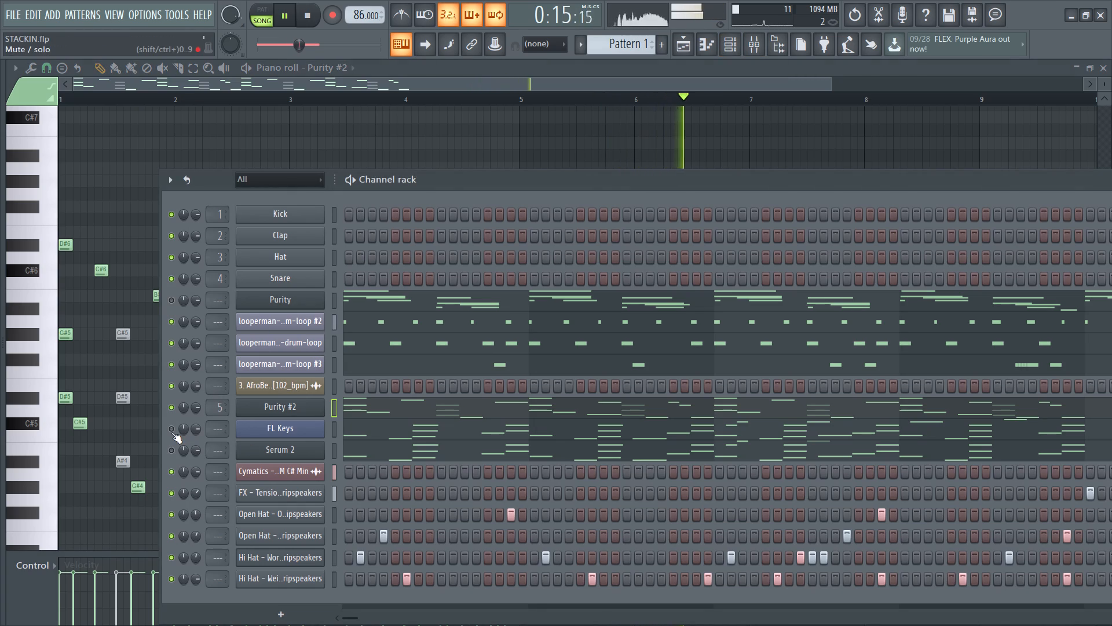
left_click(171, 430)
key("space")
key("space")
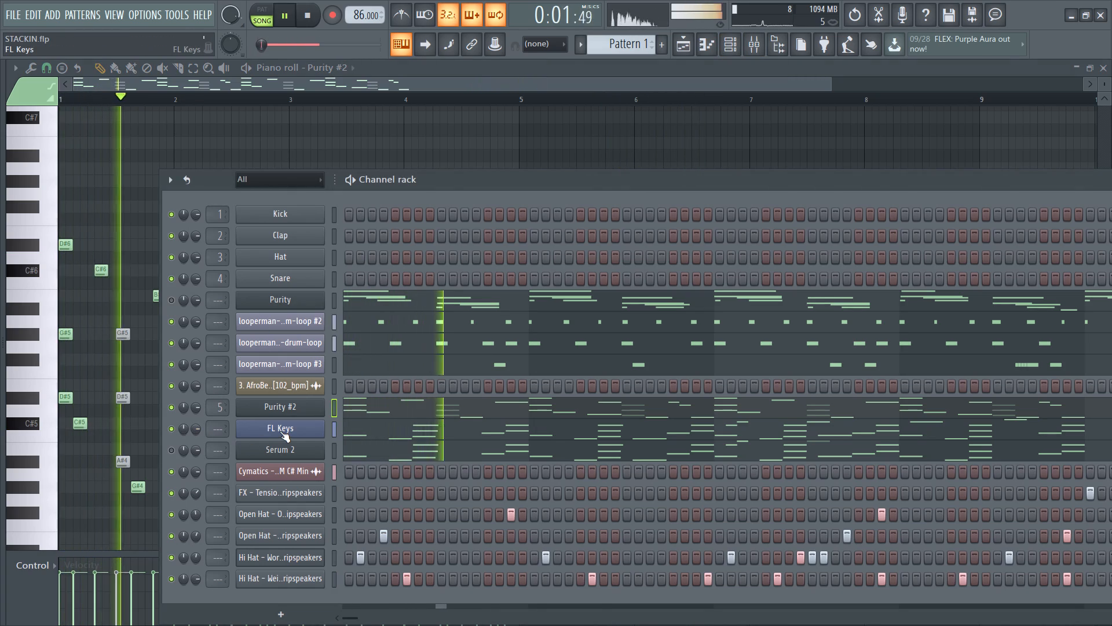
right_click(264, 431)
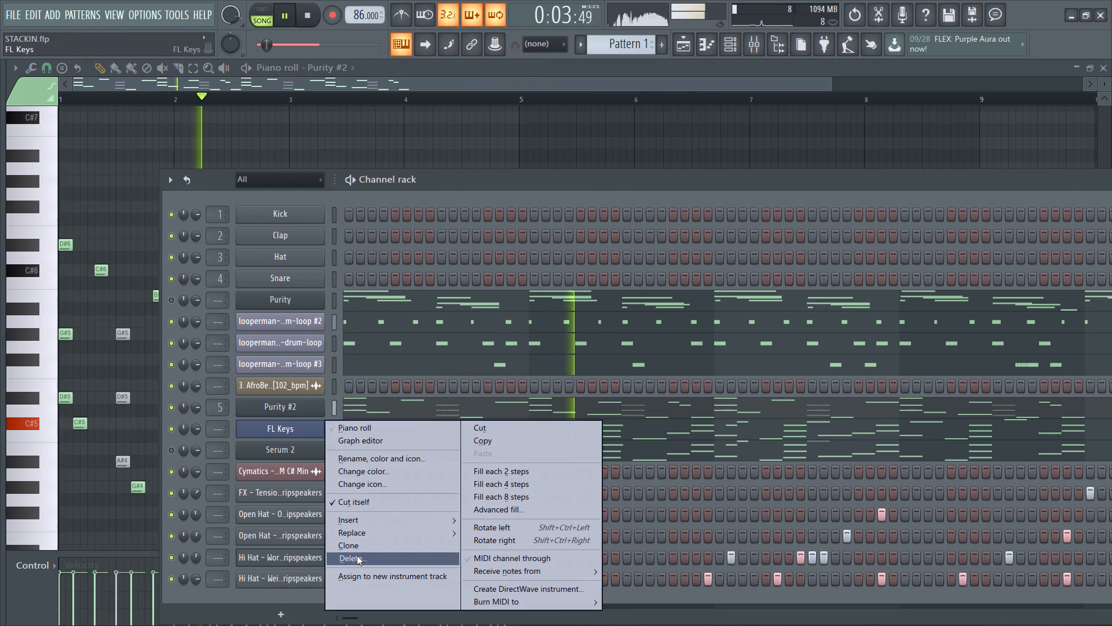
left_click(482, 429)
Unmute the Serum 2 channel in the channel rack and restart playback.
left_click(160, 454)
key("space")
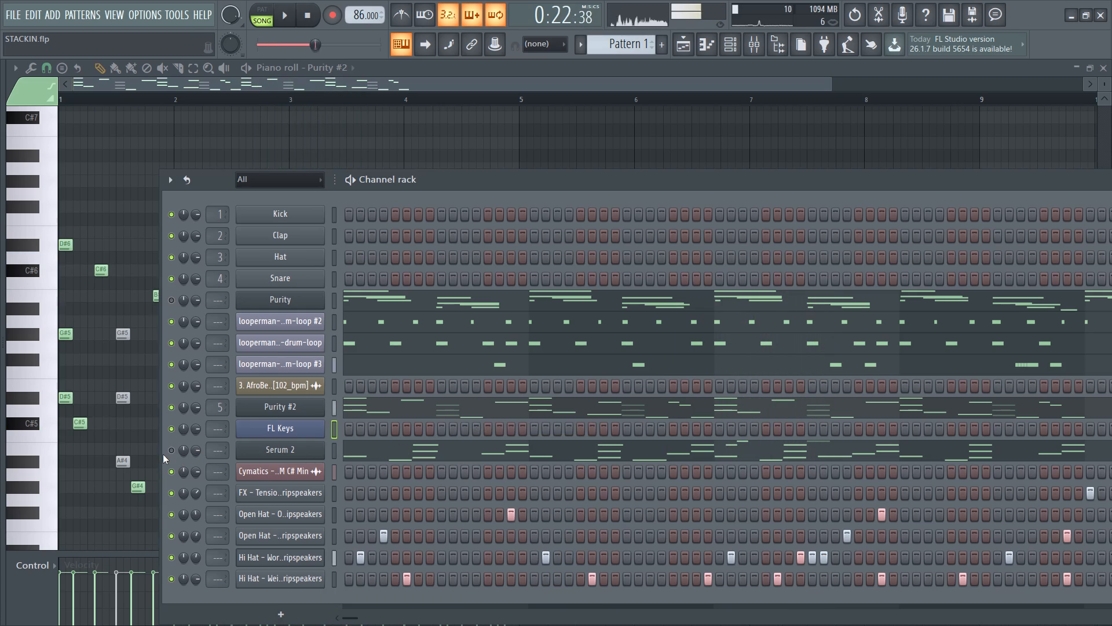
left_click(164, 452)
key("space")
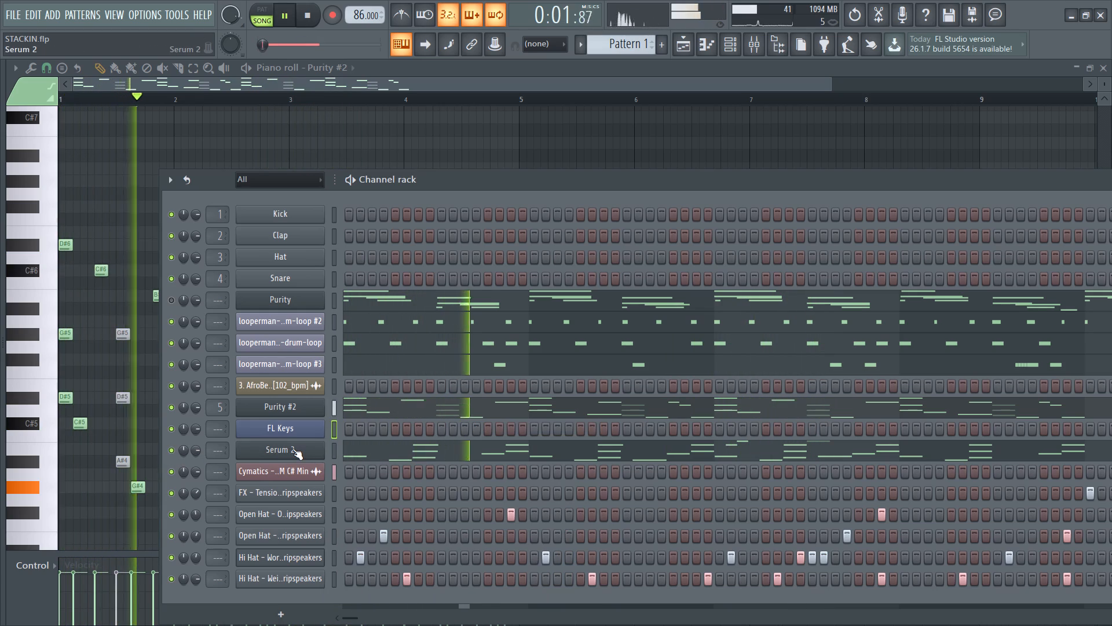
Open Serum 2, browse its factory Bass presets without loading one, and restart playback.
left_click(291, 450)
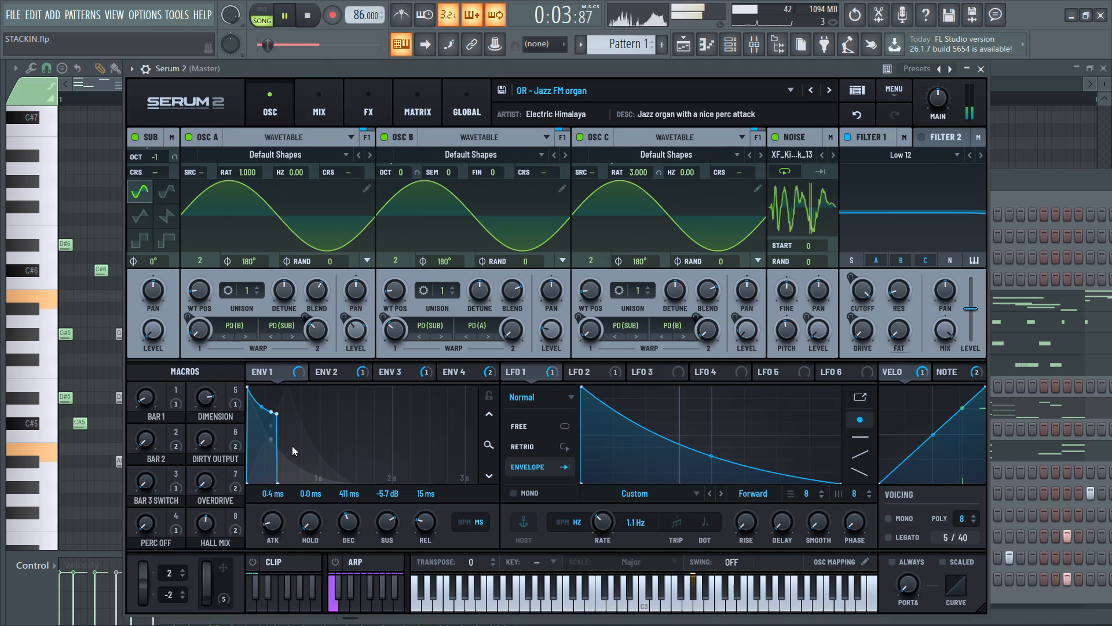
left_click(568, 88)
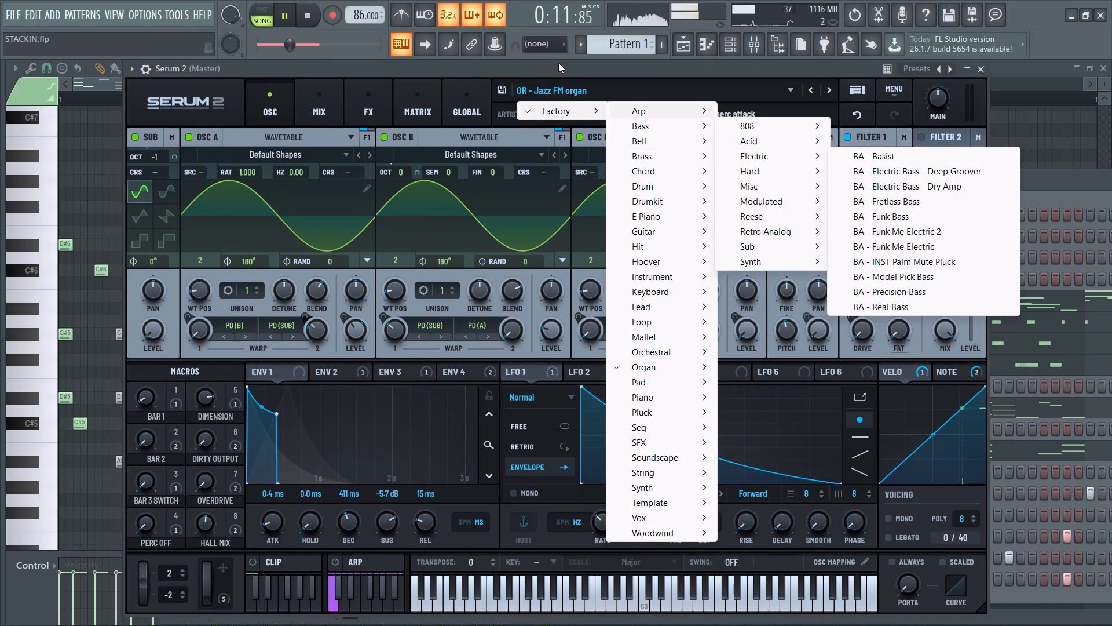
left_click(317, 15)
key("space")
key("space")
key("space")
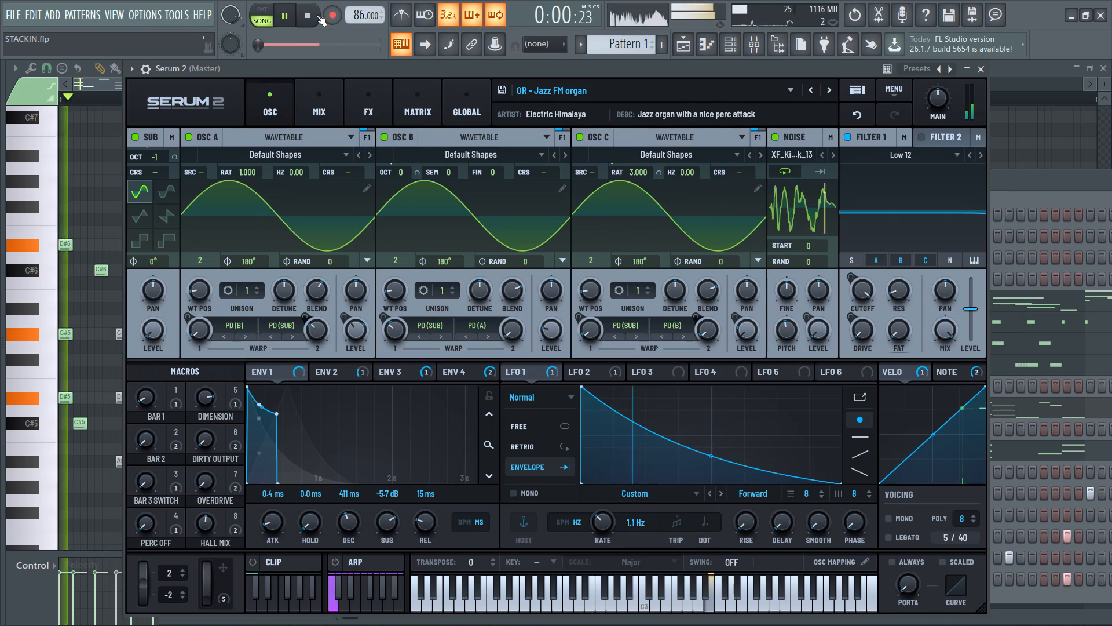
Mute Track 5 in the playlist to audition Pattern 1 without the Cymatics loop, unmute it, and restart playback.
left_click(689, 53)
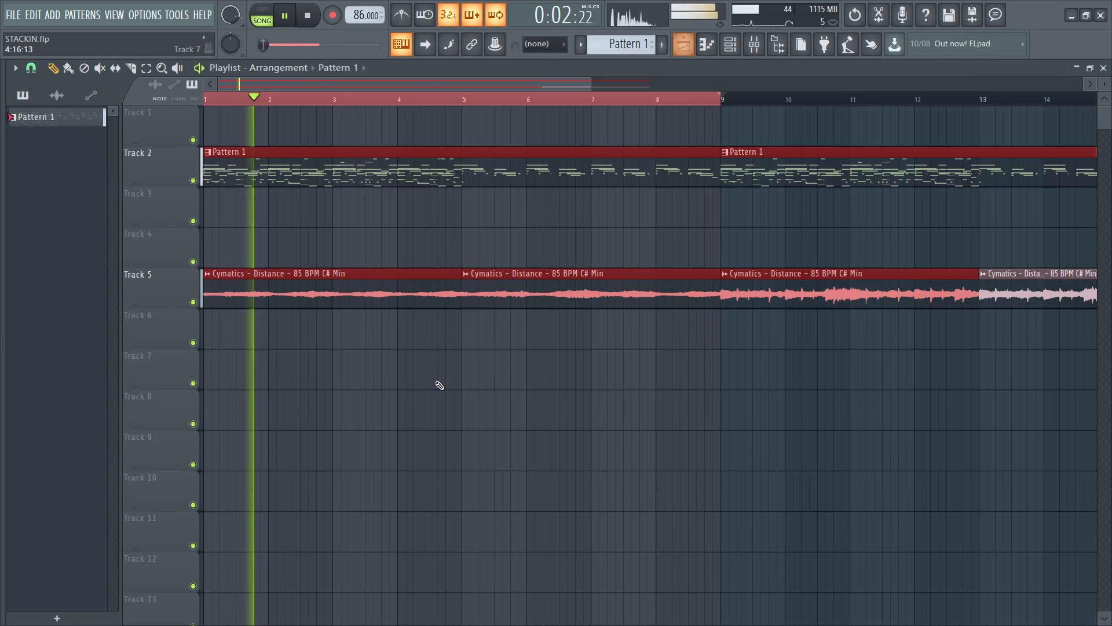
left_click(193, 301)
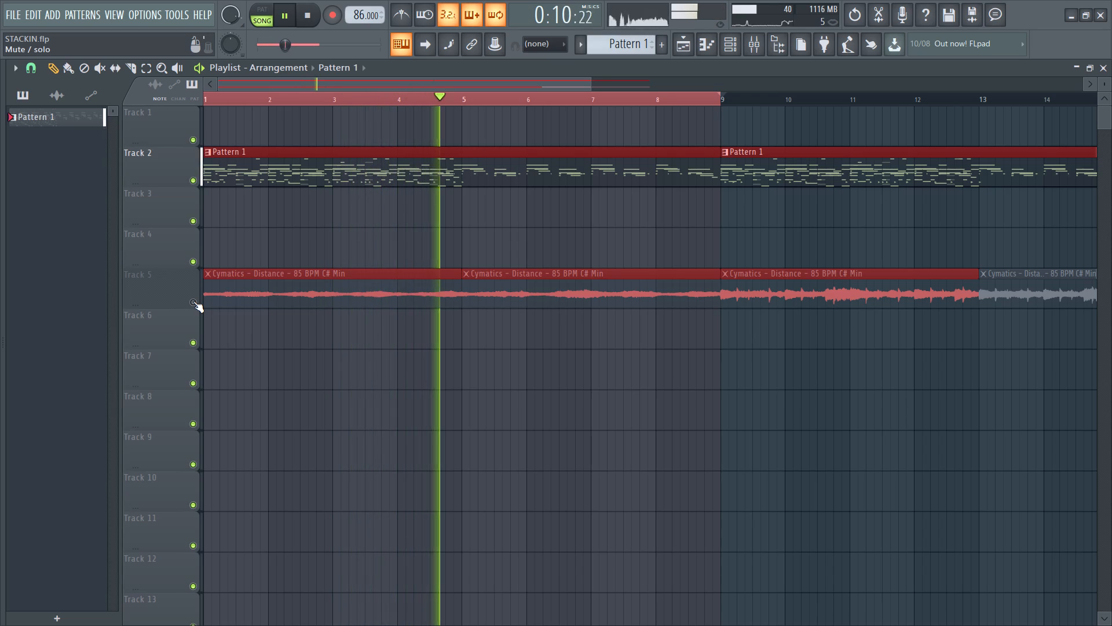
key("space")
key("space")
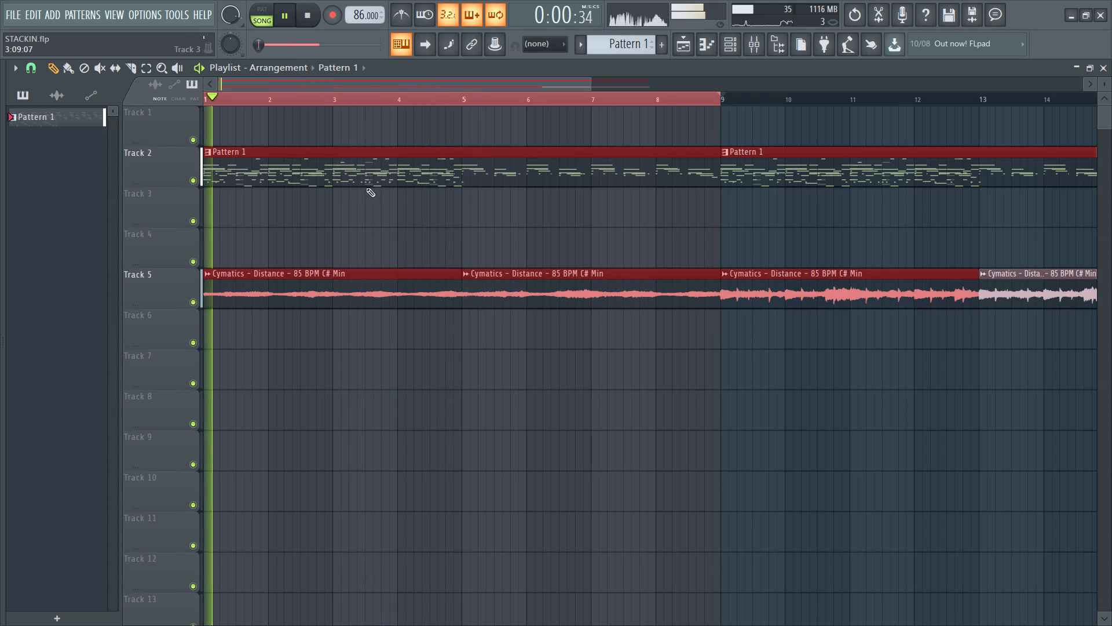
Reopen Serum 2 from the channel rack, browse its factory Bass preset categories, and restart playback.
left_click(733, 47)
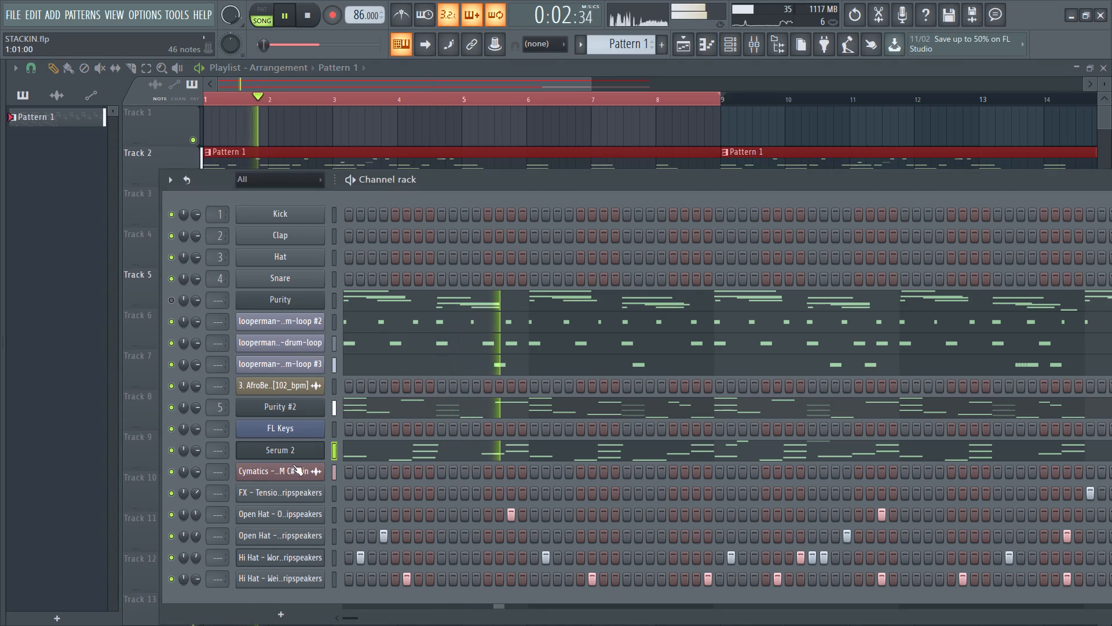
left_click(296, 449)
left_click(296, 449)
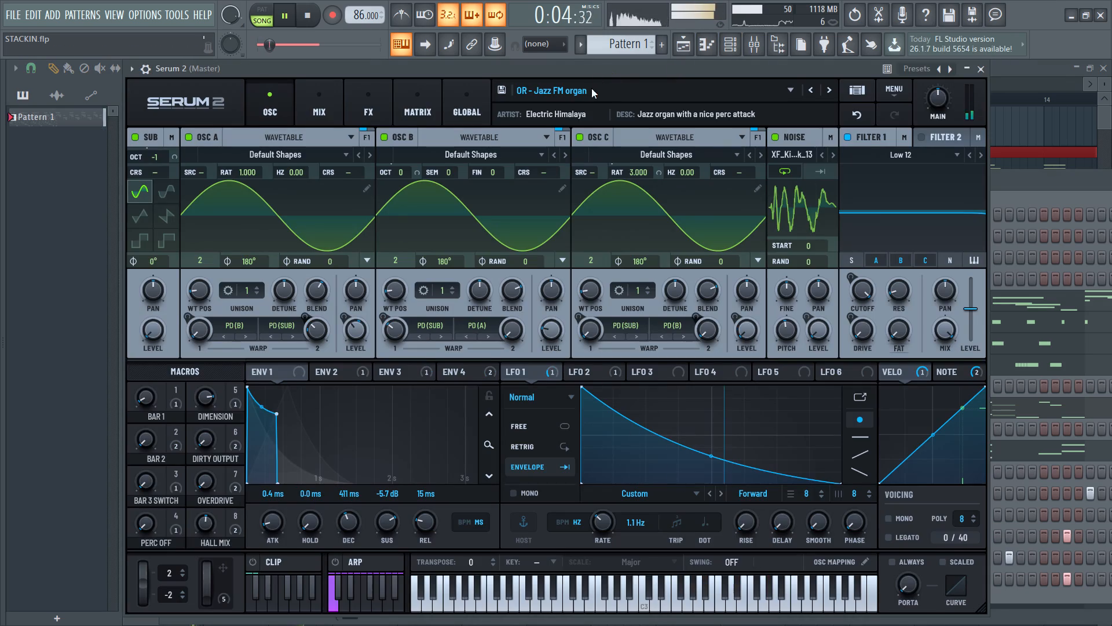
left_click(582, 92)
left_click(570, 107)
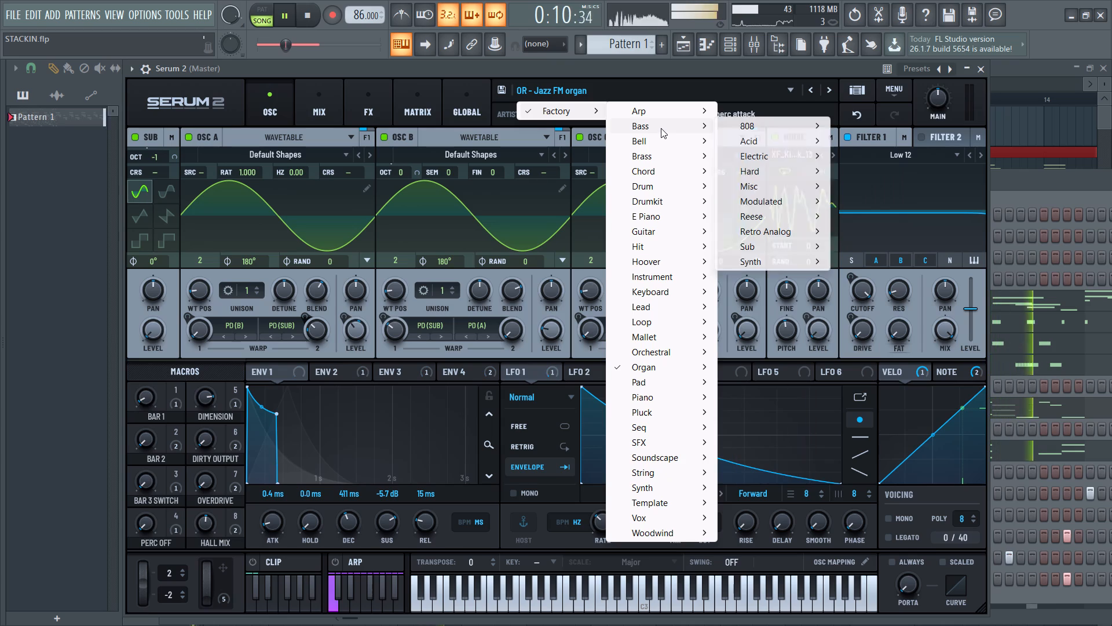
left_click(309, 14)
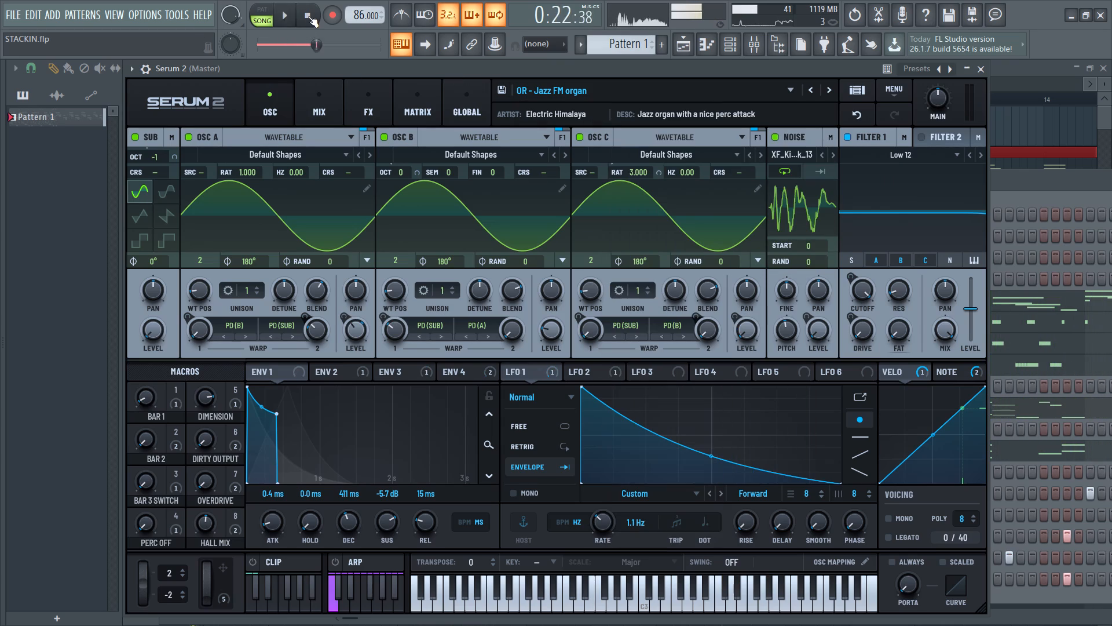
key("space")
key("space")
key("space")
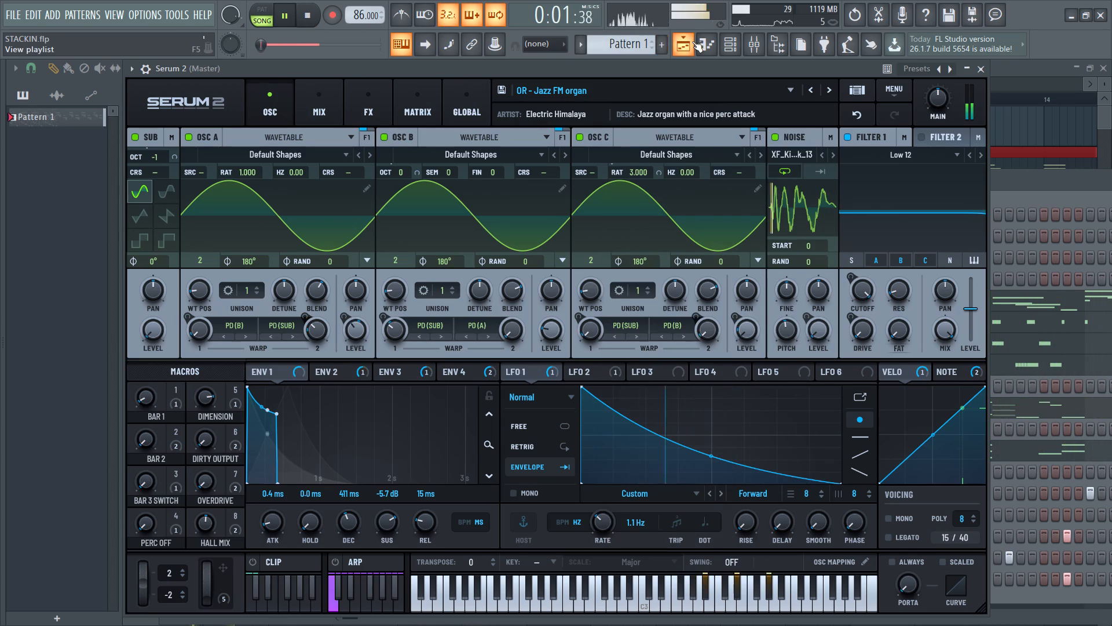
Mute Track 2 in the playlist to audition the Cymatics loop without Pattern 1, unmute it, and restart playback.
left_click(692, 41)
left_click(195, 182)
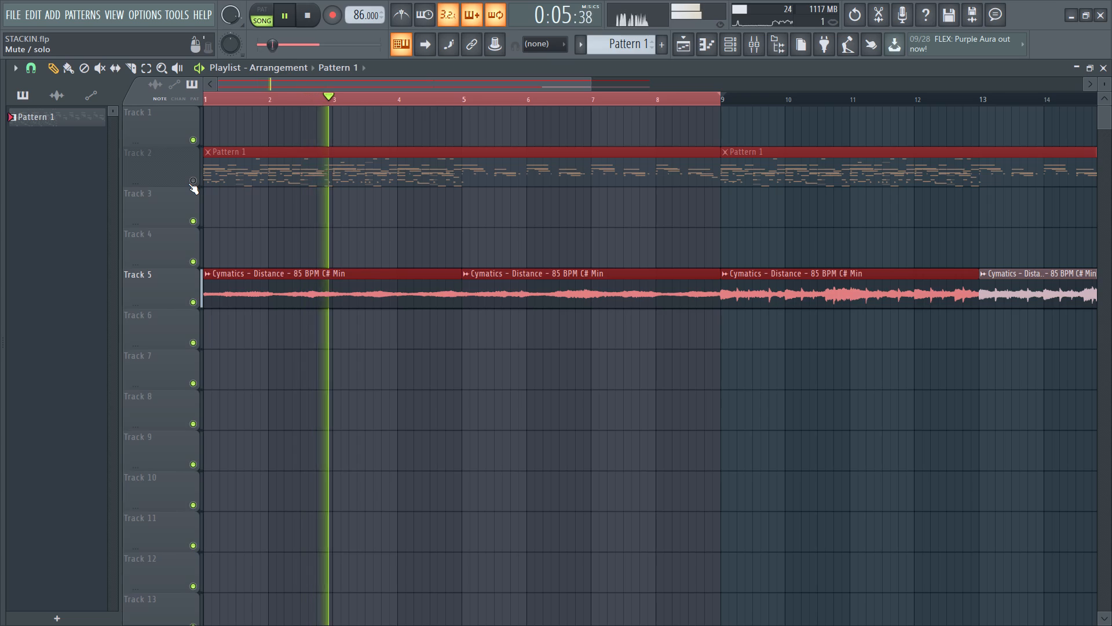
left_click(188, 183)
key("space")
key("space")
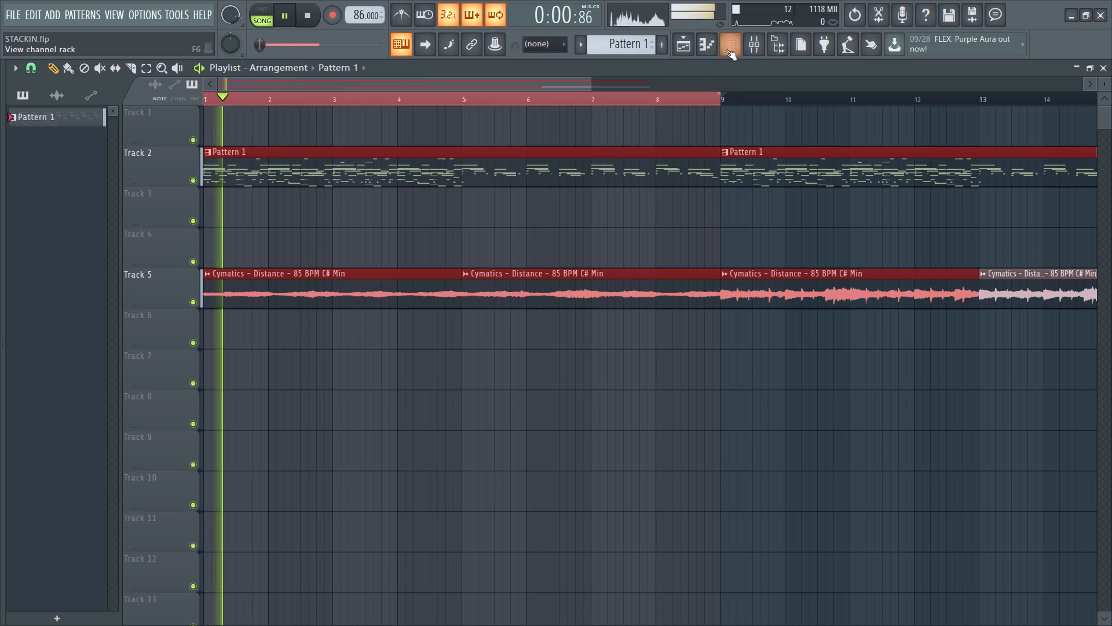
Restart playback and load the factory bass preset 808 - Decomposed in the Serum 2 channel.
left_click(731, 45)
key("space")
key("space")
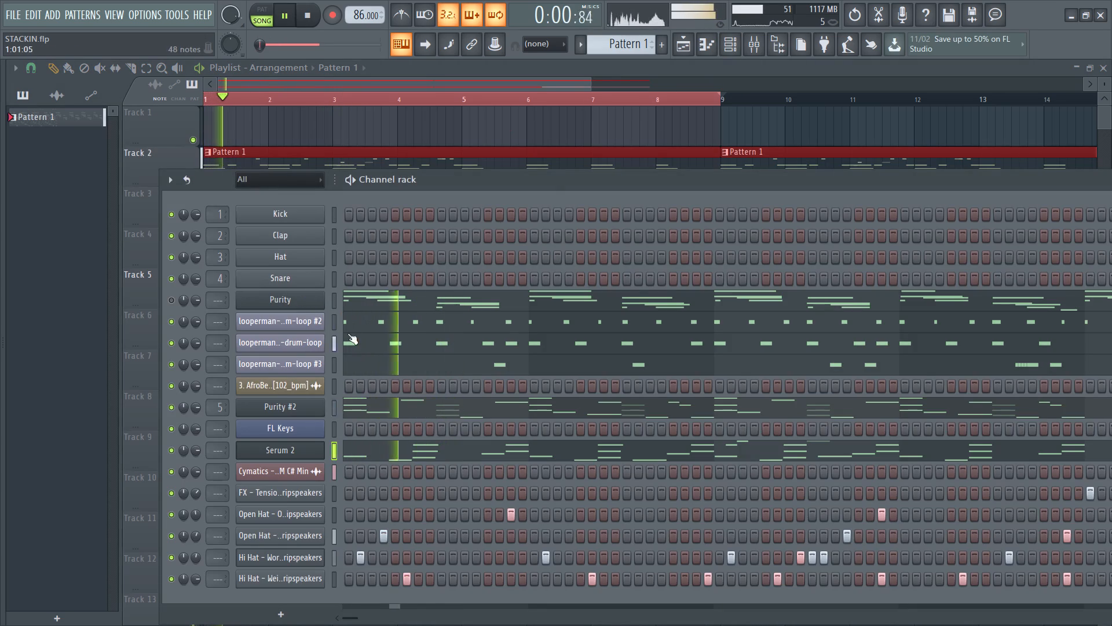
scroll(273, 412, "down", 2)
double_click(309, 446)
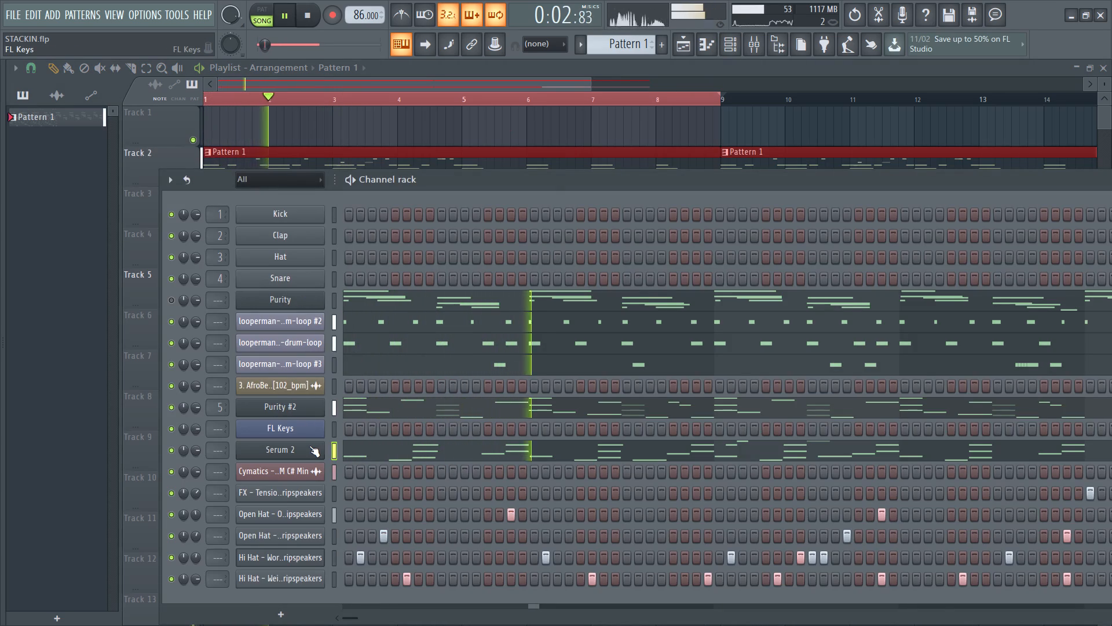
left_click(601, 85)
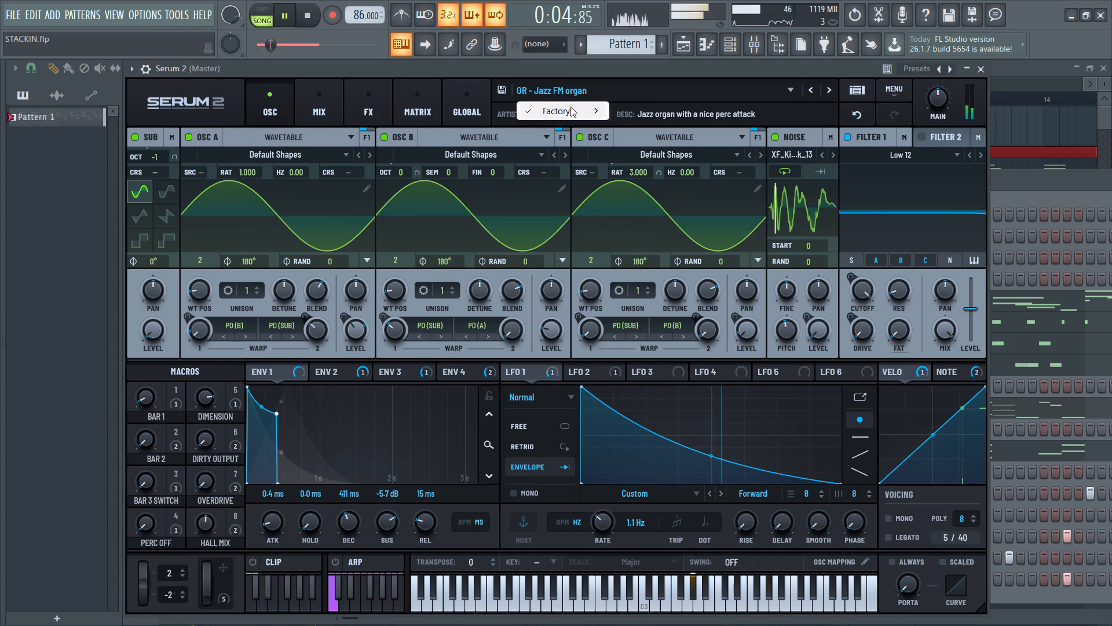
left_click(570, 107)
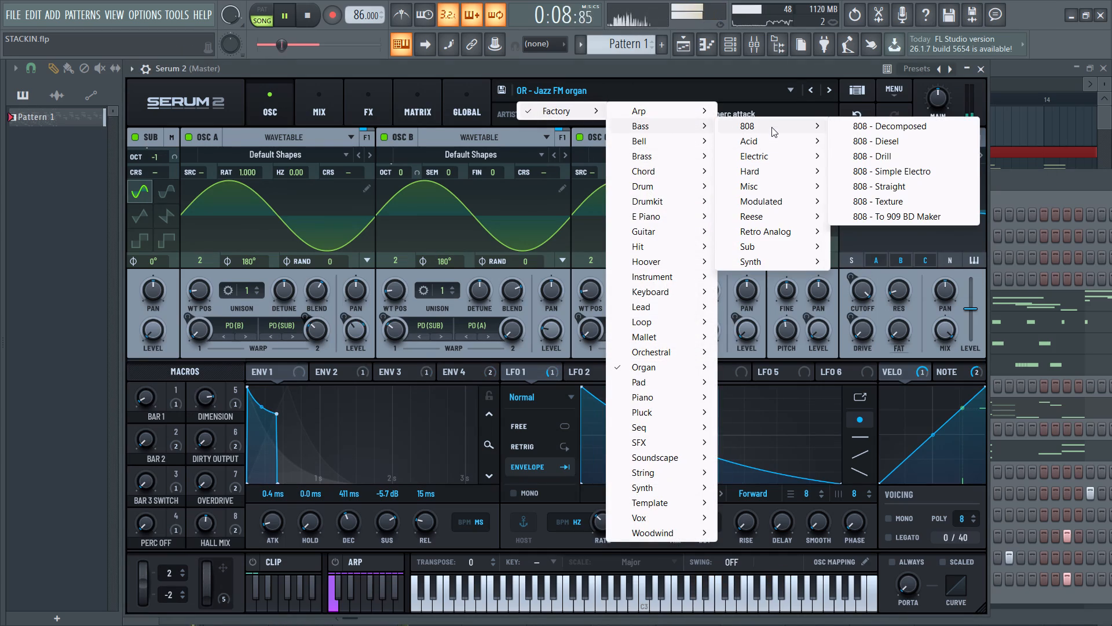
left_click(850, 128)
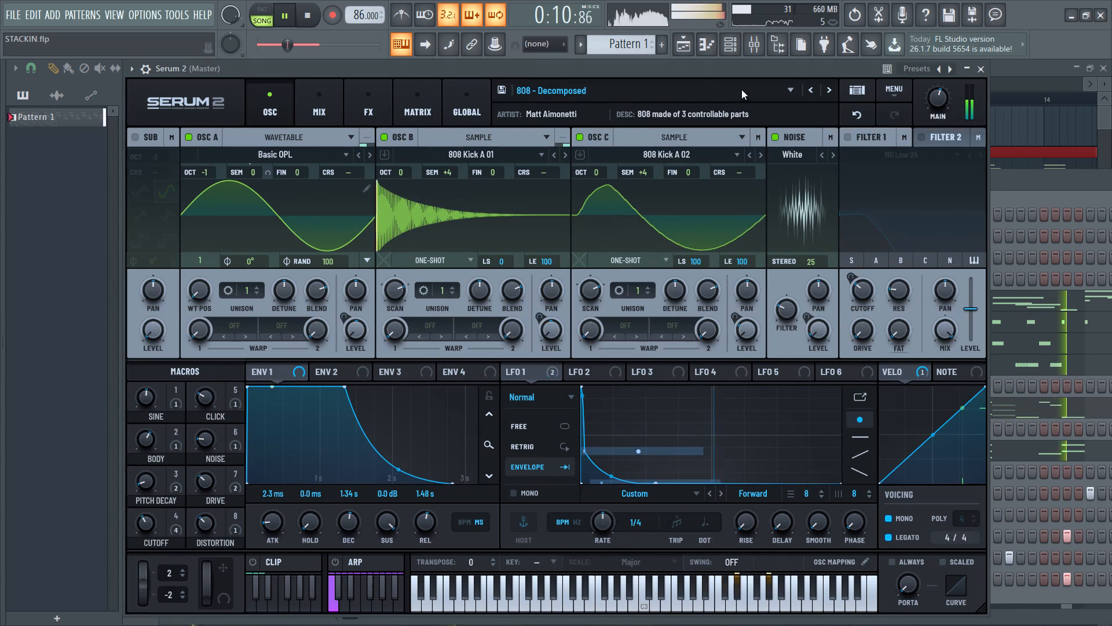
Open the Serum 2 channel's piano roll and restart playback to audition its notes with the chosen preset.
left_click(708, 42)
key("space")
key("space")
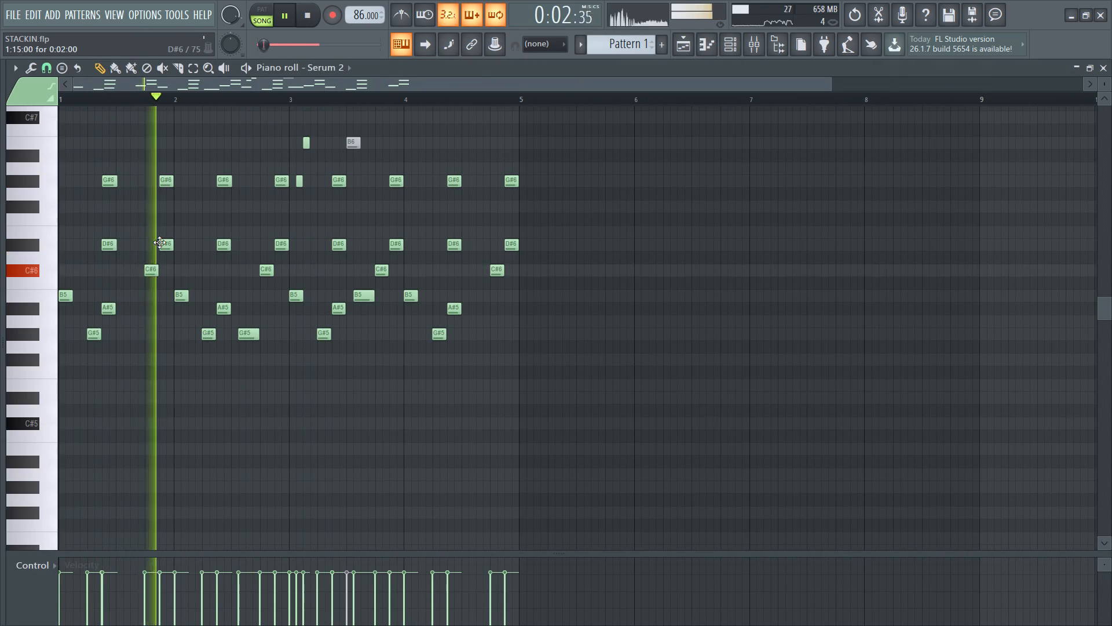
key("ctrl+Right")
key("ctrl+Right")
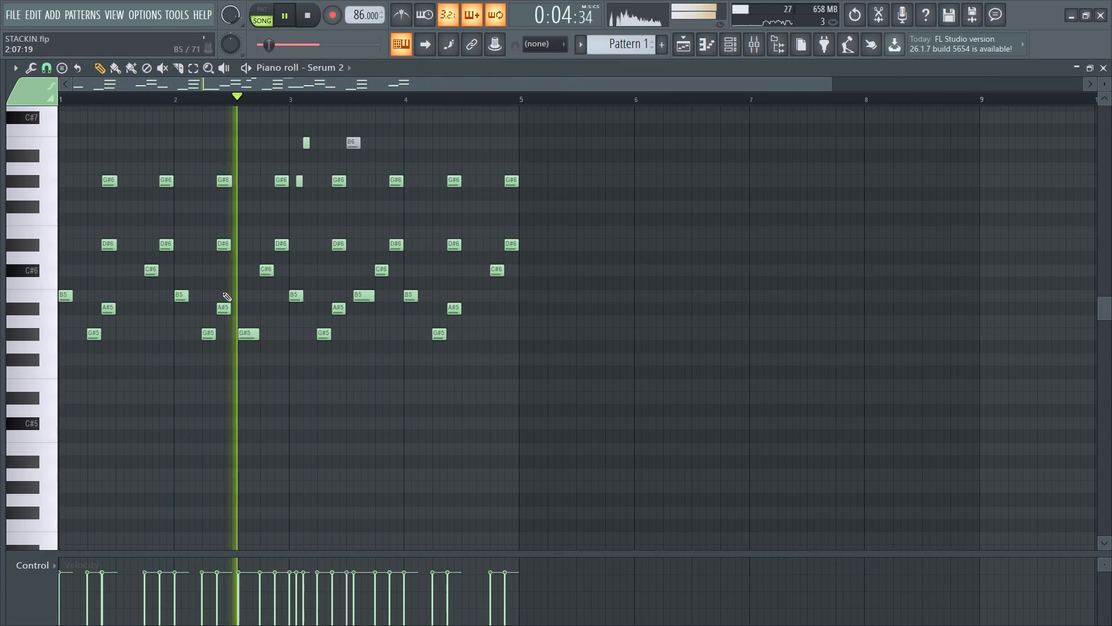
left_click(330, 358)
key("Right")
right_click_drag(337, 355, 327, 357)
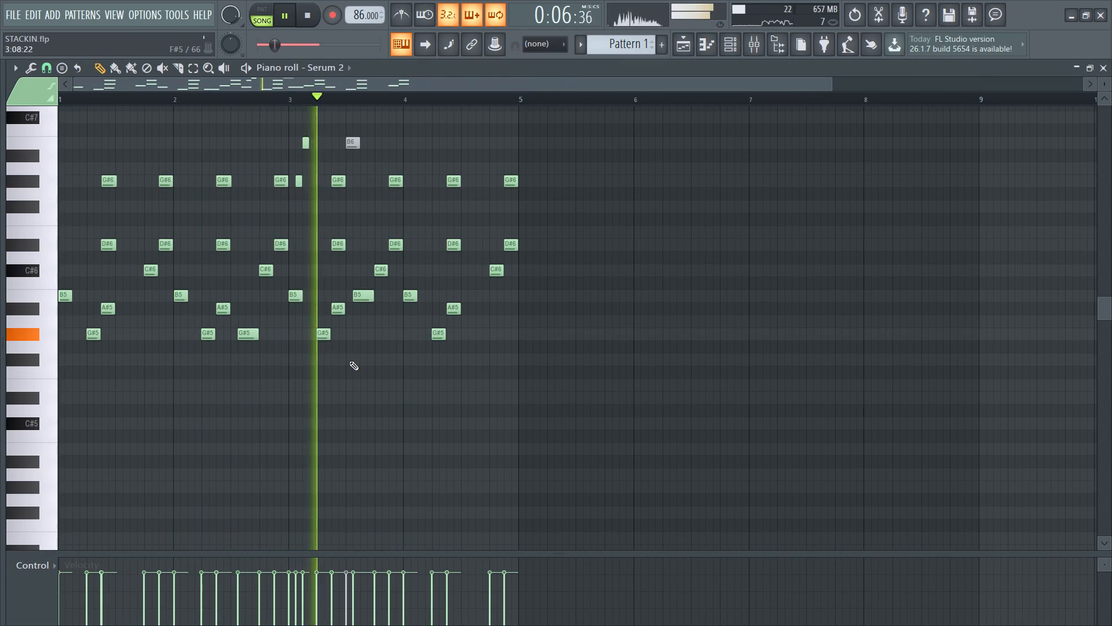
key("ctrl+Right")
key("Right")
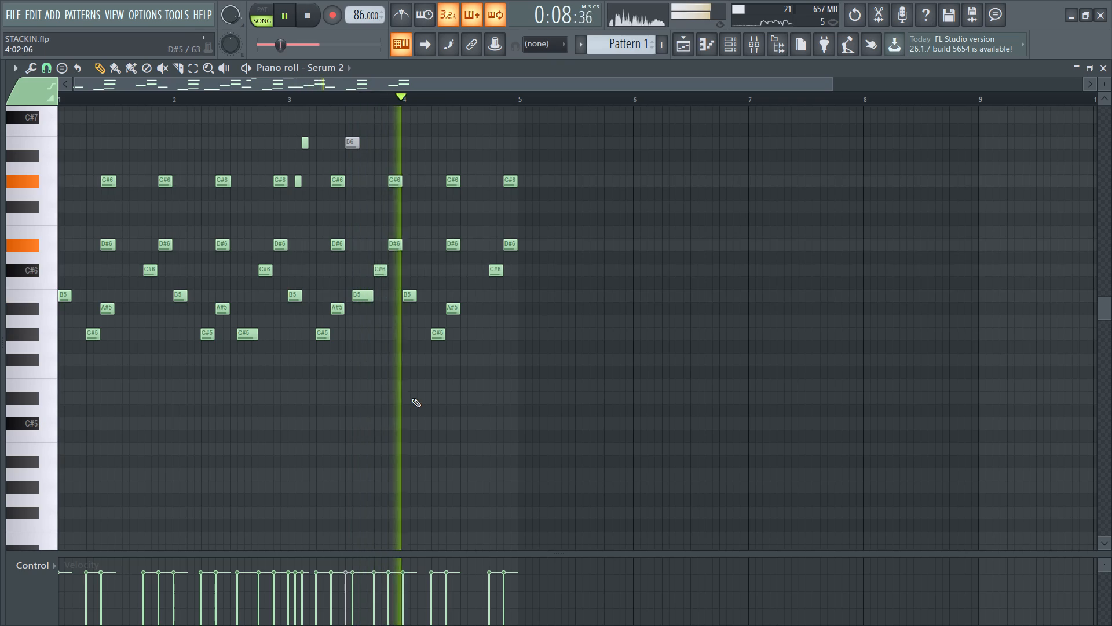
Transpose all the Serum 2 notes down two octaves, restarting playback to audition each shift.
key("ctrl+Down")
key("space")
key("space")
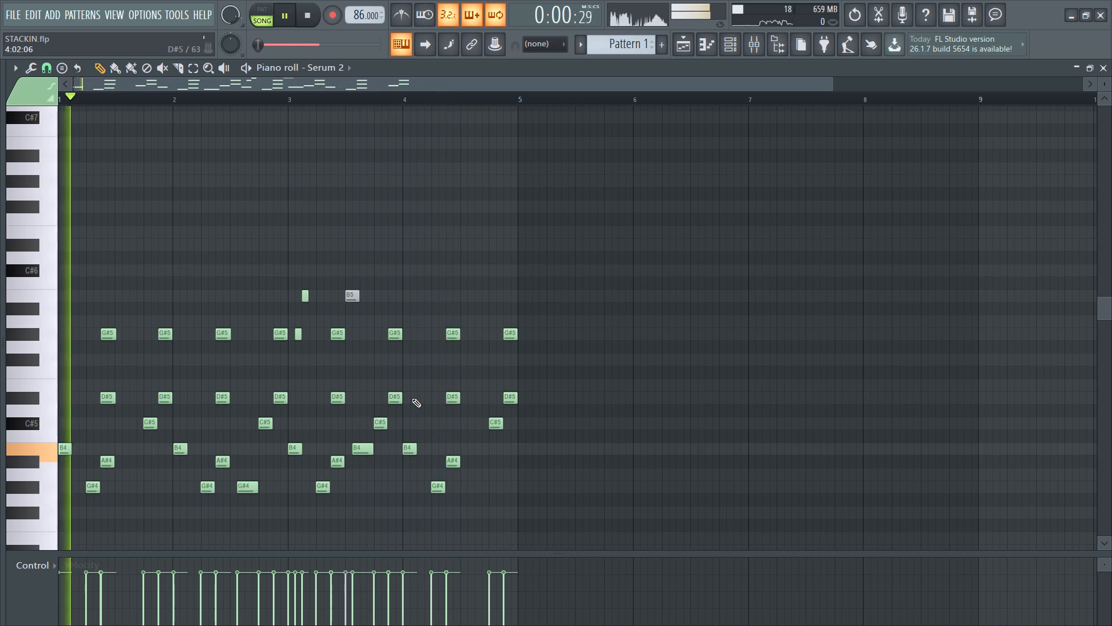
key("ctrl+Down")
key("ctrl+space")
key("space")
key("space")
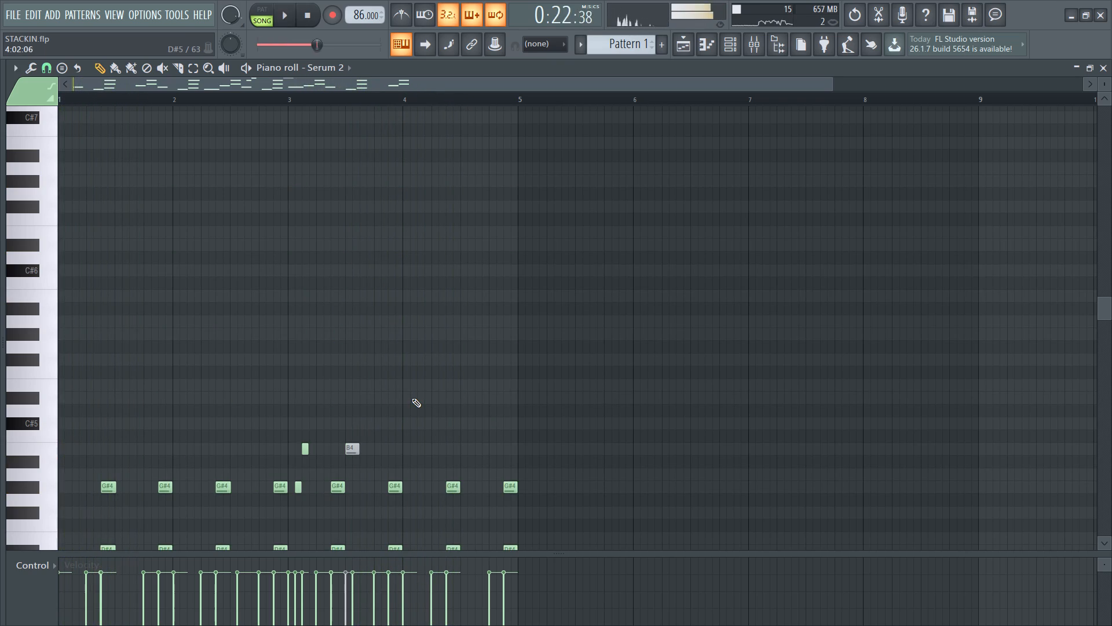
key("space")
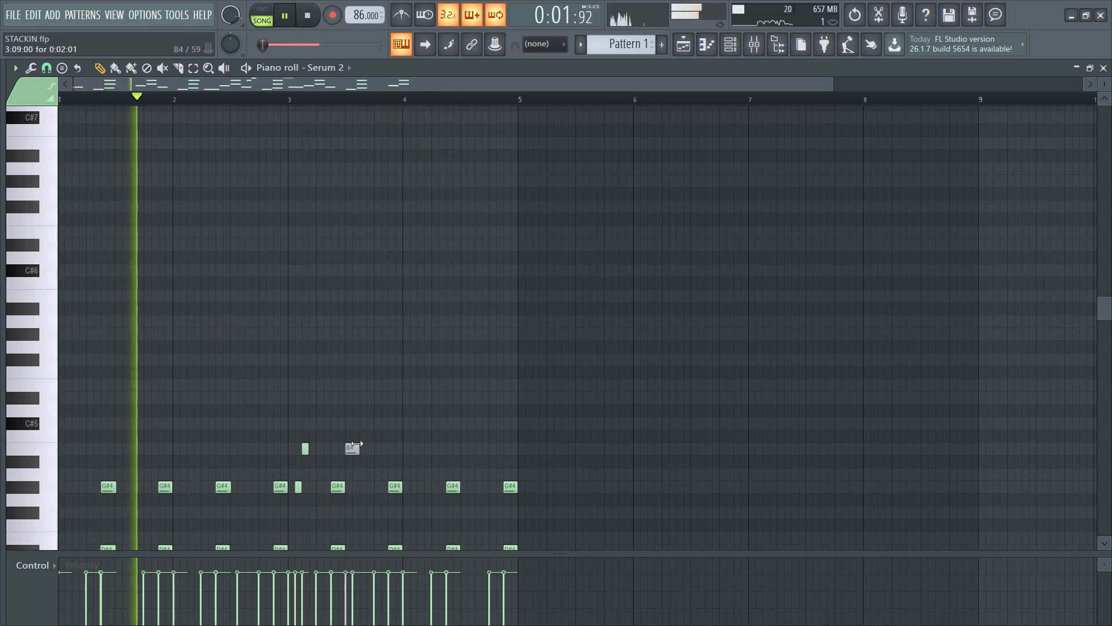
Delete all the notes in the Serum 2 piano roll.
key("Delete")
Audition single Serum 2 notes around E4 and F4 over the playing beat, repeating E4.
scroll(322, 376, "down", 4)
left_click(52, 363)
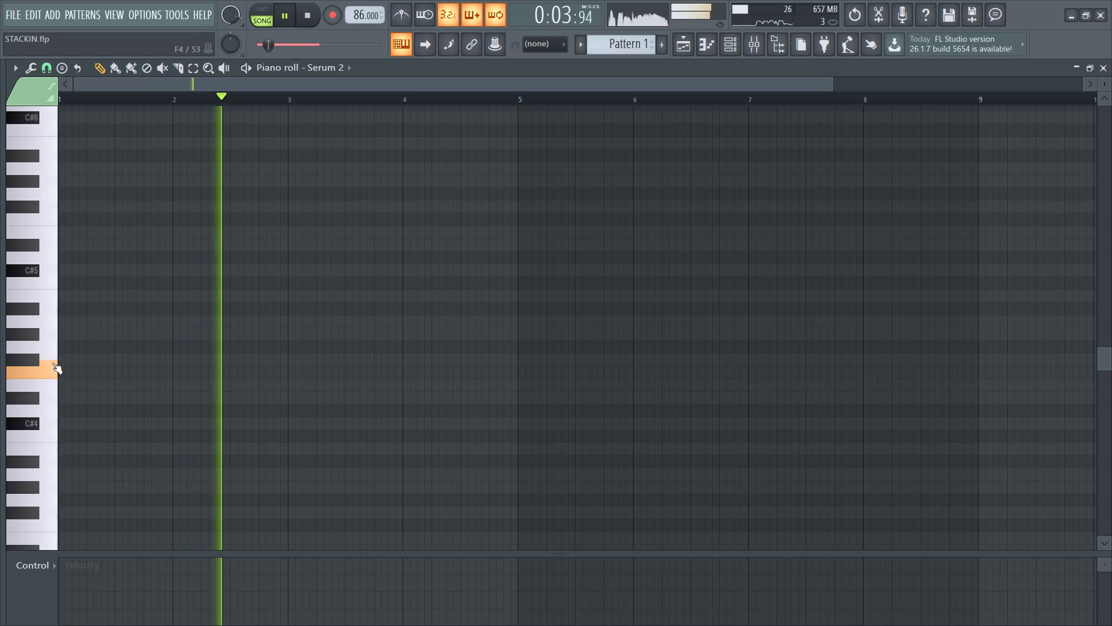
left_click(43, 345)
left_click(43, 391)
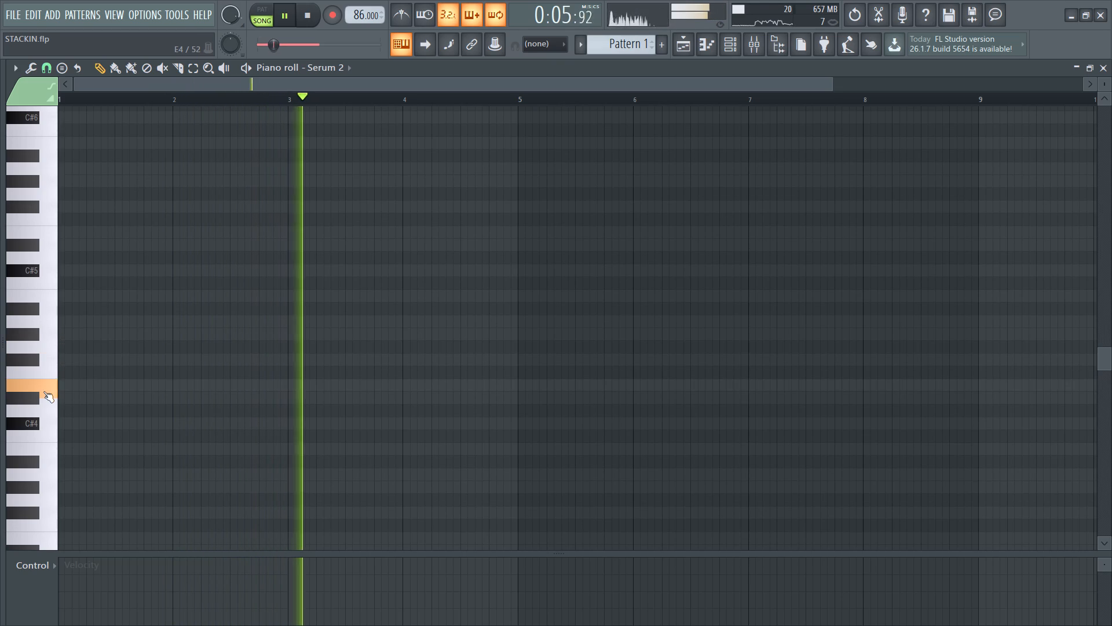
left_click(43, 391)
left_click(43, 391)
triple_click(43, 391)
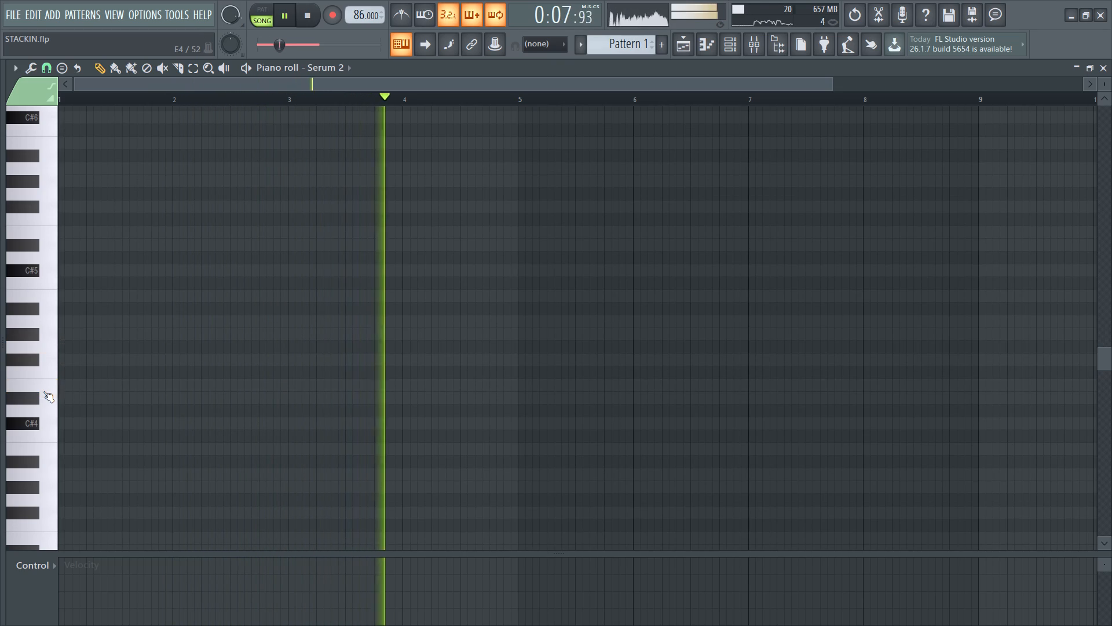
left_click(43, 391)
left_click(43, 391)
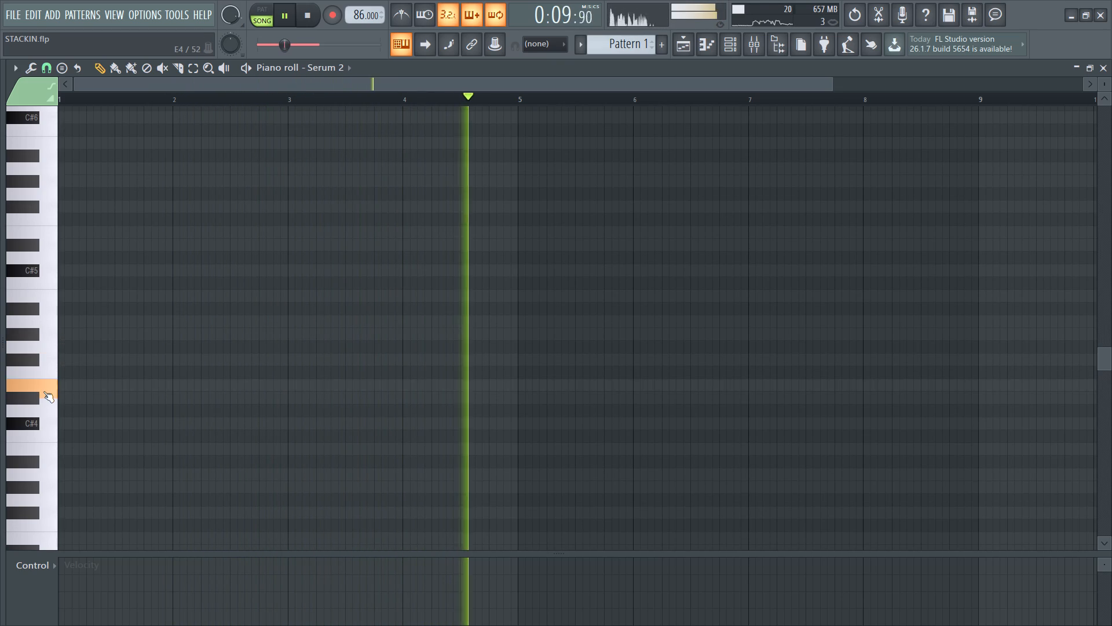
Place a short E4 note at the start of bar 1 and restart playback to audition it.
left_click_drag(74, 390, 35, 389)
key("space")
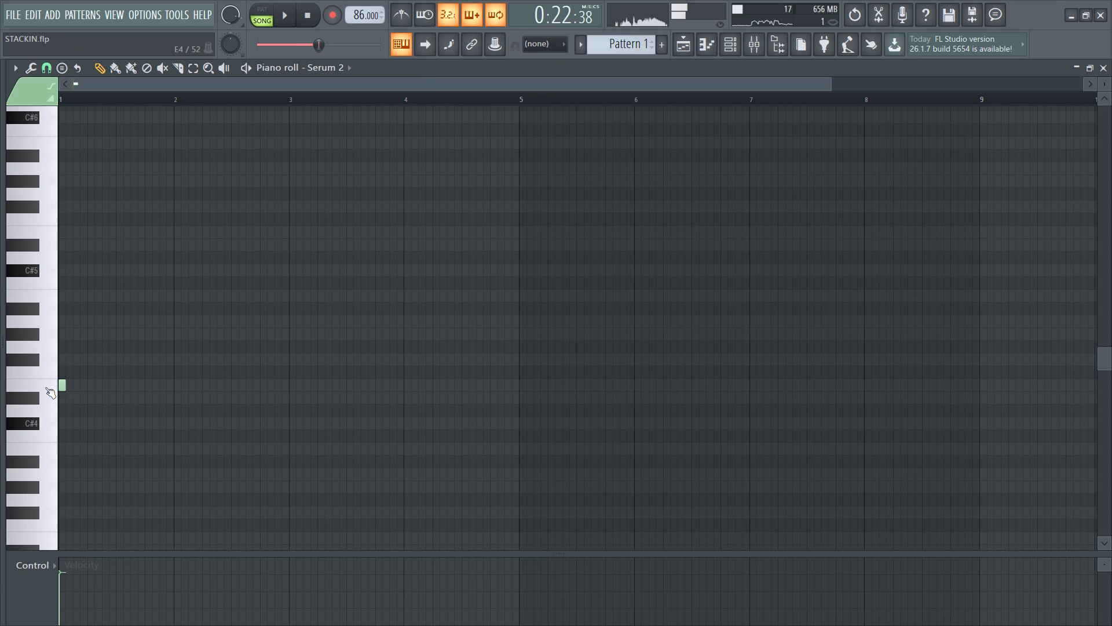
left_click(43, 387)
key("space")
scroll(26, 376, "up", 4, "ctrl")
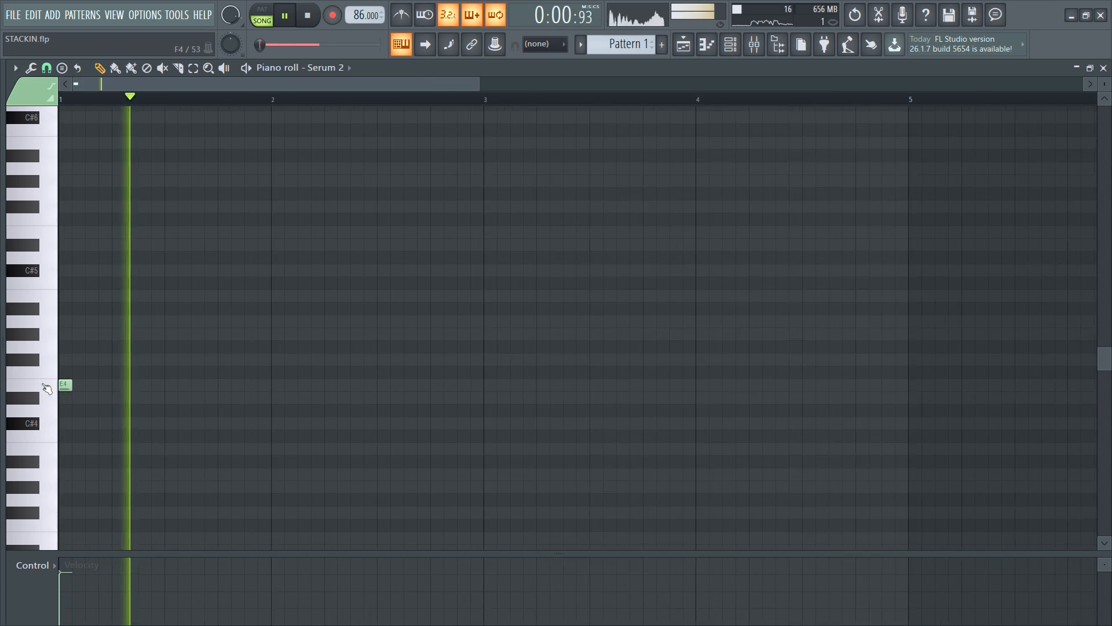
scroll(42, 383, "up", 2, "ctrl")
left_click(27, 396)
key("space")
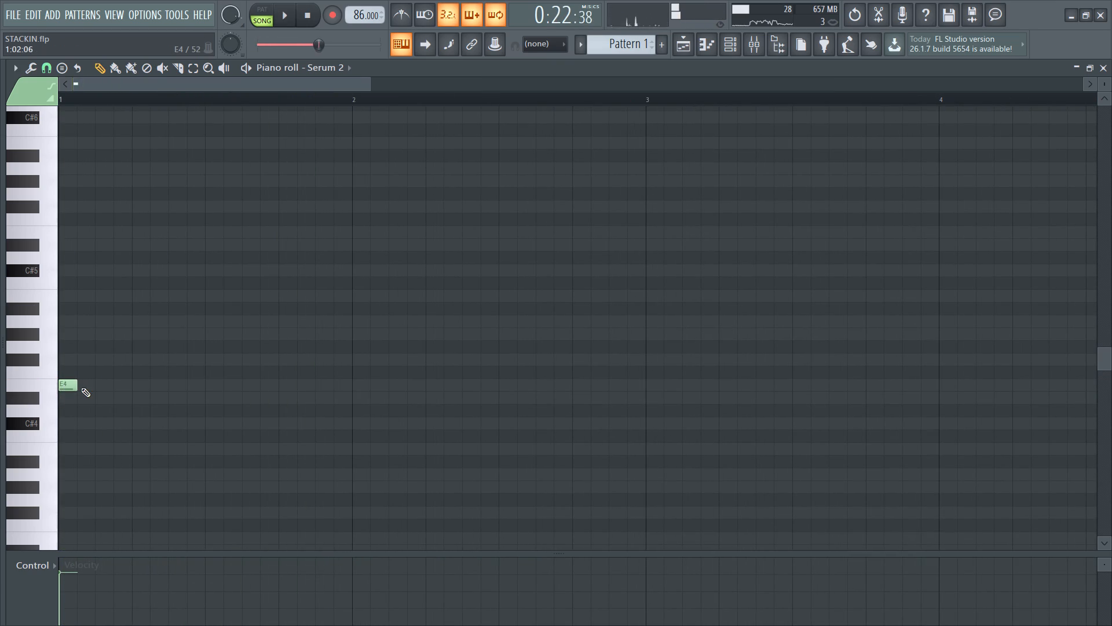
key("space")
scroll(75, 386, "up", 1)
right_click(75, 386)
Play trial Serum 2 bass notes between D#4 and A#4 live over the beat, mostly repeating F4.
key("m")
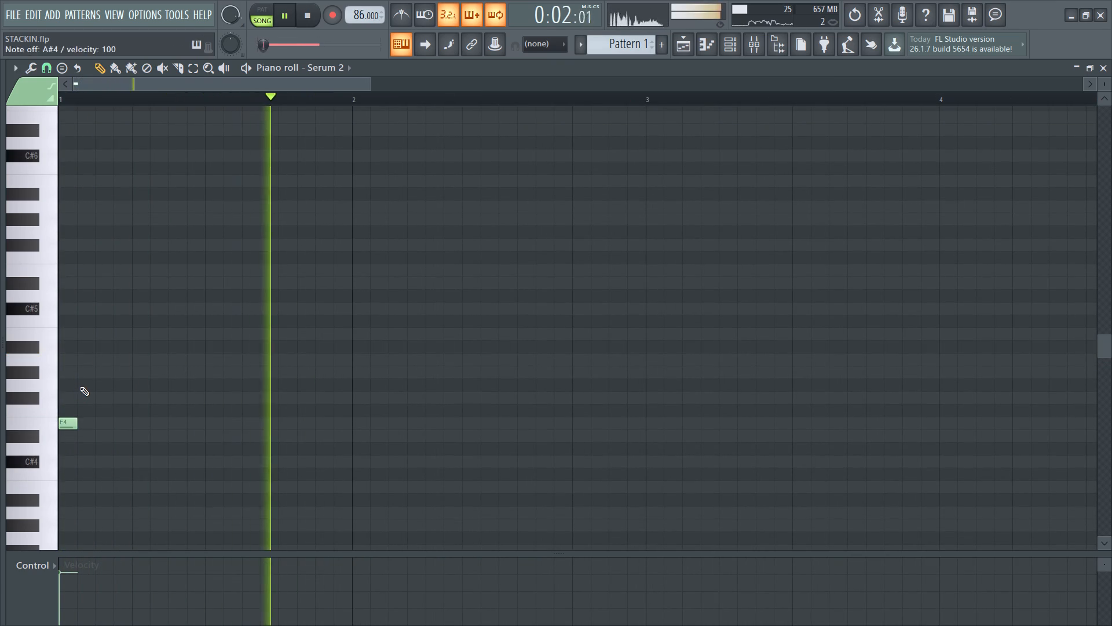
key("b")
key("v")
key("v")
key("c")
key("v")
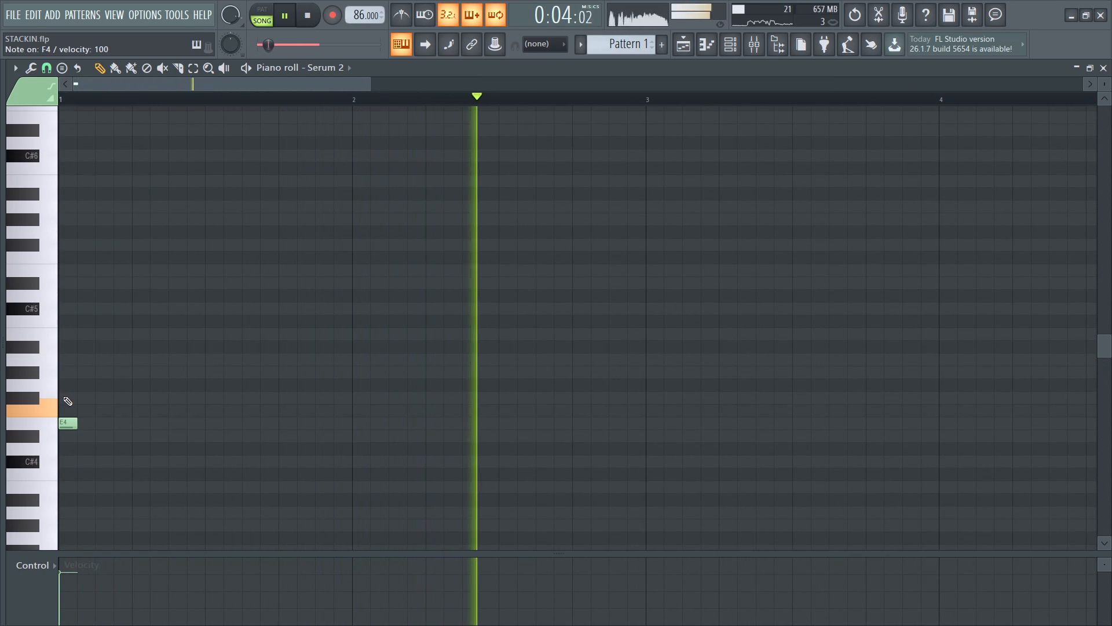
key("b")
key("n")
key("n")
key("b")
key("v")
type("ccvcvv")
key("v")
key("v")
key("v")
key("v")
key("v")
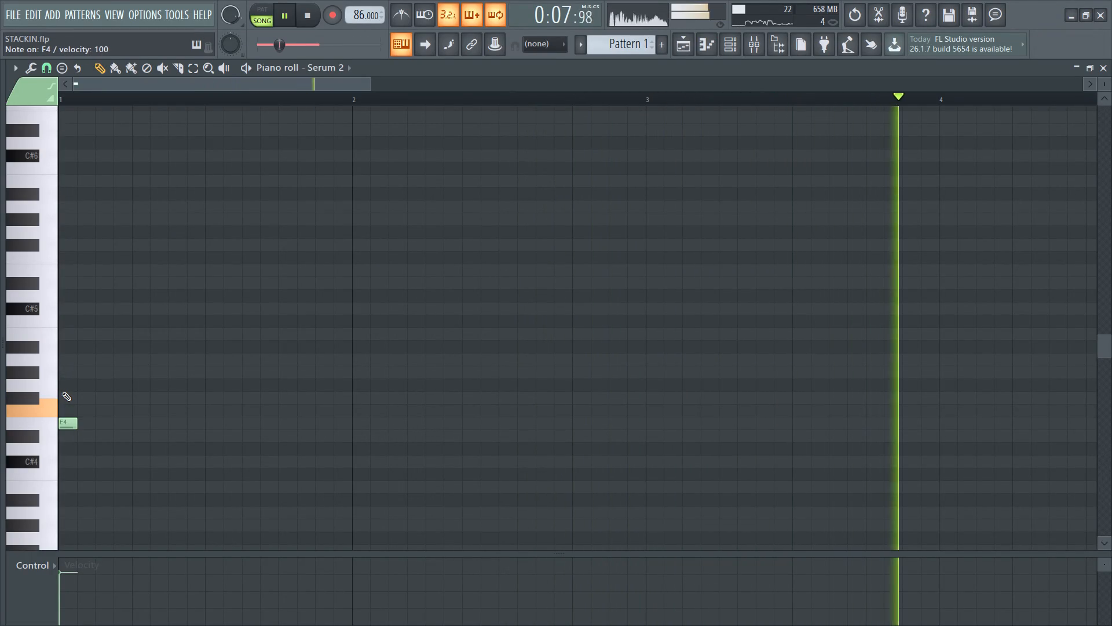
key("v")
key("v")
key("v")
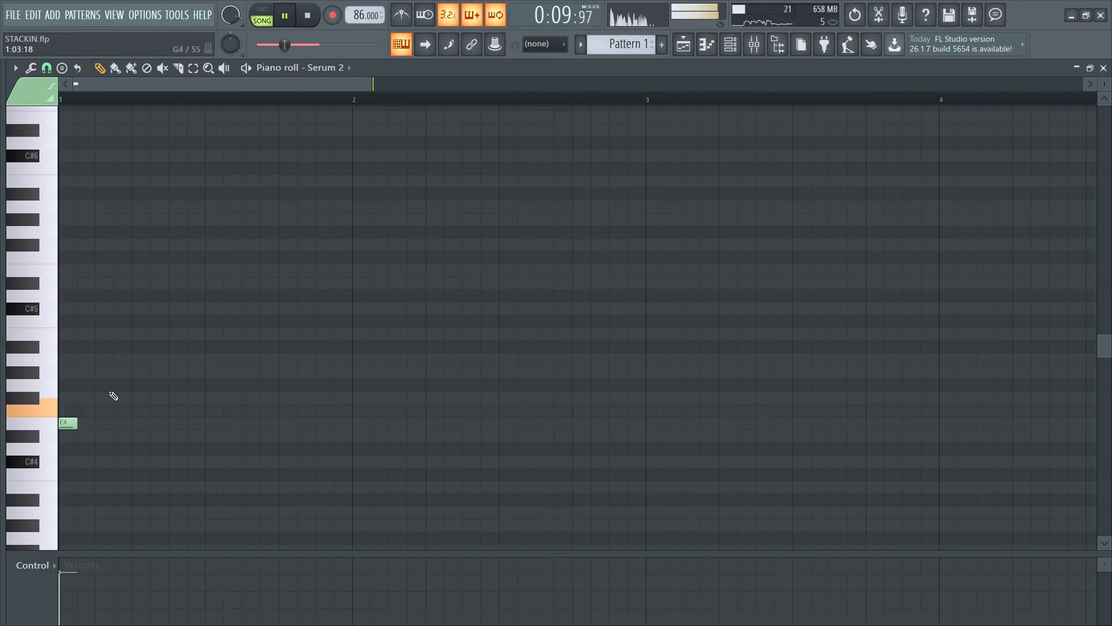
Try a live bass phrase that rises from G4 past A#4 and descends through F4 to D4.
key("b")
key("b")
type("bnb")
type("mn")
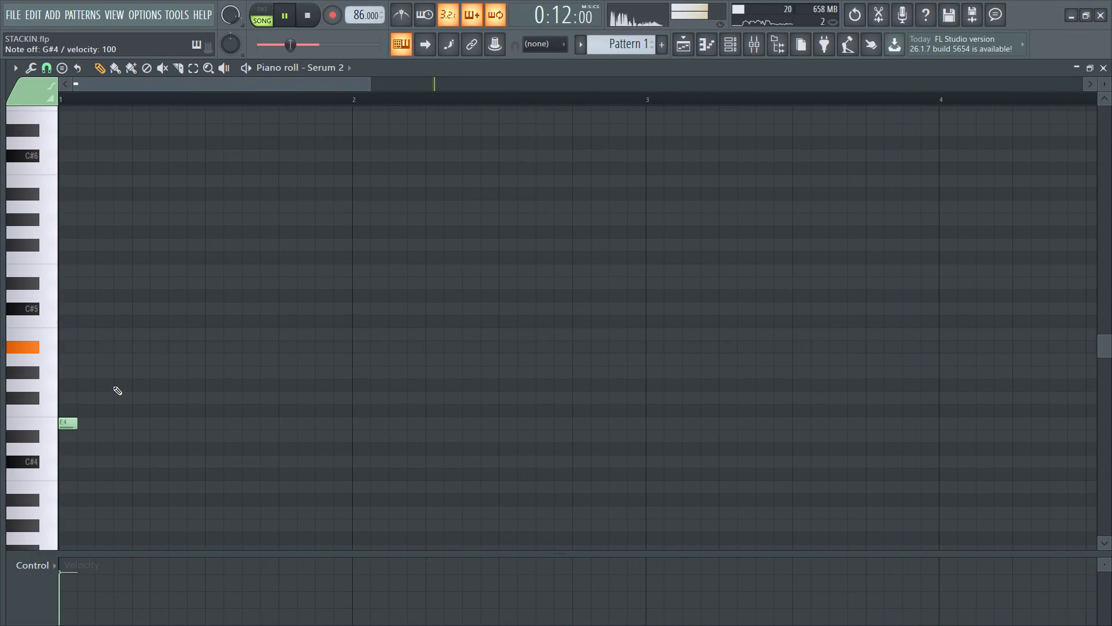
type("m,nb")
type("vvcxcc")
key("v")
key("v")
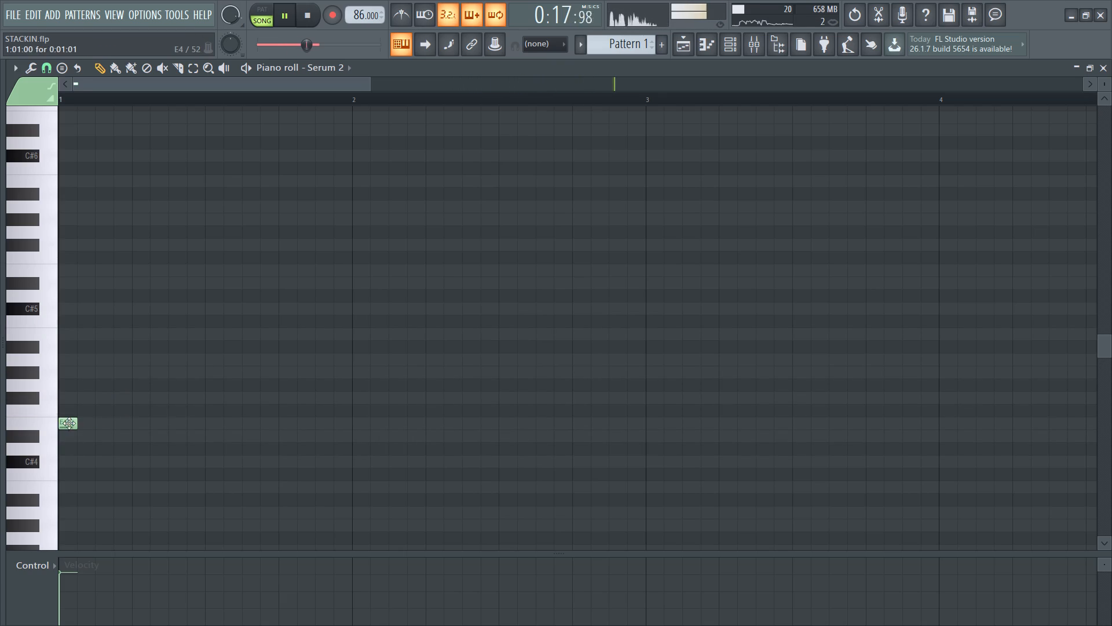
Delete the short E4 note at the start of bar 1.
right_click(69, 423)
Restart playback and try a live bass line that repeats F4 and climbs through G4 to A#4 and higher.
key("v")
key("v")
type("vv")
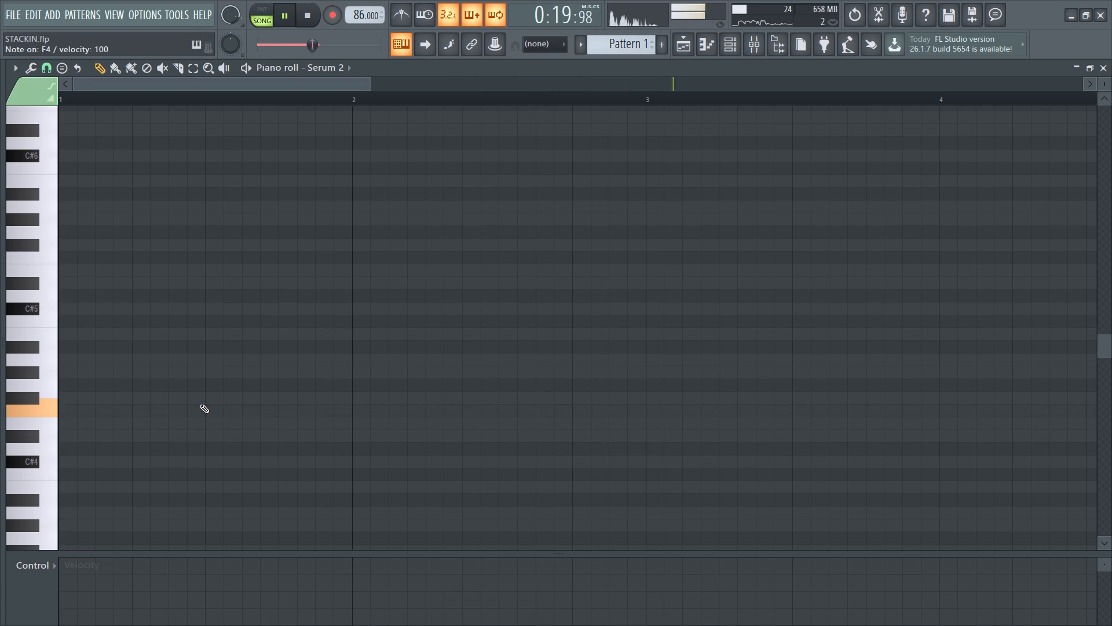
key("space")
key("b")
key("v")
key("space")
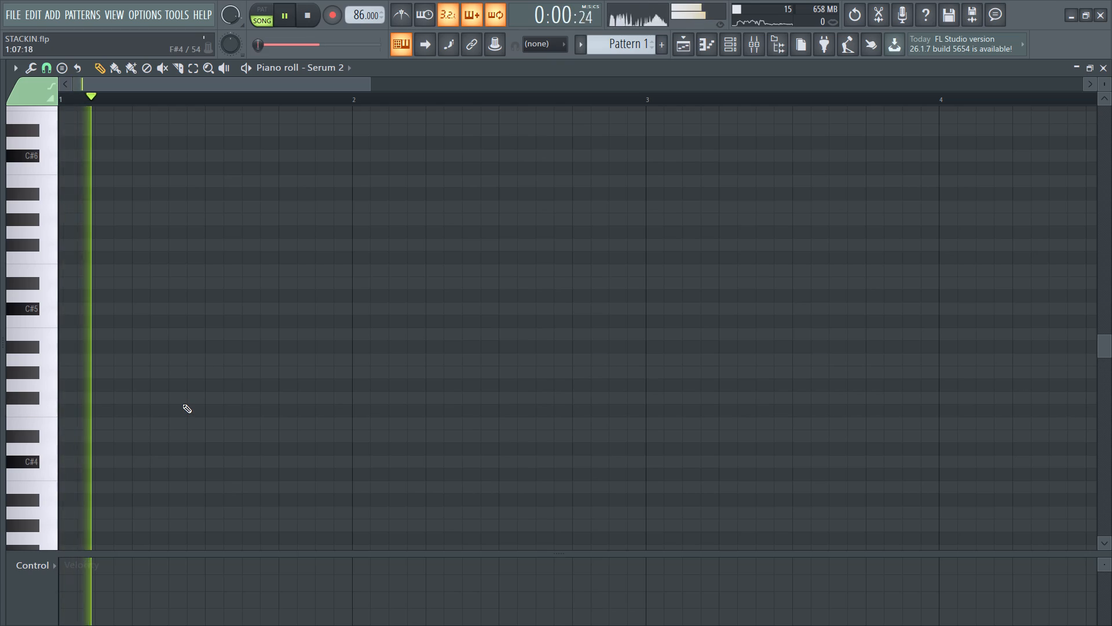
type("vvvvbn")
key("m")
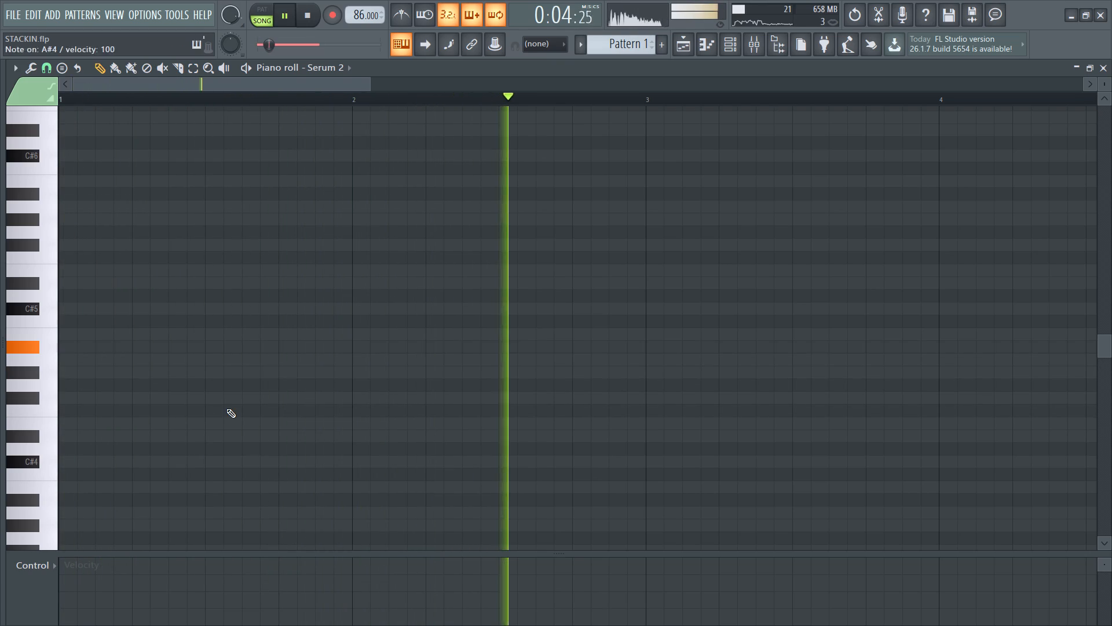
type(",,")
key("period")
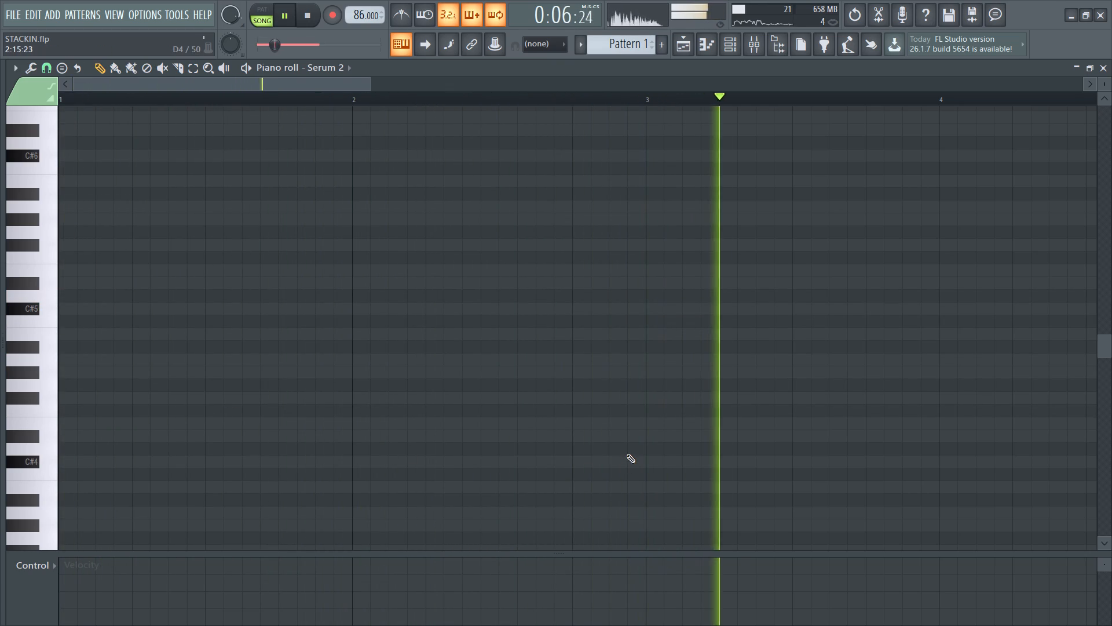
Try a descending live bass line through A#4 down to D#4 and D4, ending on repeated G4.
key("comma")
key("m")
key("j")
key("g")
type("cx")
type("cxxc")
key("v")
key("b")
key("b")
key("b")
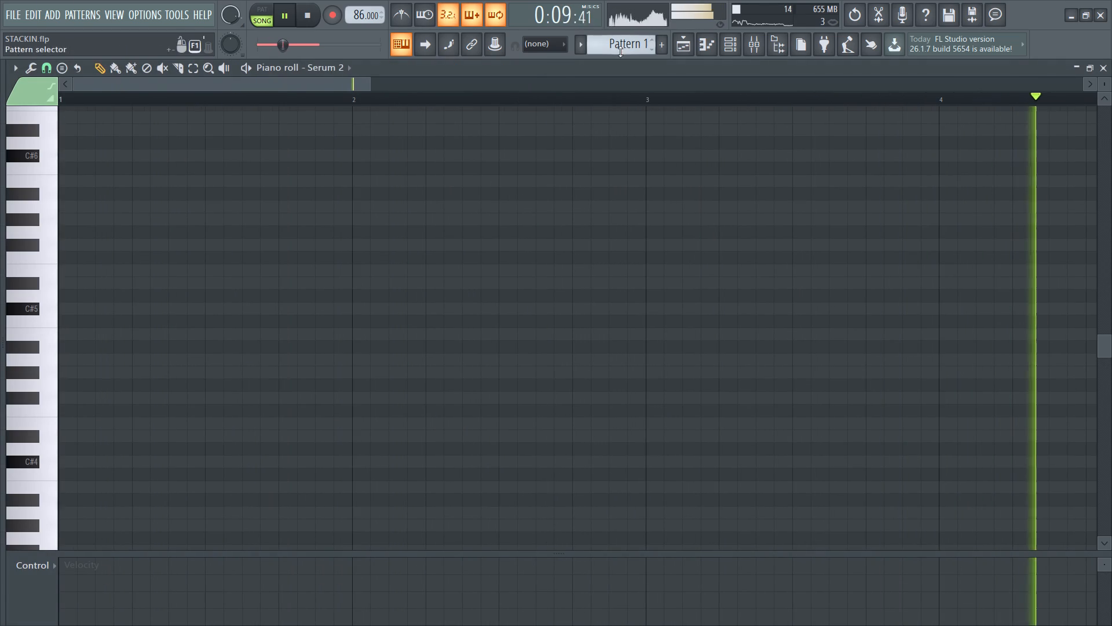
Check the Serum 2 channel in the channel rack, testing a few notes, and return to its piano roll.
left_click(741, 42)
scroll(359, 449, "down", 2)
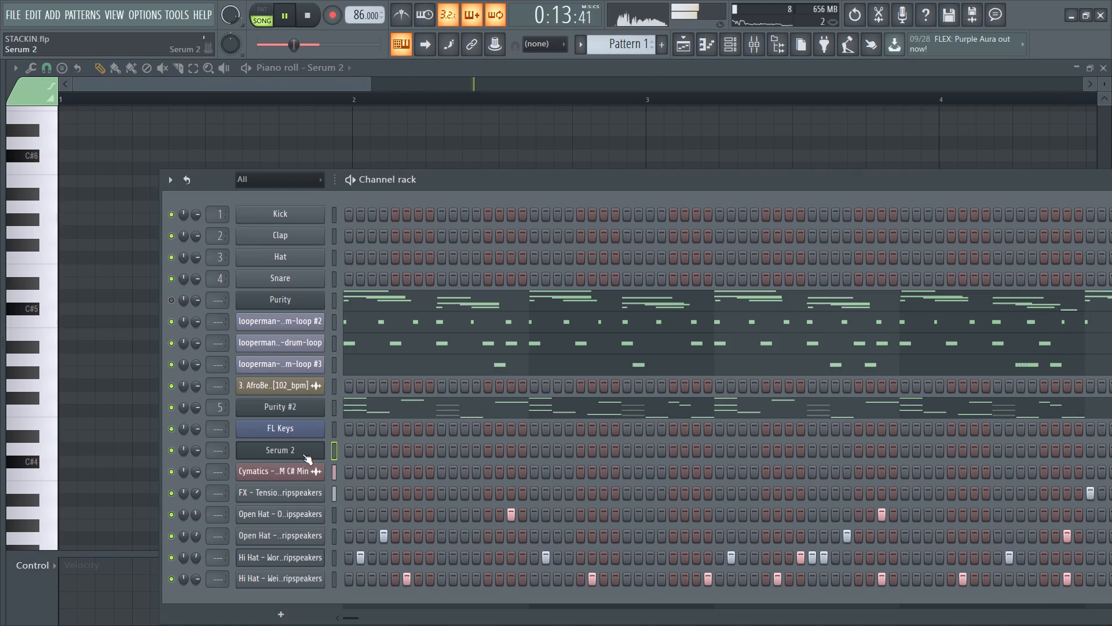
key("n")
key("c")
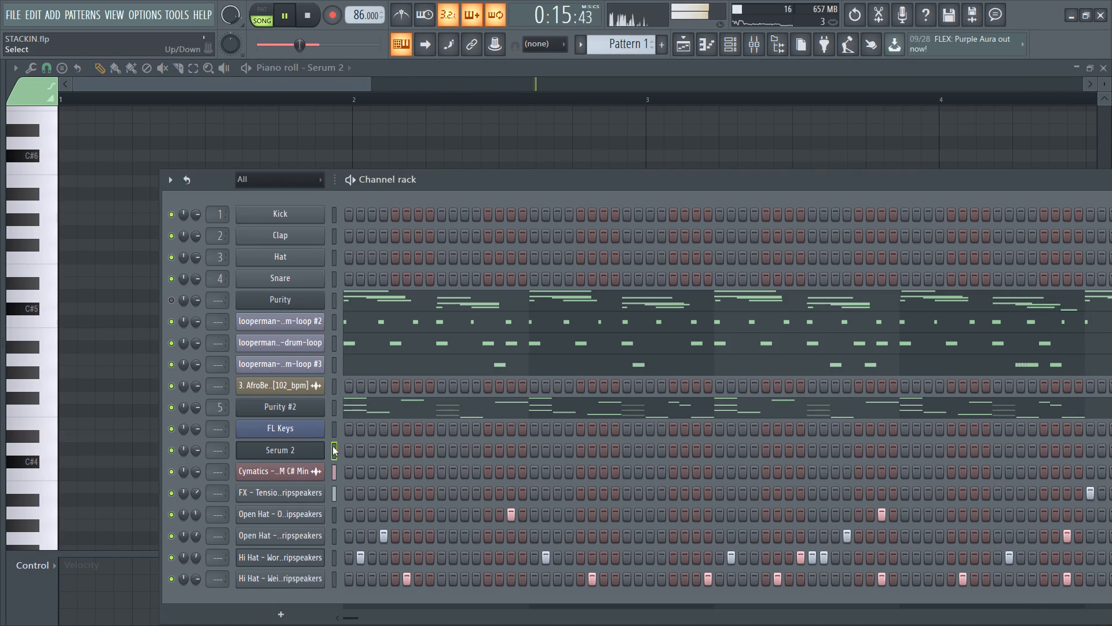
key("c")
left_click(710, 43)
Rehearse a bass line of repeated D#4 notes moving to repeated D4 notes over the playing beat.
key("c")
key("c")
key("c")
key("c")
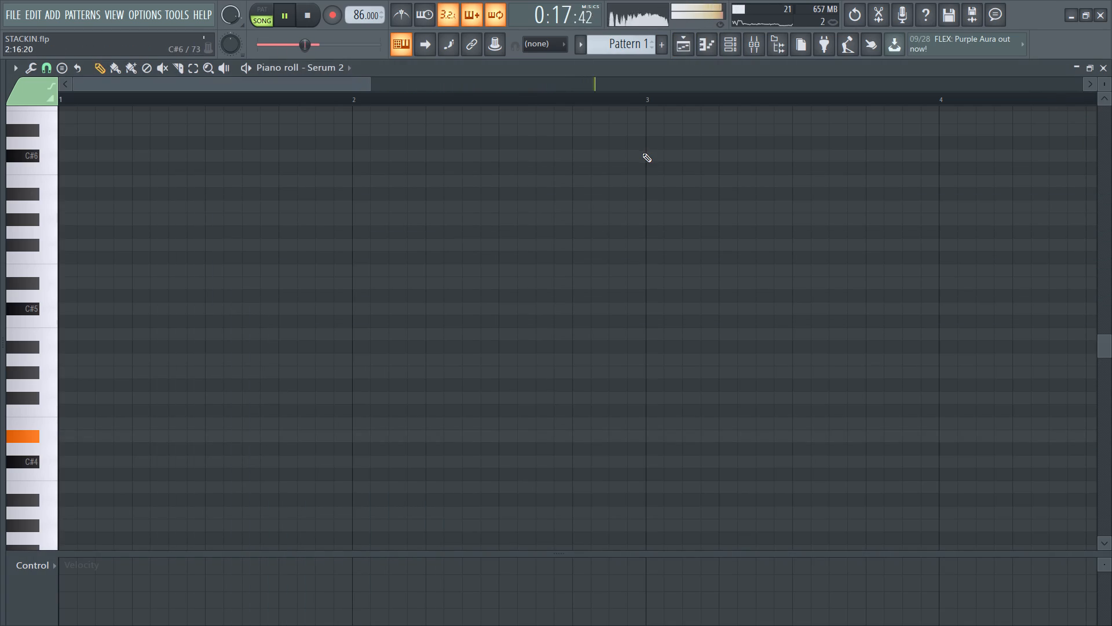
key("c")
key("c")
key("c")
type("cc")
key("v")
key("x")
key("x")
key("x")
key("x")
key("x")
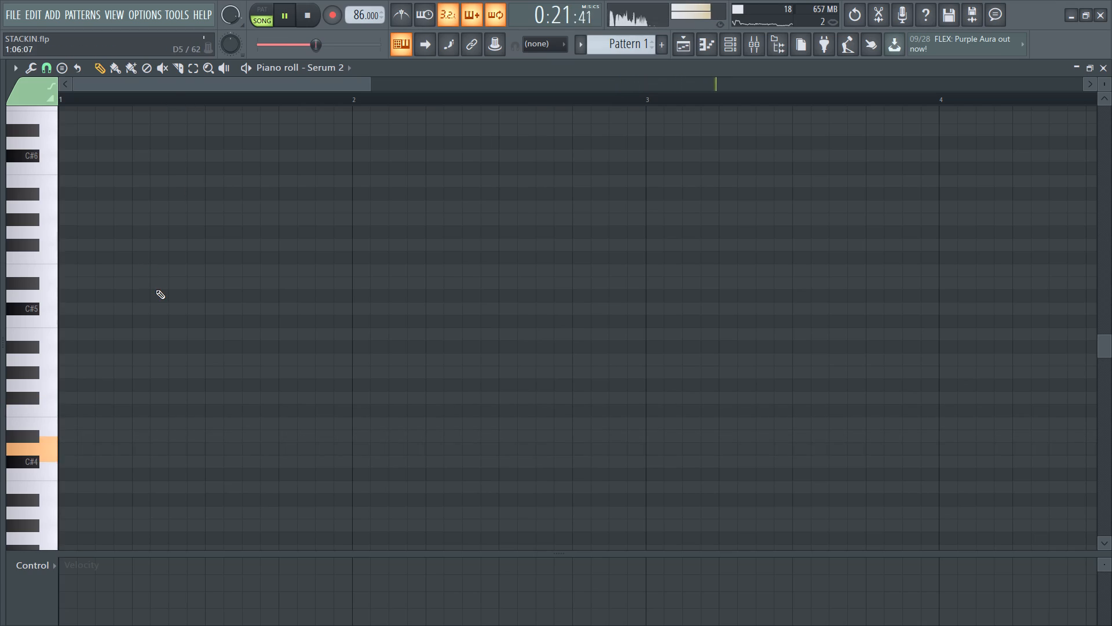
Rehearse the bass line again from D4 to repeated D#4, with passing F4 and G4 notes.
scroll(156, 290, "down", 2)
type("xxxccccv")
key("c")
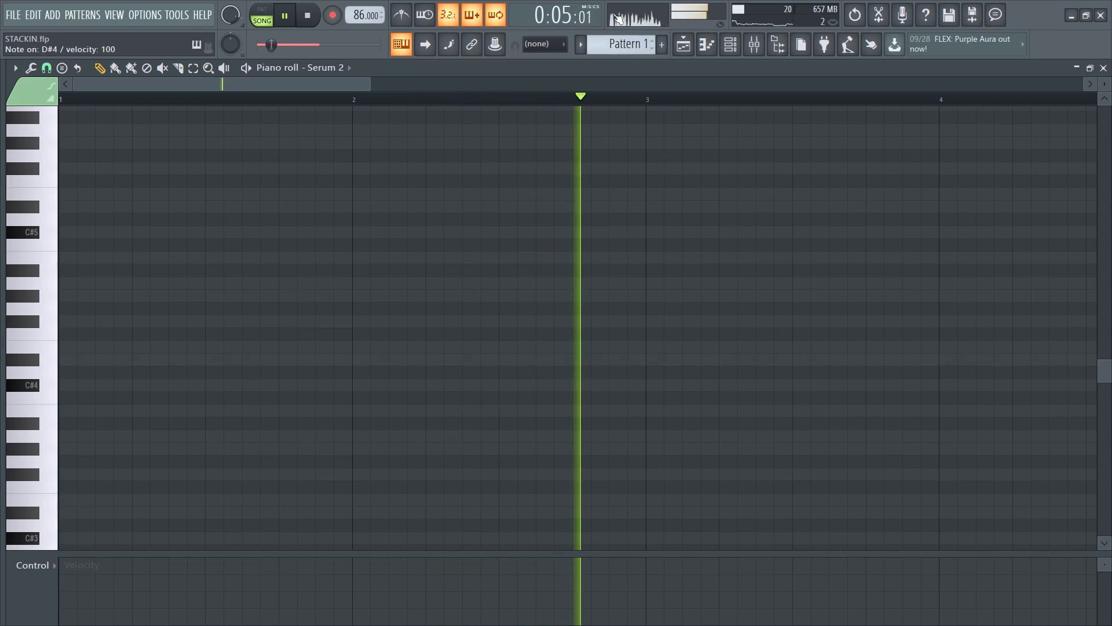
key("c")
key("c")
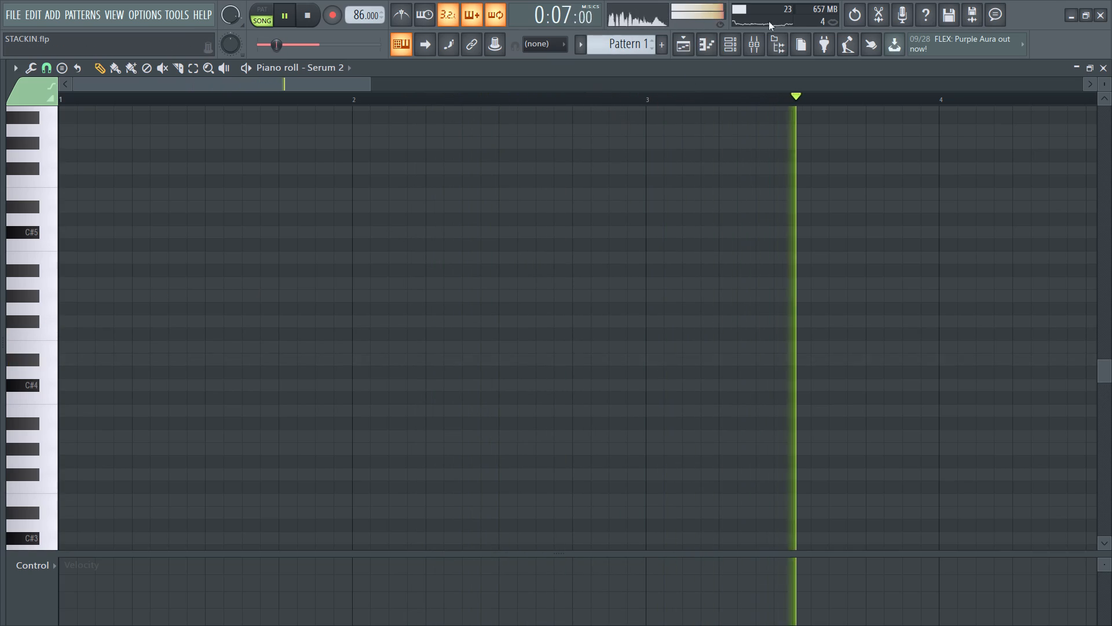
key("c")
type("ccv")
key("b")
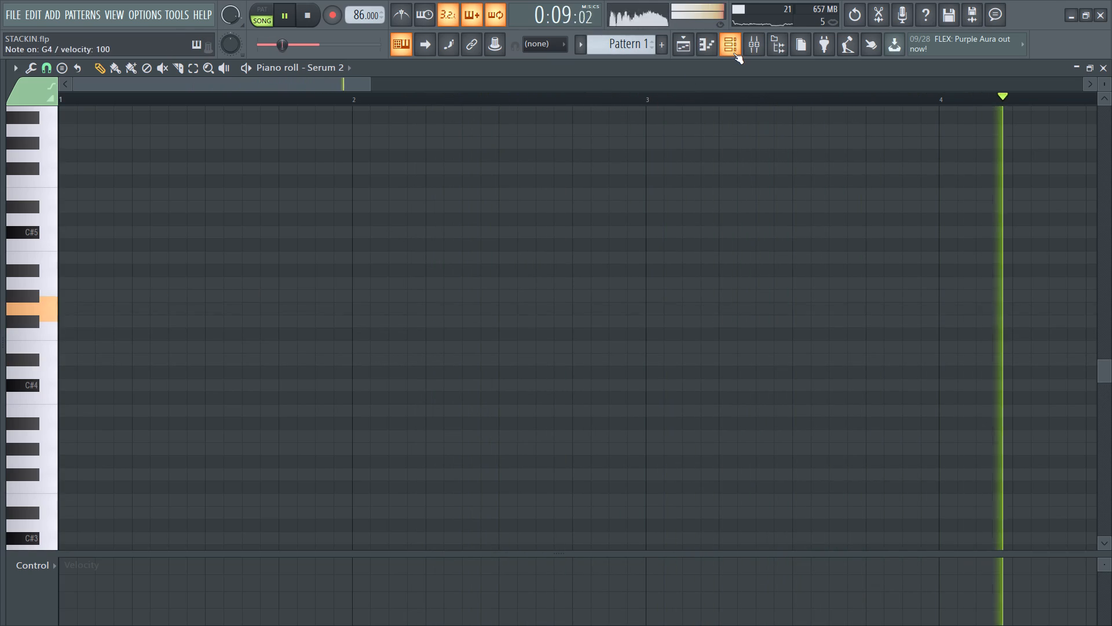
key("c")
Stop playback at the song start, arm recording, and include score notes along with audio in the recording filter.
key("space")
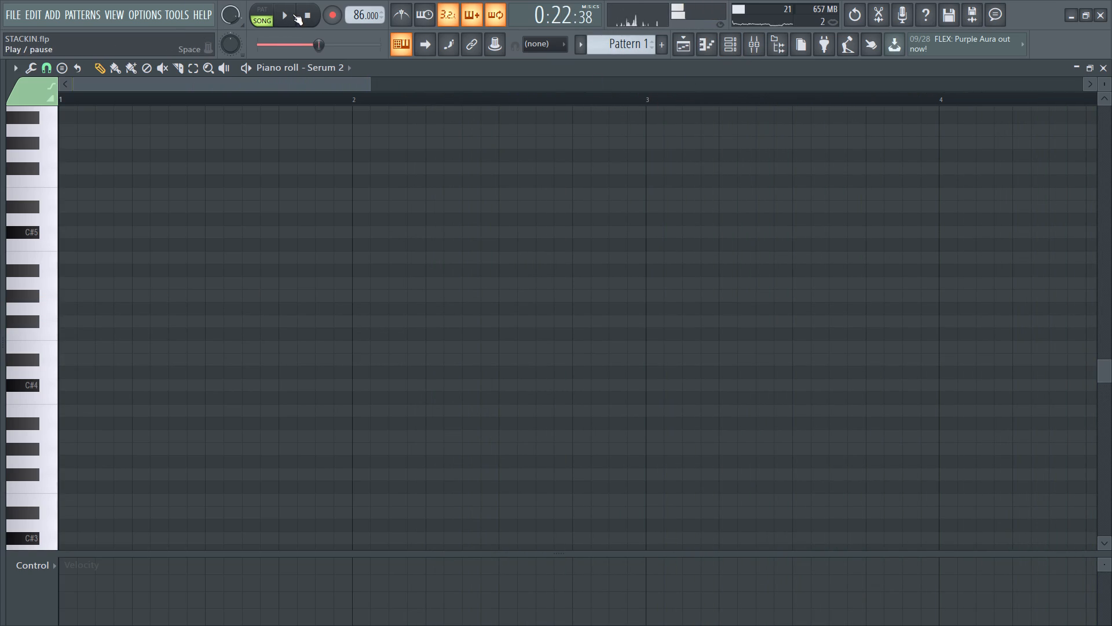
double_click(313, 13)
left_click(342, 16)
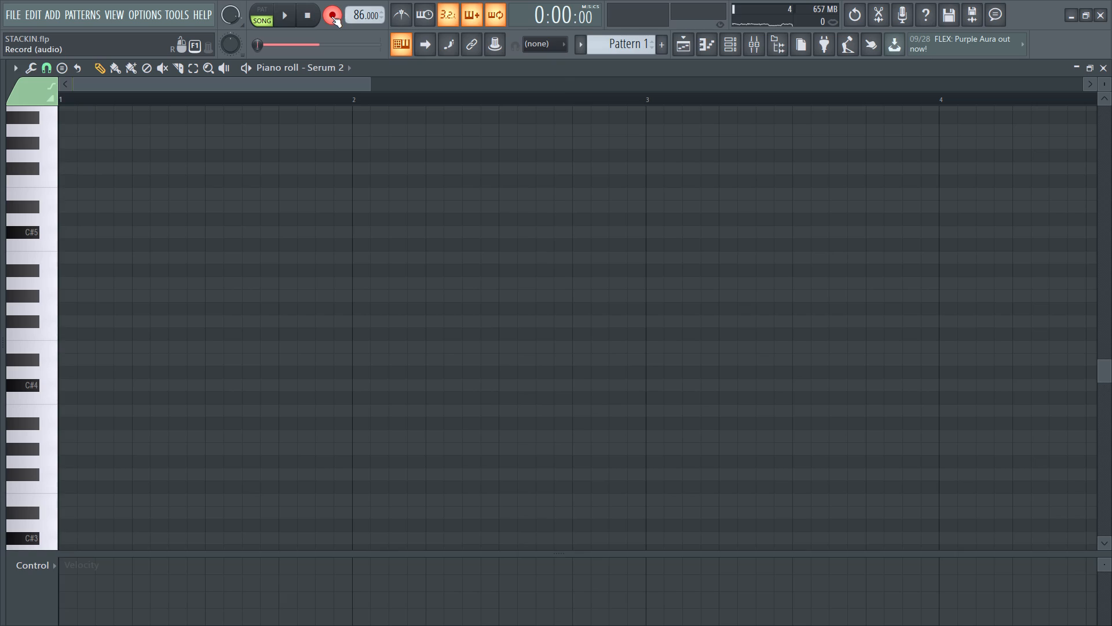
right_click(331, 16)
left_click(335, 46)
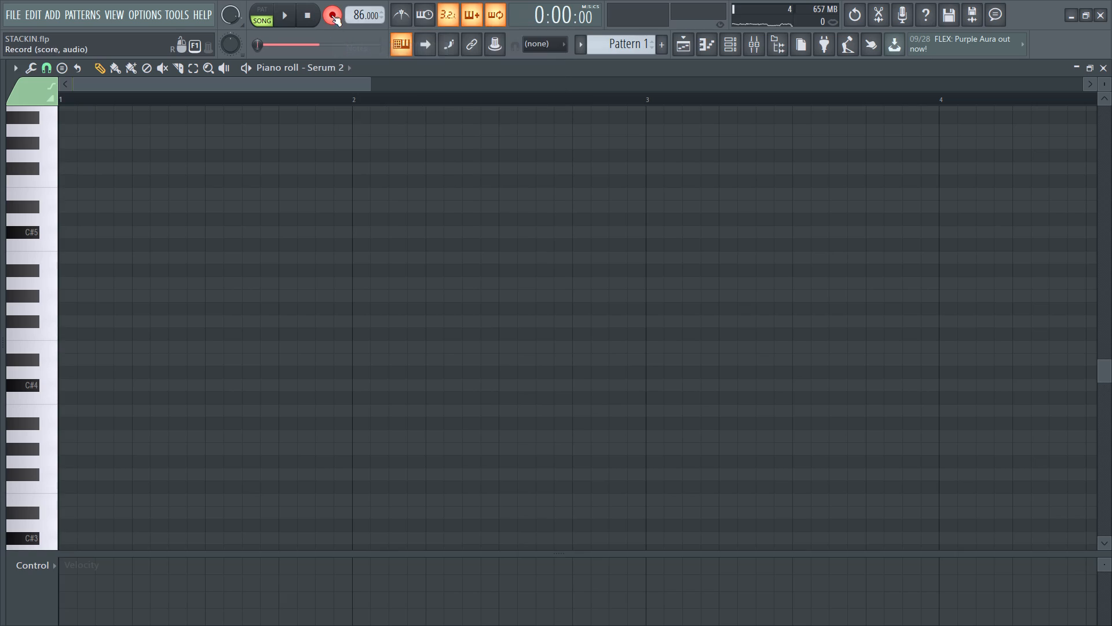
Record the bass line over the beat as repeated D#4 notes with one G#4, and dismiss the level scaling dialog.
right_click(331, 15)
left_click(356, 65)
key("c")
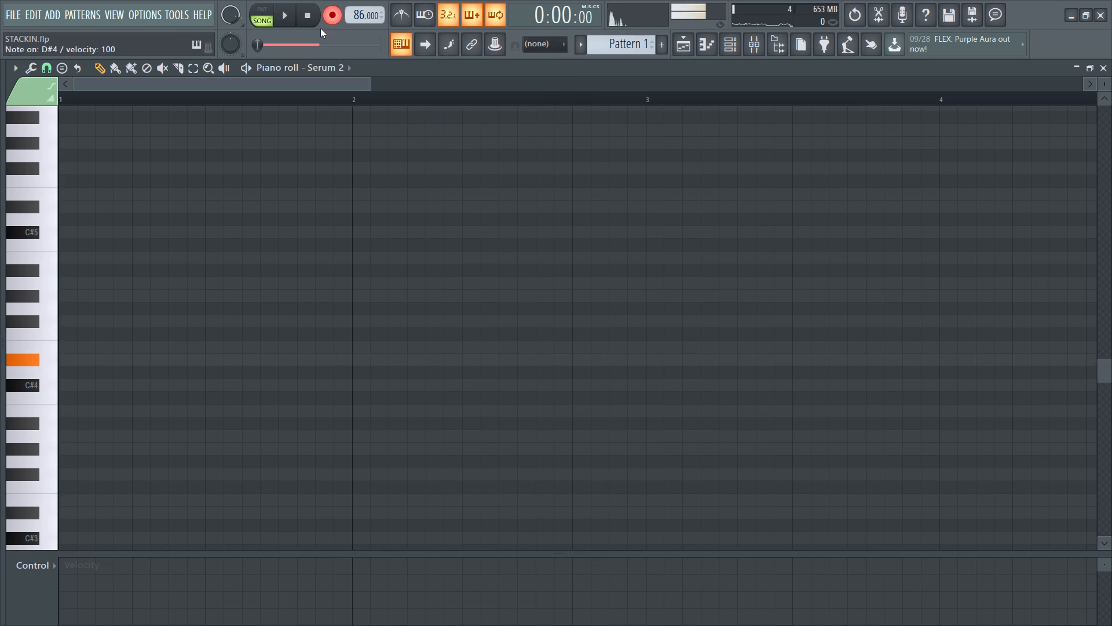
key("space")
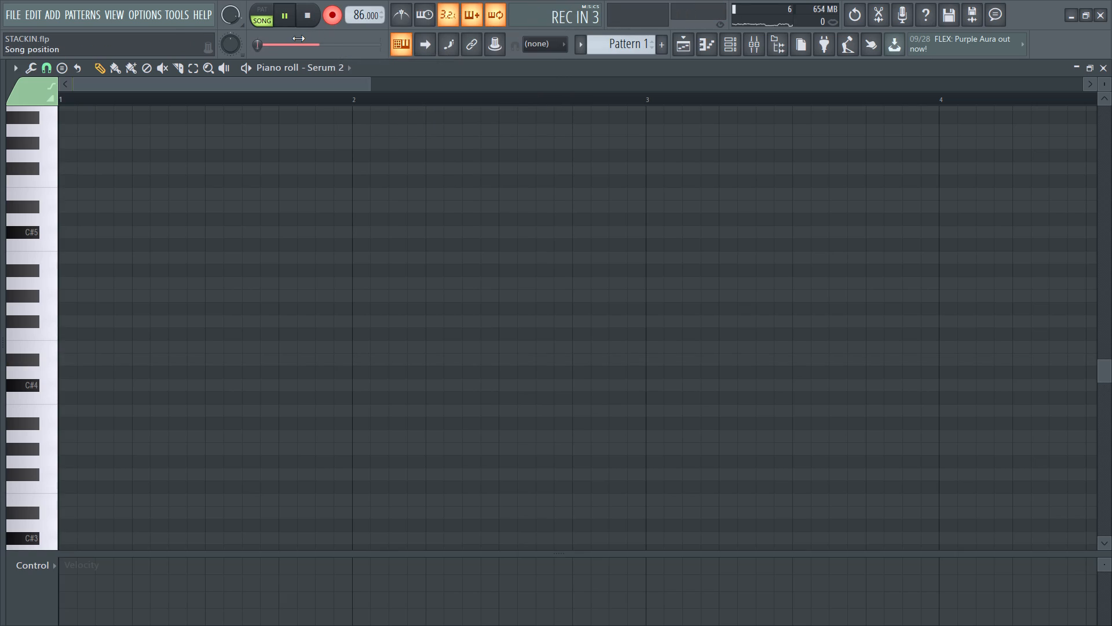
type("ccccc")
key("c")
type("ccncccccccc")
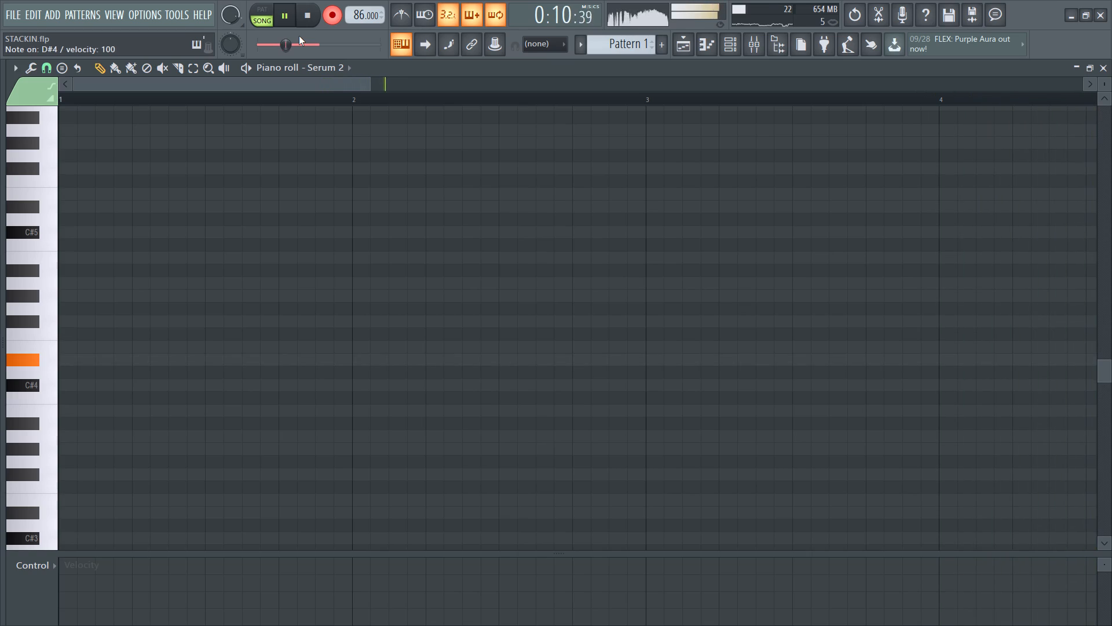
key("alt+x")
key("alt+x")
key("alt+x")
key("space")
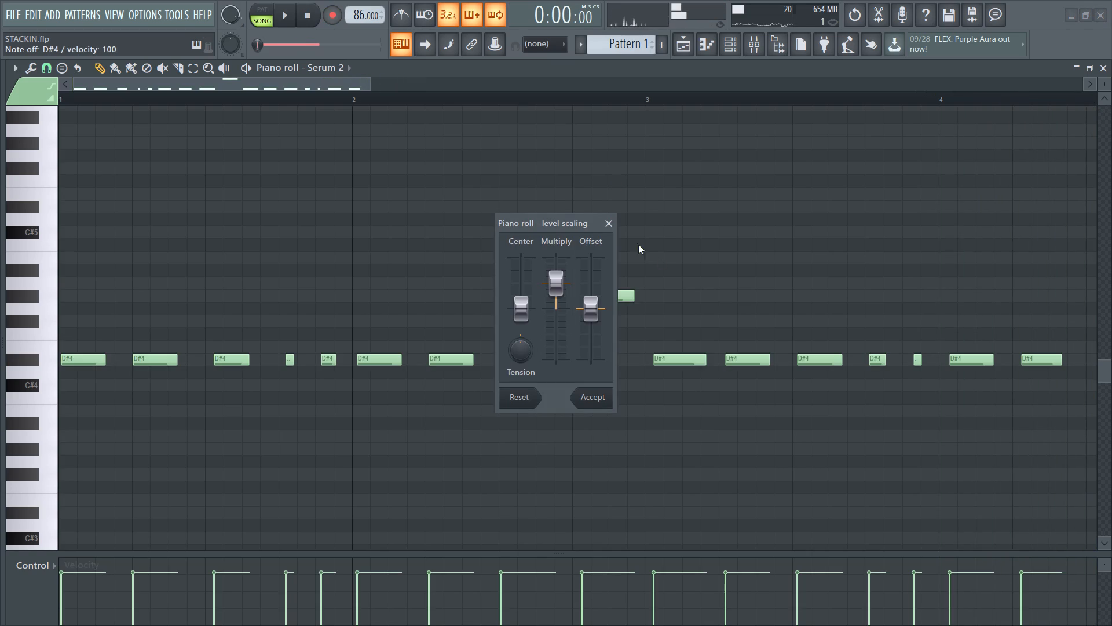
left_click(622, 227)
left_click(612, 222)
Align the first three recorded D#4 notes in bar 1 to beats 1, 2 and 3, checking against playback.
key("space")
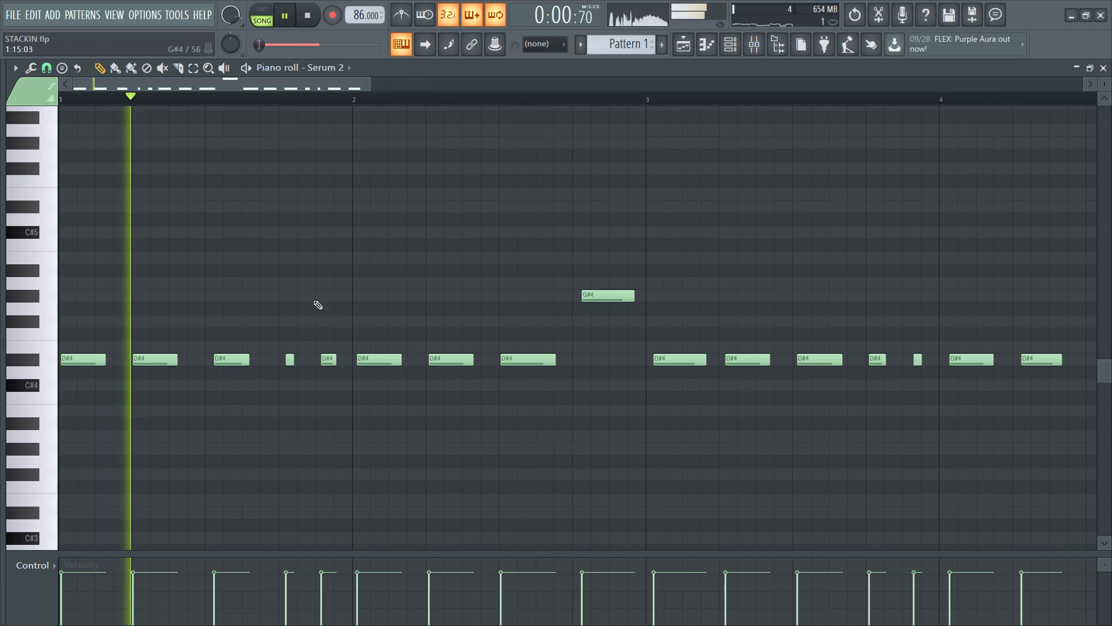
key("space")
left_click_drag(74, 361, 65, 358)
key("space")
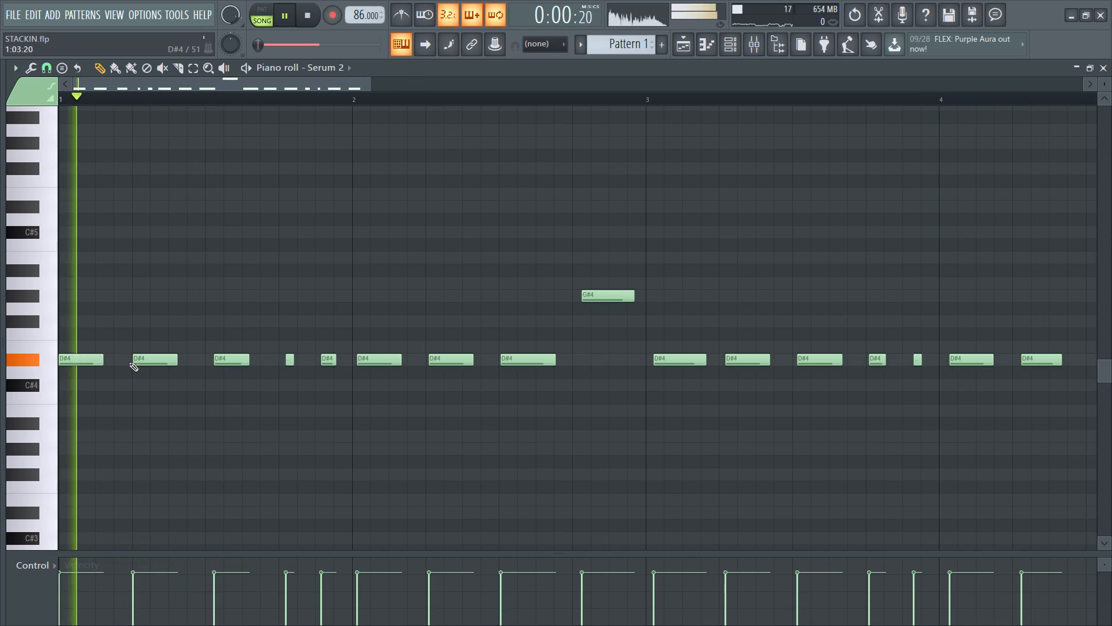
left_click(142, 358)
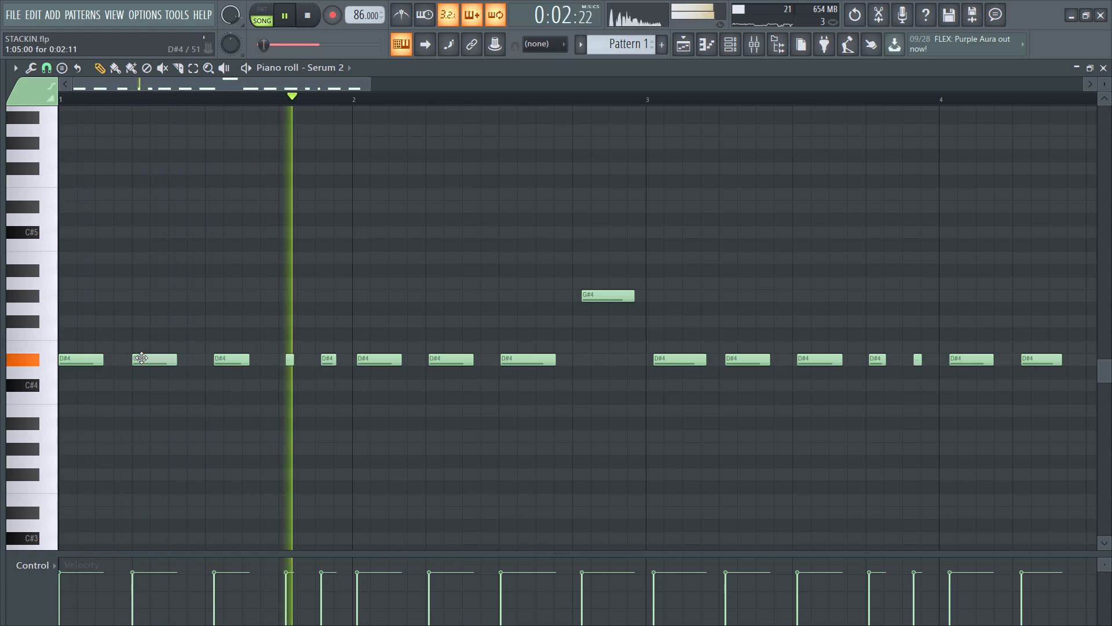
key("space")
scroll(171, 365, "up", 5, "ctrl")
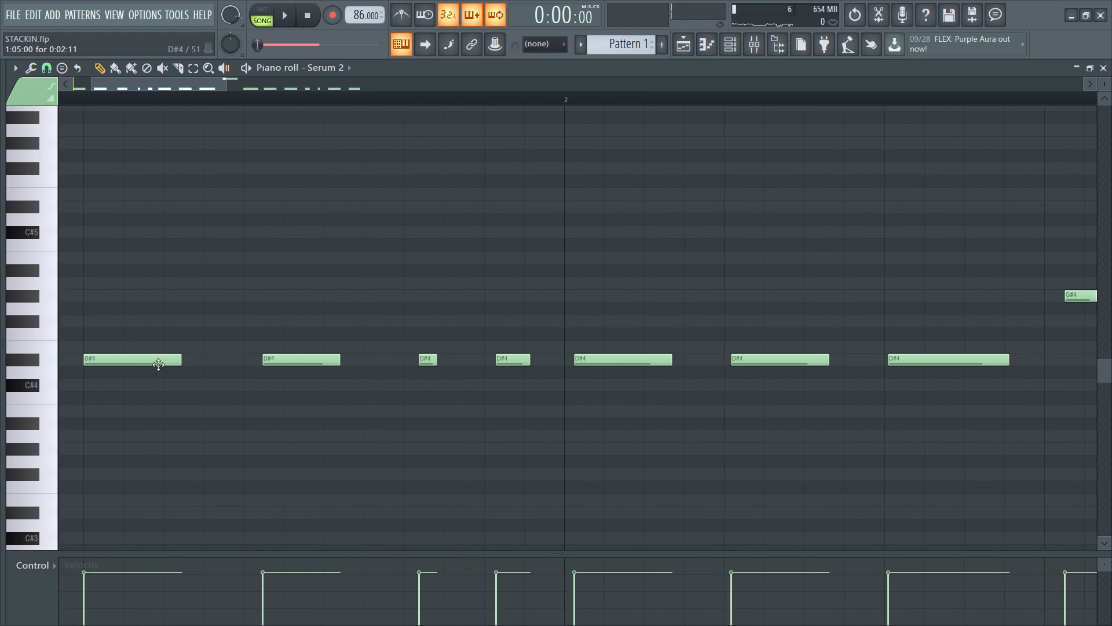
key("space")
left_click_drag(291, 363, 270, 356)
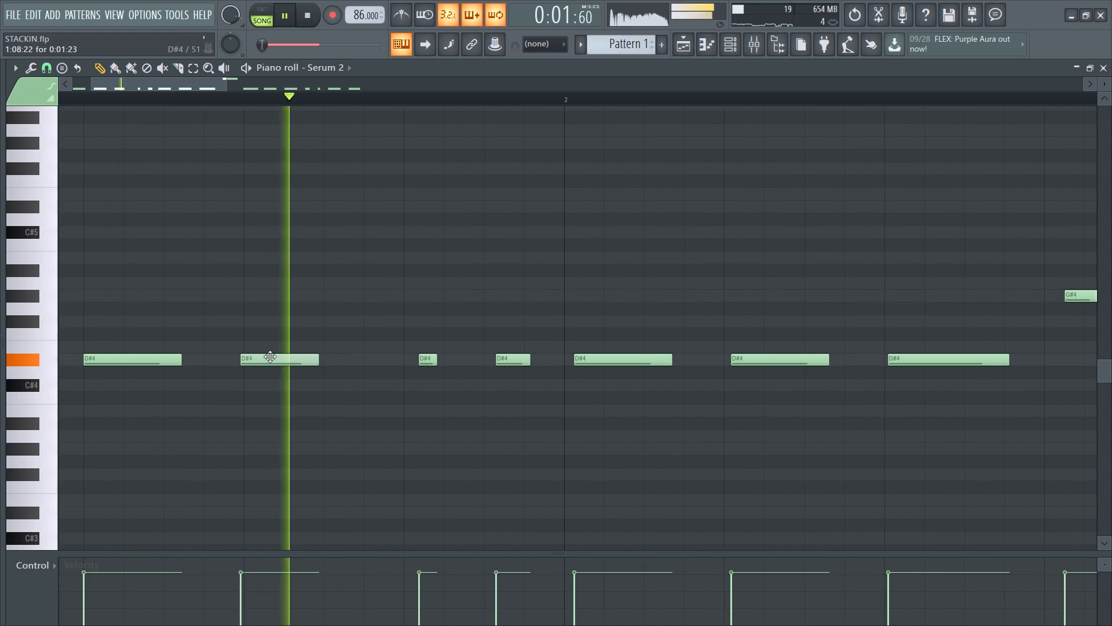
left_click_drag(270, 356, 273, 356)
key("space")
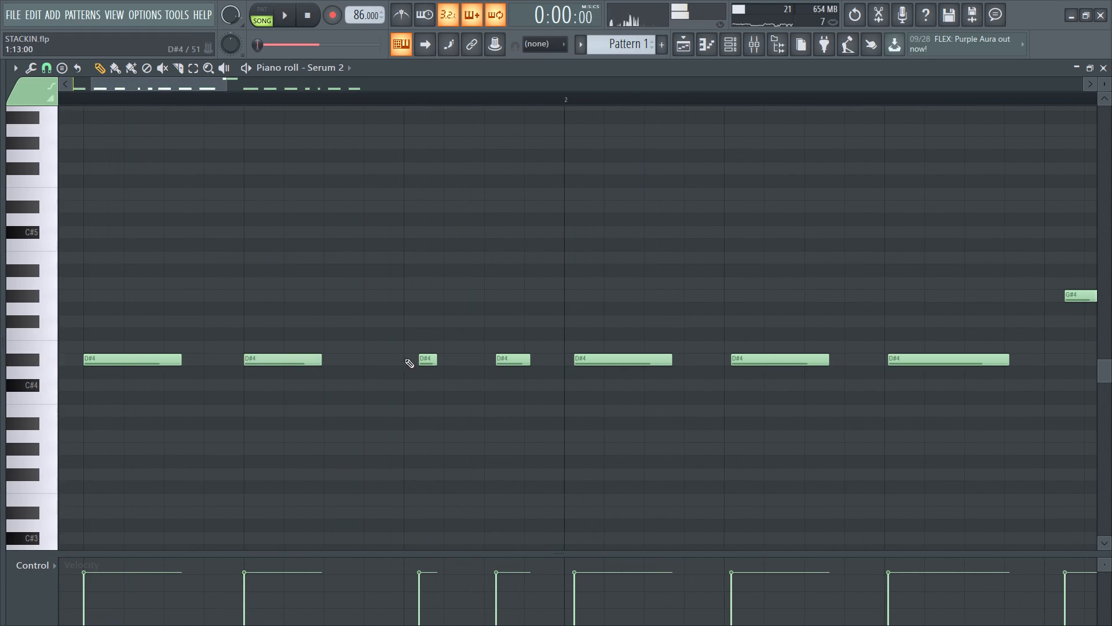
Align bar 1's last two short D#4 notes to 1:13:00 and 1:15:00, and lengthen the first of them slightly.
key("space")
left_click_drag(423, 361, 408, 358)
key("space")
left_click_drag(510, 359, 500, 356)
key("space")
left_click_drag(420, 357, 438, 369)
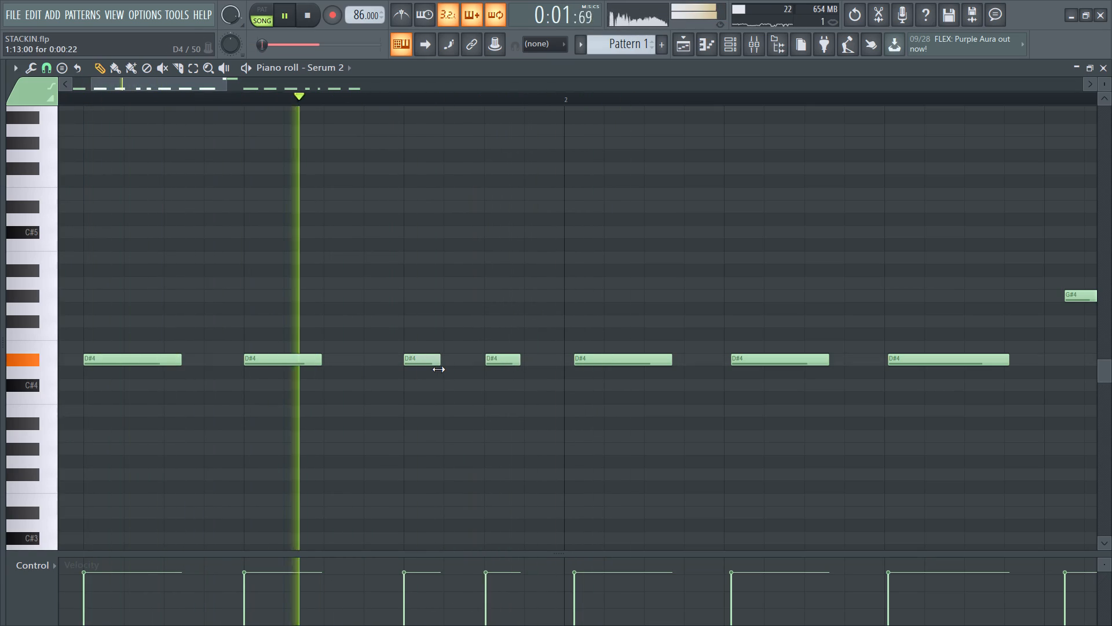
left_click_drag(438, 369, 441, 369)
key("space")
key("space")
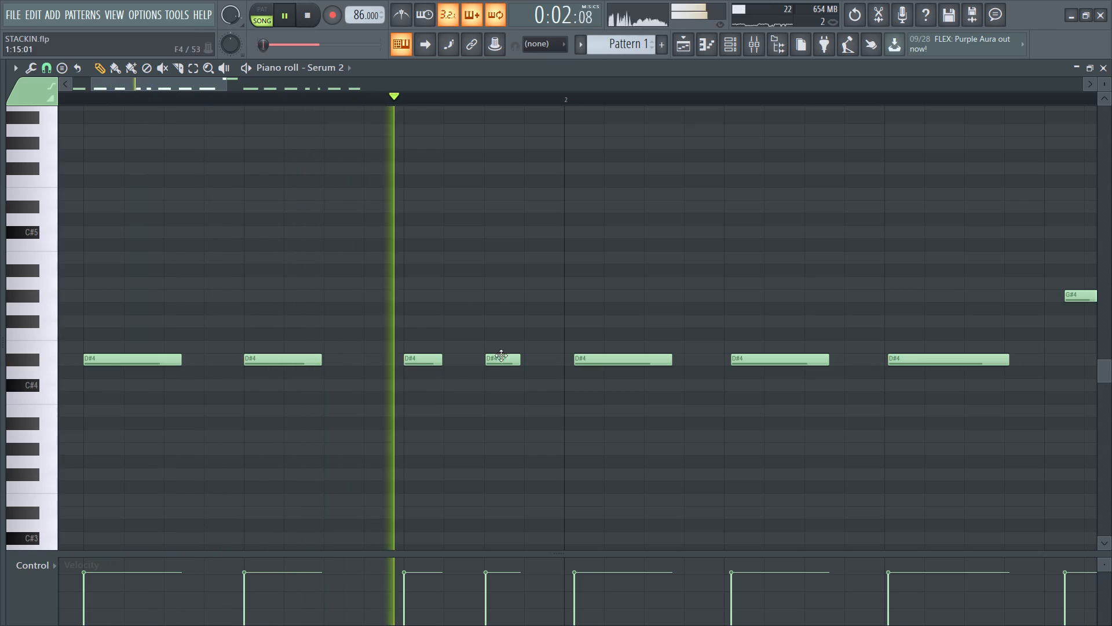
Align the three D#4 notes in bar 2 to 2:01:00, 2:05:00 and 2:09:00.
scroll(528, 392, "up", 3, "ctrl")
scroll(348, 399, "down", 2)
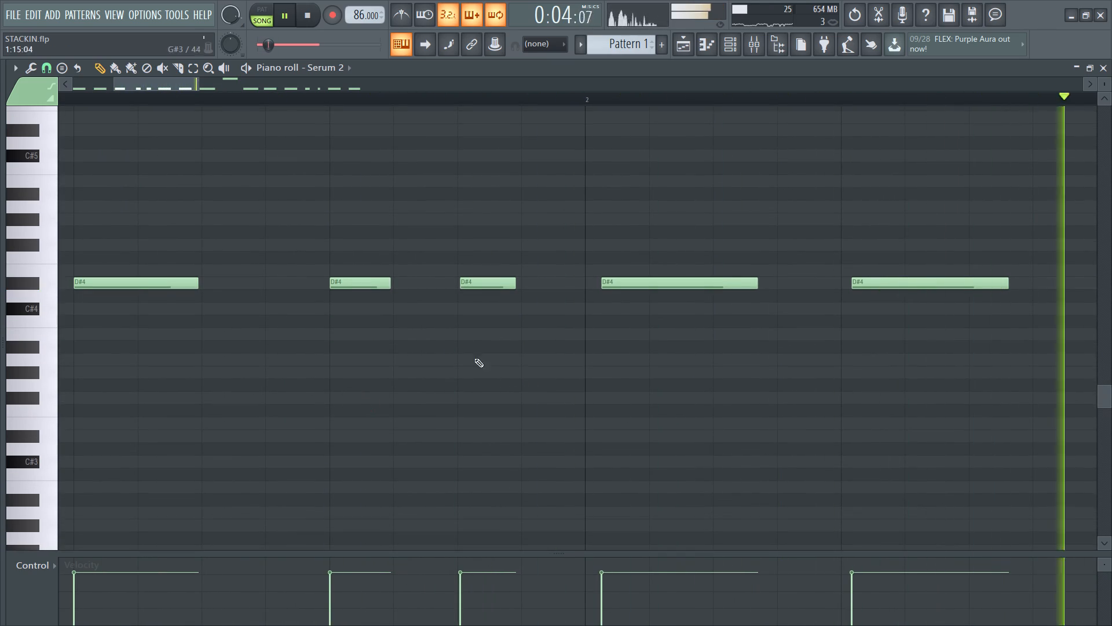
scroll(506, 277, "down", 7, "ctrl")
scroll(569, 271, "up", 1, "ctrl")
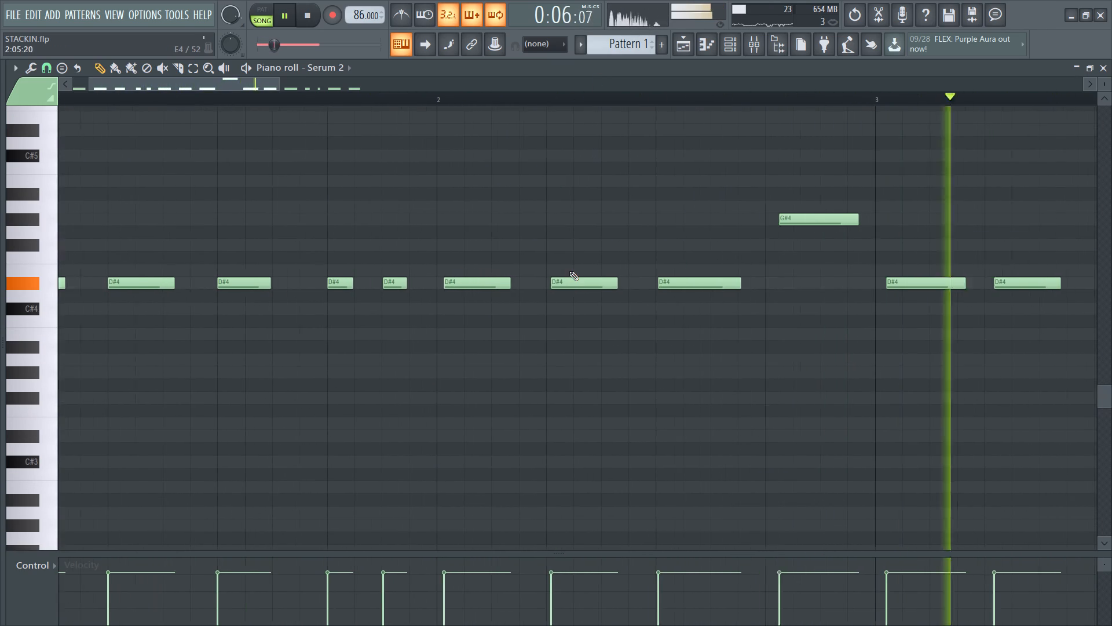
scroll(486, 290, "up", 3, "ctrl")
key("space")
key("space")
left_click_drag(452, 284, 441, 281)
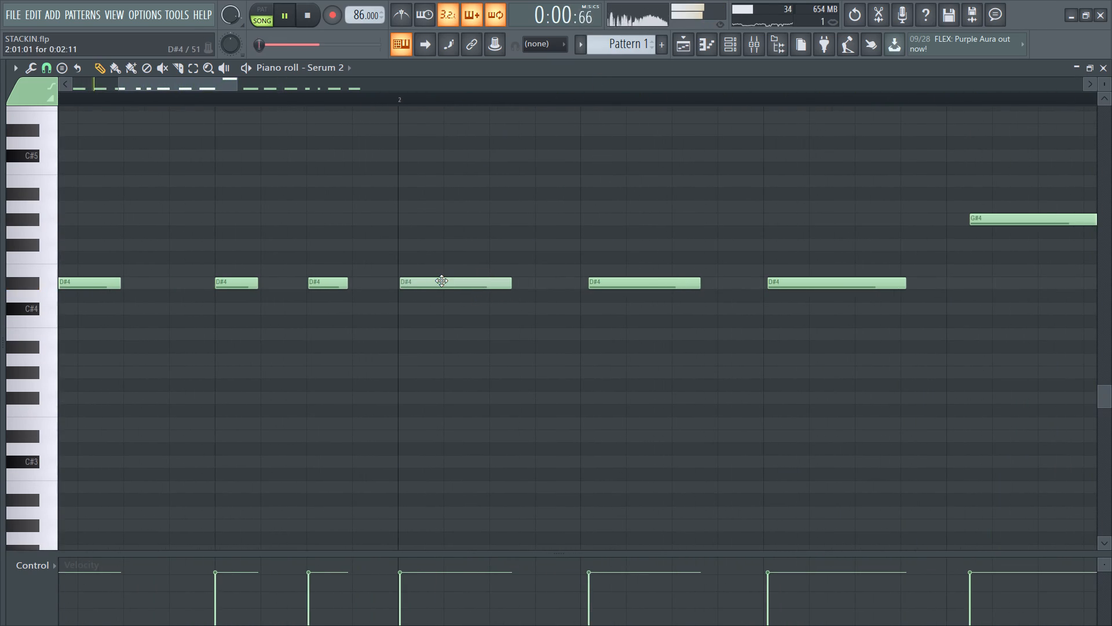
left_click_drag(441, 281, 441, 281)
left_click_drag(610, 284, 603, 279)
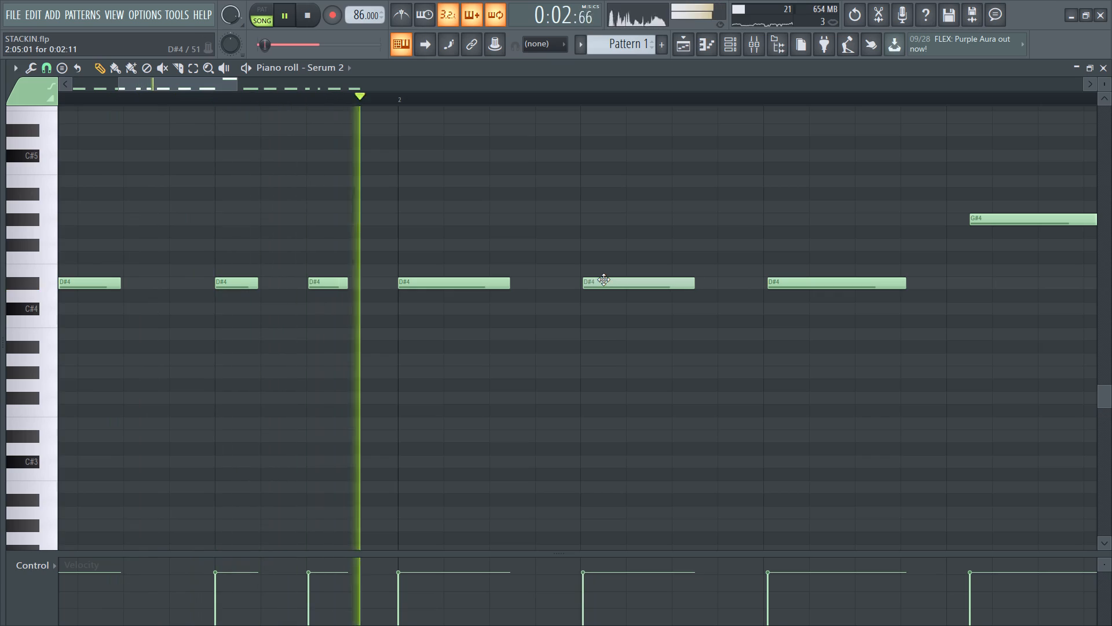
left_click_drag(603, 279, 602, 277)
left_click(811, 285)
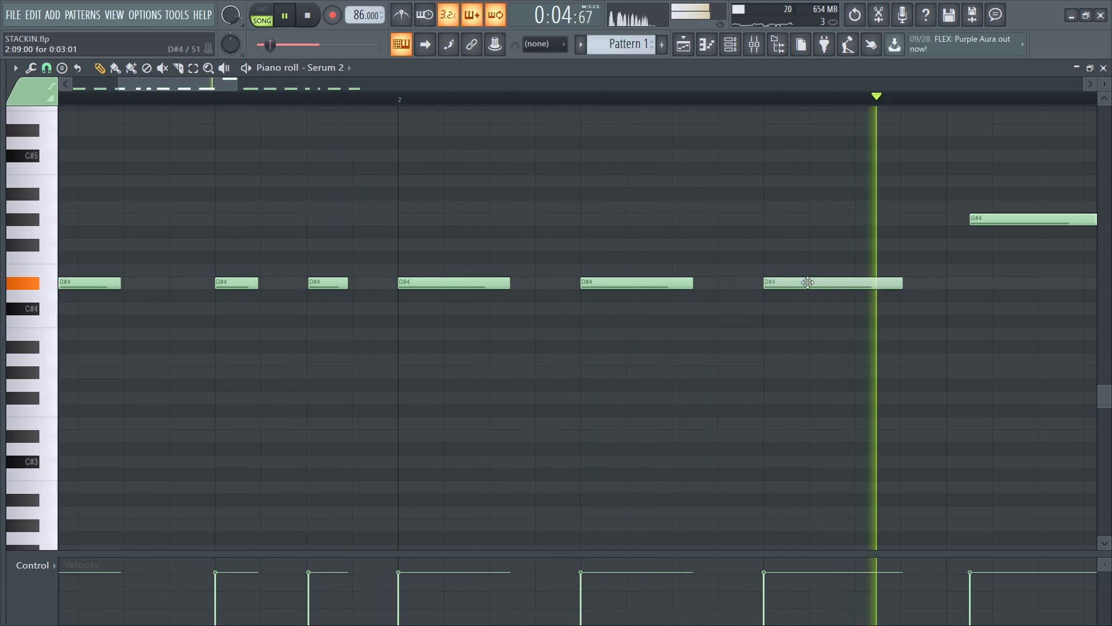
Align the G#4 note in bar 2 to 2:13:00, trying and removing an F4 note after it.
scroll(581, 290, "down", 6, "ctrl")
key("space")
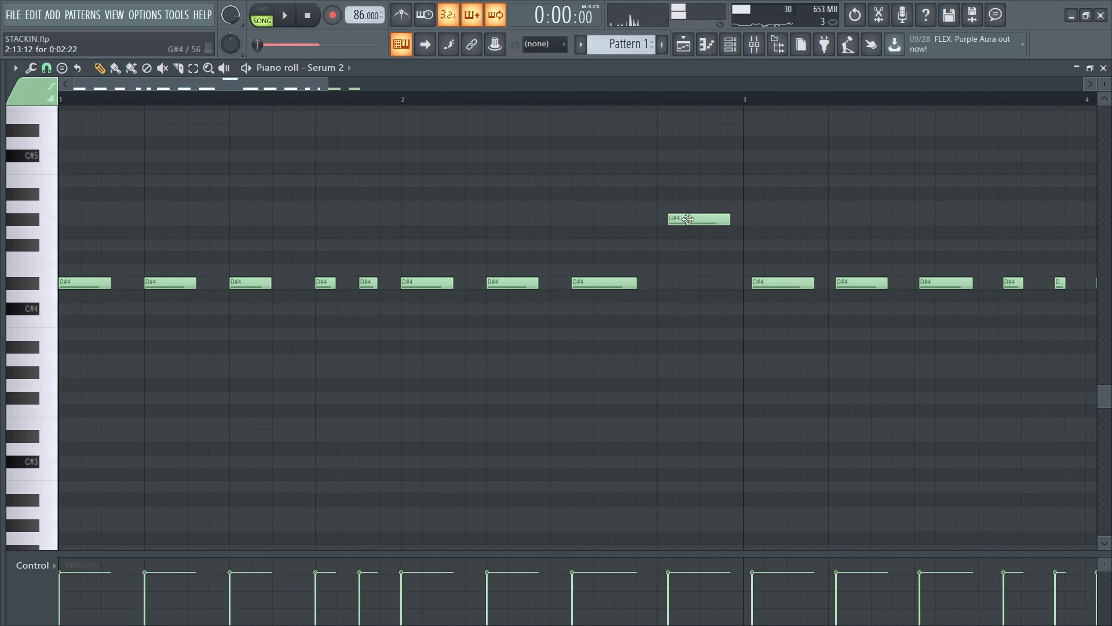
left_click_drag(687, 219, 679, 219)
key("space")
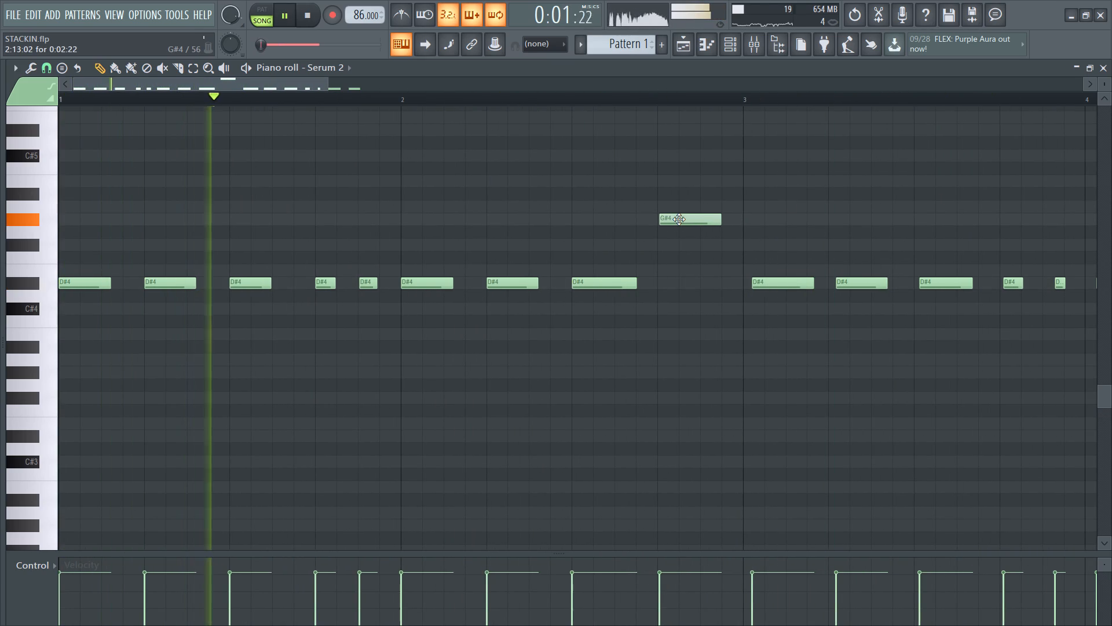
left_click_drag(679, 219, 678, 219)
scroll(725, 234, "up", 2, "ctrl")
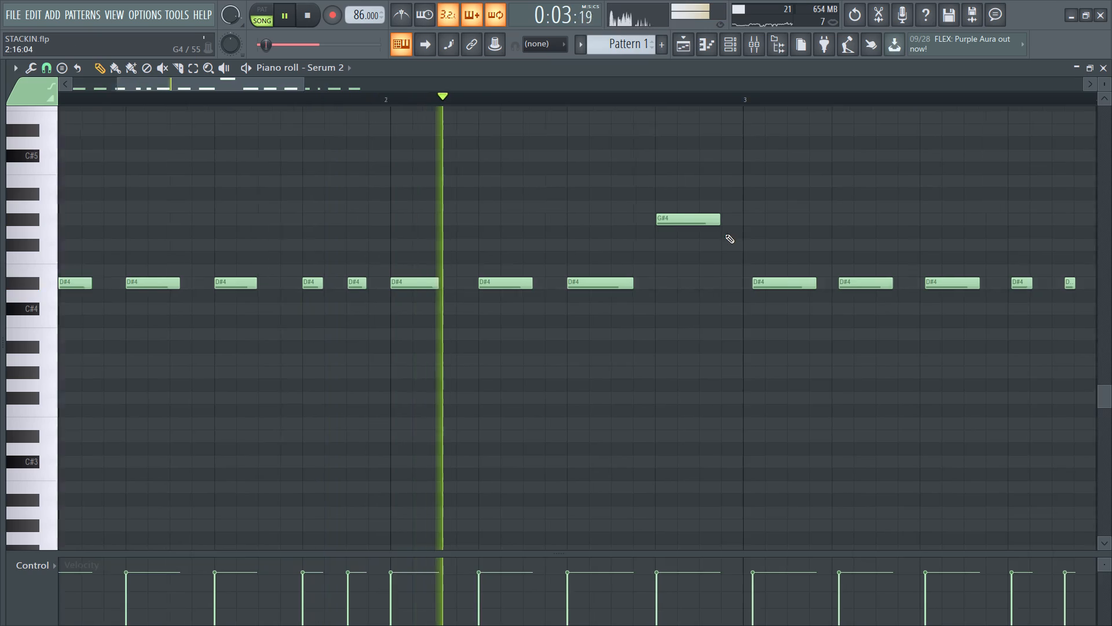
scroll(725, 234, "up", 4, "ctrl")
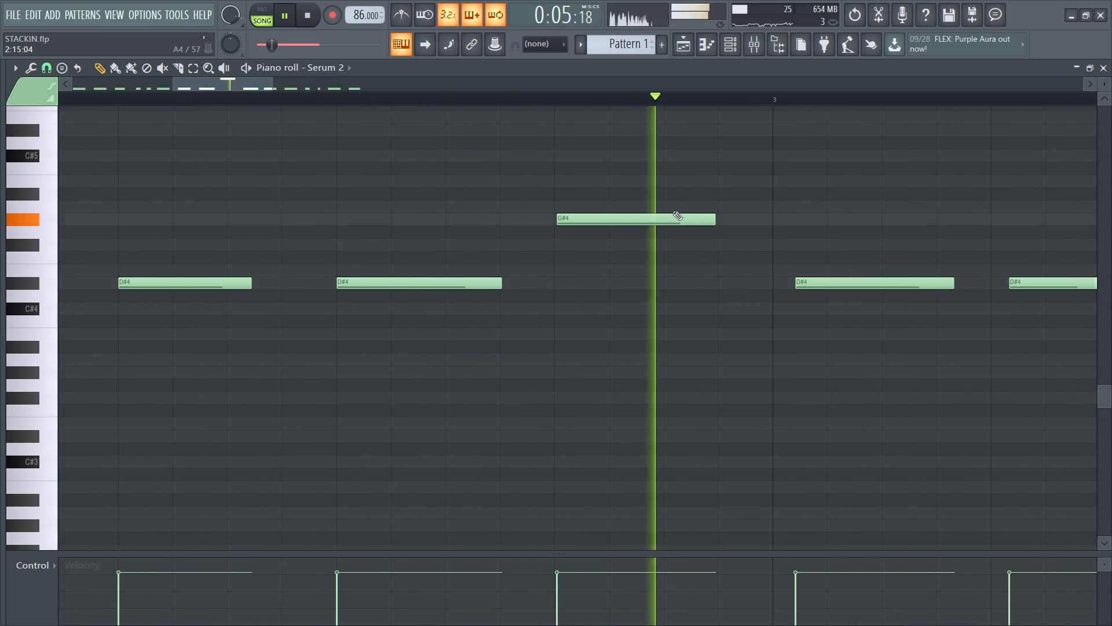
key("space")
left_click(587, 220, "alt")
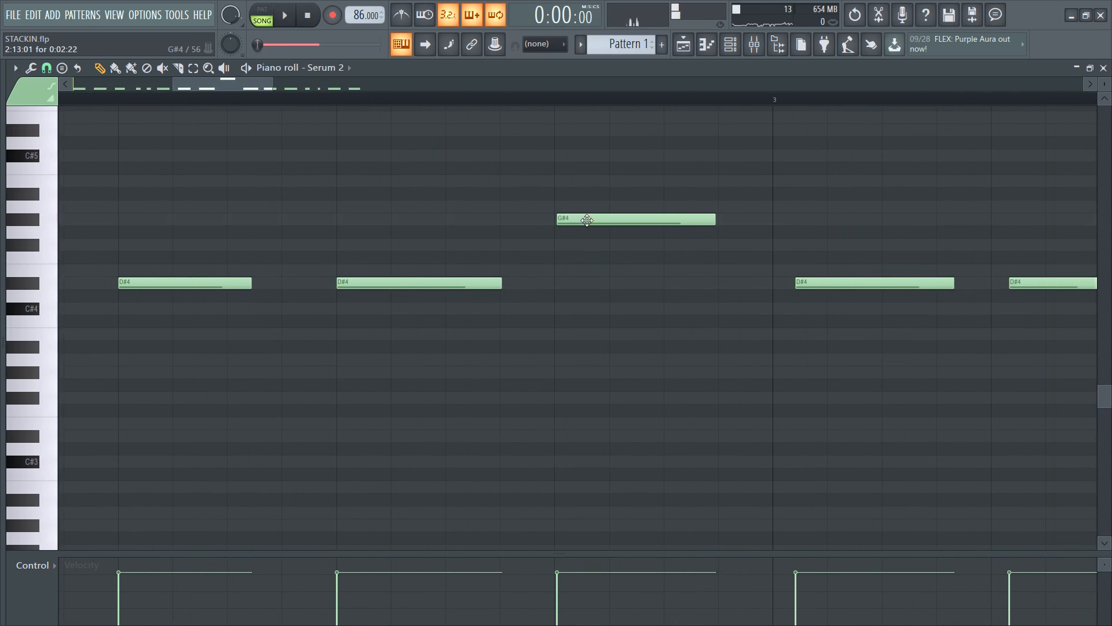
left_click(654, 253)
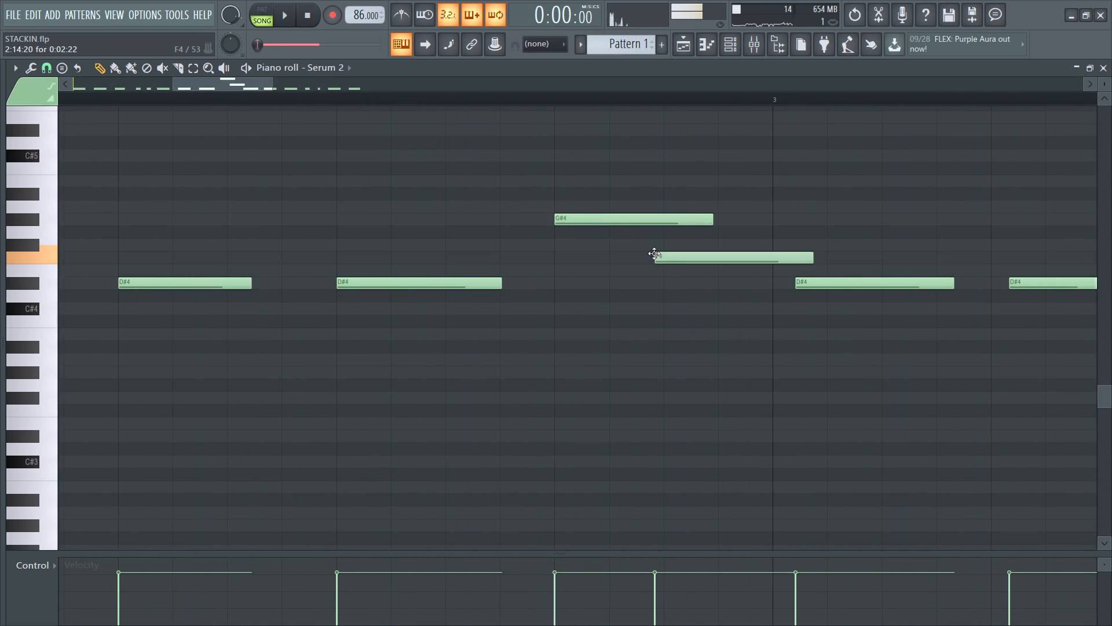
right_click(667, 258)
Transpose the whole bass line up one octave to D#5 and play it from the start.
key("space")
scroll(587, 289, "down", 11, "ctrl")
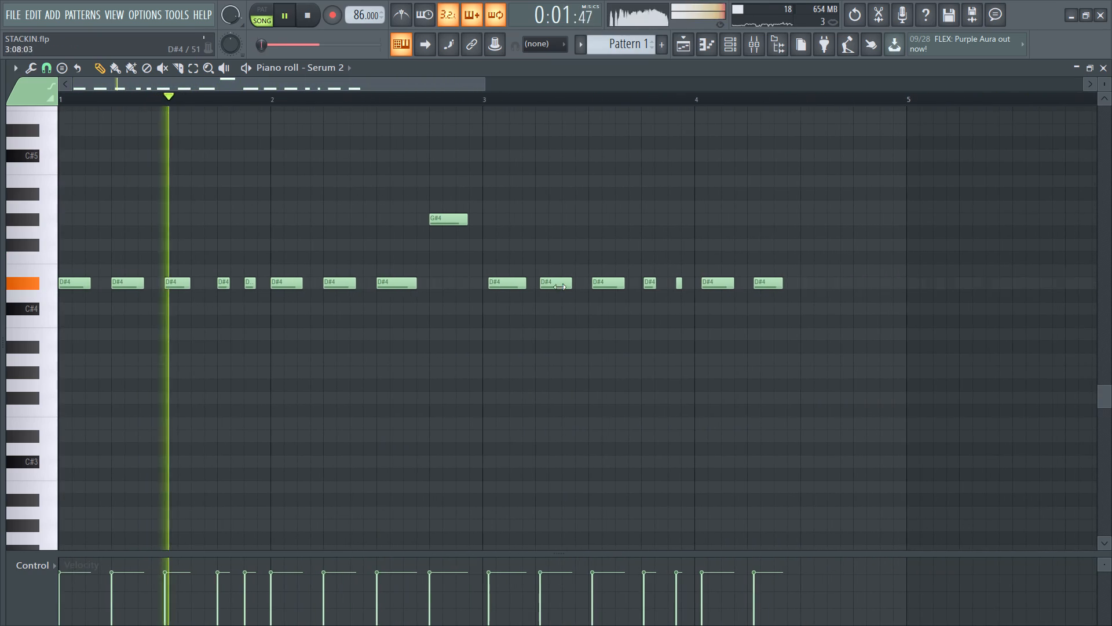
key("ctrl+Up")
key("space")
key("space")
scroll(415, 299, "up", 3)
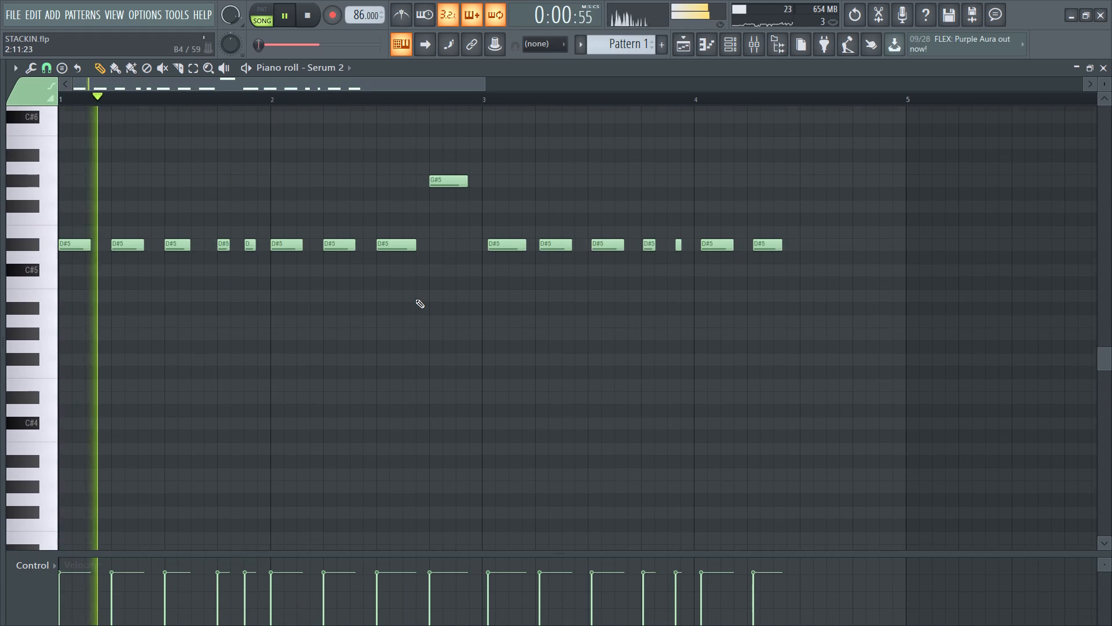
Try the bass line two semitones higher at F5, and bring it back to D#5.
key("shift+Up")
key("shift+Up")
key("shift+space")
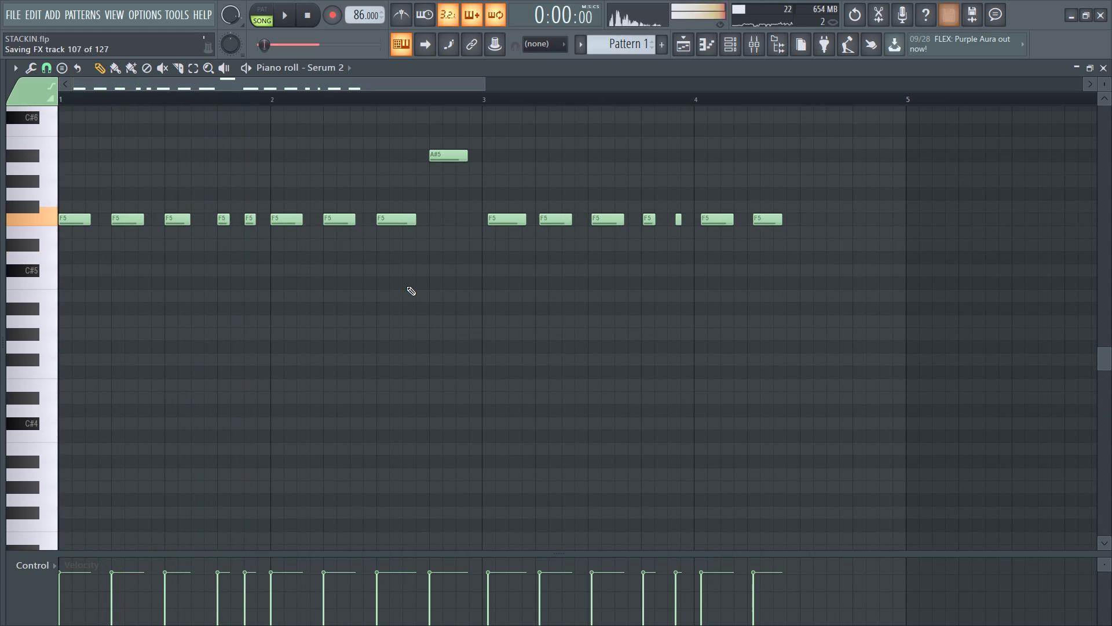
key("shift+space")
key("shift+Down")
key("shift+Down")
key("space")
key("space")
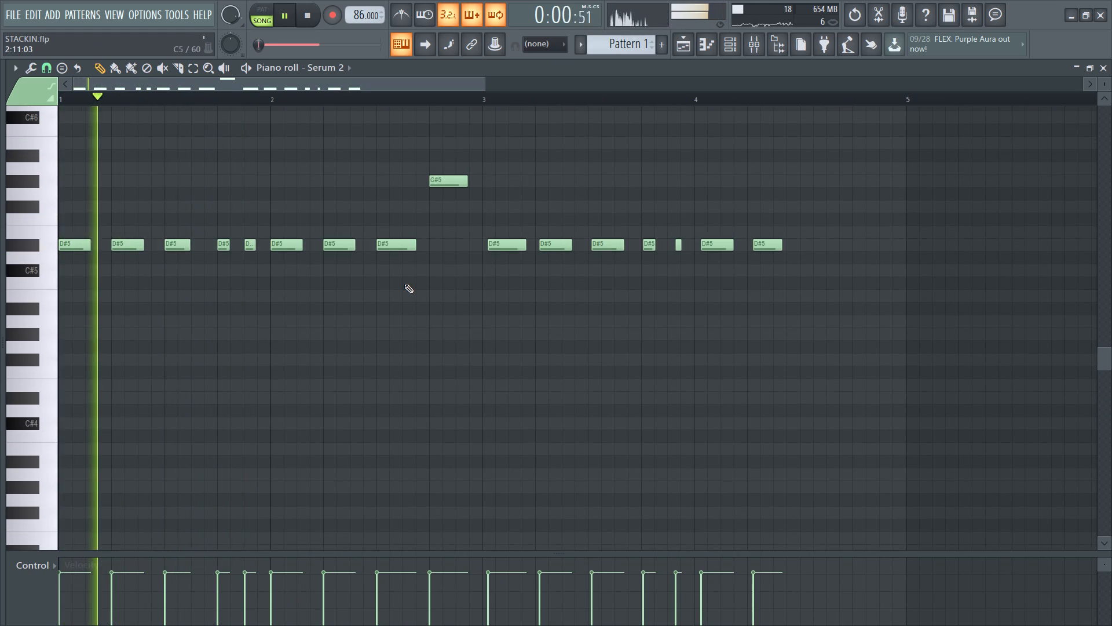
Transpose the bass line down to C#5, also auditioning it at C5 and B4 against the loop.
key("shift+Down")
key("shift+Down")
key("space")
key("space")
key("shift+Down")
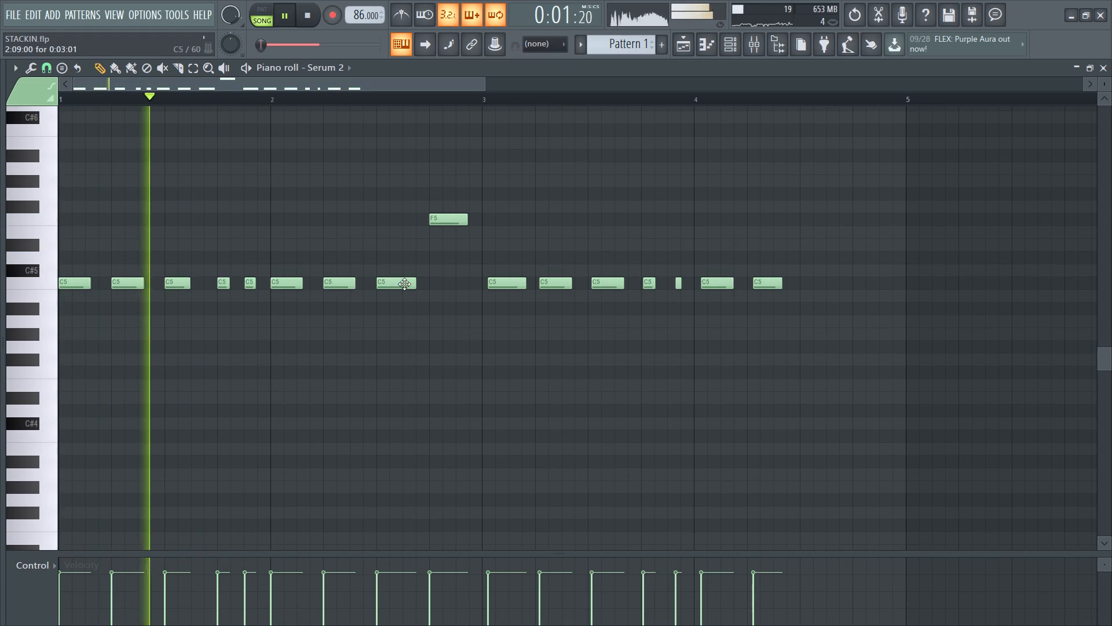
key("space")
key("space")
key("shift+Down")
key("space")
key("space")
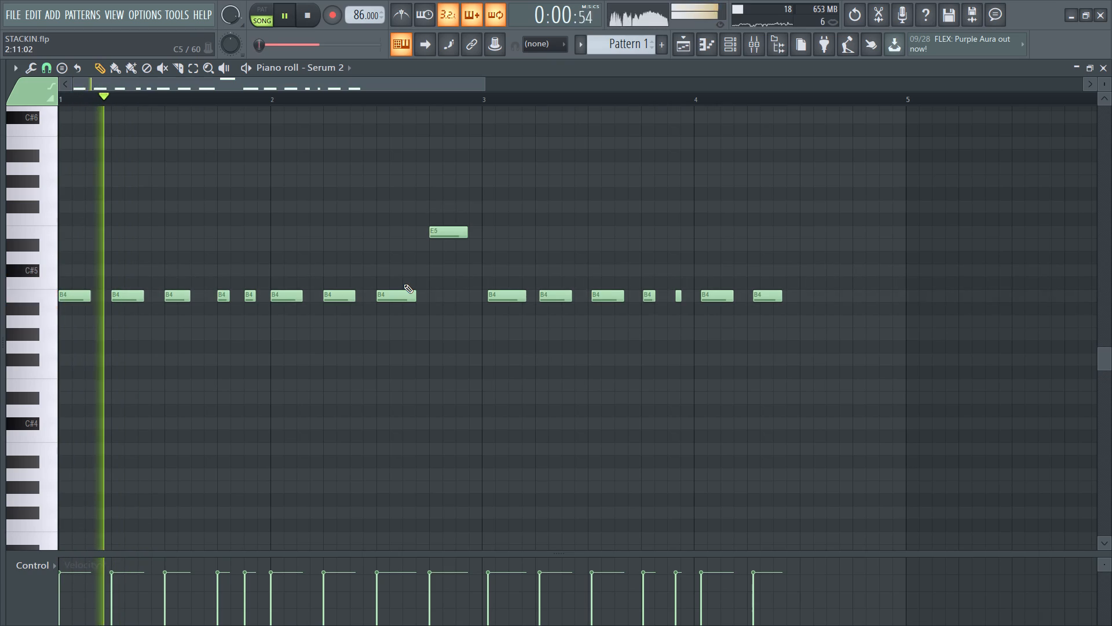
key("shift+Up")
key("shift+Up")
key("shift+space")
key("shift+space")
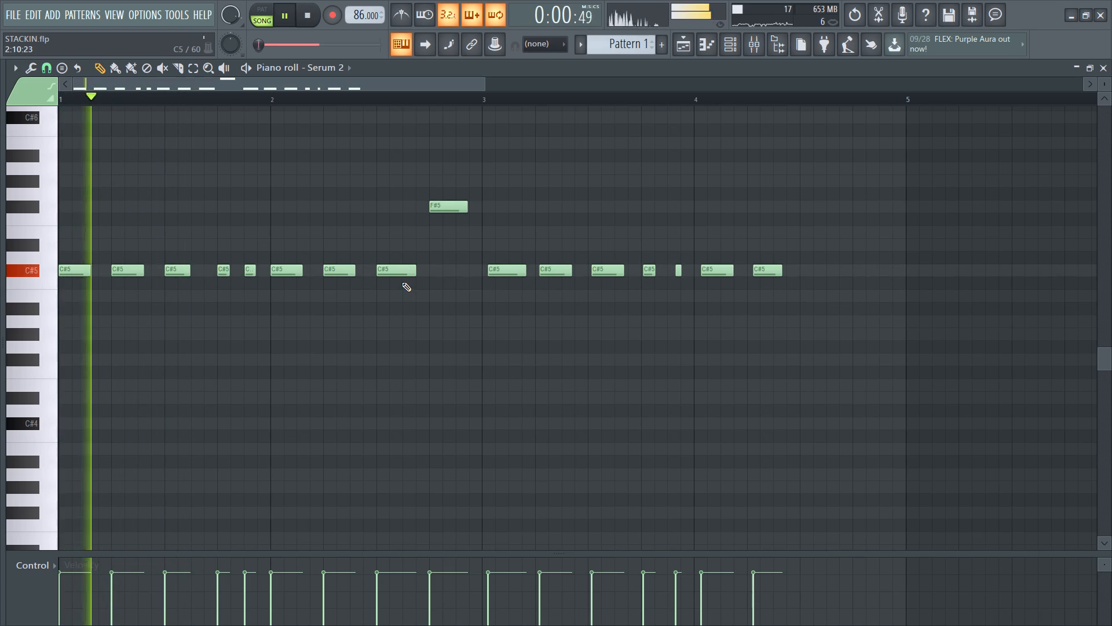
Transpose the bass line down in small moves from C#5 to G#4, auditioning the pitches against the loop.
key("shift+Down")
key("shift+Down")
key("space")
key("space")
key("shift+Down")
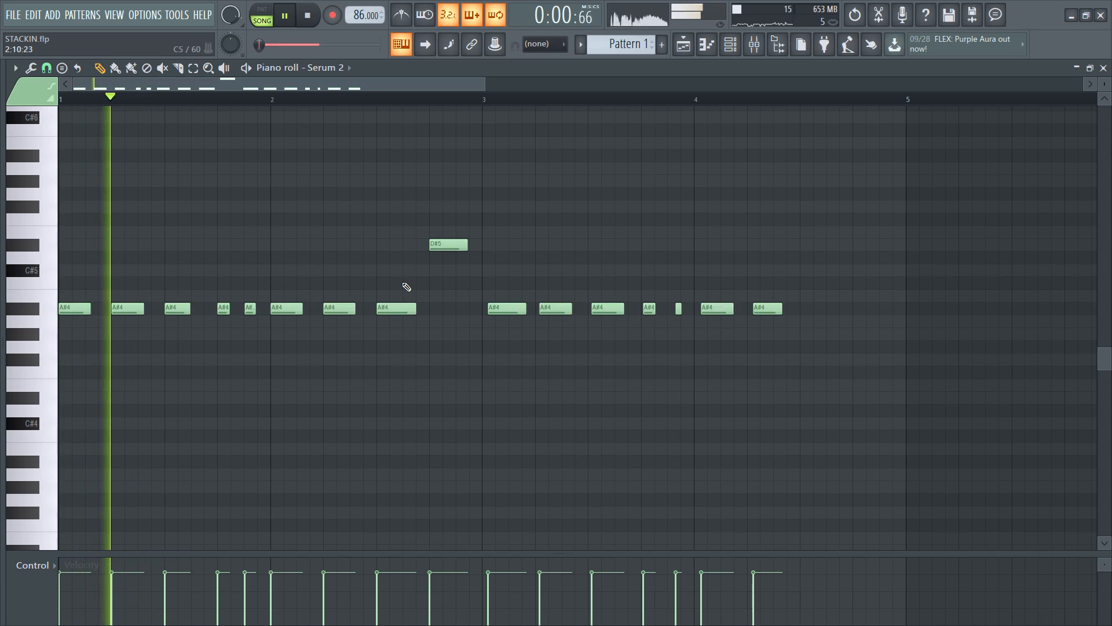
key("shift+Down")
key("space")
key("space")
key("shift+Down")
key("space")
key("space")
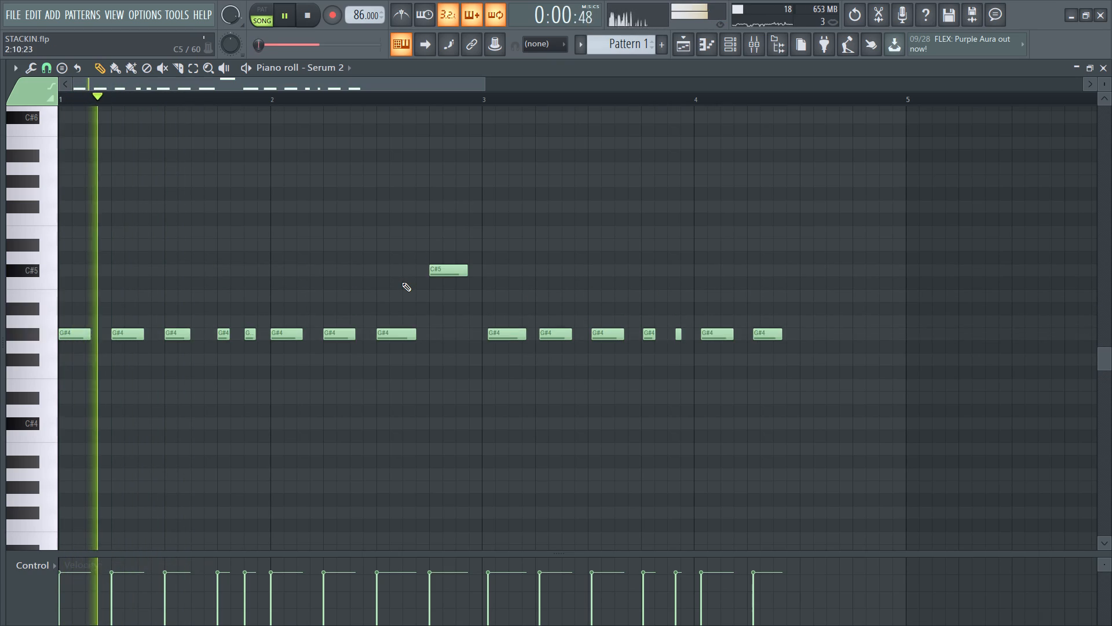
Transpose the bass line further down through F#4 to E4, and listen to it over the beat.
key("shift+Down")
key("shift+Down")
key("space")
key("space")
key("shift+Down")
key("shift+Down")
key("space")
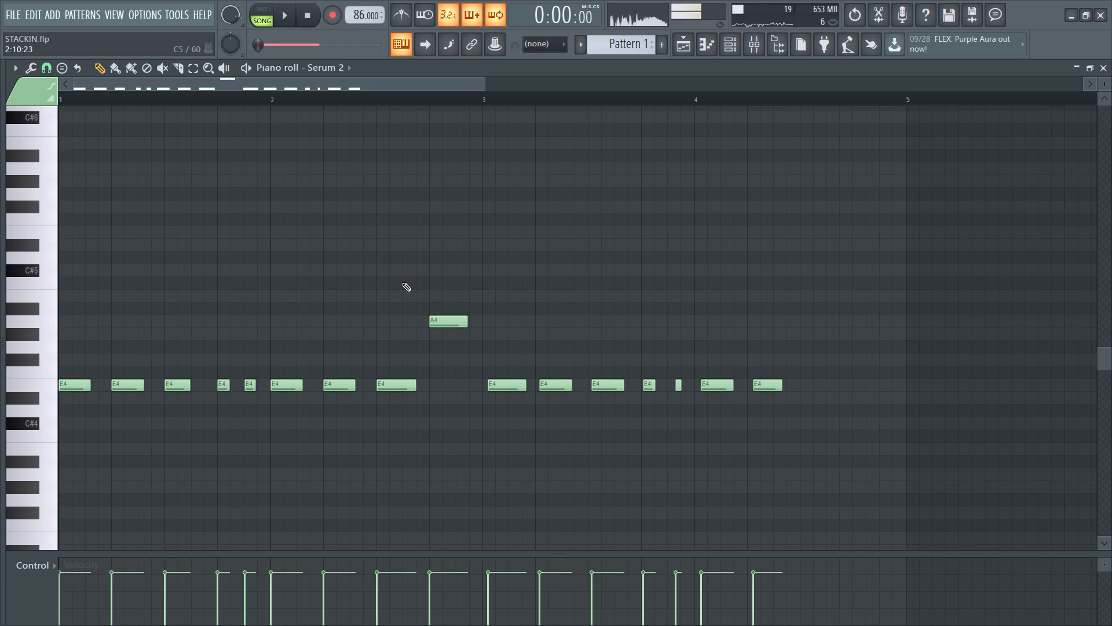
key("space")
scroll(394, 259, "down", 1)
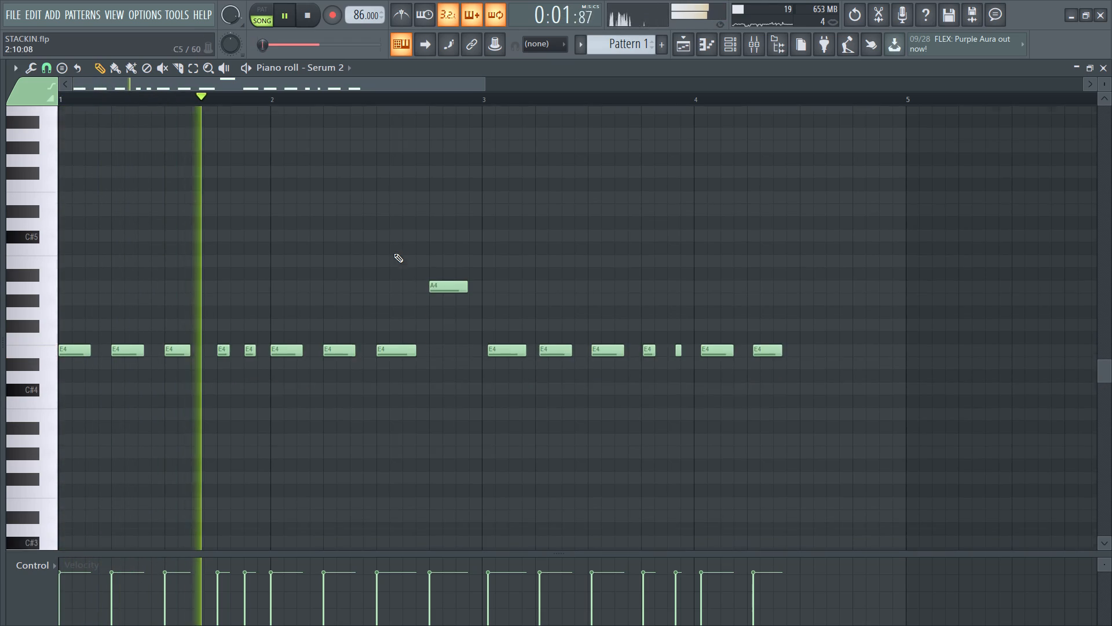
scroll(387, 260, "up", 3, "ctrl")
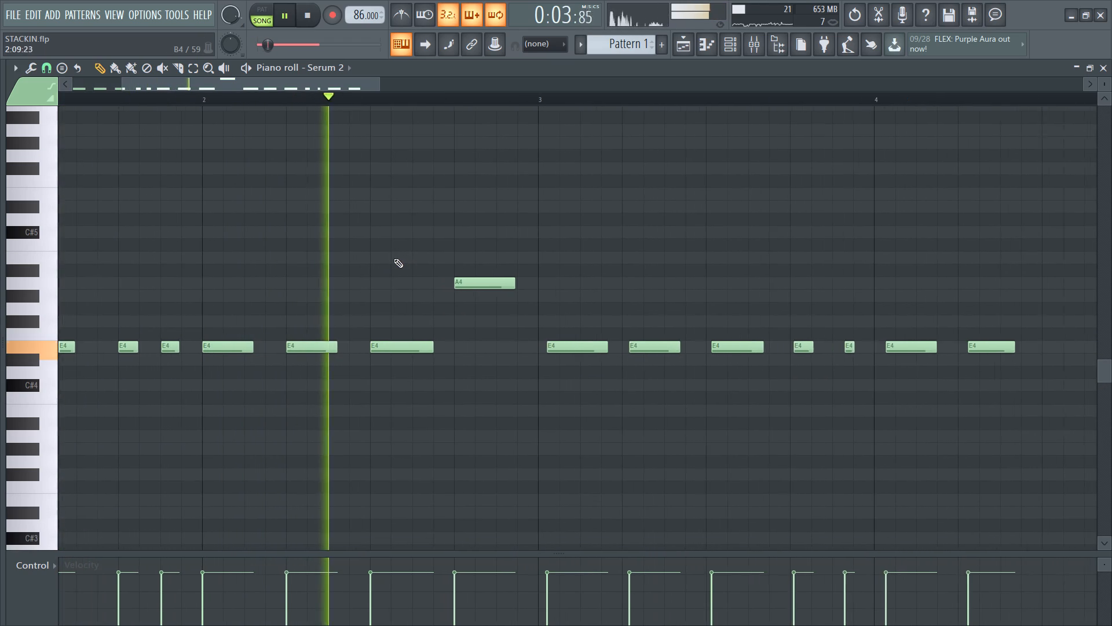
Select the E4 bass notes in bars 3 and 4 and shift them slightly earlier so the first starts exactly on bar 3.
scroll(453, 234, "down", 2, "ctrl")
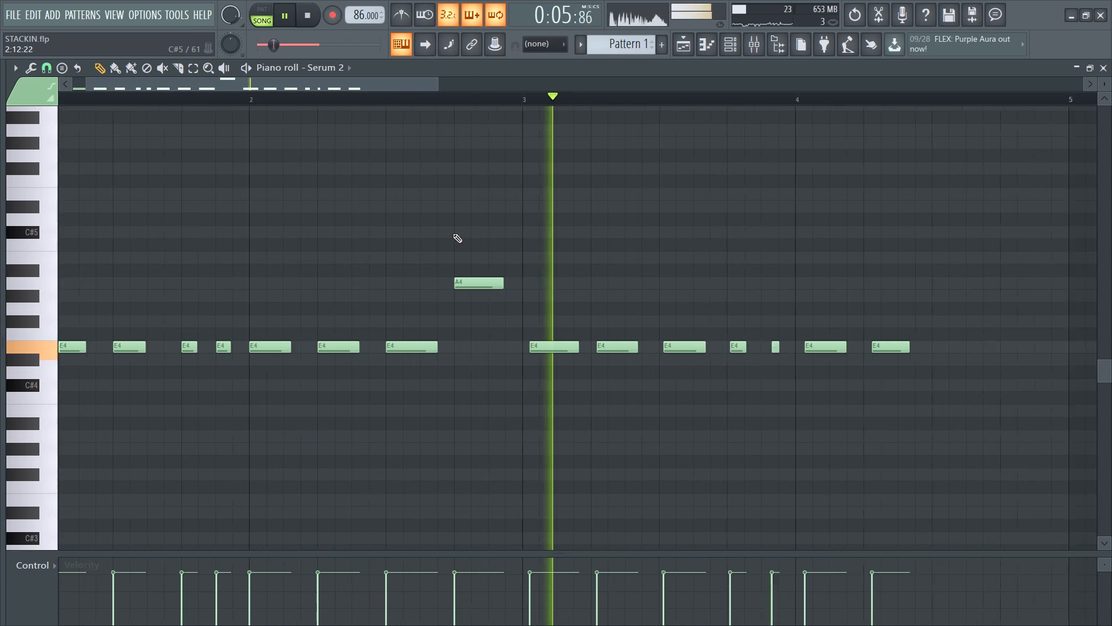
scroll(453, 234, "down", 1, "ctrl")
scroll(475, 290, "down", 2, "ctrl")
left_click_drag(405, 325, 599, 379, "ctrl")
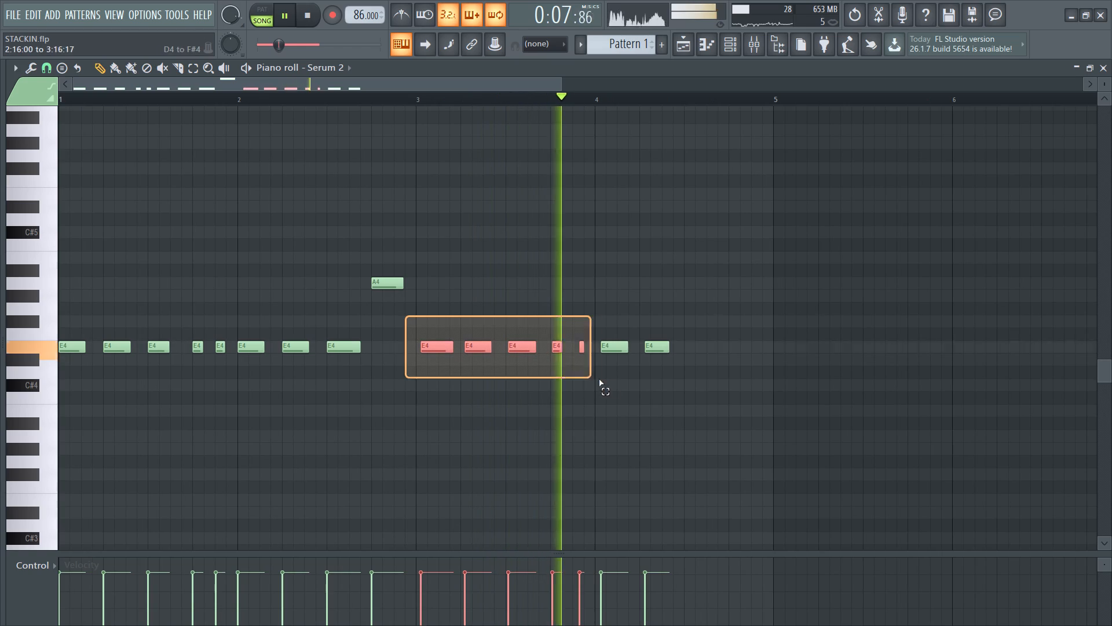
left_click_drag(599, 379, 698, 387, "ctrl")
scroll(406, 332, "up", 3, "ctrl")
left_click_drag(448, 345, 441, 343)
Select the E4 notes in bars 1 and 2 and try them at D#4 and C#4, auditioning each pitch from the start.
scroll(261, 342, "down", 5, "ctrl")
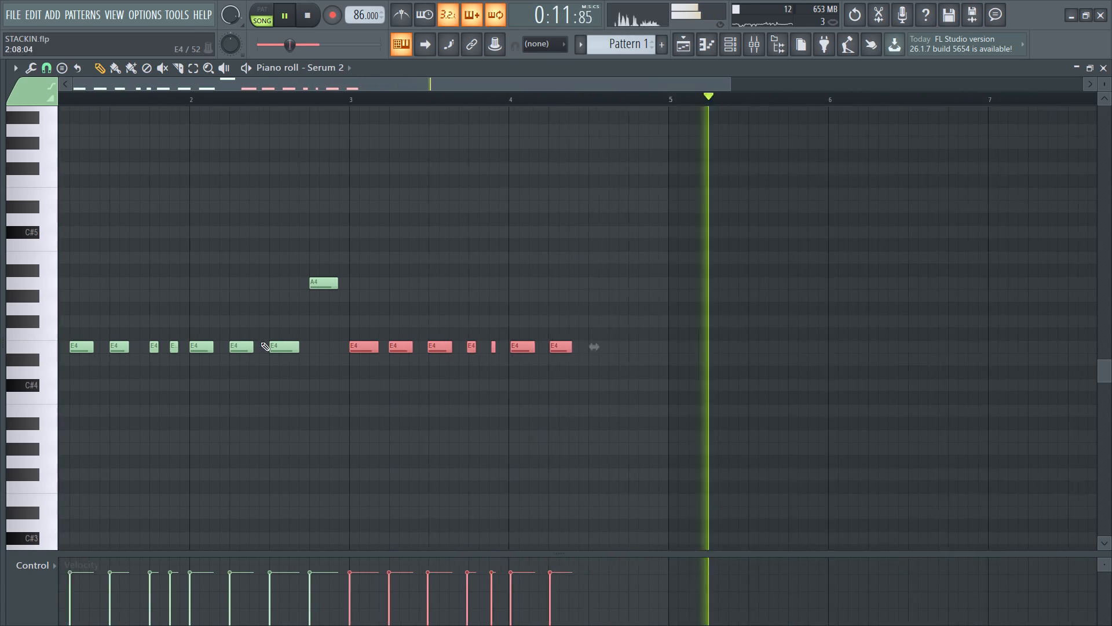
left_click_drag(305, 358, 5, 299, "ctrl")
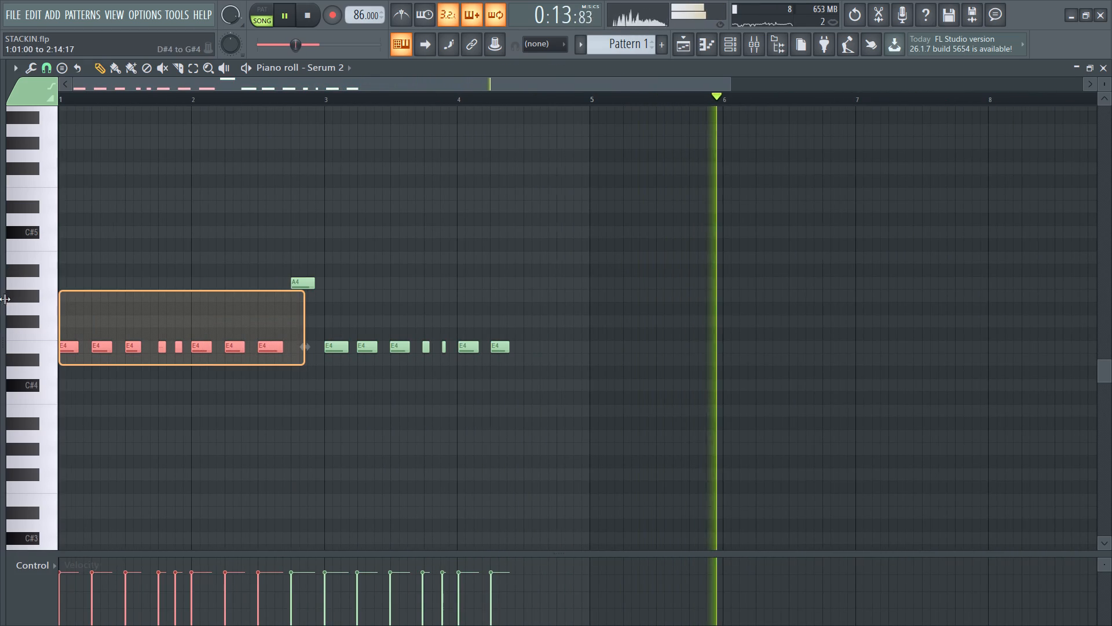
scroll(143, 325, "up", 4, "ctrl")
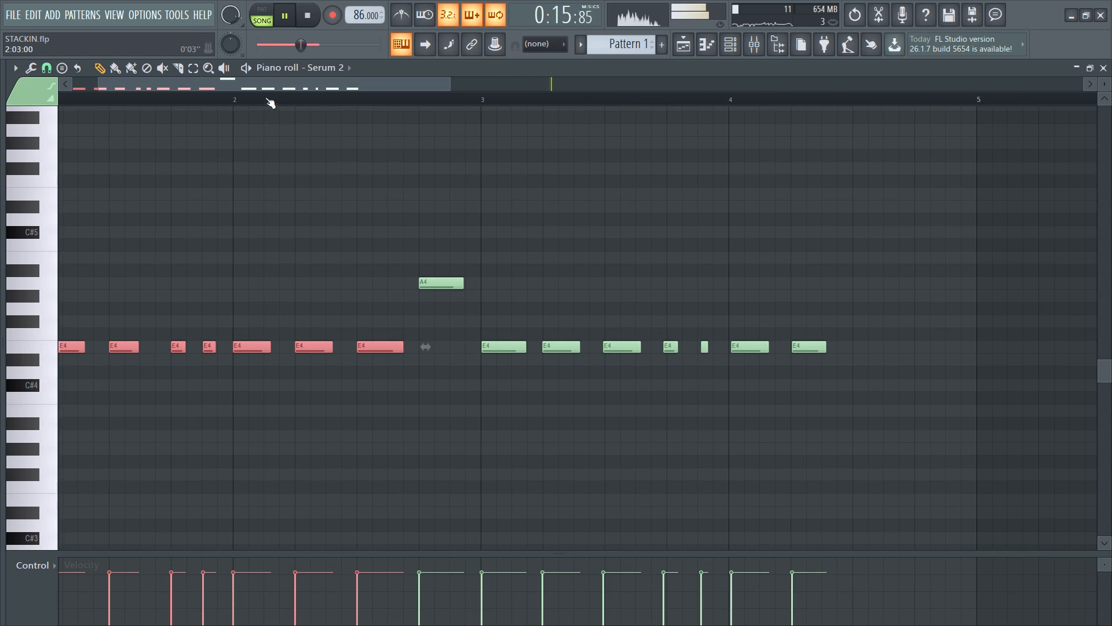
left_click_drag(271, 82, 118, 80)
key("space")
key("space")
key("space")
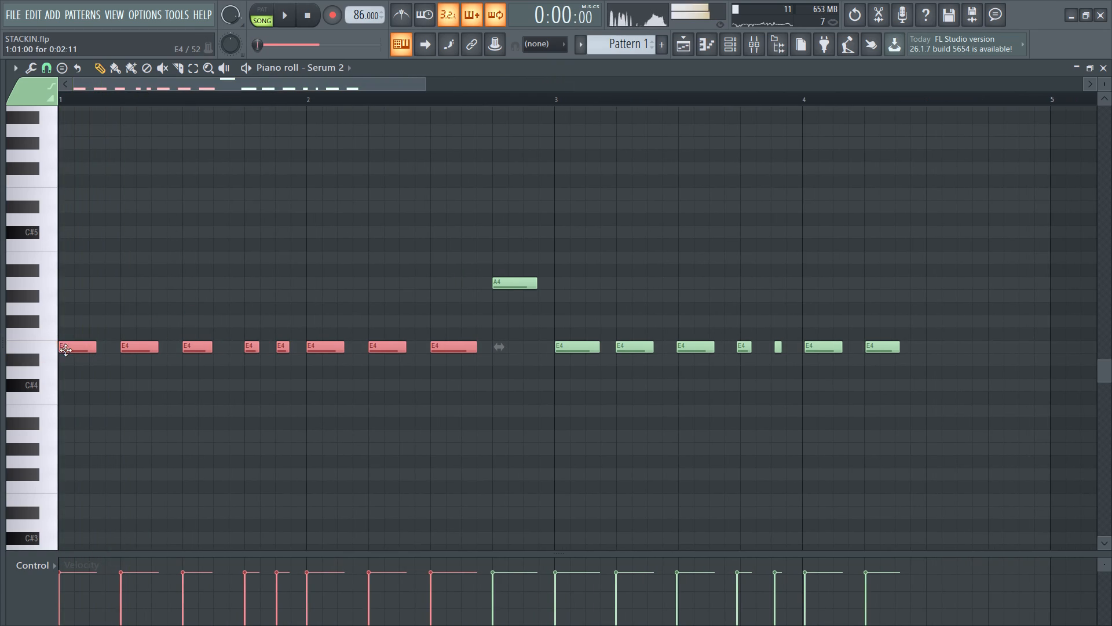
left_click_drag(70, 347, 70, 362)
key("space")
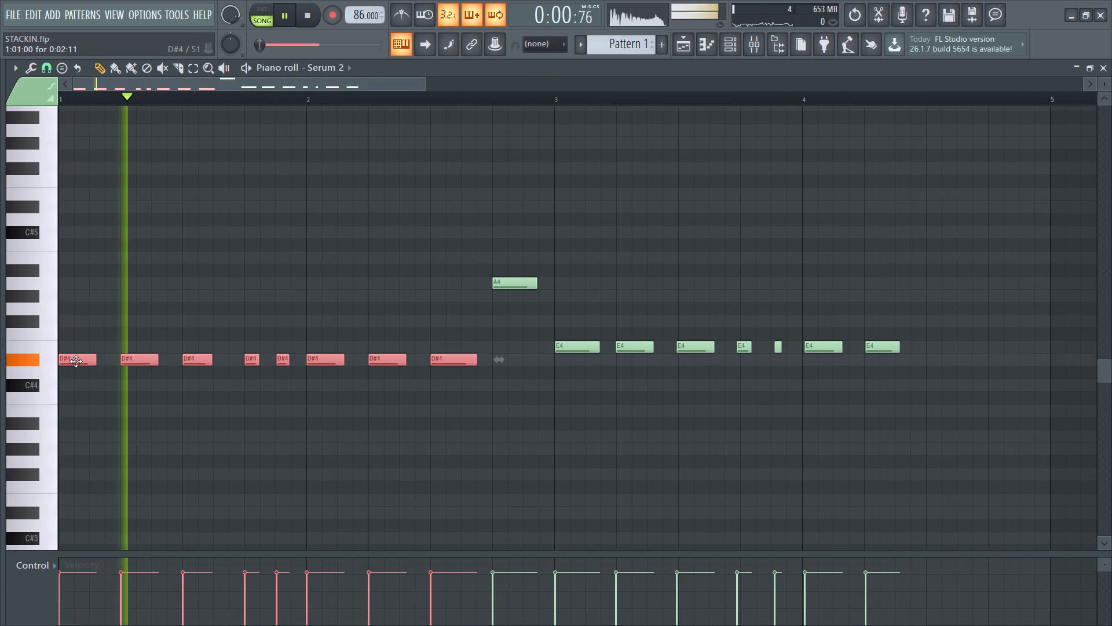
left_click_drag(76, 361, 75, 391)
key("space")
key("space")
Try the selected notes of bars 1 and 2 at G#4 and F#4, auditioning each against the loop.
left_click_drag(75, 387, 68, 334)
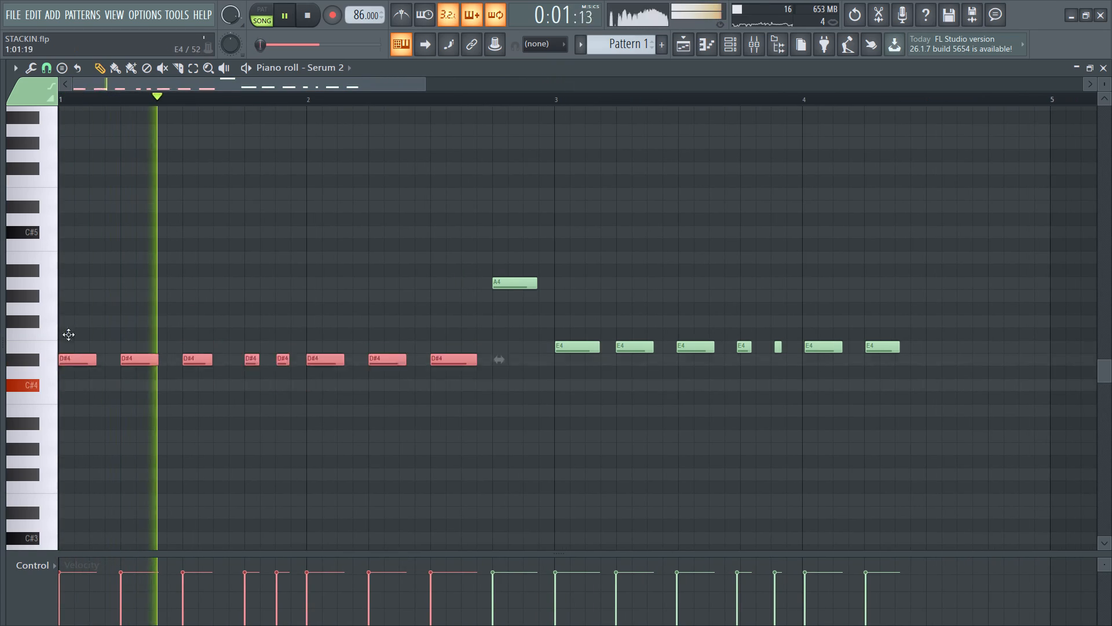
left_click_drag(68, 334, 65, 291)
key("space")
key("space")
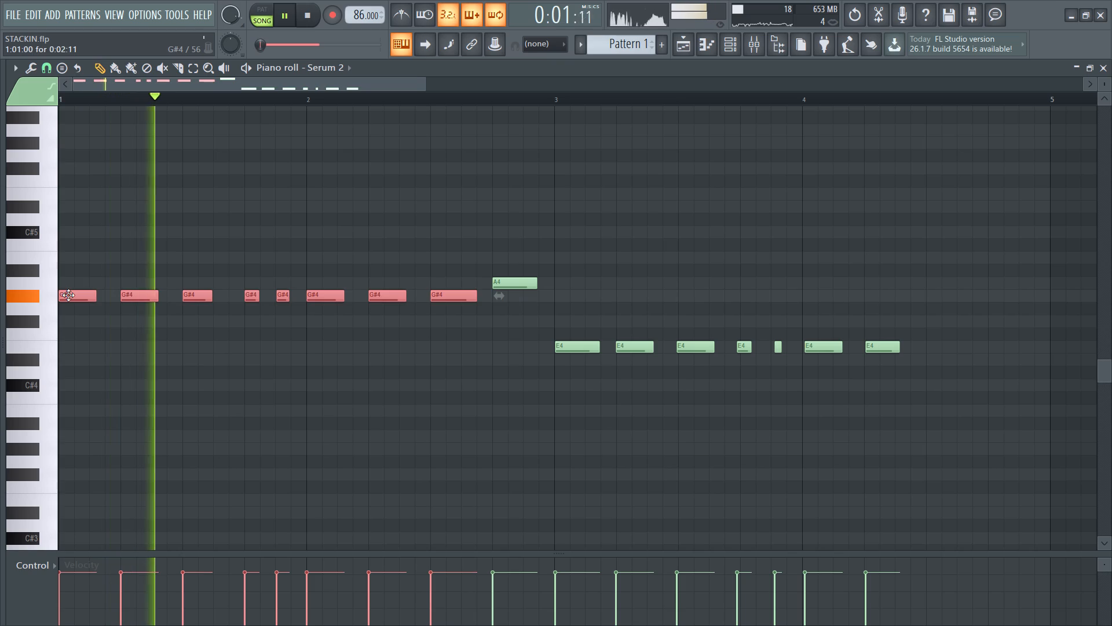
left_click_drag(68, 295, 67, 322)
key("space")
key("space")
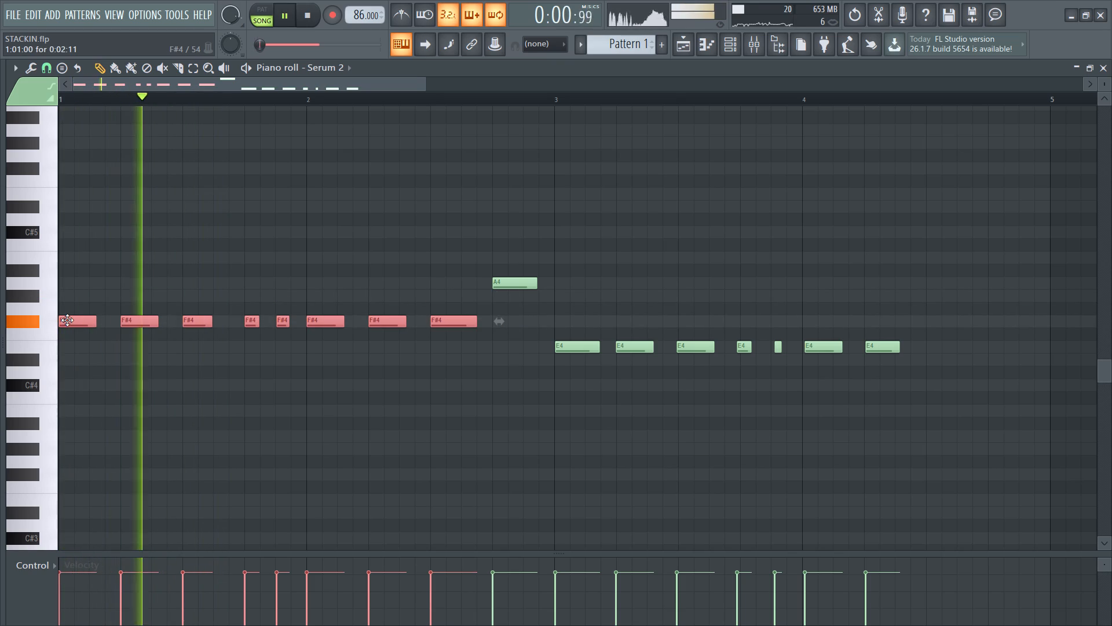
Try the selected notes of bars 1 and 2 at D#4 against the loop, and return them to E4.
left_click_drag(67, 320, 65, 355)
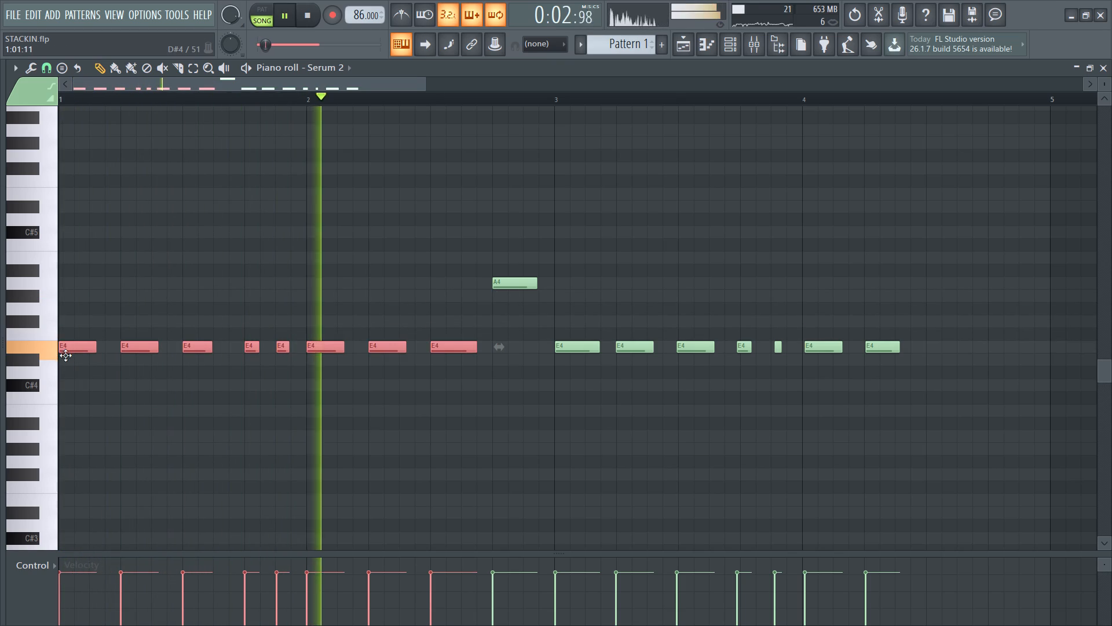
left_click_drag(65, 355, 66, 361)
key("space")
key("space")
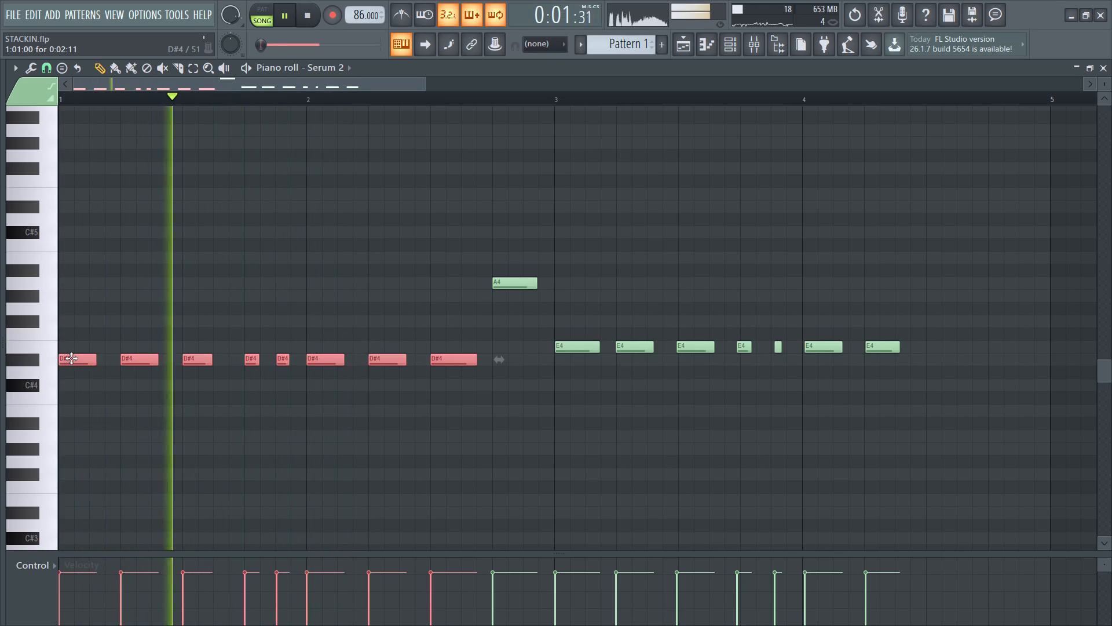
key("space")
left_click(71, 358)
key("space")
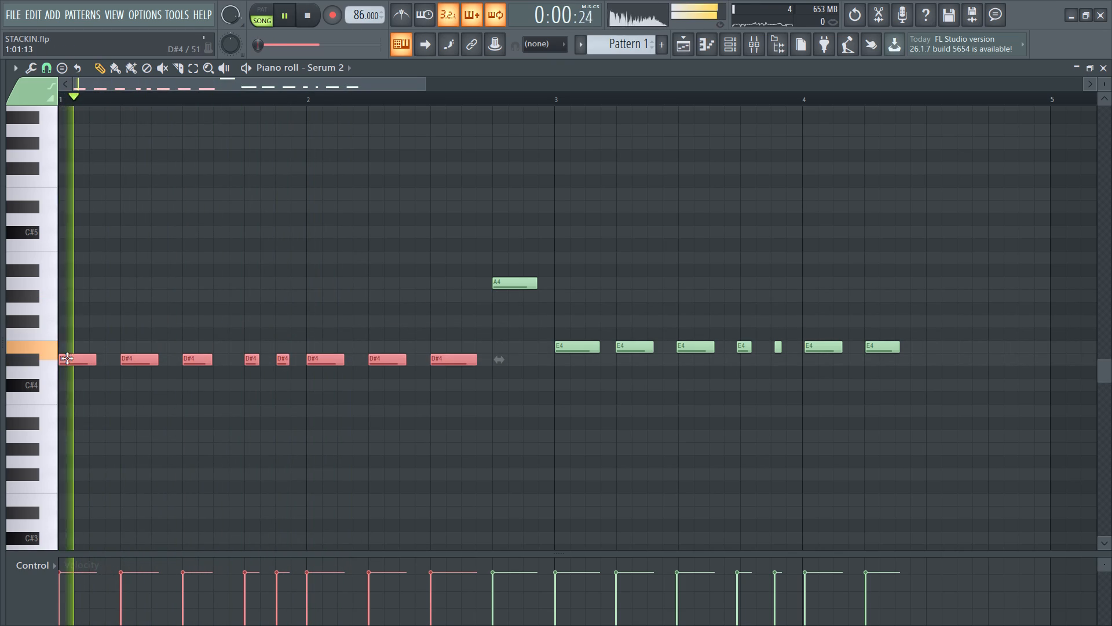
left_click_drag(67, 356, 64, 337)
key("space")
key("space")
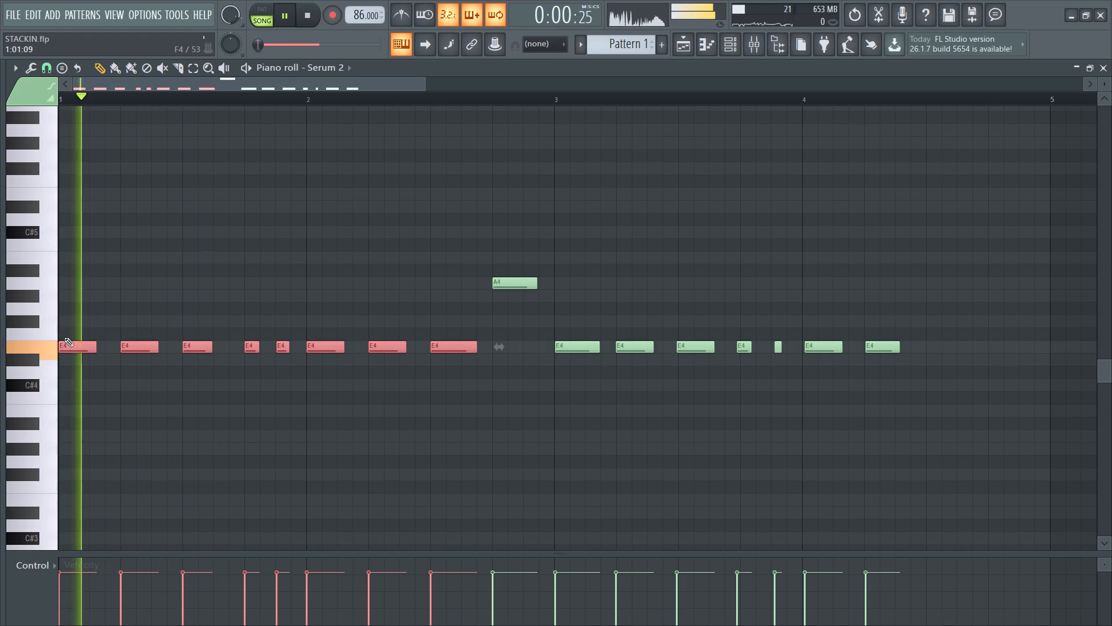
Deselect the notes and nudge the first E4 note of bar 4 earlier so it starts exactly on the bar line.
scroll(464, 375, "up", 7, "ctrl")
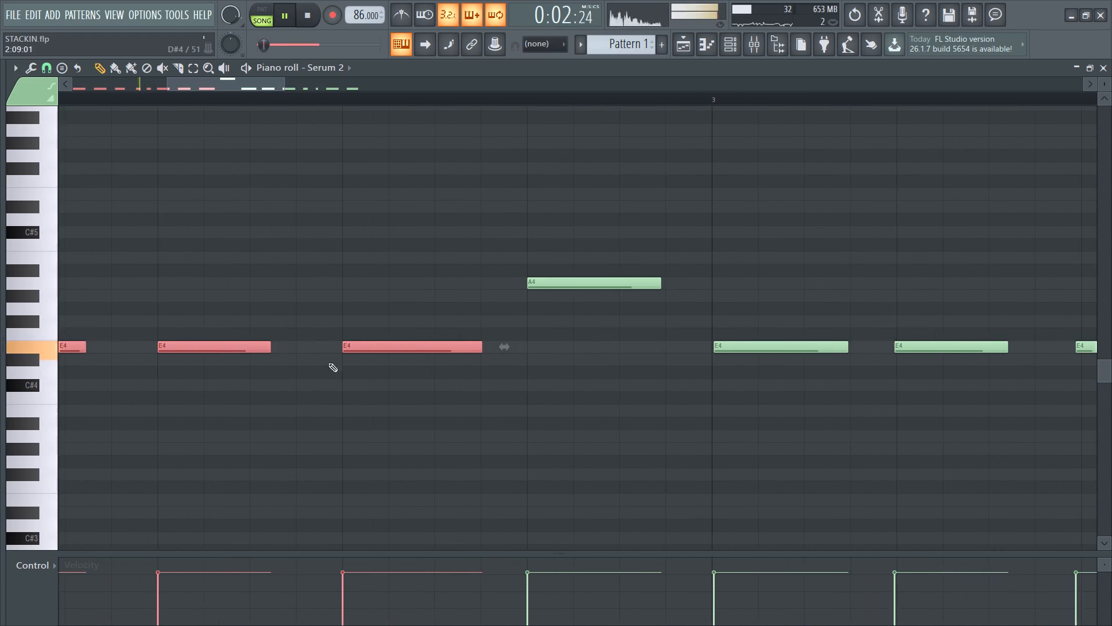
scroll(303, 366, "down", 7, "ctrl")
scroll(471, 351, "down", 2, "ctrl")
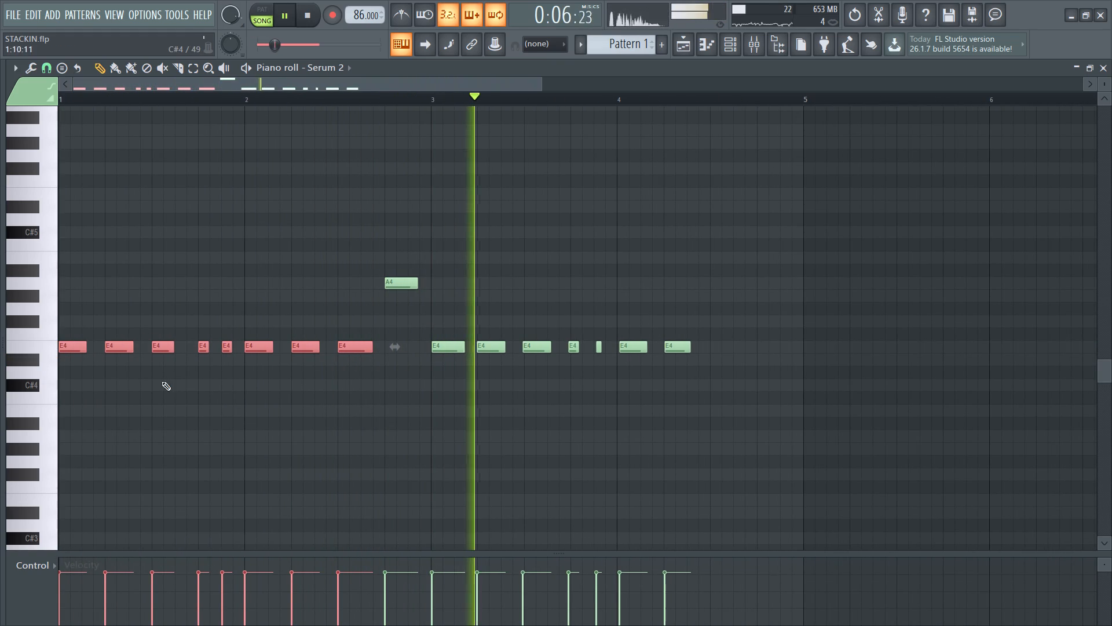
left_click(309, 410, "ctrl")
scroll(697, 358, "up", 4, "ctrl")
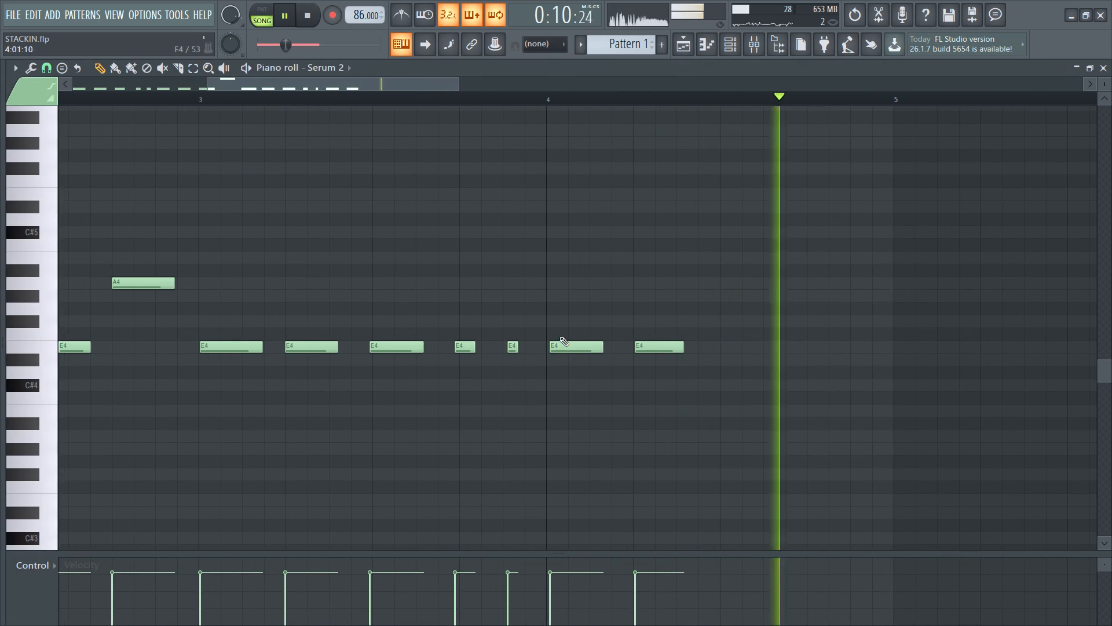
left_click(561, 350)
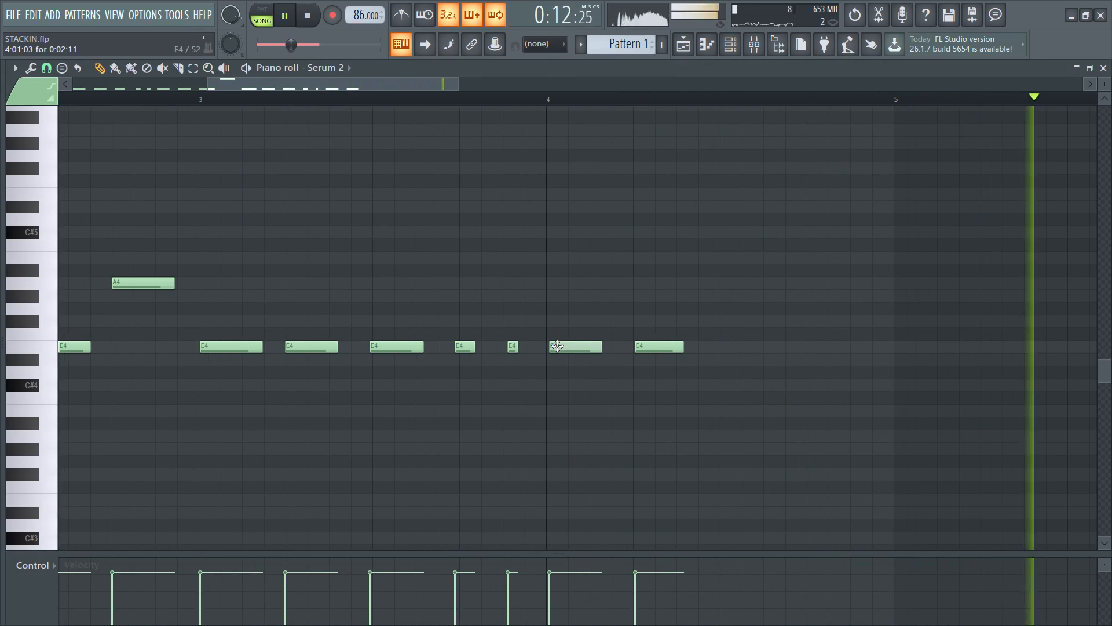
key("space")
key("space")
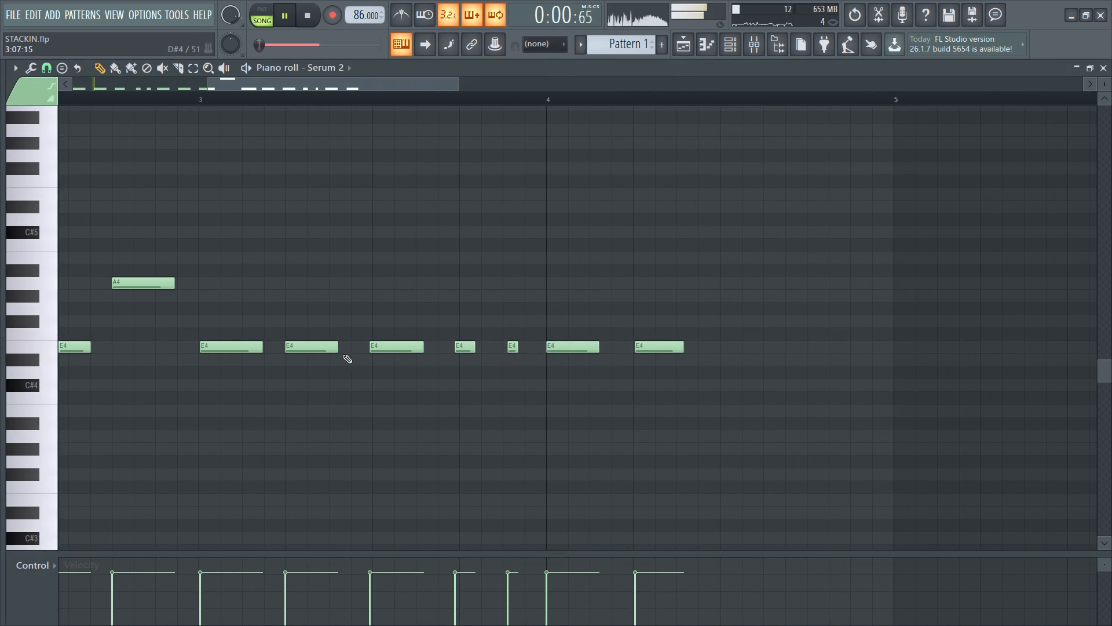
Nudge the third, fourth and fifth E4 notes of bar 3 and the last note of bar 4 onto the grid.
scroll(345, 355, "up", 3, "ctrl")
left_click_drag(409, 341, 415, 343)
left_click_drag(525, 347, 528, 350)
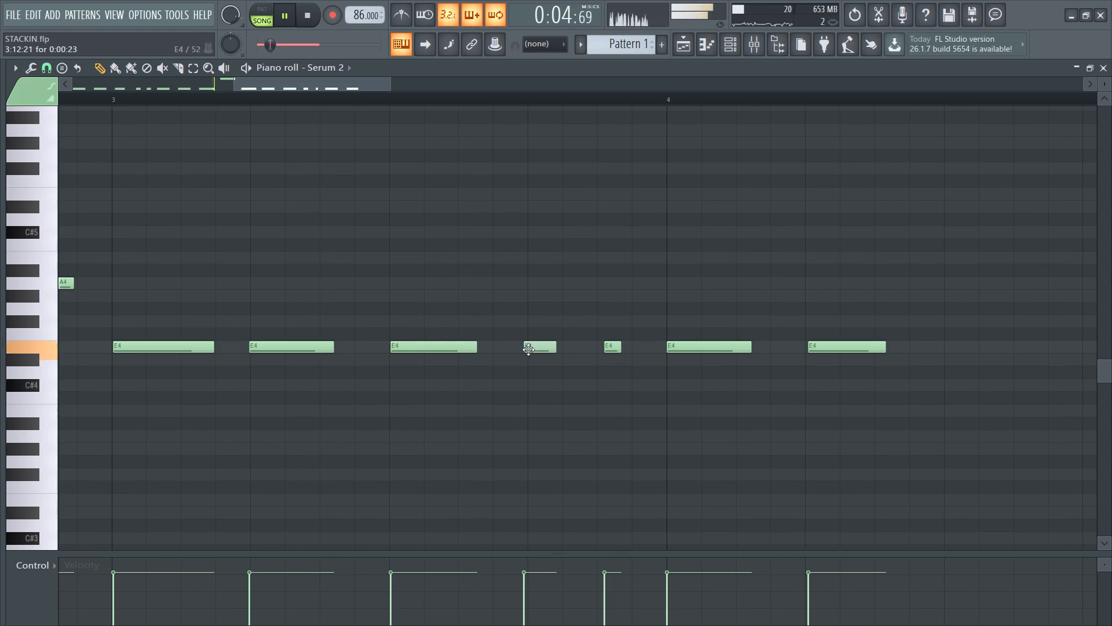
left_click_drag(528, 350, 532, 351)
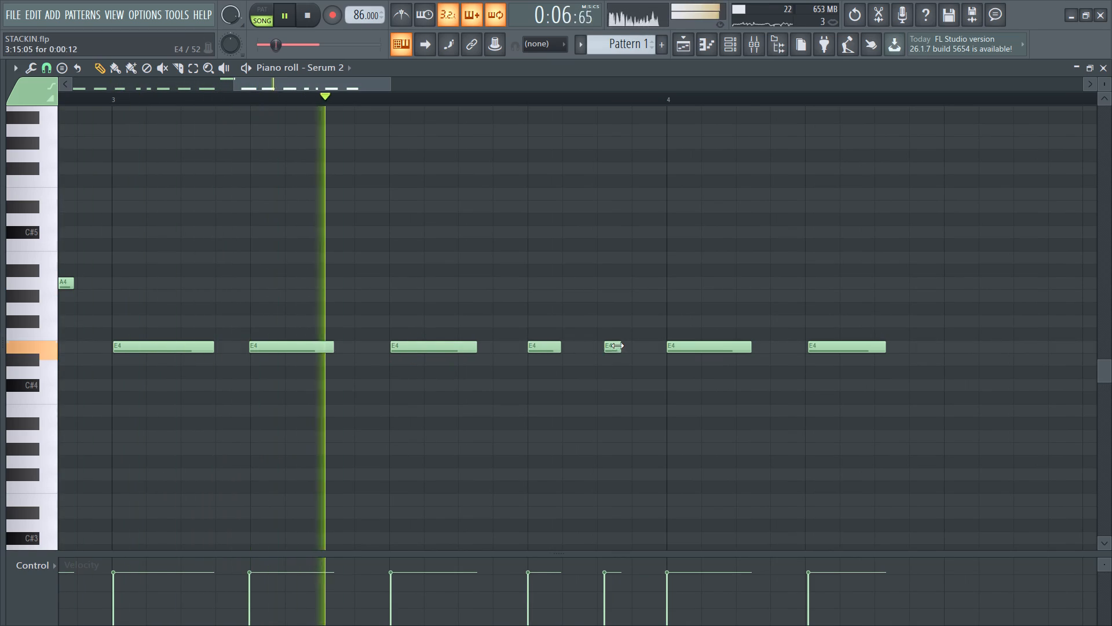
left_click_drag(610, 343, 604, 330)
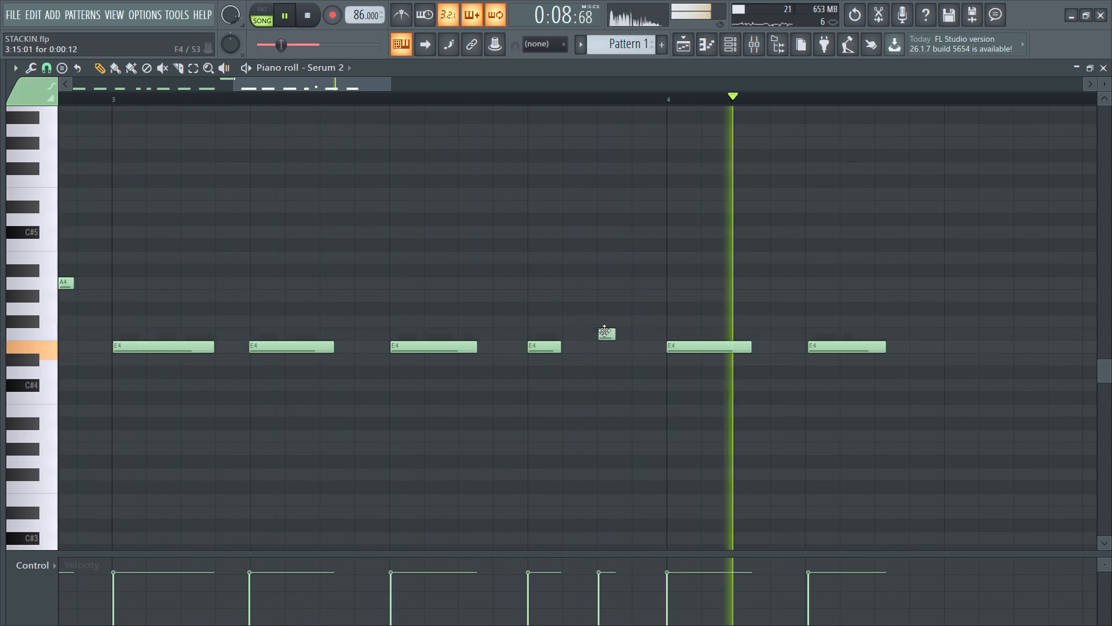
left_click_drag(604, 330, 603, 351)
scroll(473, 396, "down", 4, "ctrl")
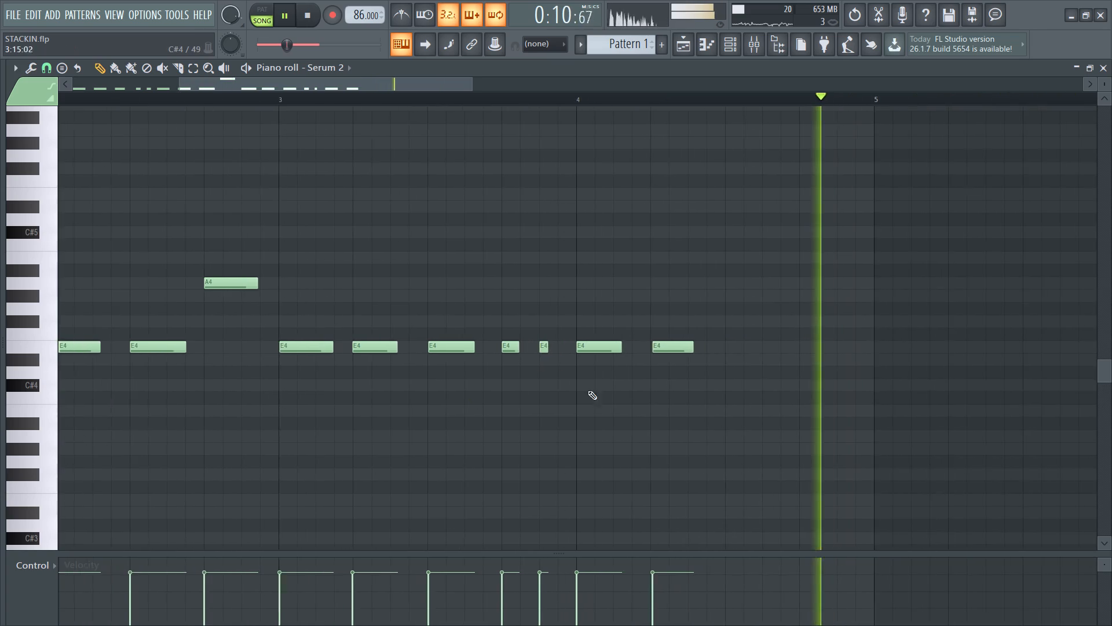
scroll(709, 385, "up", 4, "ctrl")
left_click_drag(638, 353, 636, 348)
key("space")
key("space")
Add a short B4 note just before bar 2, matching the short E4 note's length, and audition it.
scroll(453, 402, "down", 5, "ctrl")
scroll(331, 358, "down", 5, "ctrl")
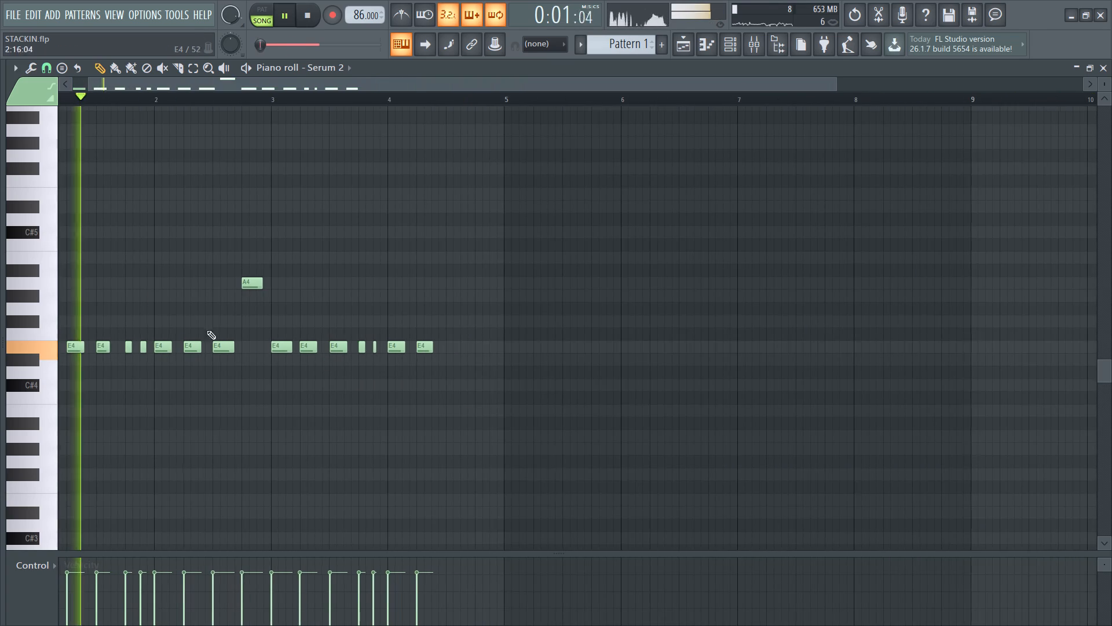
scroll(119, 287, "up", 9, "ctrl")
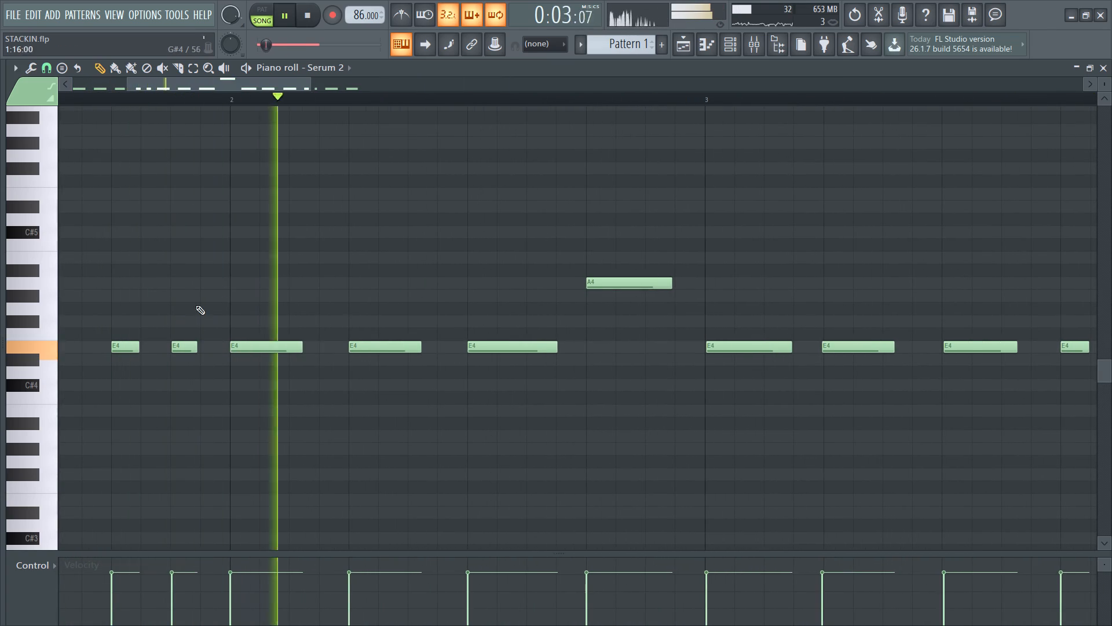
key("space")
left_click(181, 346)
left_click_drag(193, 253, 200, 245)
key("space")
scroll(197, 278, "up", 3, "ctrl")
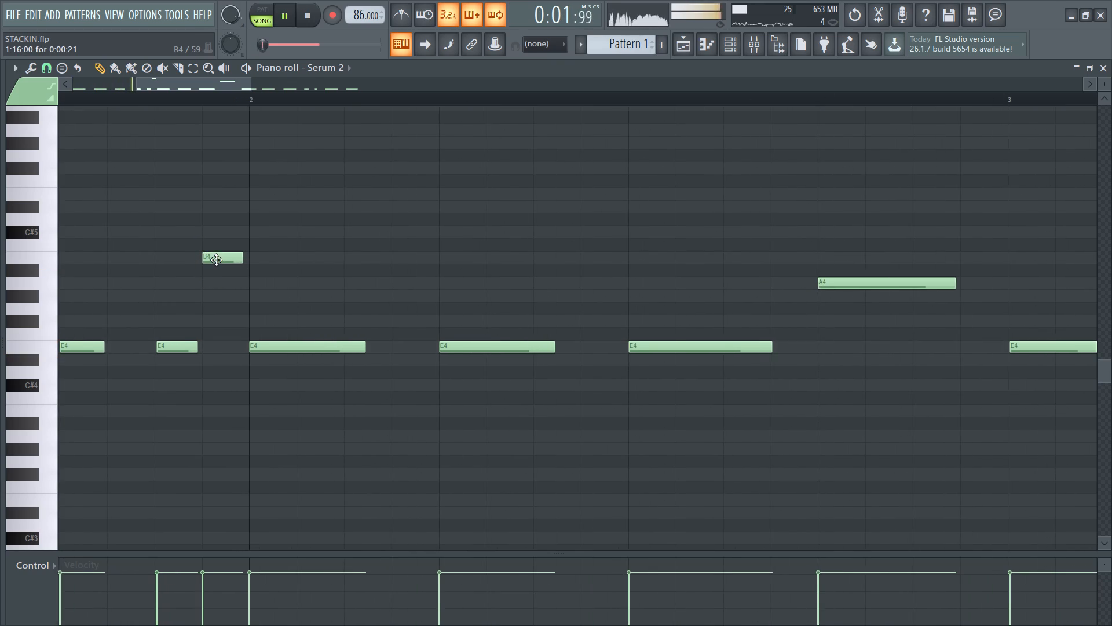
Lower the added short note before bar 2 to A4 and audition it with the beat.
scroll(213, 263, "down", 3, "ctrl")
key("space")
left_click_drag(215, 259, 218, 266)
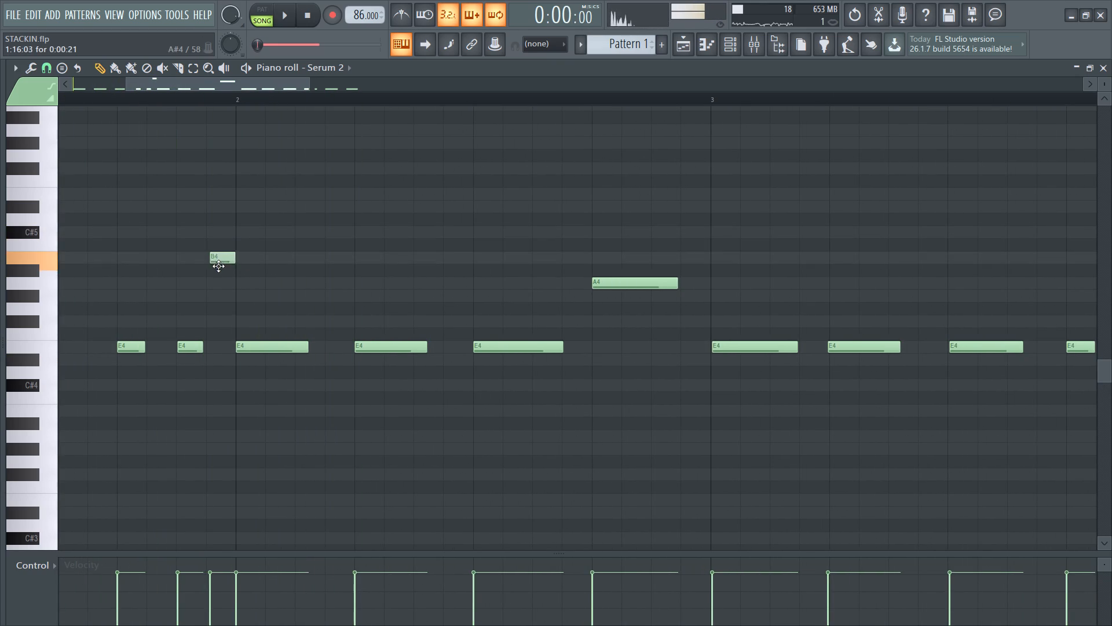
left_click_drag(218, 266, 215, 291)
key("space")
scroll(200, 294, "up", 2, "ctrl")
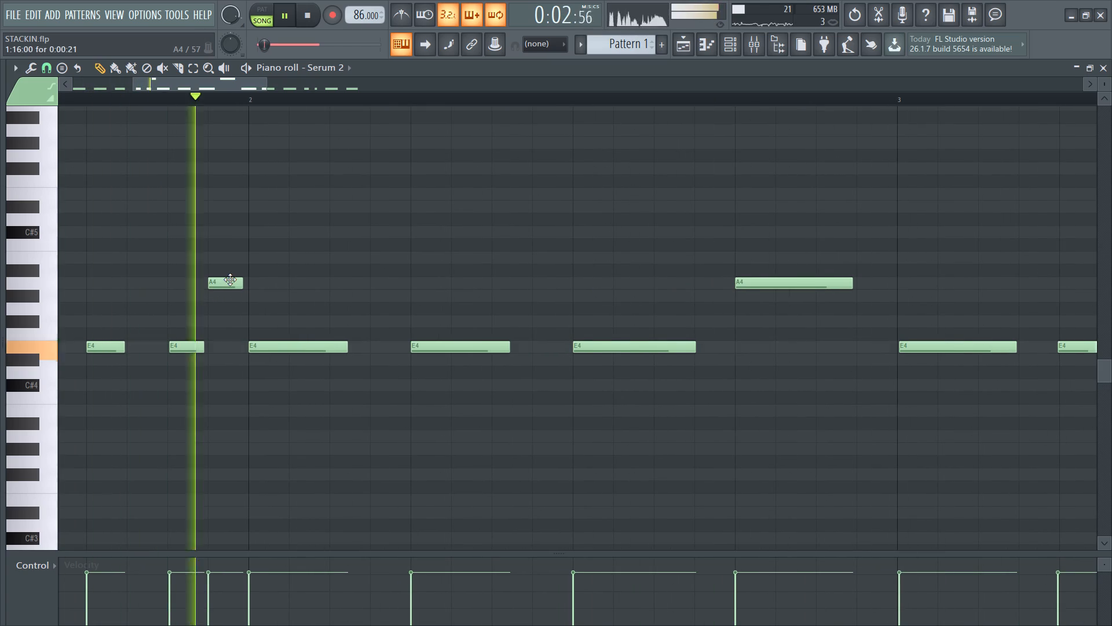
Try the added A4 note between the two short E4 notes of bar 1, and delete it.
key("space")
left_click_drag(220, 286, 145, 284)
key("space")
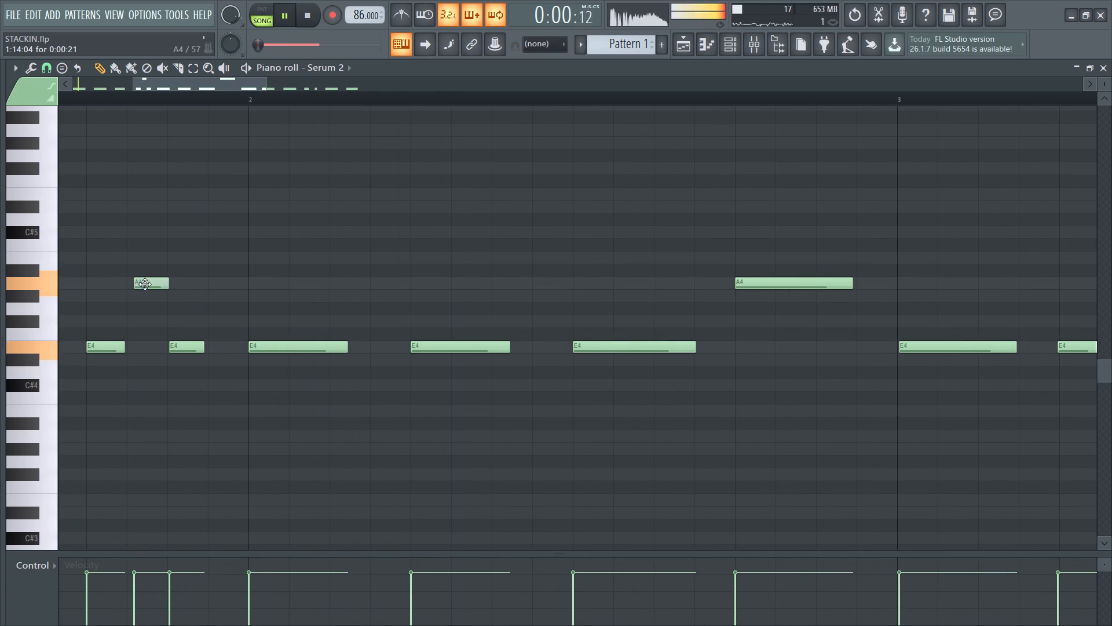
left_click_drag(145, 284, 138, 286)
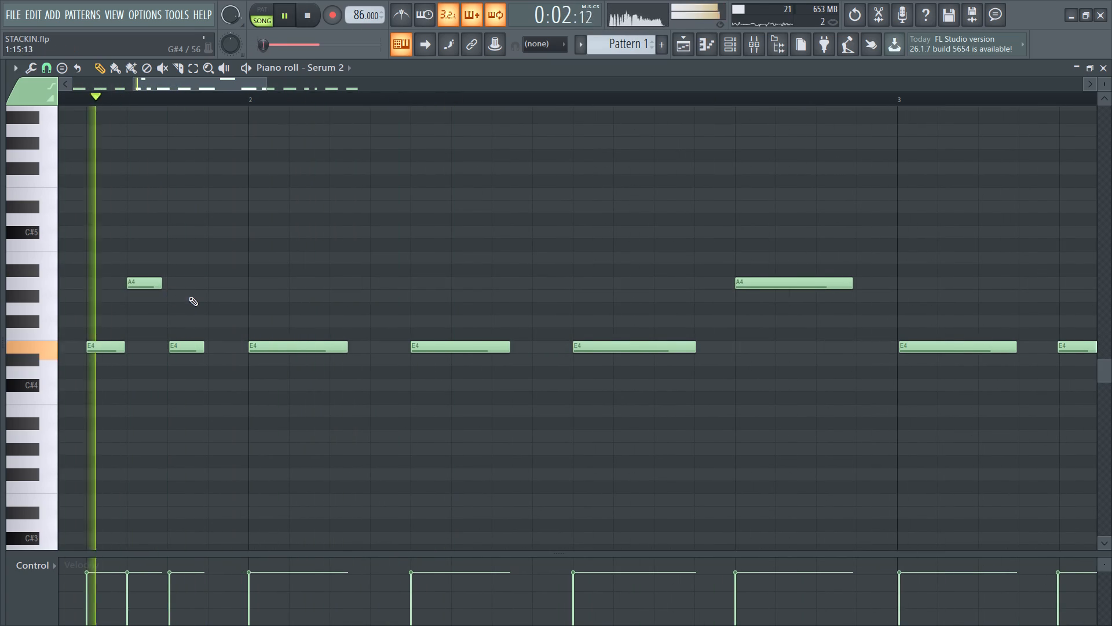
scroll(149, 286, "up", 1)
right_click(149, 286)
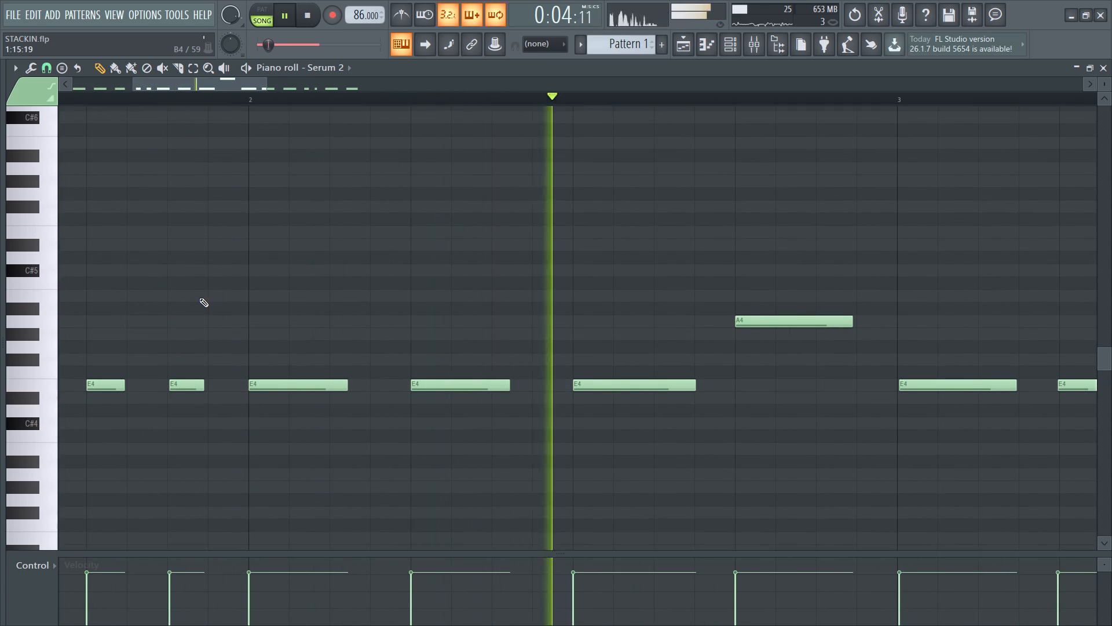
Listen to the whole bass line over the beat, restarting playback from the beginning.
scroll(199, 299, "down", 5, "ctrl")
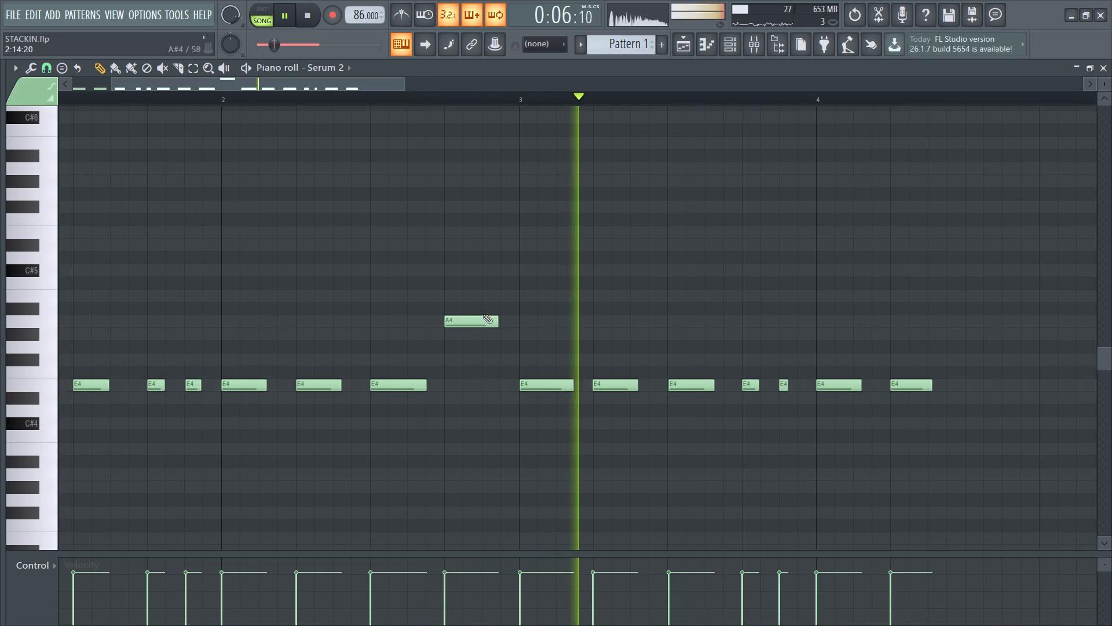
scroll(454, 310, "down", 1, "ctrl")
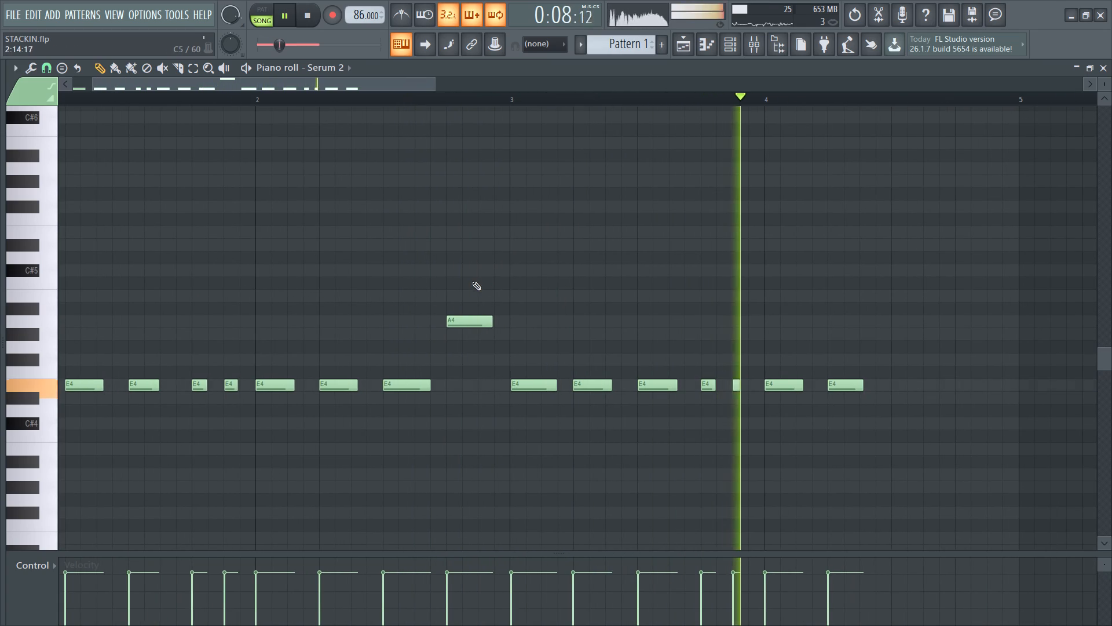
scroll(438, 278, "down", 3, "ctrl")
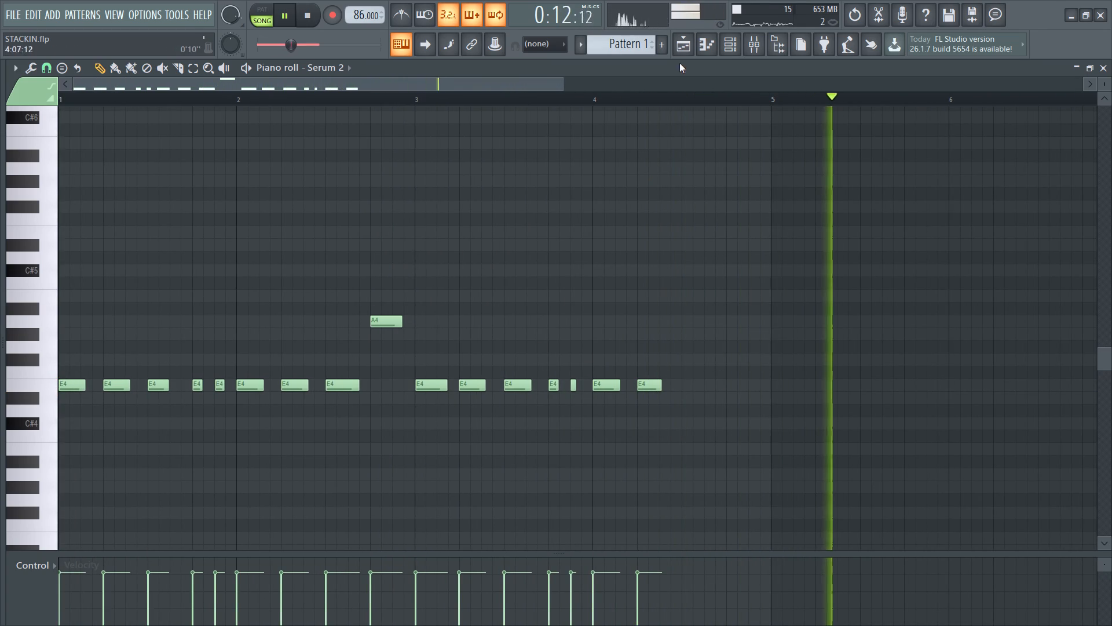
key("space")
key("space")
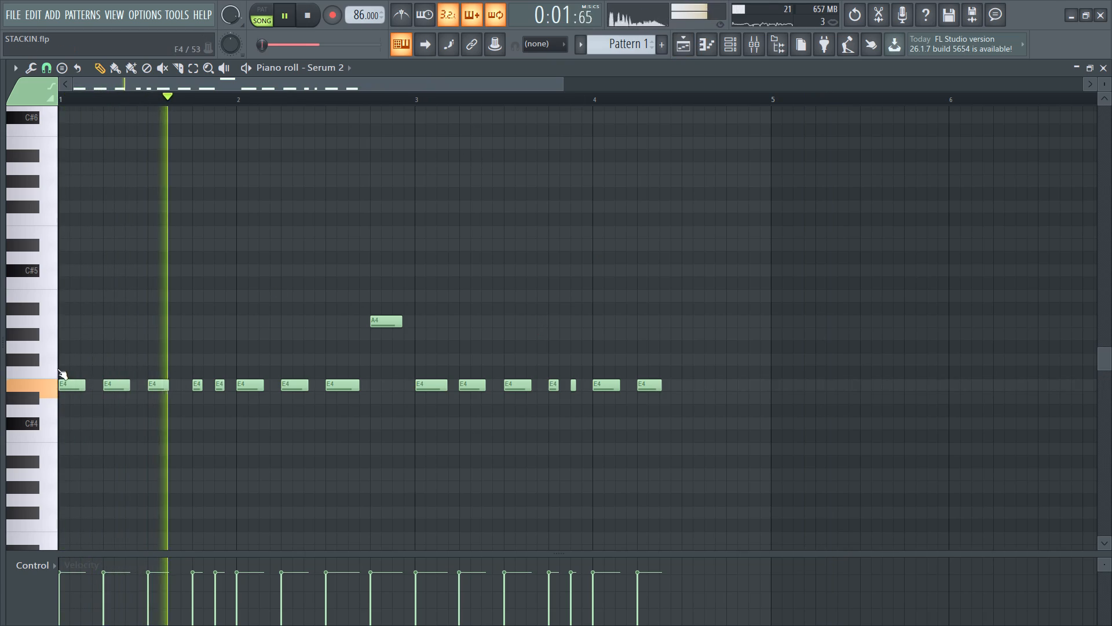
Select the E4 bass notes before the A4 note, stop playback and audition pitches from E4 to just above A4 on the piano-roll keyboard.
left_click_drag(57, 368, 173, 408, "ctrl")
left_click_drag(354, 395, 50, 360, "ctrl")
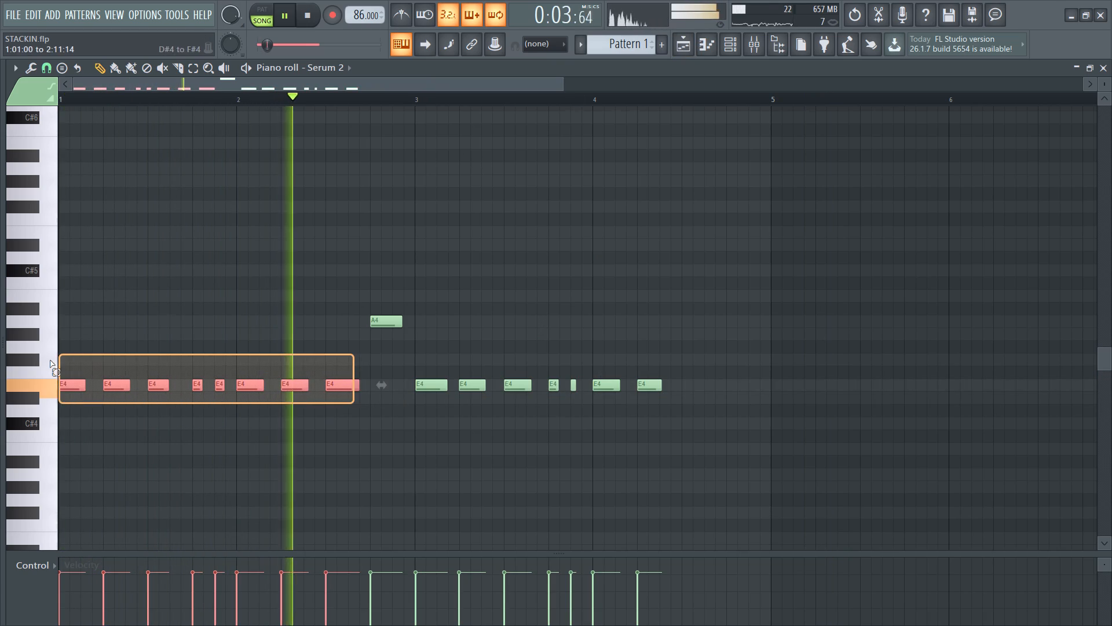
left_click_drag(50, 360, 47, 360, "ctrl")
key("space")
left_click(40, 355)
left_click(29, 323)
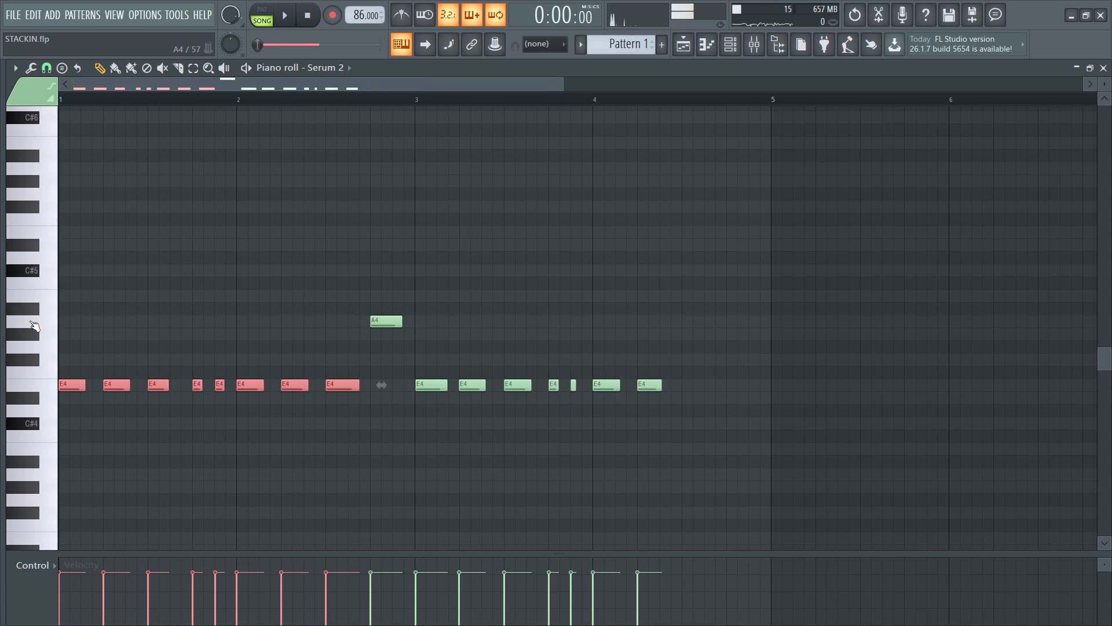
left_click(30, 312)
left_click(36, 297)
left_click(38, 324)
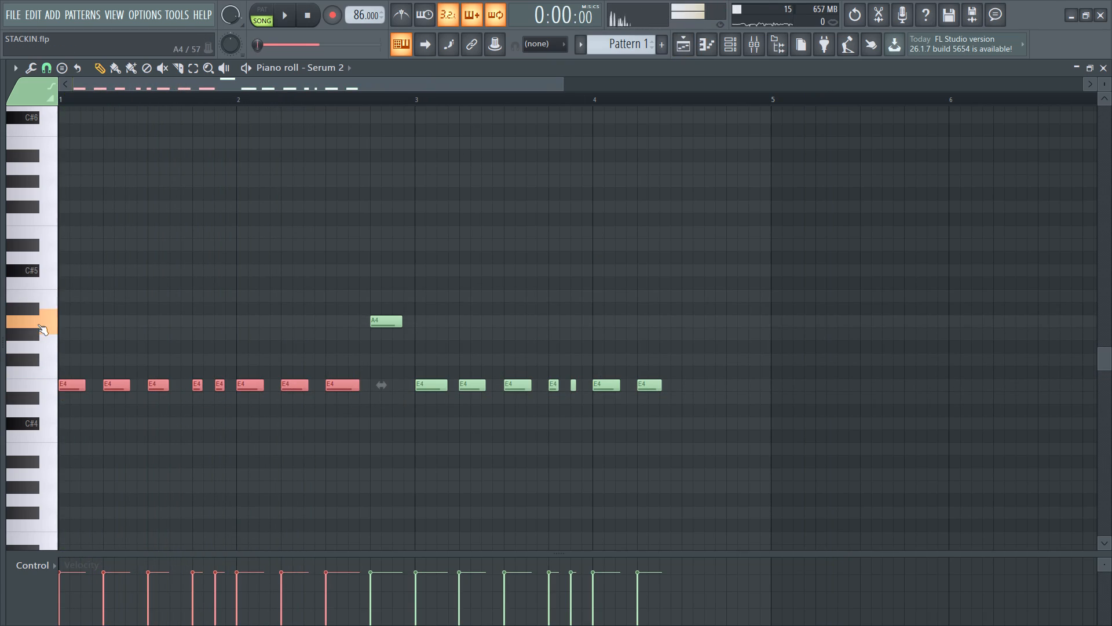
left_click(30, 335)
left_click(41, 356)
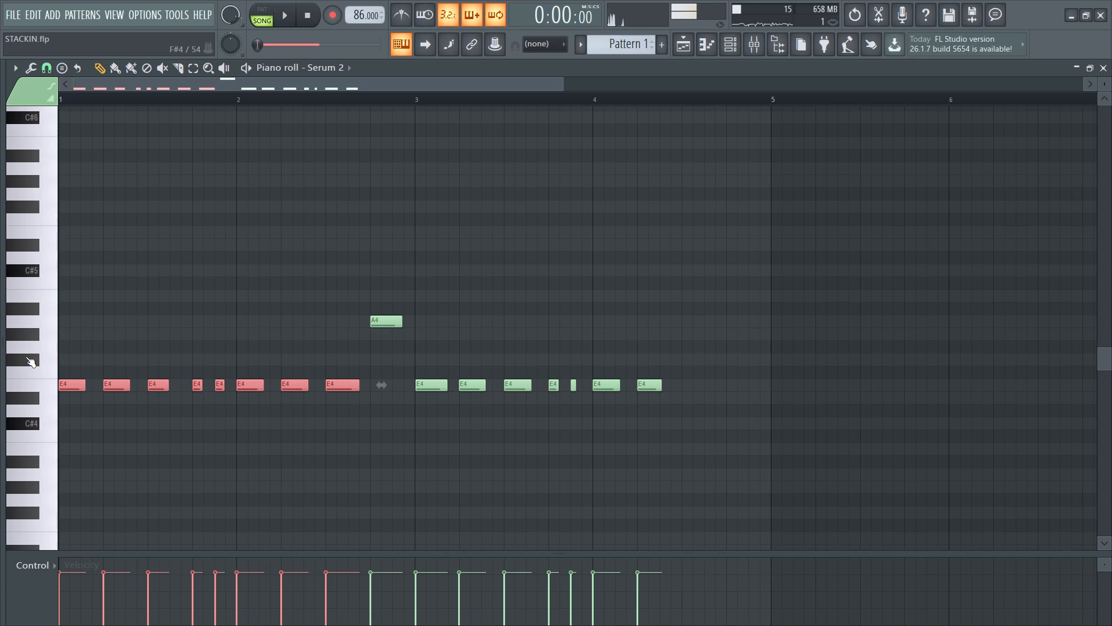
left_click(27, 365)
left_click(36, 378)
left_click(36, 388)
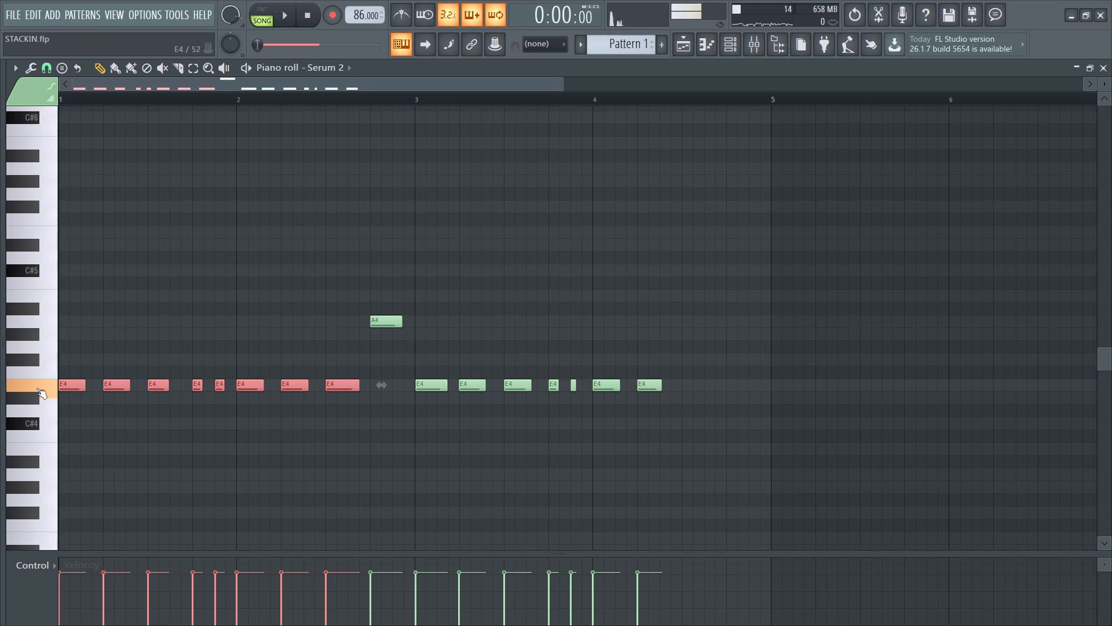
Play the bass line over the beat, deselect the notes, and replay it while checking the patterns of all channels.
key("space")
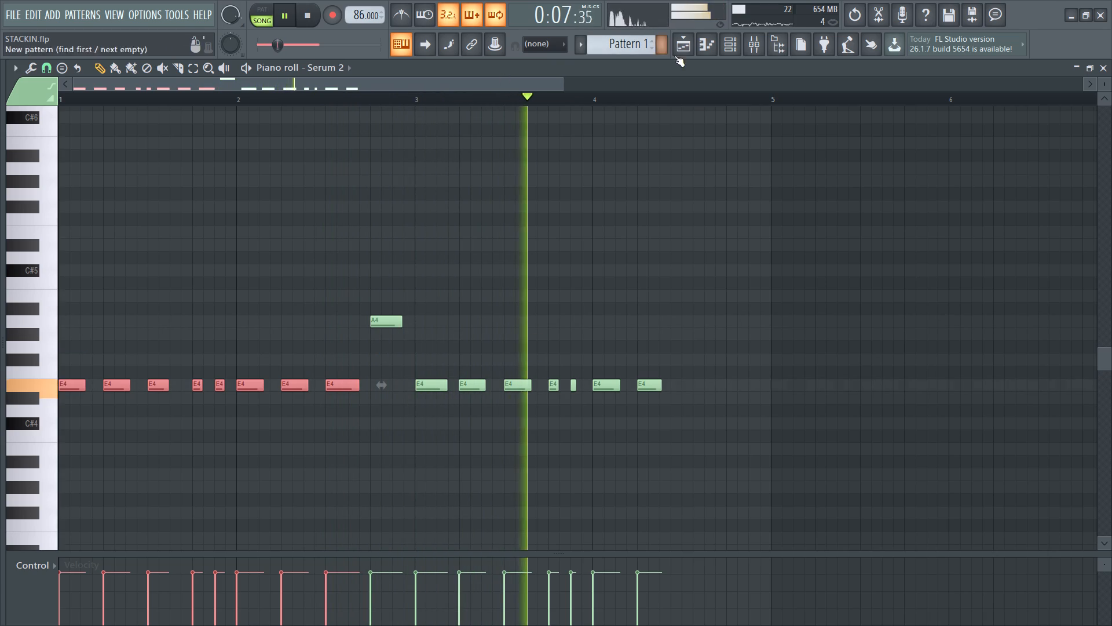
left_click(723, 329)
right_click_drag(734, 335, 713, 335)
key("space")
left_click(725, 48)
key("space")
scroll(281, 333, "down", 1)
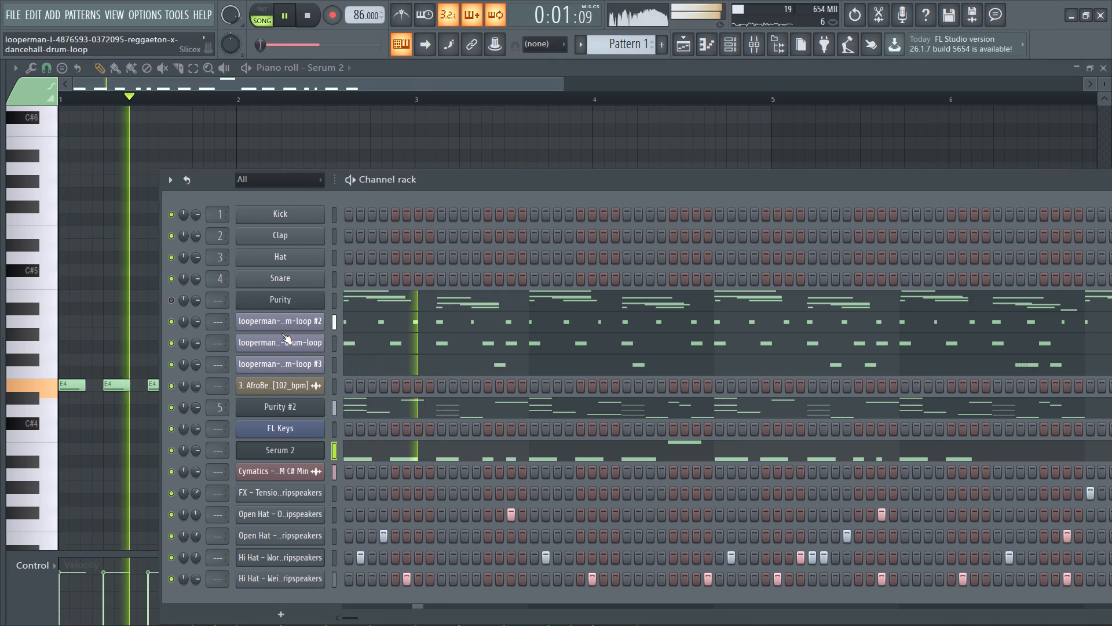
scroll(281, 333, "down", 1)
scroll(387, 380, "down", 3)
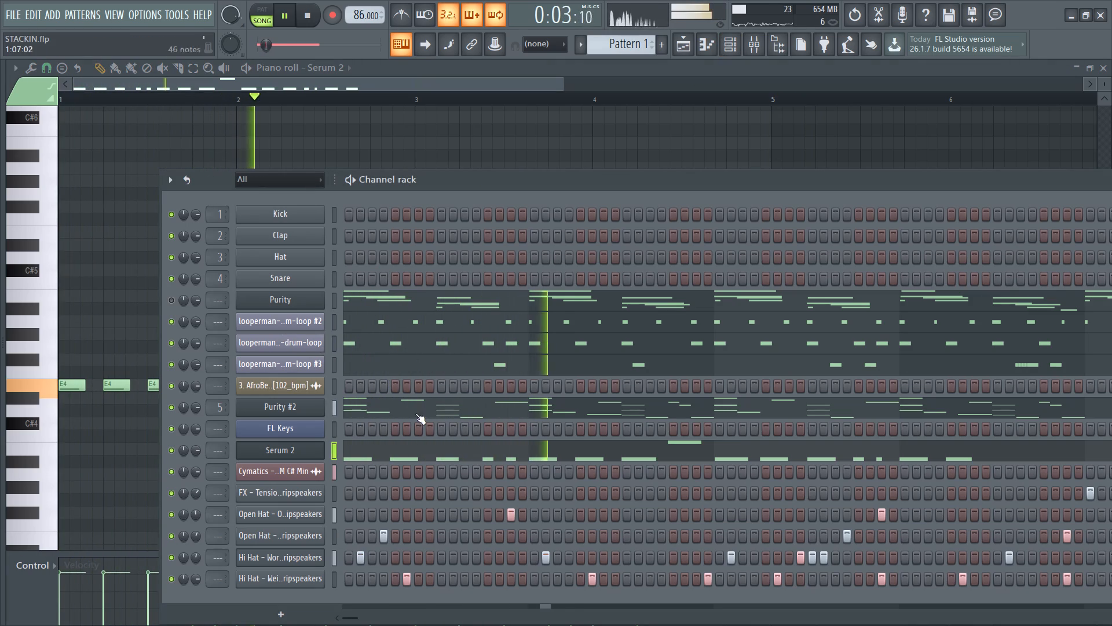
scroll(386, 440, "up", 2)
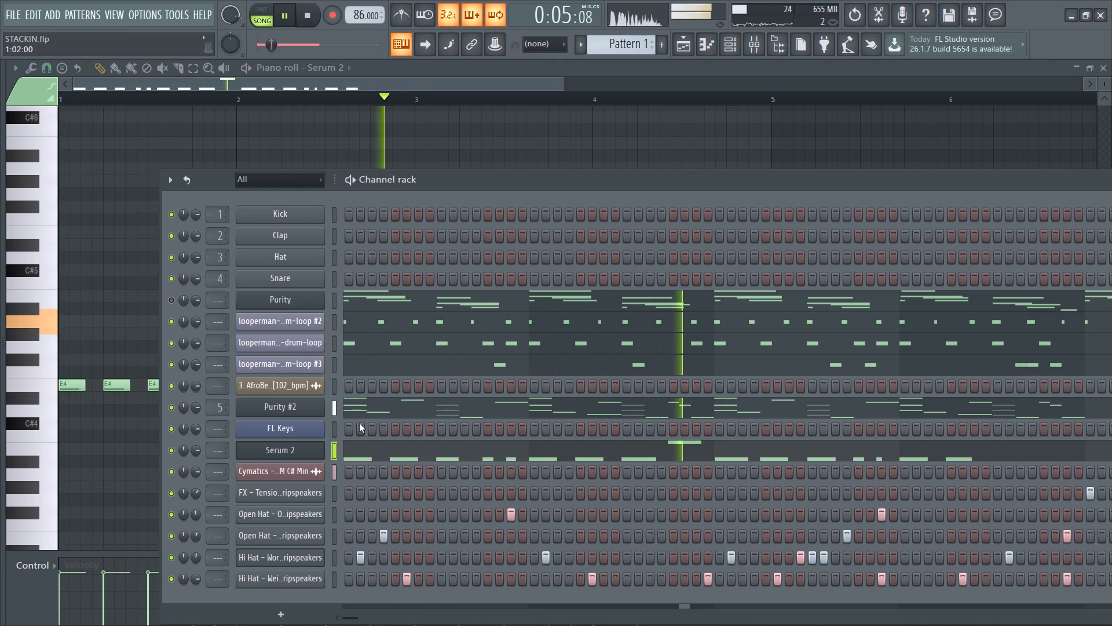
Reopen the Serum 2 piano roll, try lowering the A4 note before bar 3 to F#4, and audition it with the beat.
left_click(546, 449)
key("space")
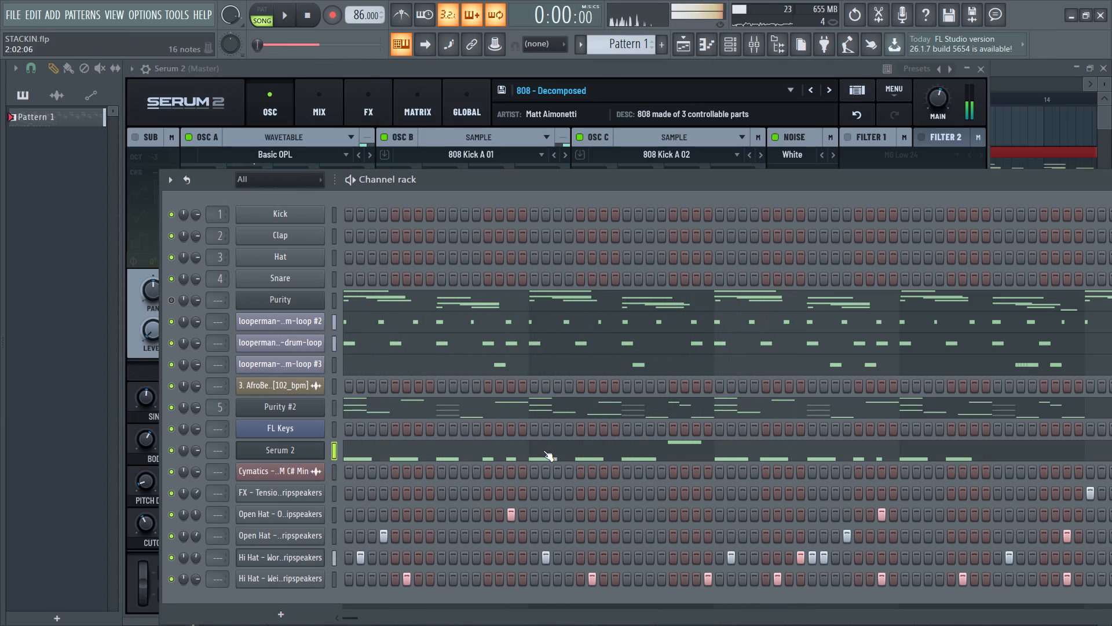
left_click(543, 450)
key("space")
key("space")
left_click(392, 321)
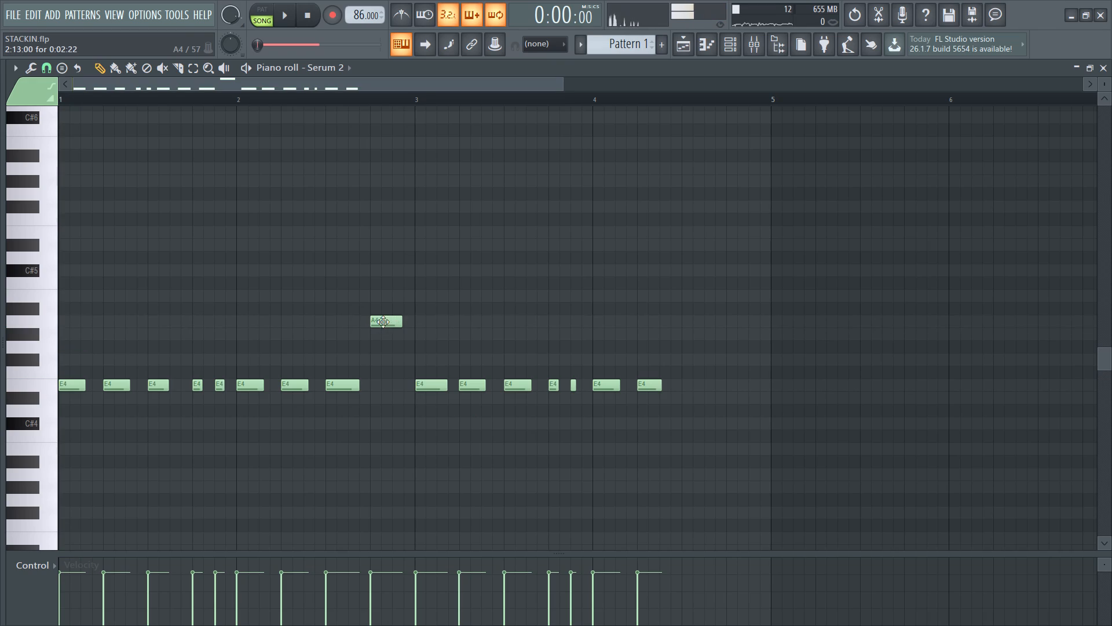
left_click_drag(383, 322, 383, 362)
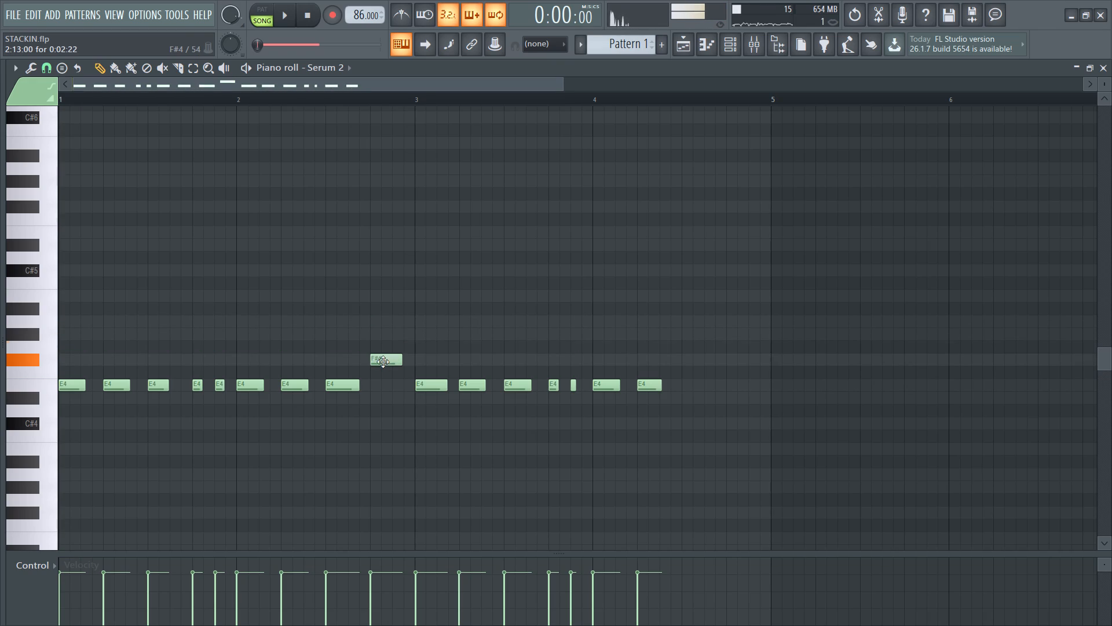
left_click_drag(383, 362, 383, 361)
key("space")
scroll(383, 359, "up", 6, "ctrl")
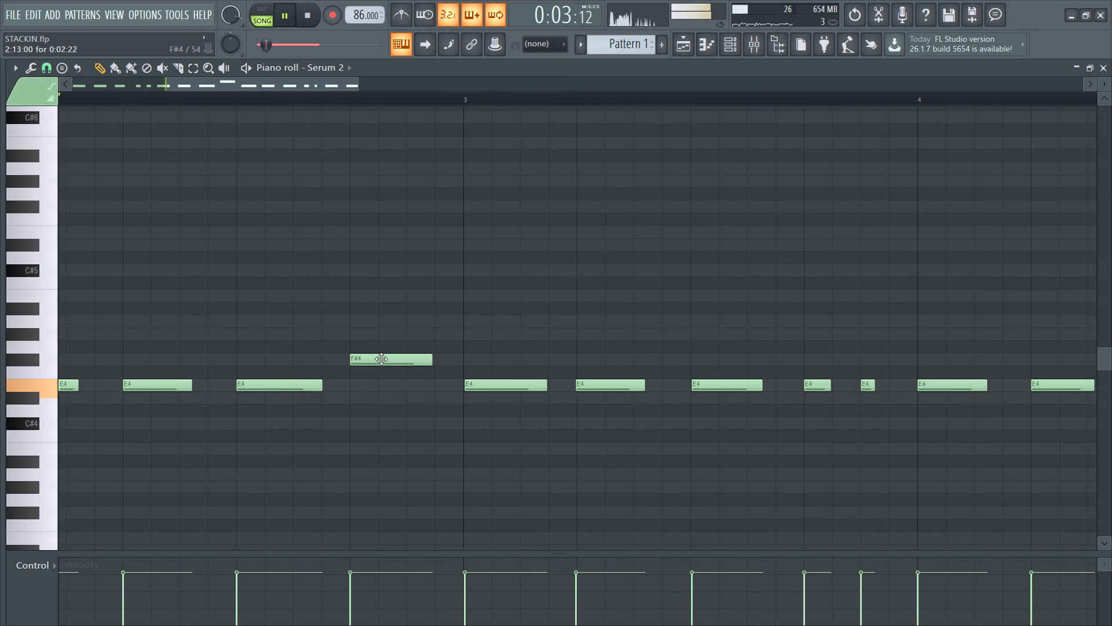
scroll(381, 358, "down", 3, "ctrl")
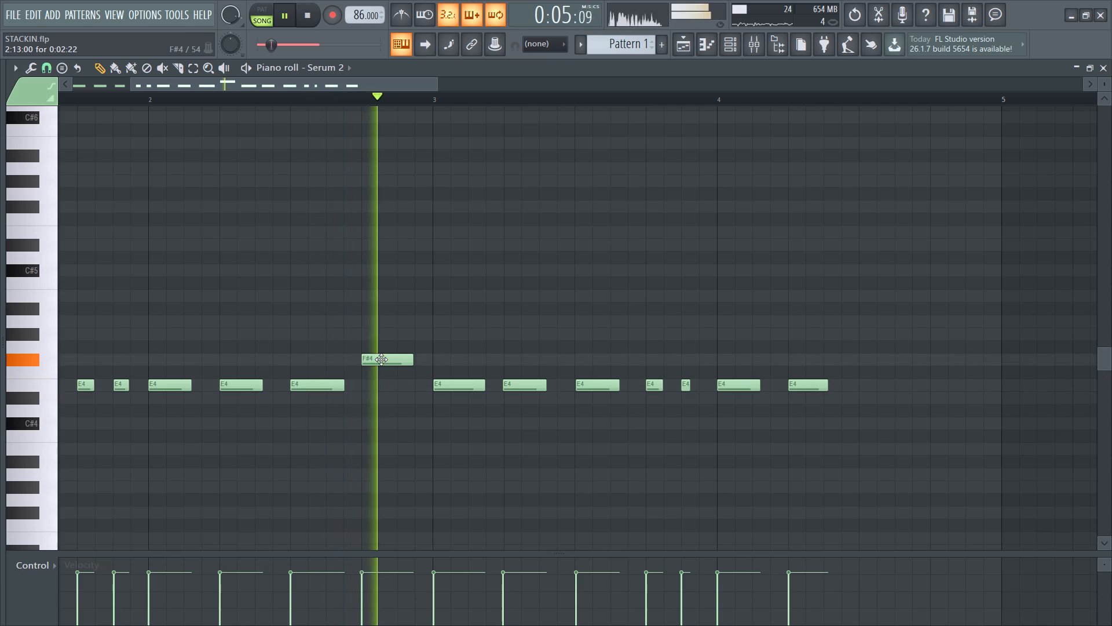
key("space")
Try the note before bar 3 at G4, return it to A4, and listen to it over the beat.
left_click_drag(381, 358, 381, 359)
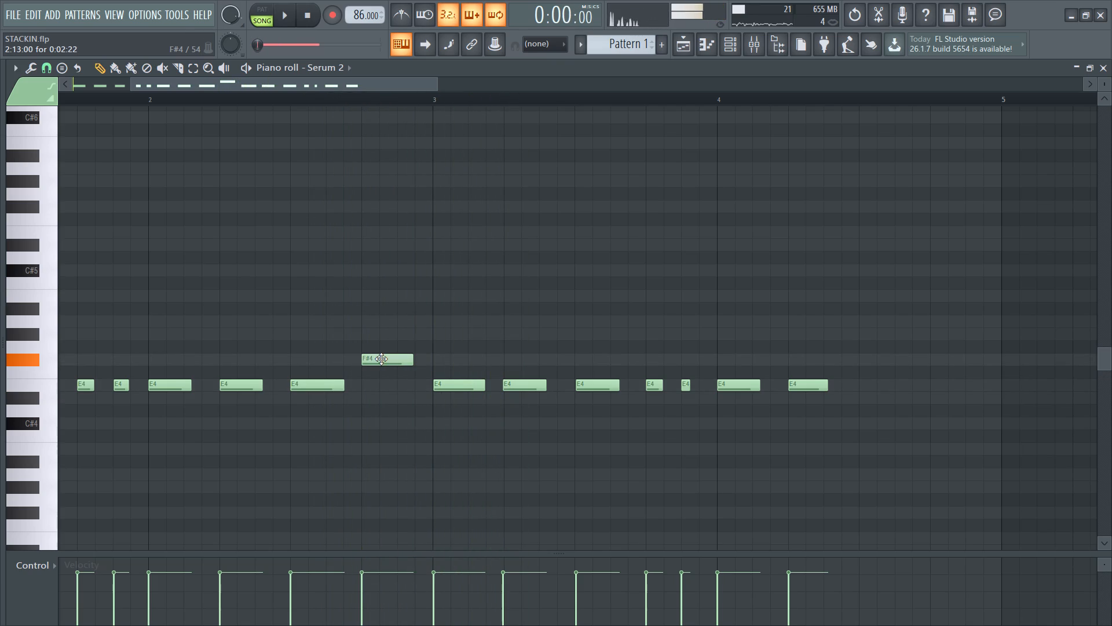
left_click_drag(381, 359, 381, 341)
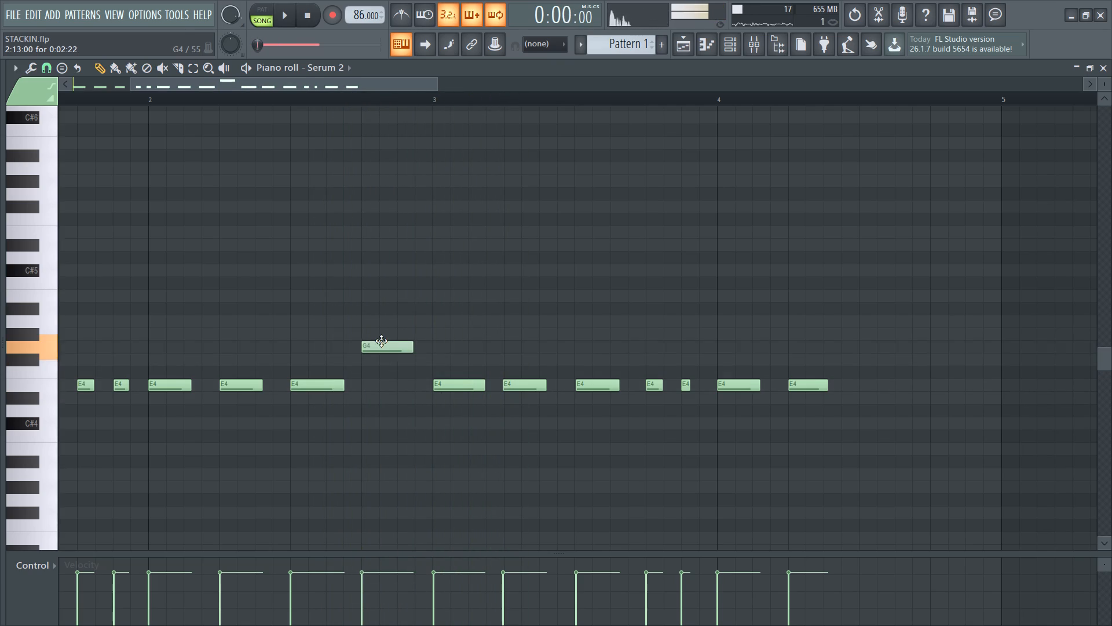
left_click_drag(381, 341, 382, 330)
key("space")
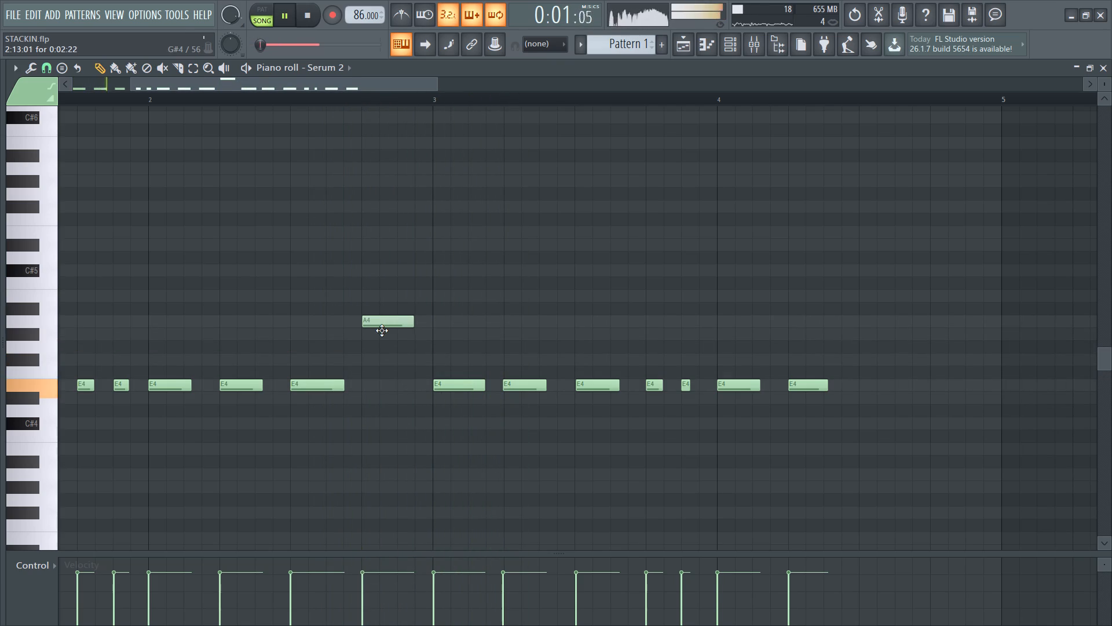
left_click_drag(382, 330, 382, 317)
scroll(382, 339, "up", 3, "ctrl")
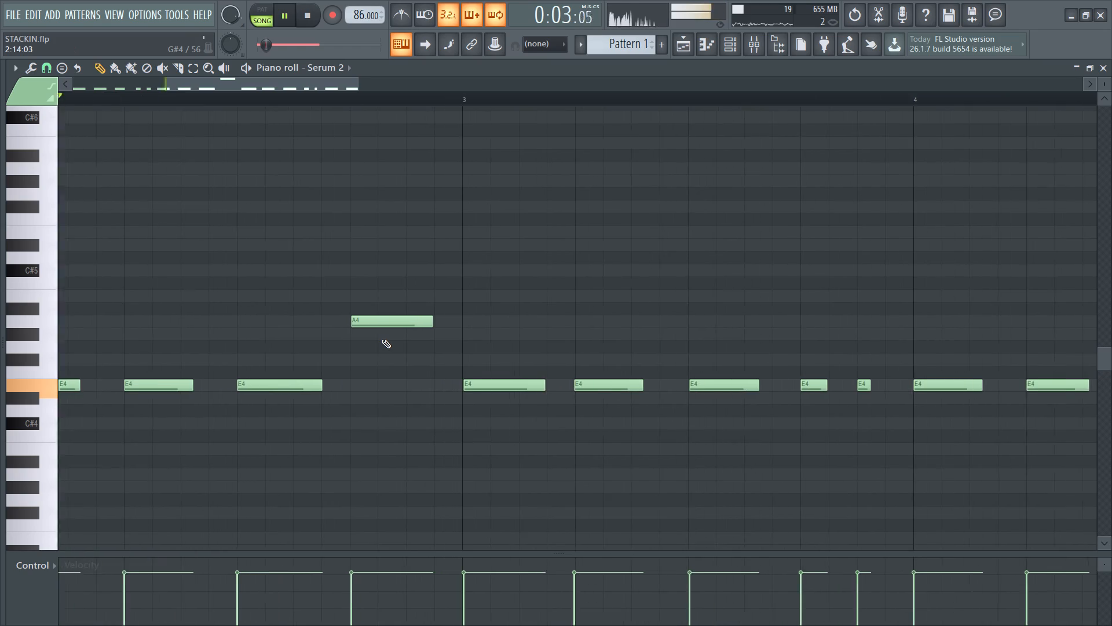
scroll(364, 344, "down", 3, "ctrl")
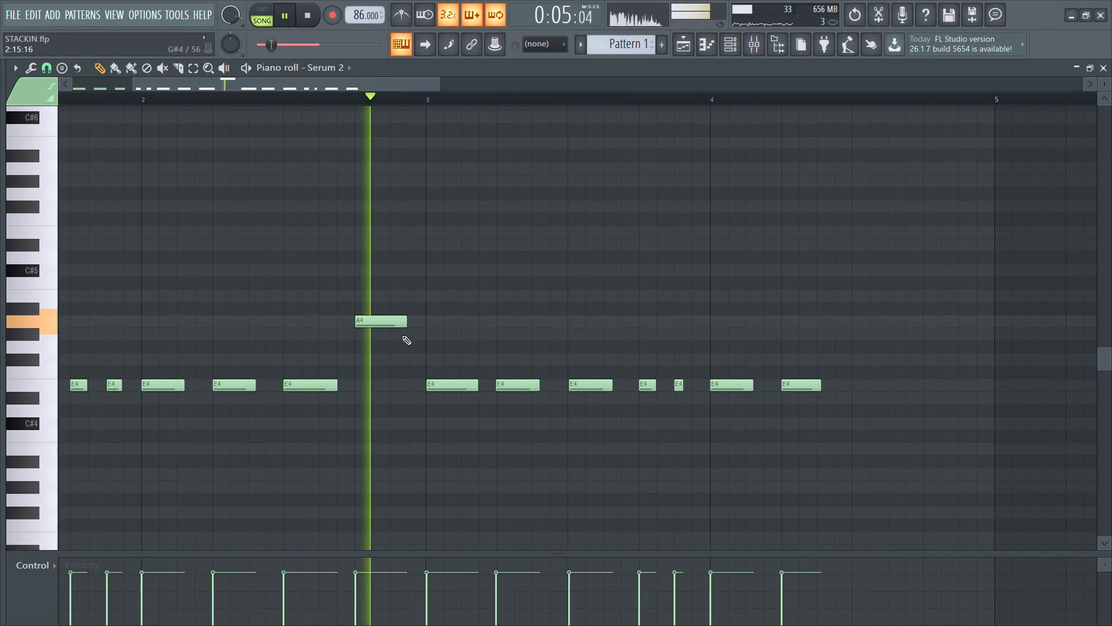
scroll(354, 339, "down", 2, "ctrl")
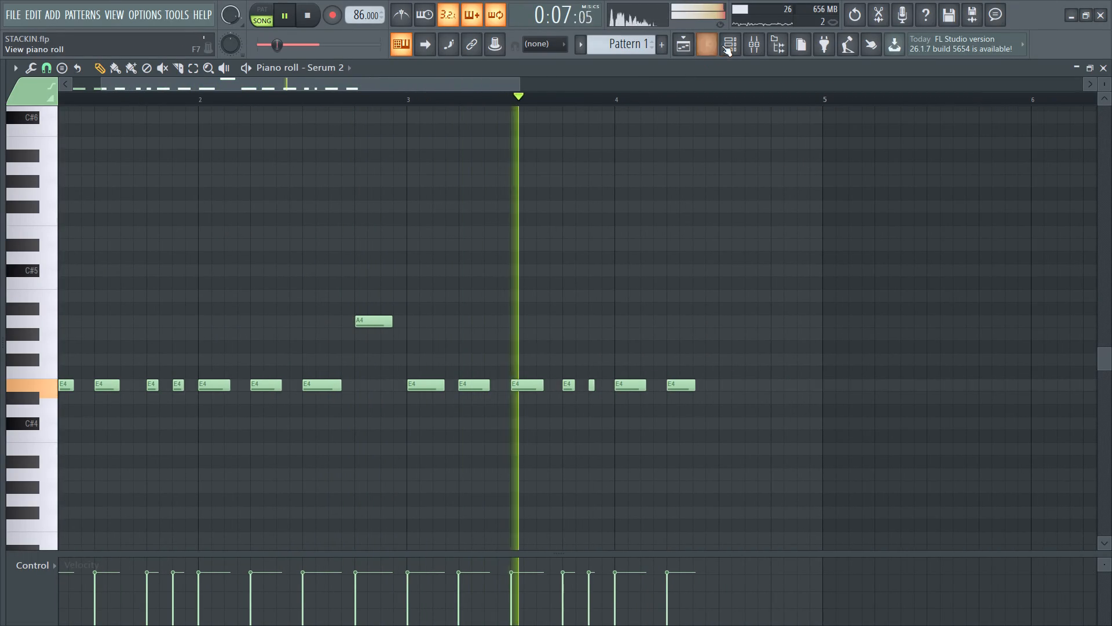
Mute the A4 note before bar 3 in the Serum 2 piano roll and restart playback.
left_click(741, 40)
left_click(709, 45)
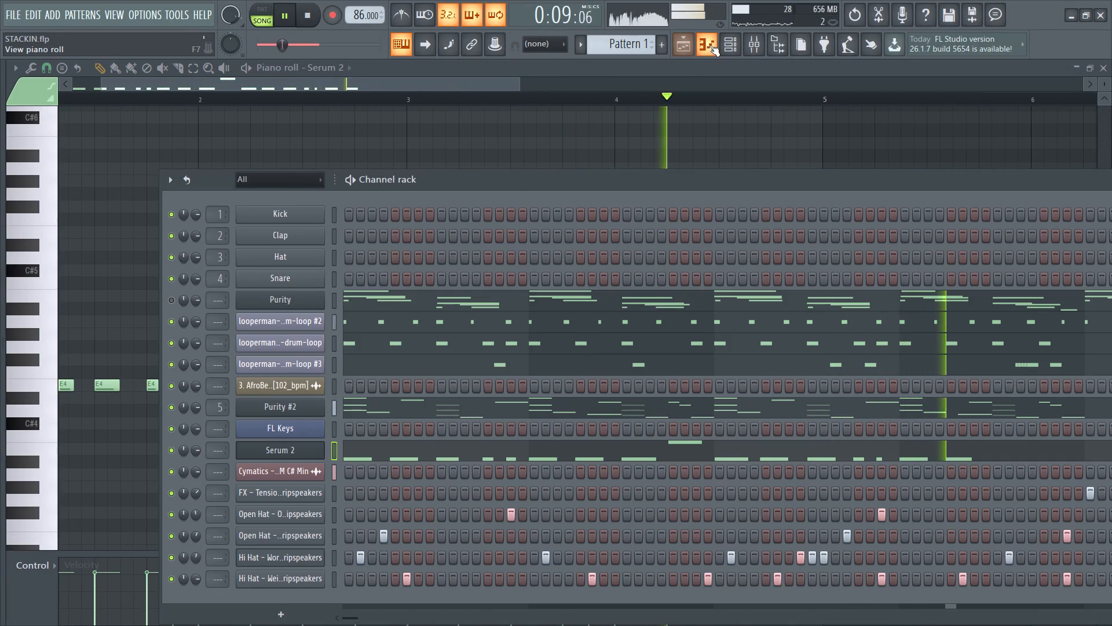
left_click(159, 68)
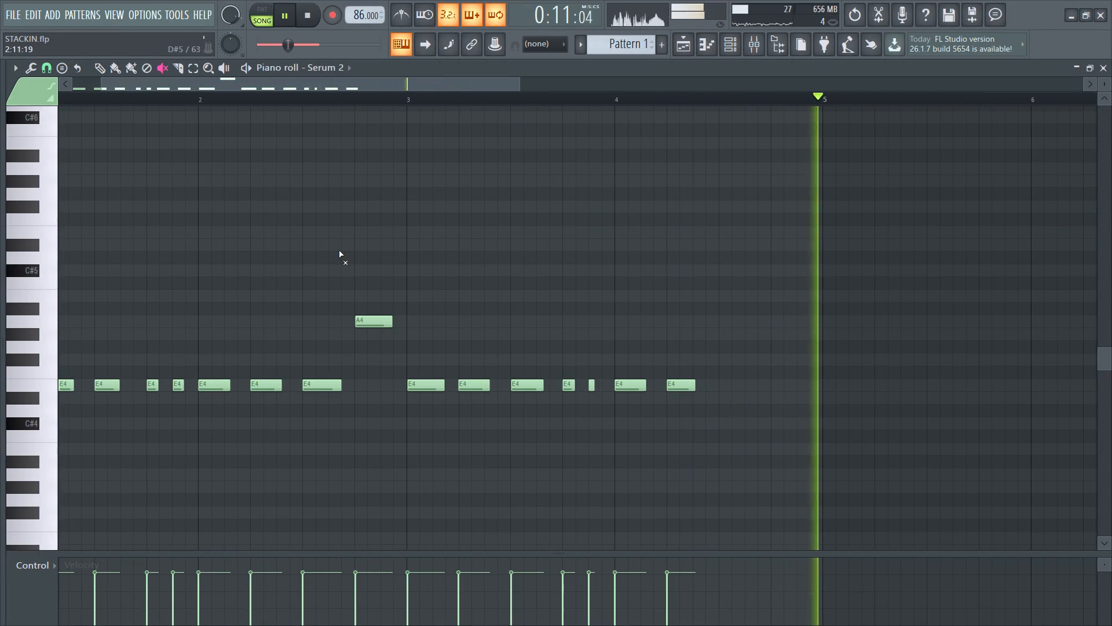
left_click_drag(332, 258, 385, 335)
key("space")
key("space")
Unmute the first Purity channel and replay the beat from the beginning.
left_click(731, 41)
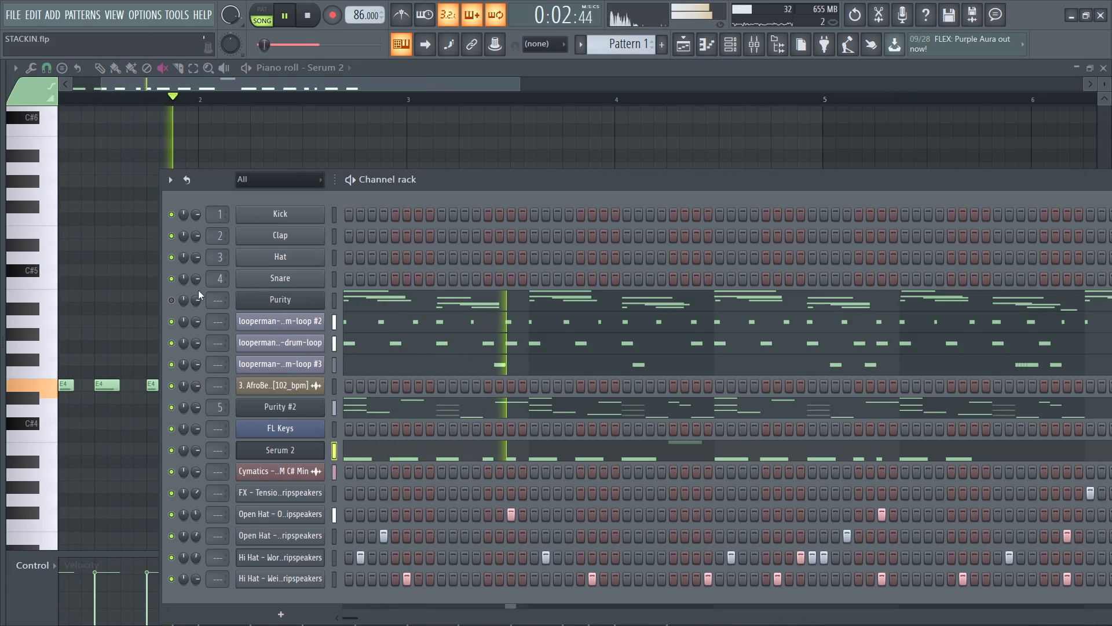
left_click(174, 293)
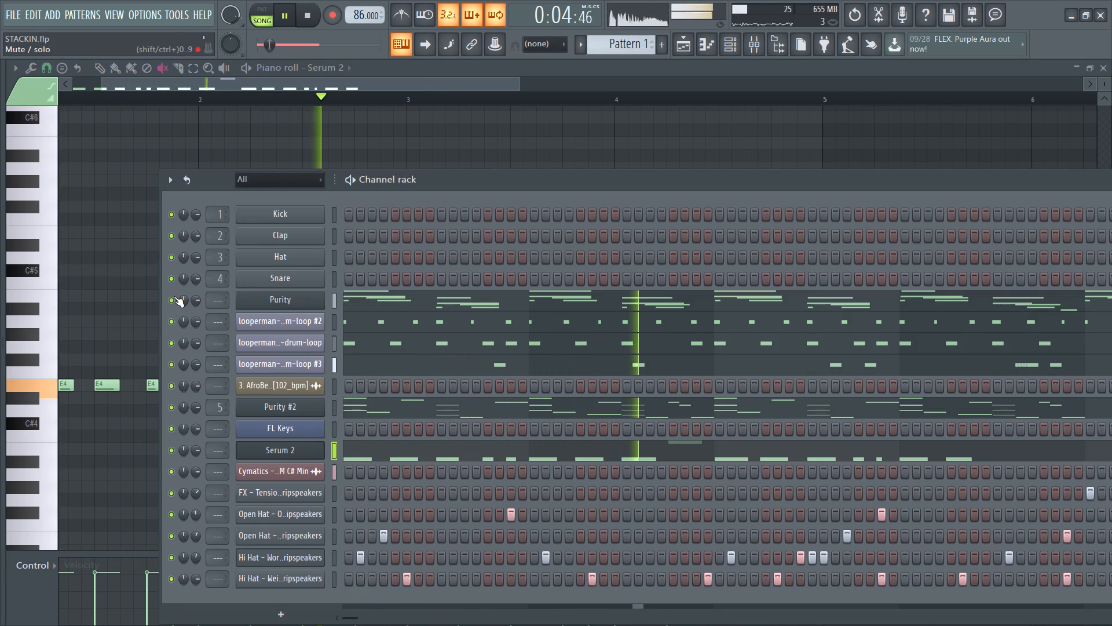
left_click(174, 296)
key("space")
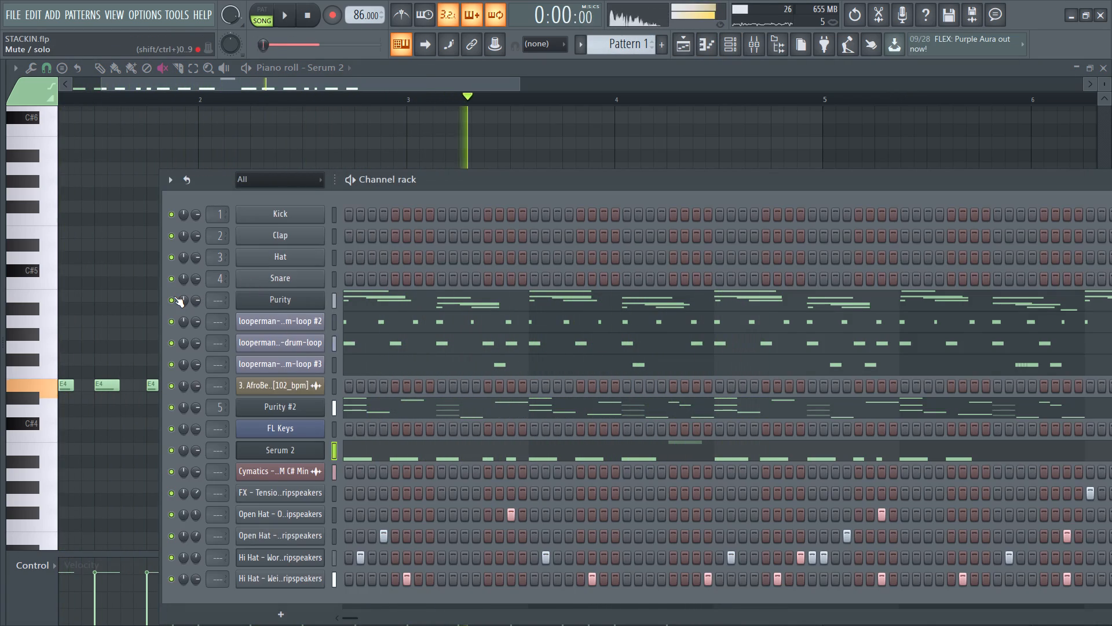
key("space")
Open the first Purity channel's piano roll and examine its melody notes while the beat plays.
left_click(352, 300)
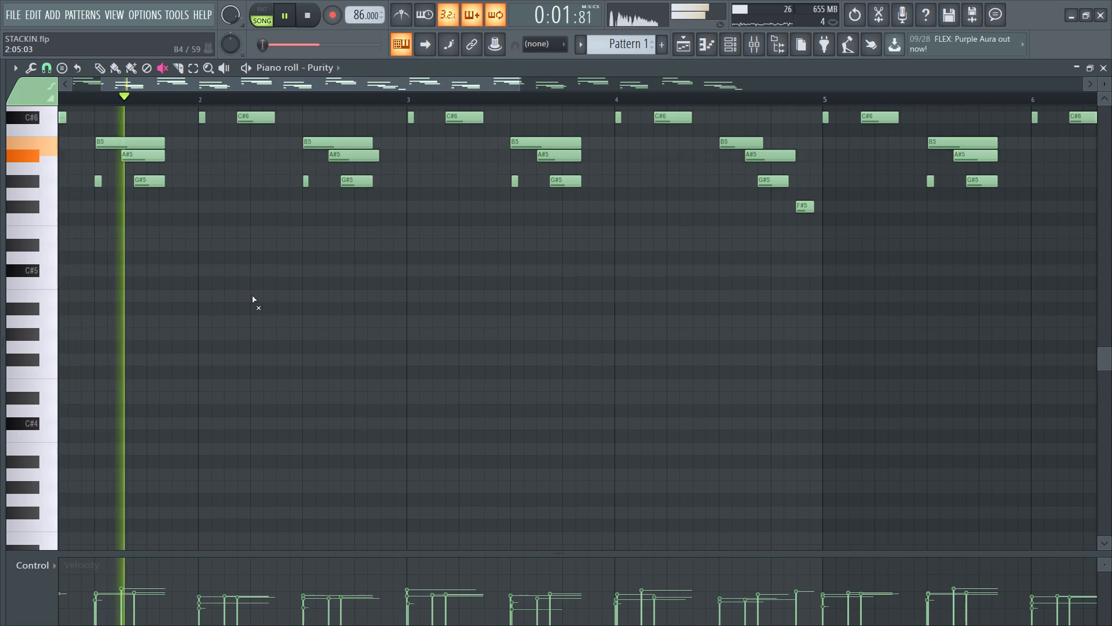
scroll(252, 296, "up", 4)
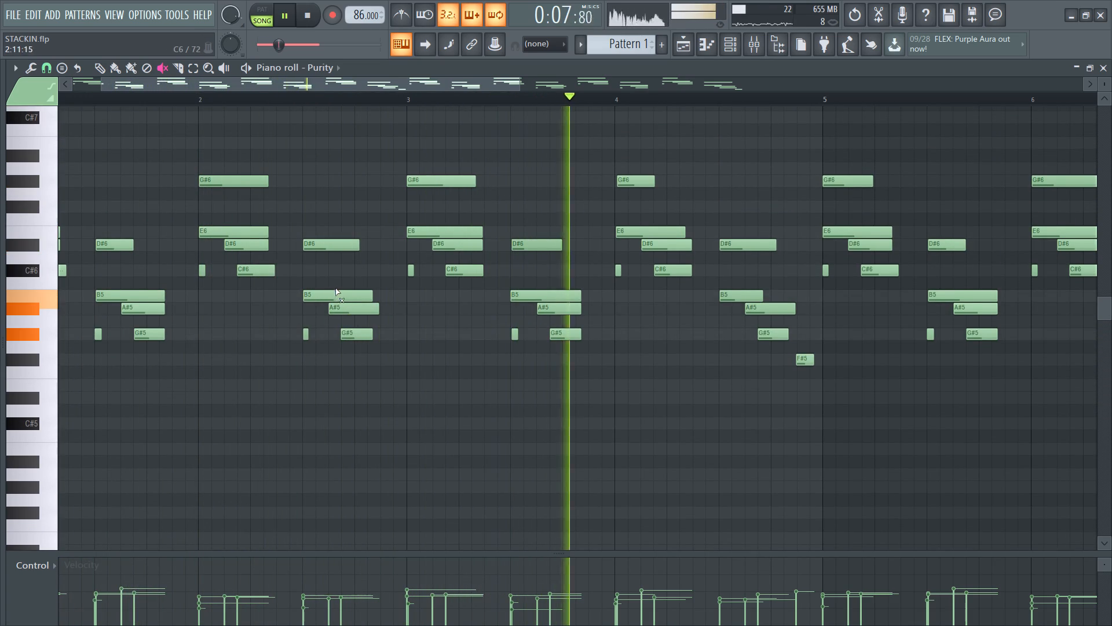
scroll(297, 306, "down", 3, "ctrl")
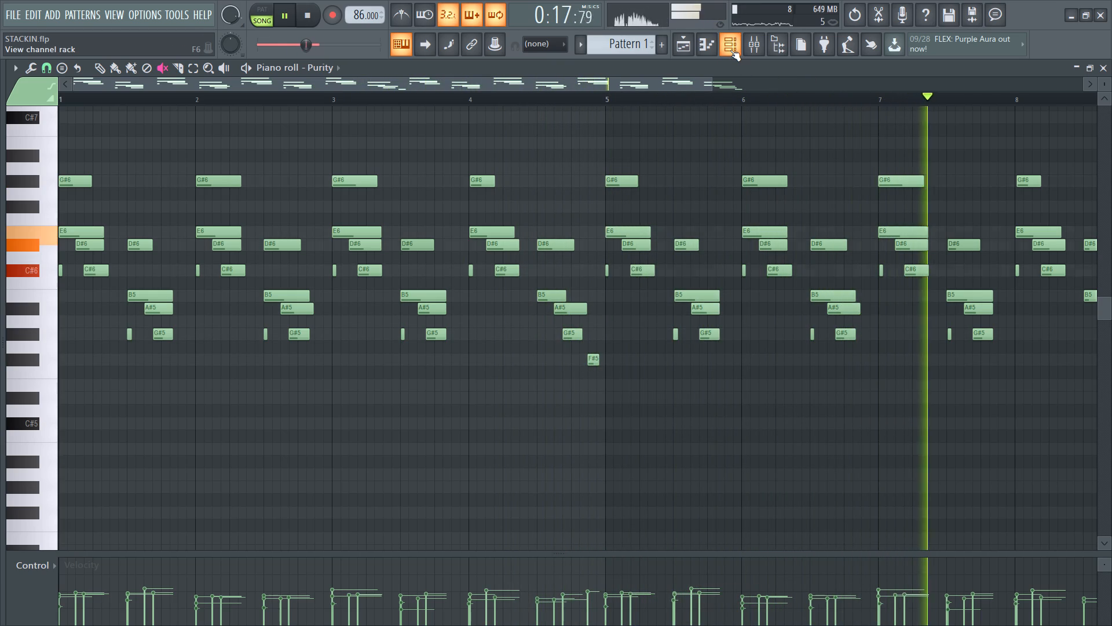
Mute the Serum 2 bass channel while the beat keeps playing.
left_click(730, 50)
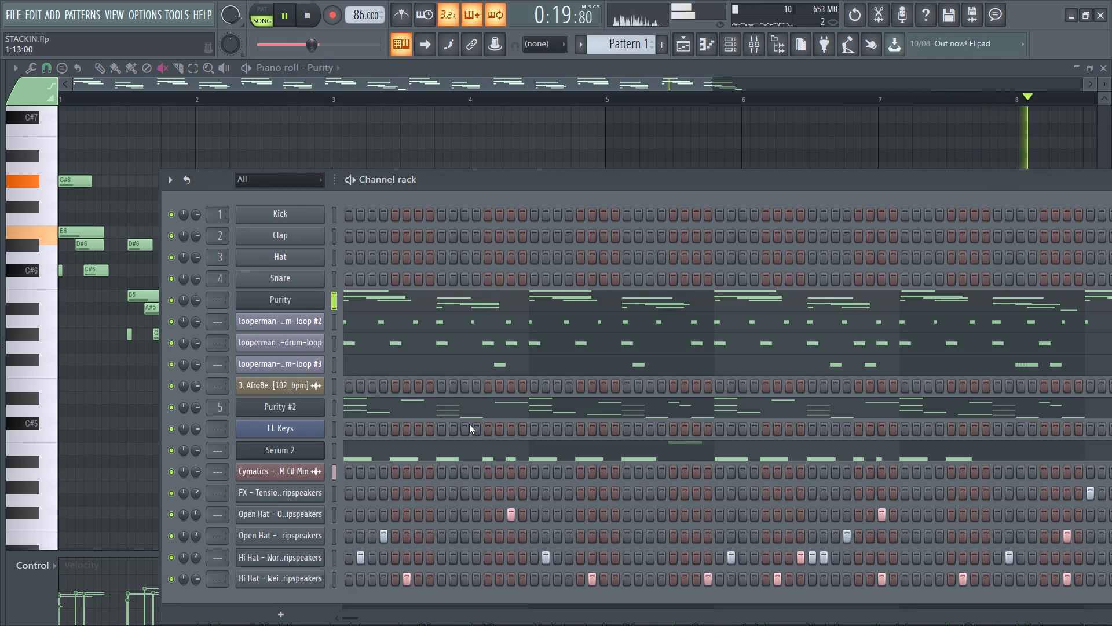
scroll(283, 338, "down", 3)
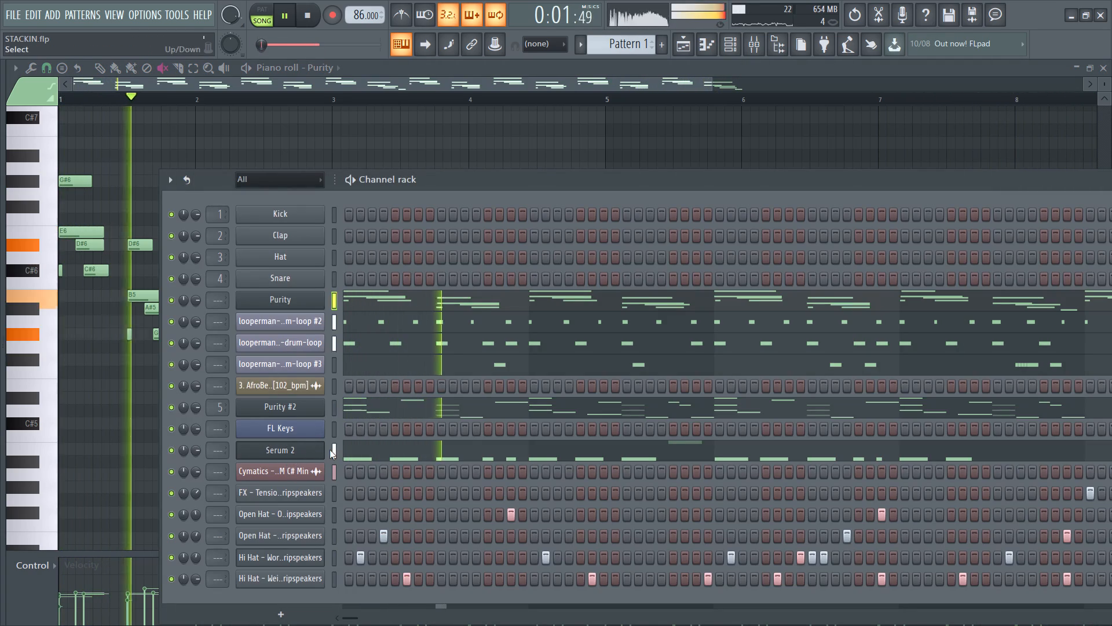
left_click(171, 449)
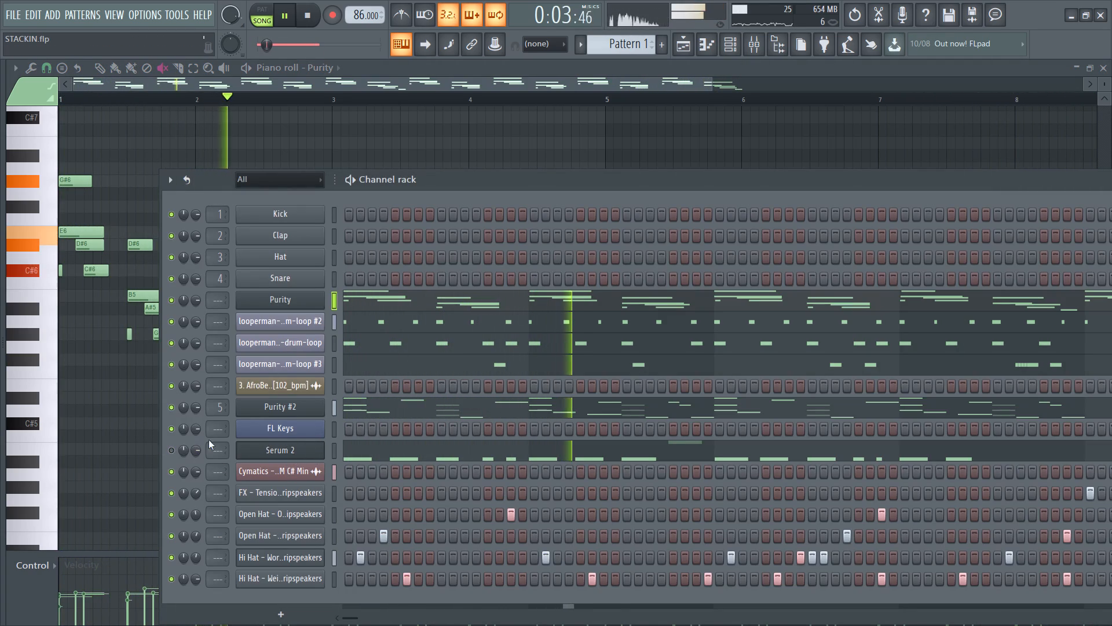
Open the FL Keys channel's piano roll, choose the Draw tool and stop playback.
left_click(332, 431)
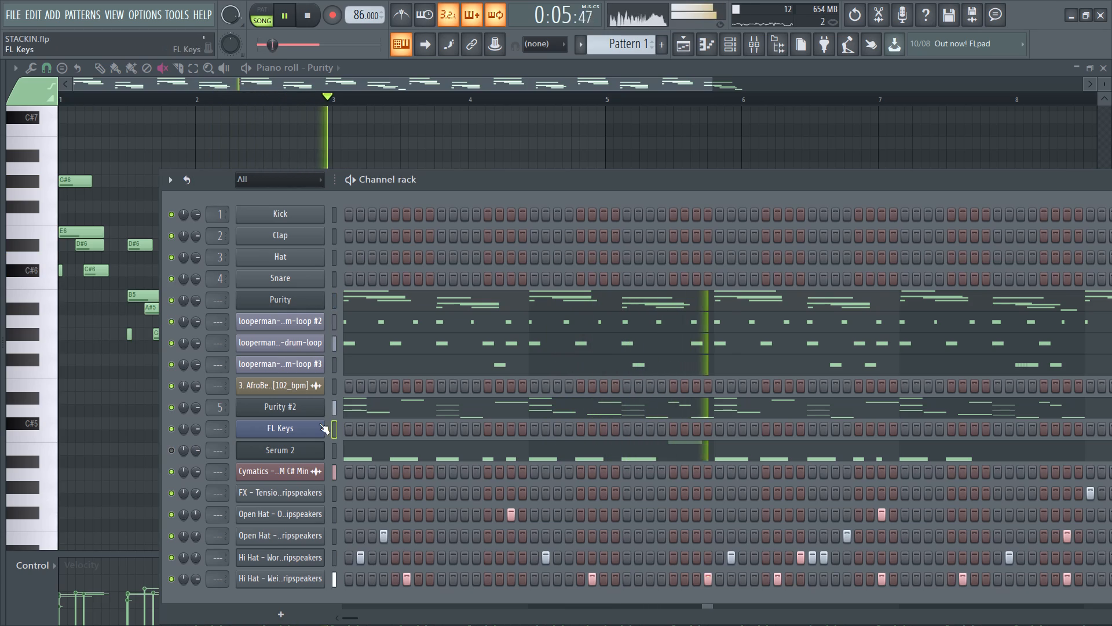
left_click(709, 48)
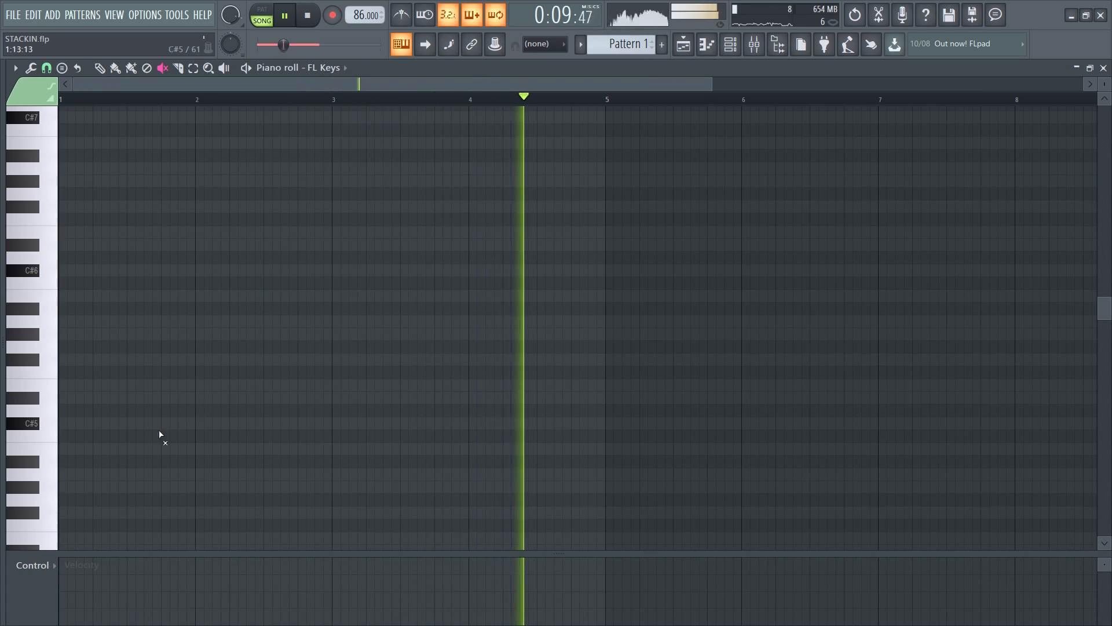
left_click(97, 69)
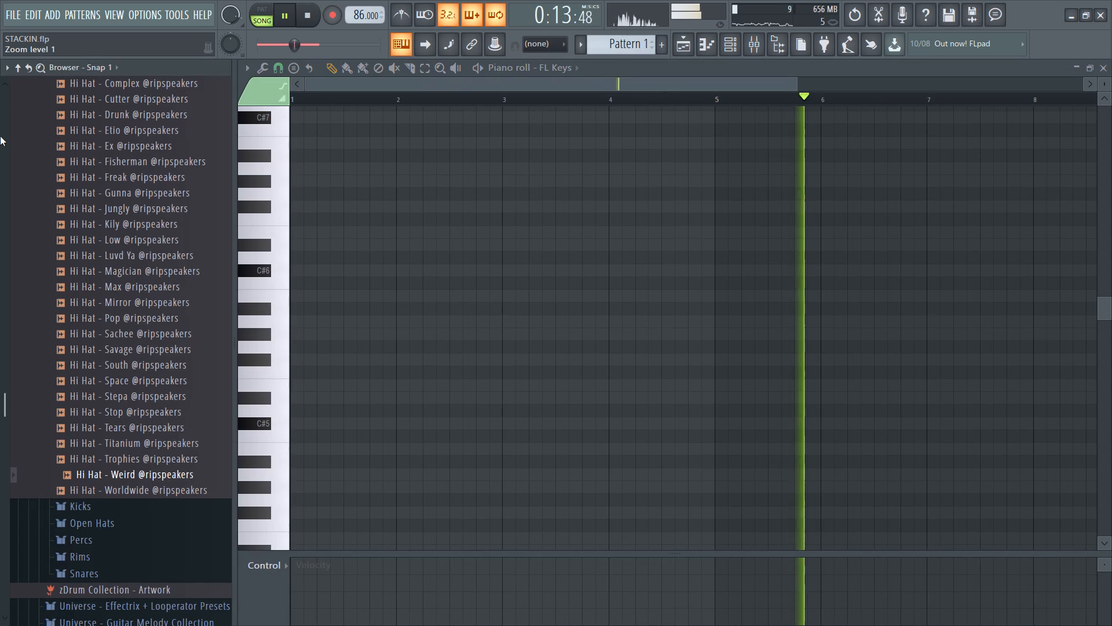
key("space")
Audition FL Keys notes from around C#5 down to C#4, restarting the beat to compare C#4 against it.
left_click(45, 423)
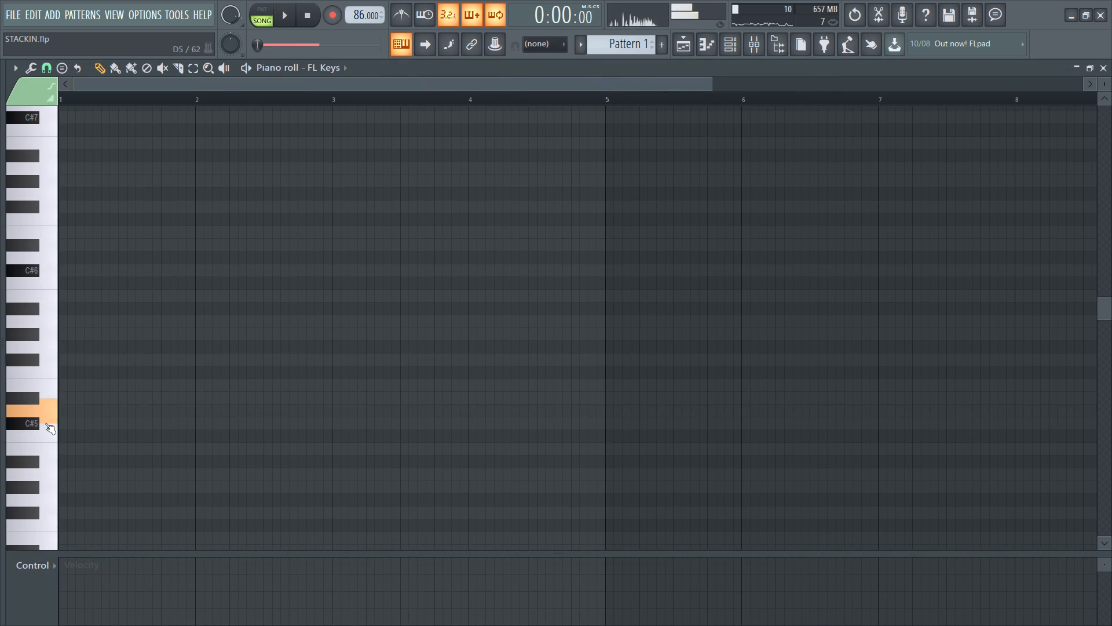
left_click_drag(52, 451, 42, 462)
scroll(42, 462, "down", 3)
left_click_drag(41, 427, 45, 442)
left_click(43, 467)
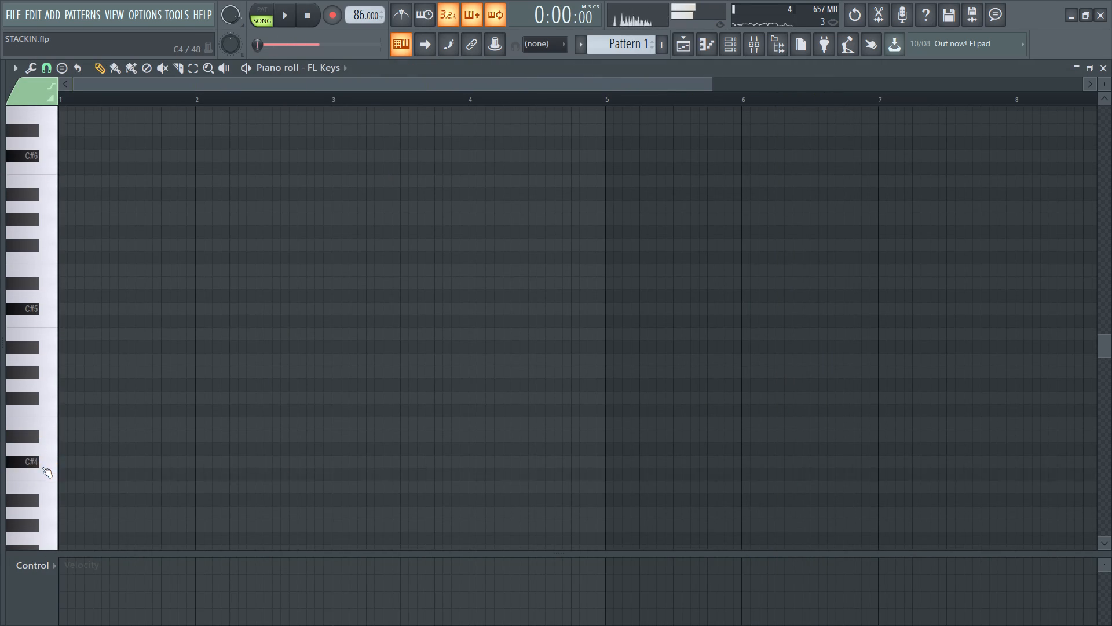
left_click(41, 466)
key("space")
left_click(32, 461)
left_click(32, 461)
left_click(33, 461)
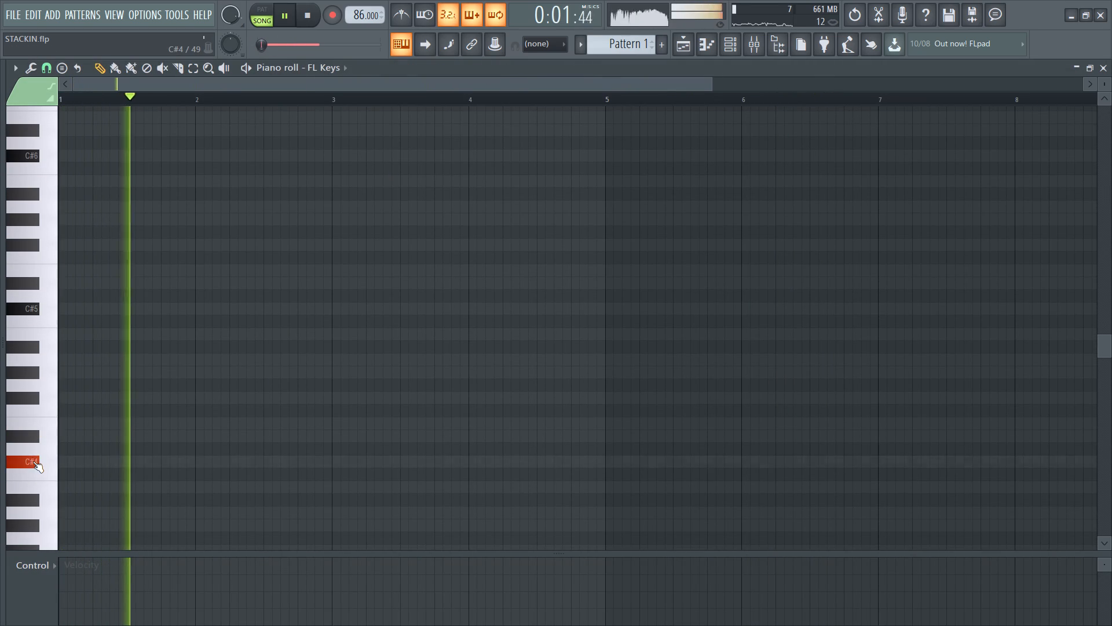
Audition lower FL Keys notes from C#3 down to C#2 and D#2 while the beat plays.
scroll(34, 456, "down", 4)
left_click(37, 464)
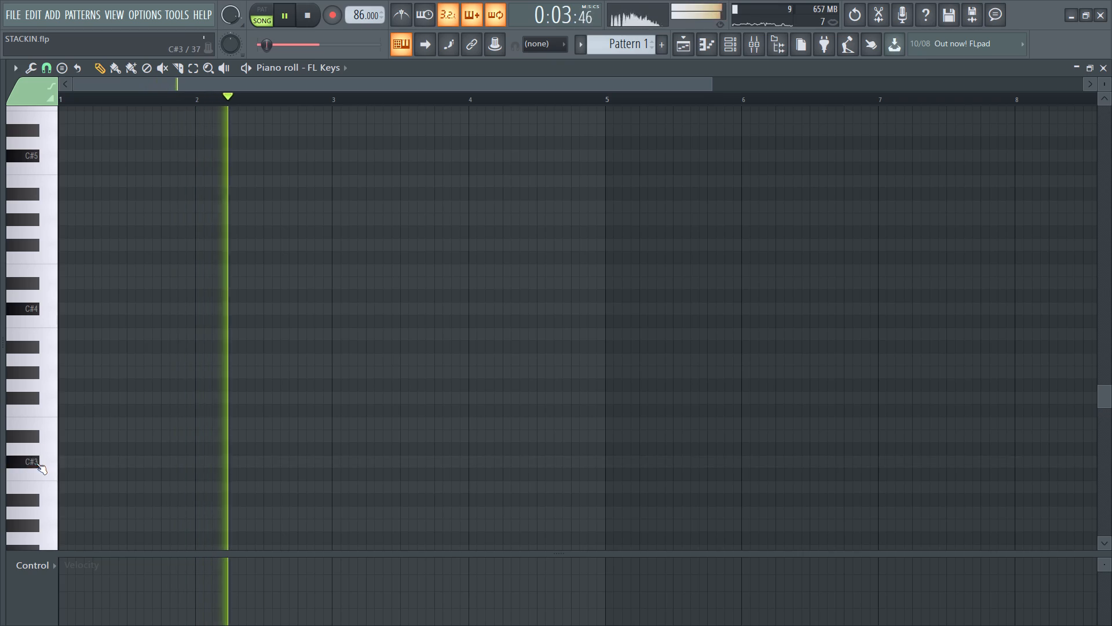
scroll(36, 463, "down", 1)
left_click_drag(37, 507, 38, 487)
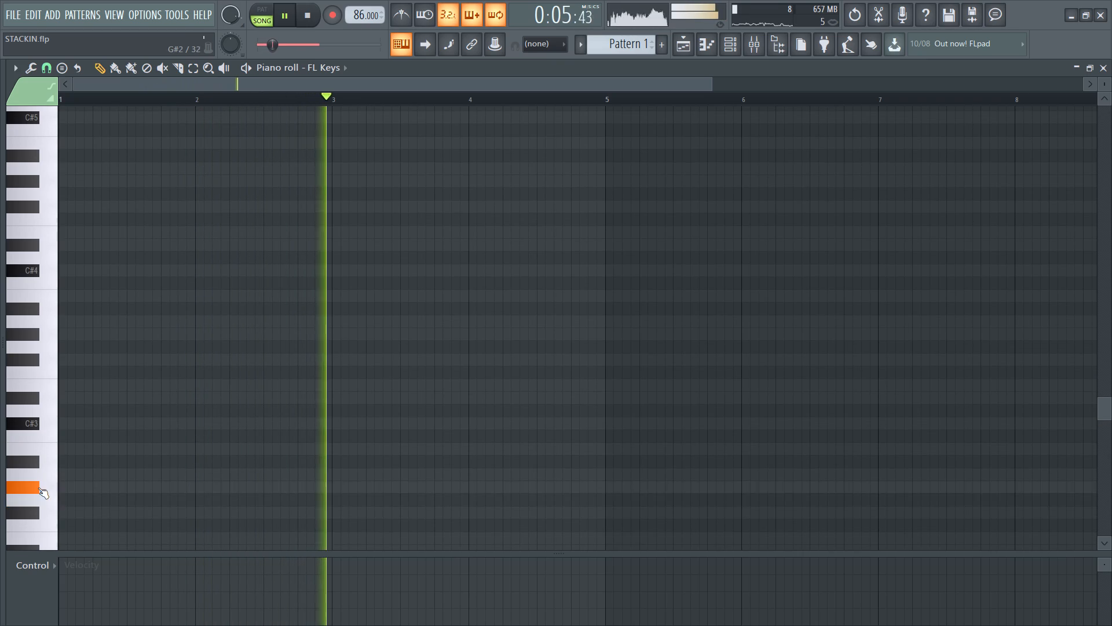
left_click_drag(38, 487, 46, 544)
scroll(46, 521, "down", 2)
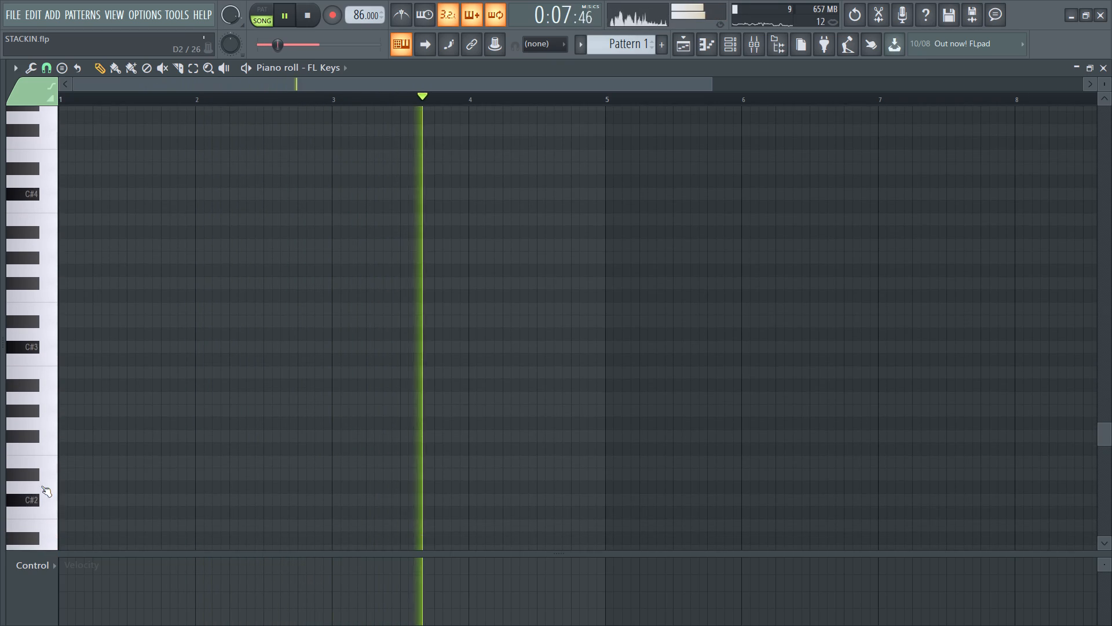
left_click(38, 497)
left_click(38, 497)
left_click(33, 472)
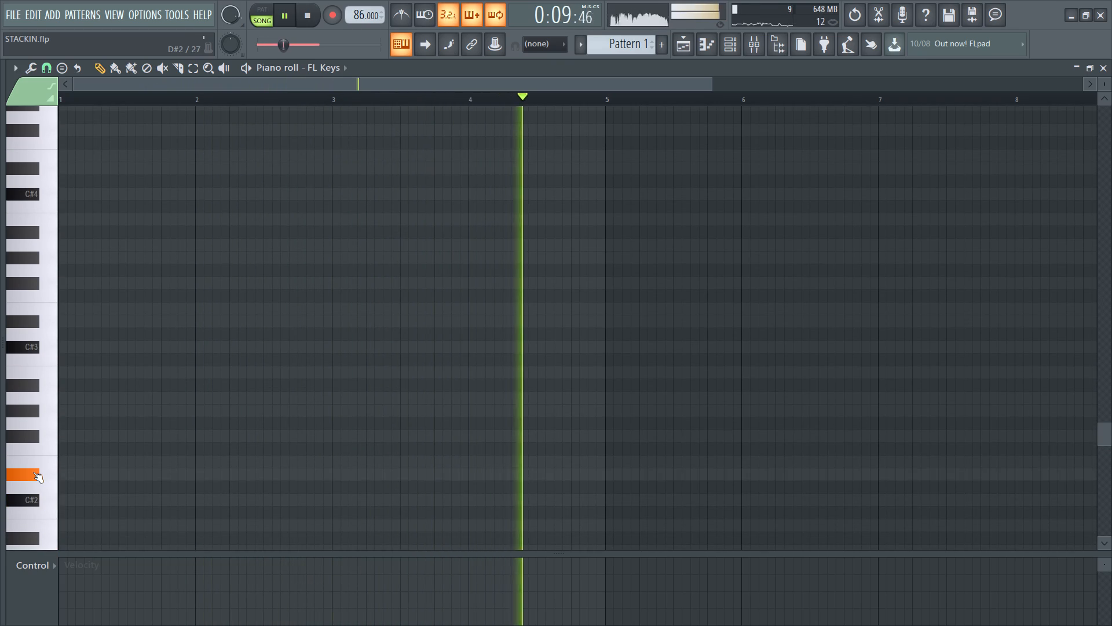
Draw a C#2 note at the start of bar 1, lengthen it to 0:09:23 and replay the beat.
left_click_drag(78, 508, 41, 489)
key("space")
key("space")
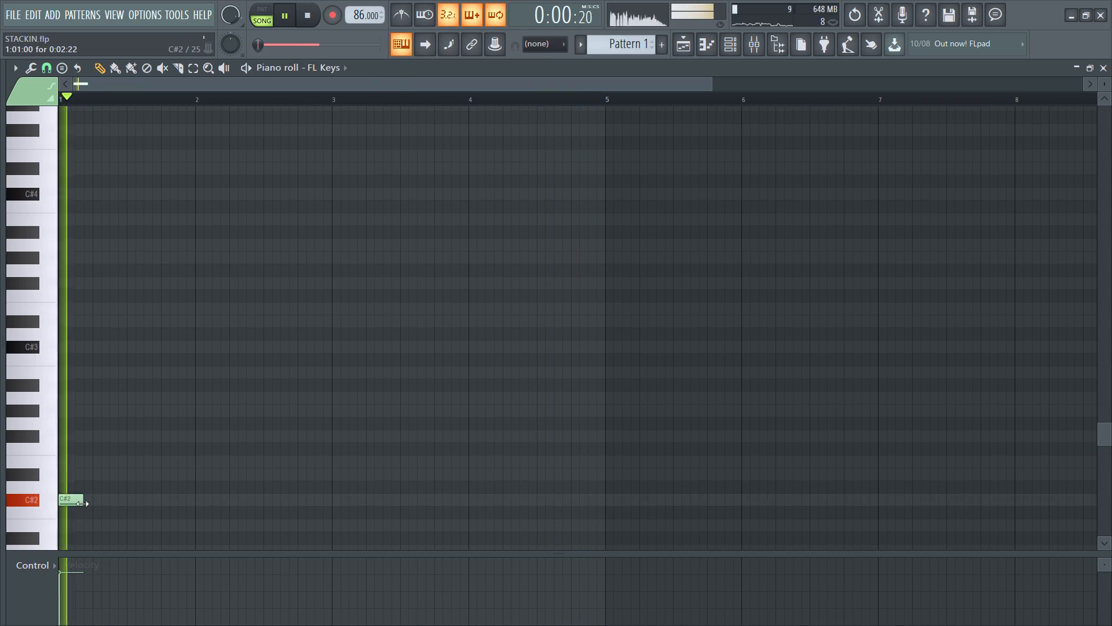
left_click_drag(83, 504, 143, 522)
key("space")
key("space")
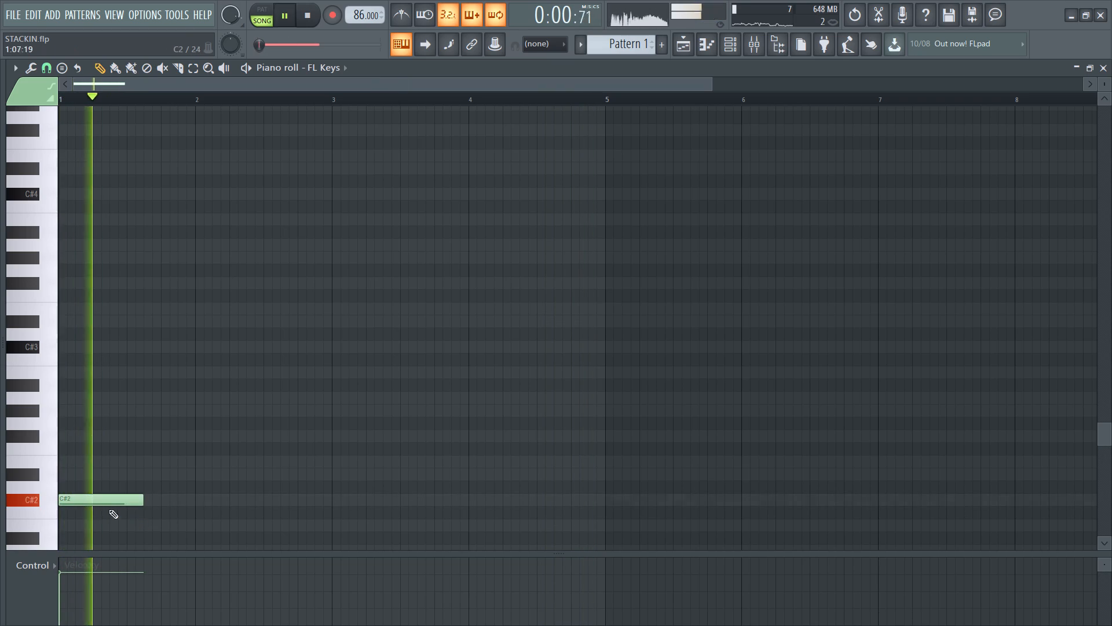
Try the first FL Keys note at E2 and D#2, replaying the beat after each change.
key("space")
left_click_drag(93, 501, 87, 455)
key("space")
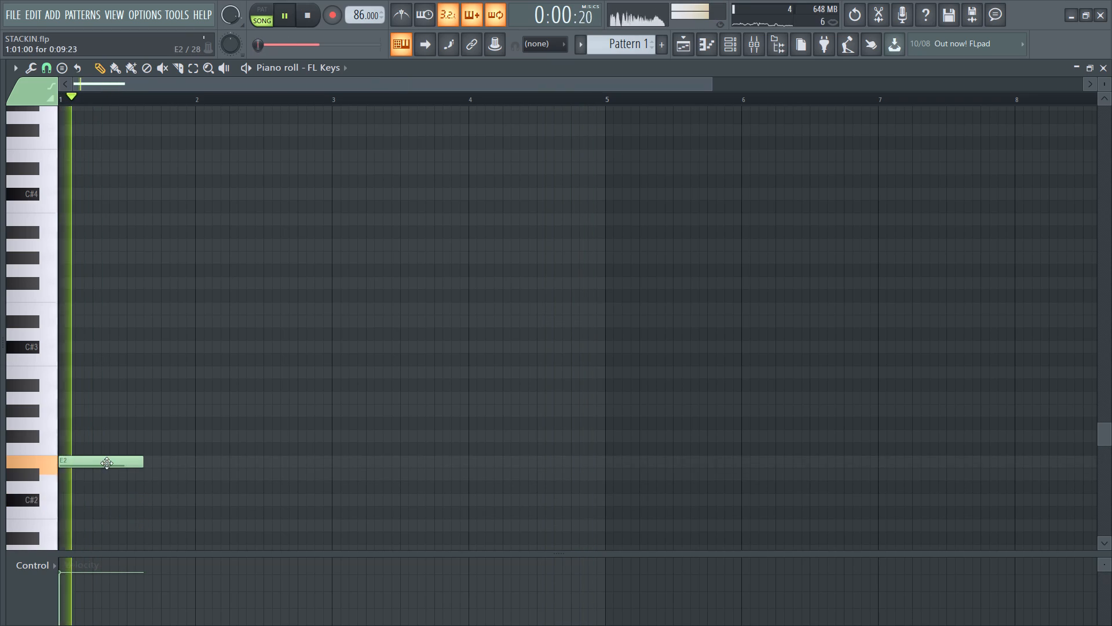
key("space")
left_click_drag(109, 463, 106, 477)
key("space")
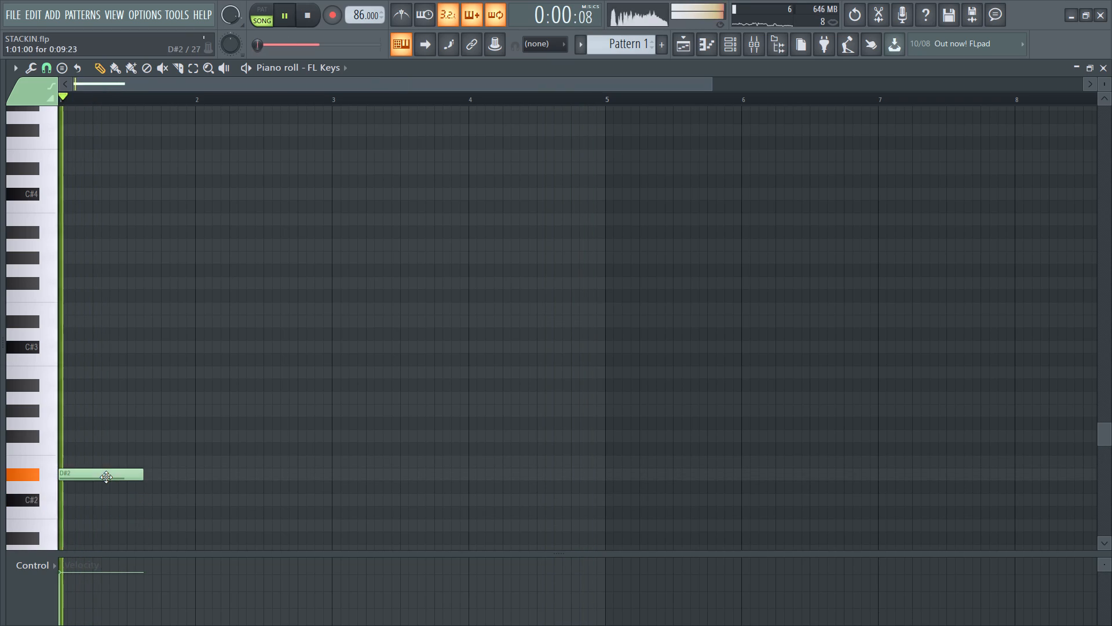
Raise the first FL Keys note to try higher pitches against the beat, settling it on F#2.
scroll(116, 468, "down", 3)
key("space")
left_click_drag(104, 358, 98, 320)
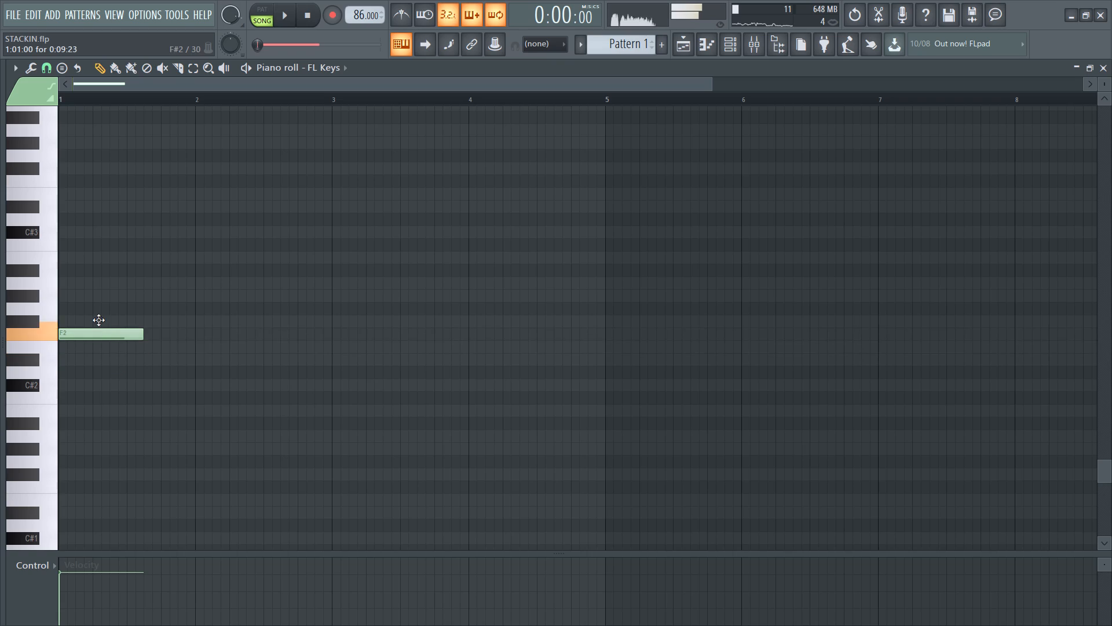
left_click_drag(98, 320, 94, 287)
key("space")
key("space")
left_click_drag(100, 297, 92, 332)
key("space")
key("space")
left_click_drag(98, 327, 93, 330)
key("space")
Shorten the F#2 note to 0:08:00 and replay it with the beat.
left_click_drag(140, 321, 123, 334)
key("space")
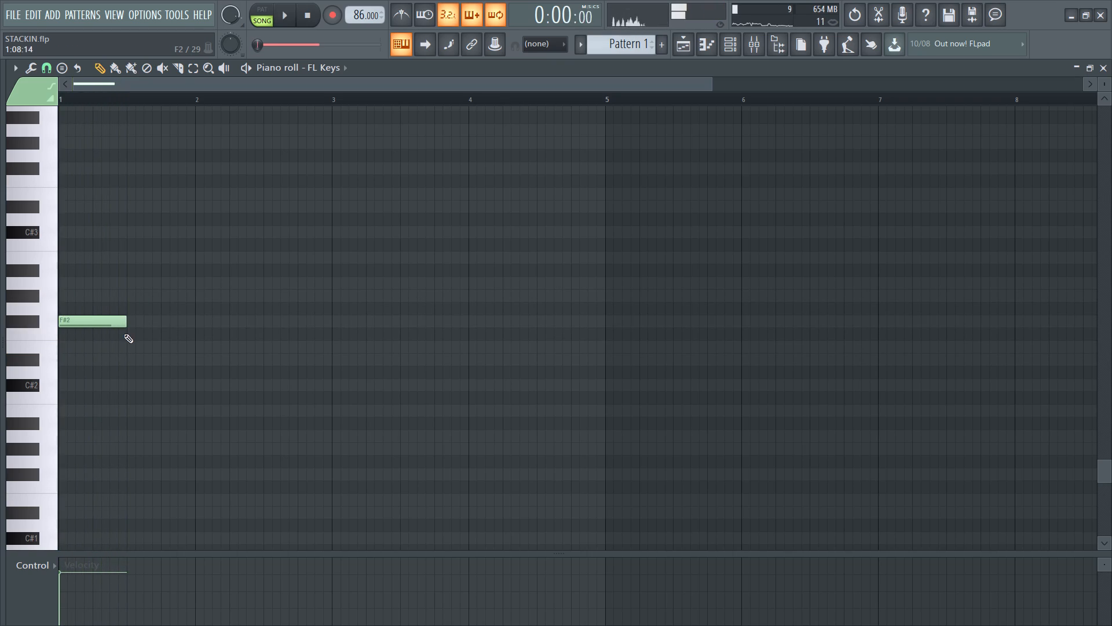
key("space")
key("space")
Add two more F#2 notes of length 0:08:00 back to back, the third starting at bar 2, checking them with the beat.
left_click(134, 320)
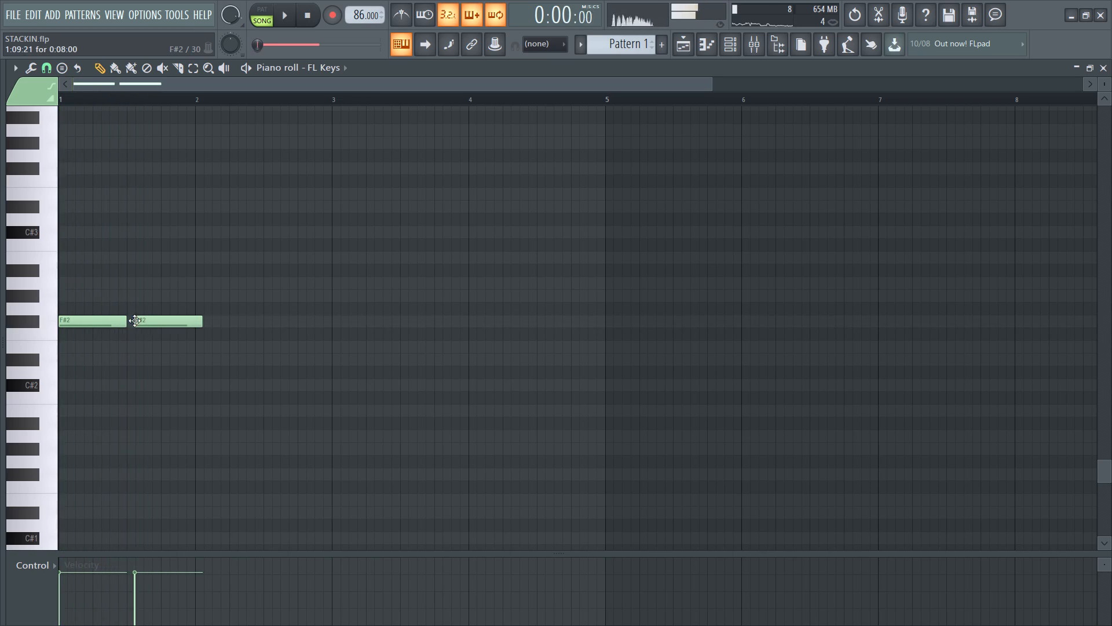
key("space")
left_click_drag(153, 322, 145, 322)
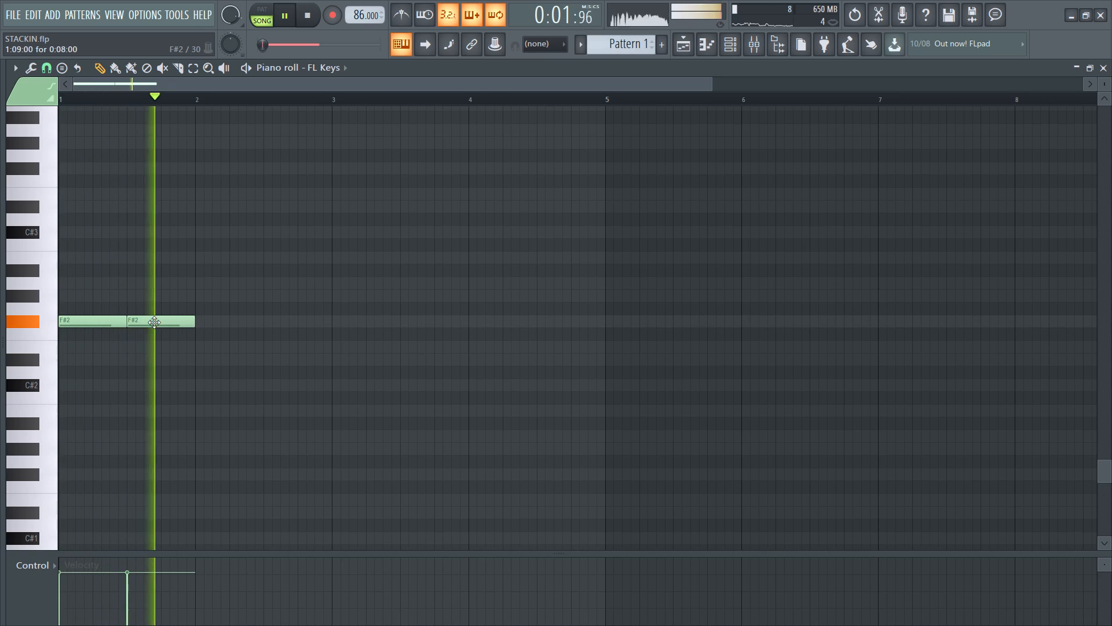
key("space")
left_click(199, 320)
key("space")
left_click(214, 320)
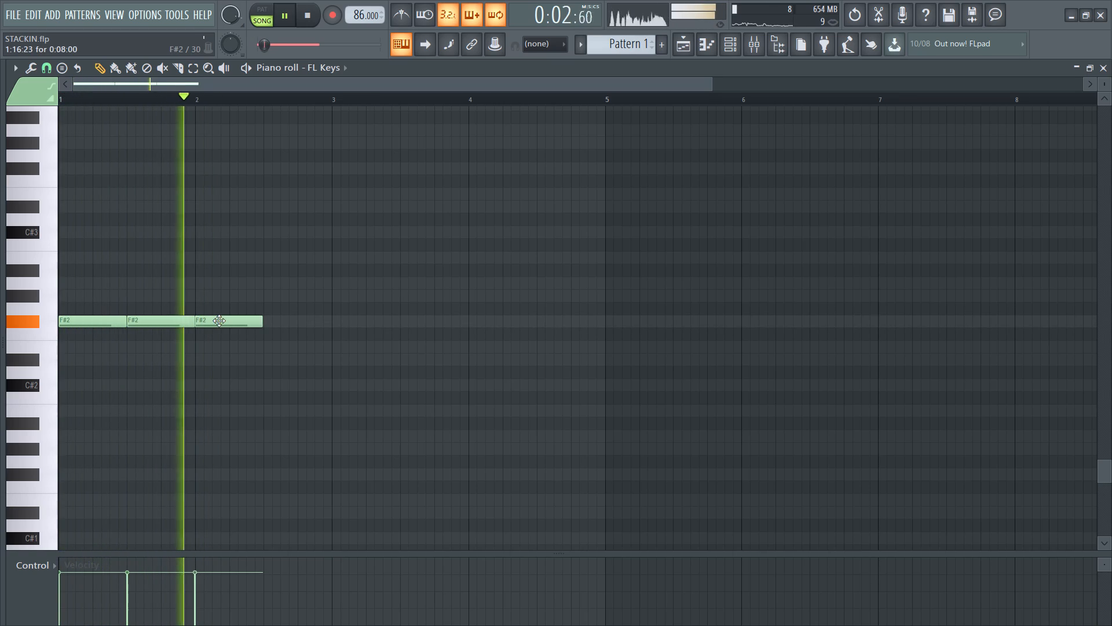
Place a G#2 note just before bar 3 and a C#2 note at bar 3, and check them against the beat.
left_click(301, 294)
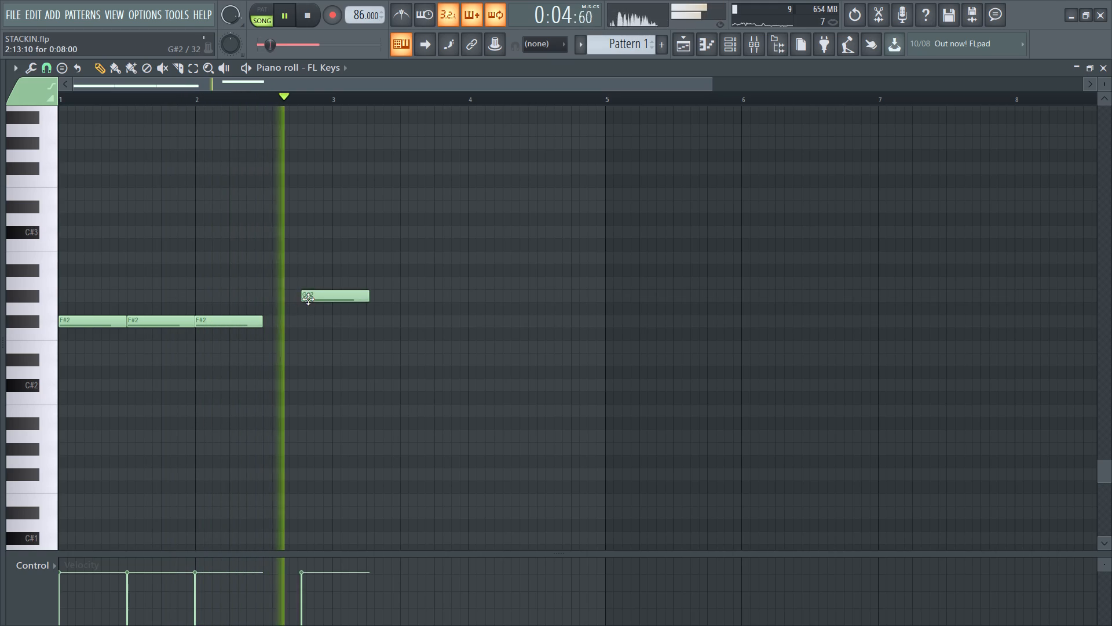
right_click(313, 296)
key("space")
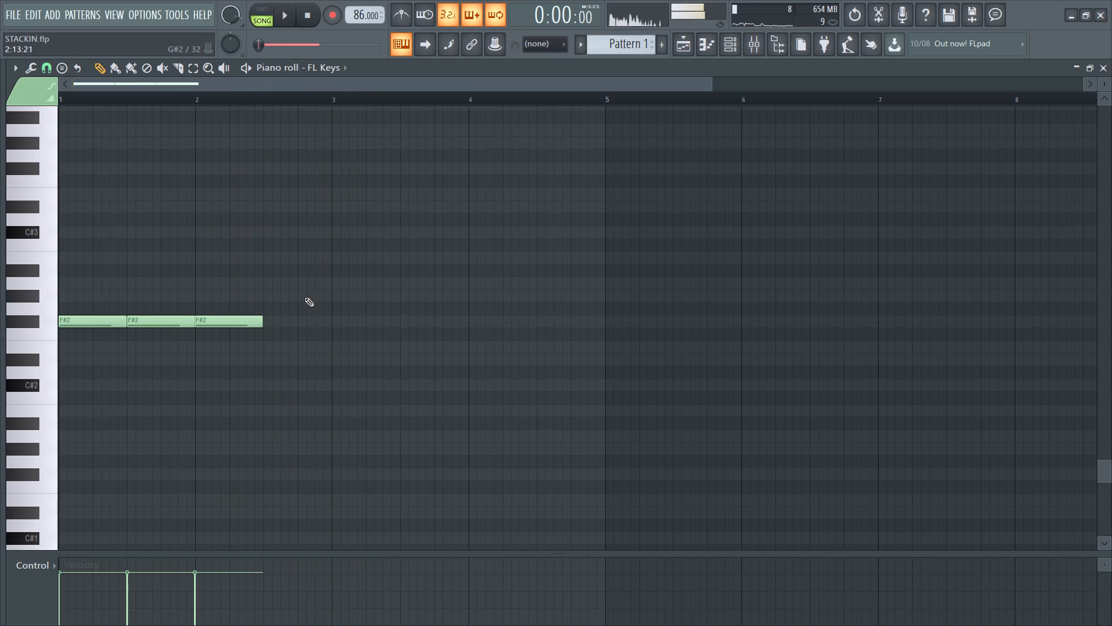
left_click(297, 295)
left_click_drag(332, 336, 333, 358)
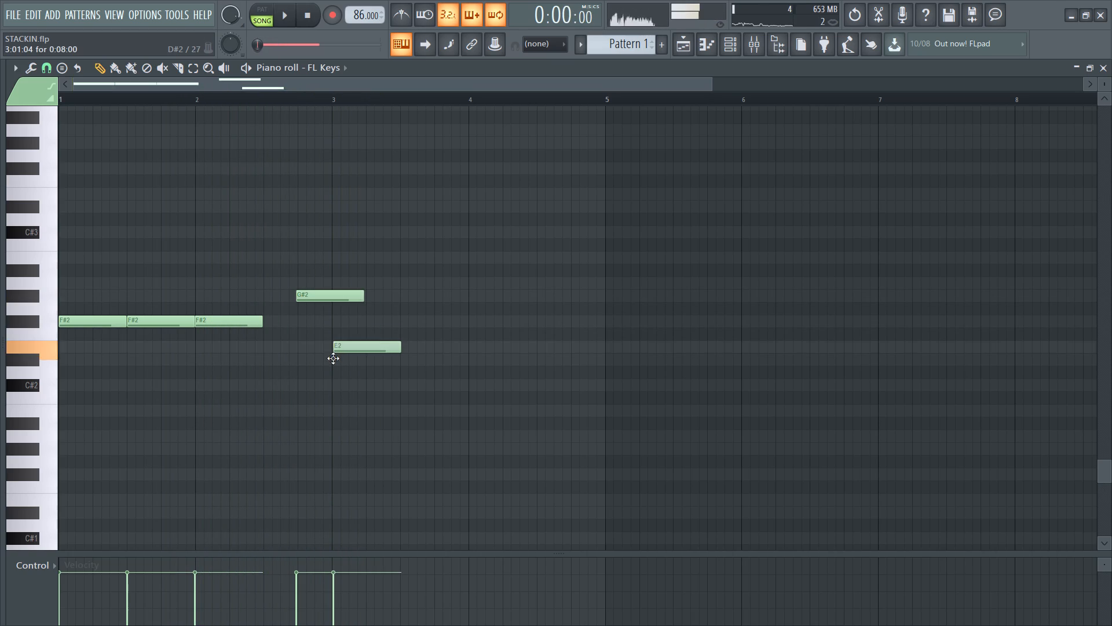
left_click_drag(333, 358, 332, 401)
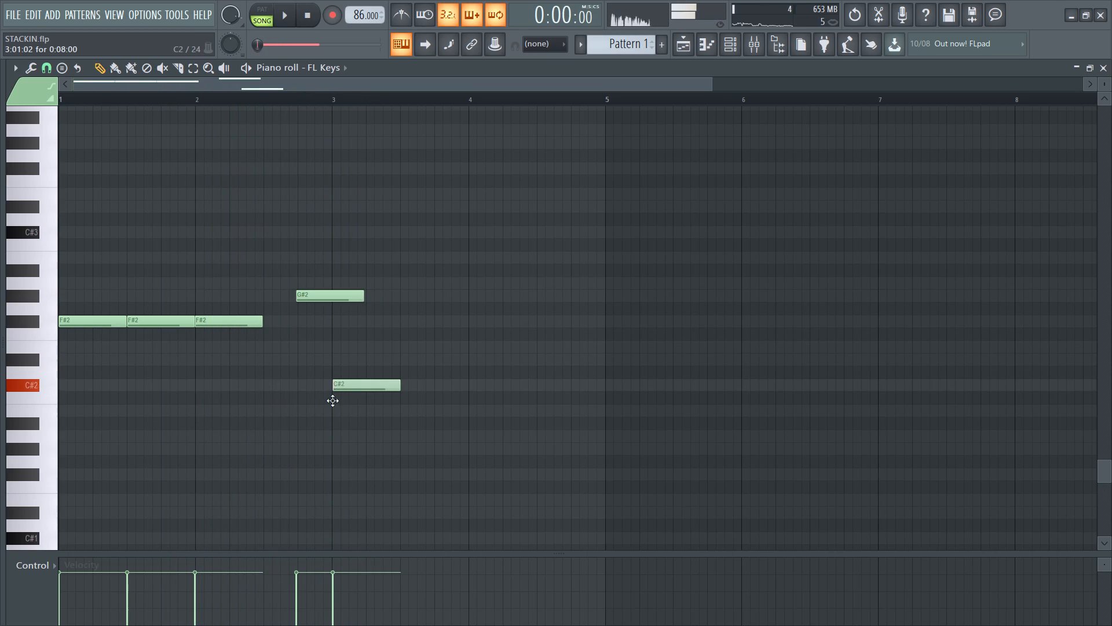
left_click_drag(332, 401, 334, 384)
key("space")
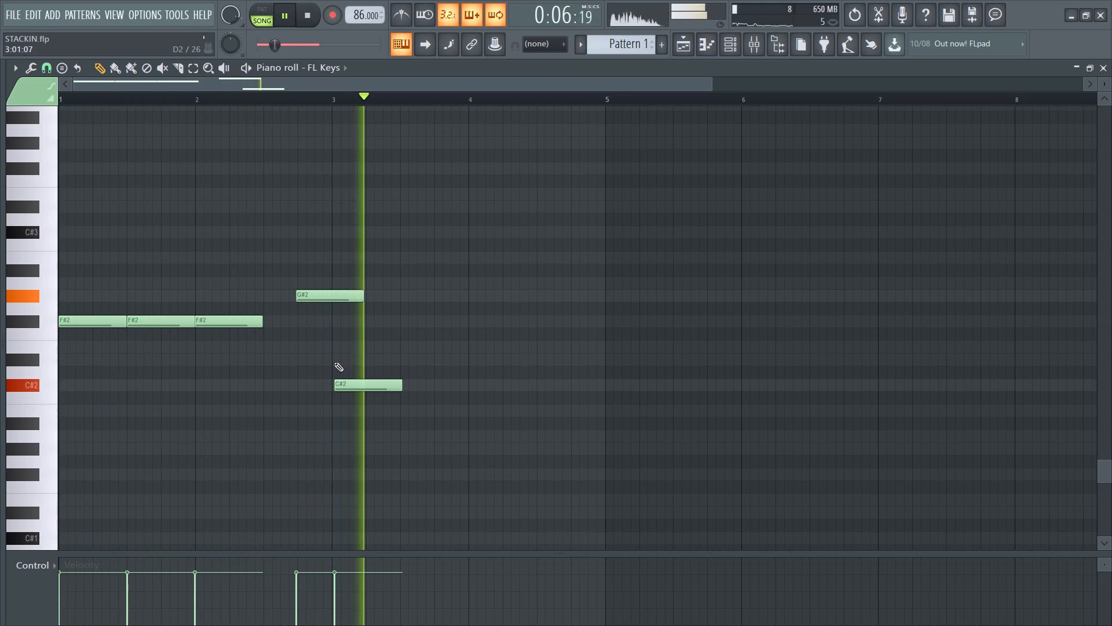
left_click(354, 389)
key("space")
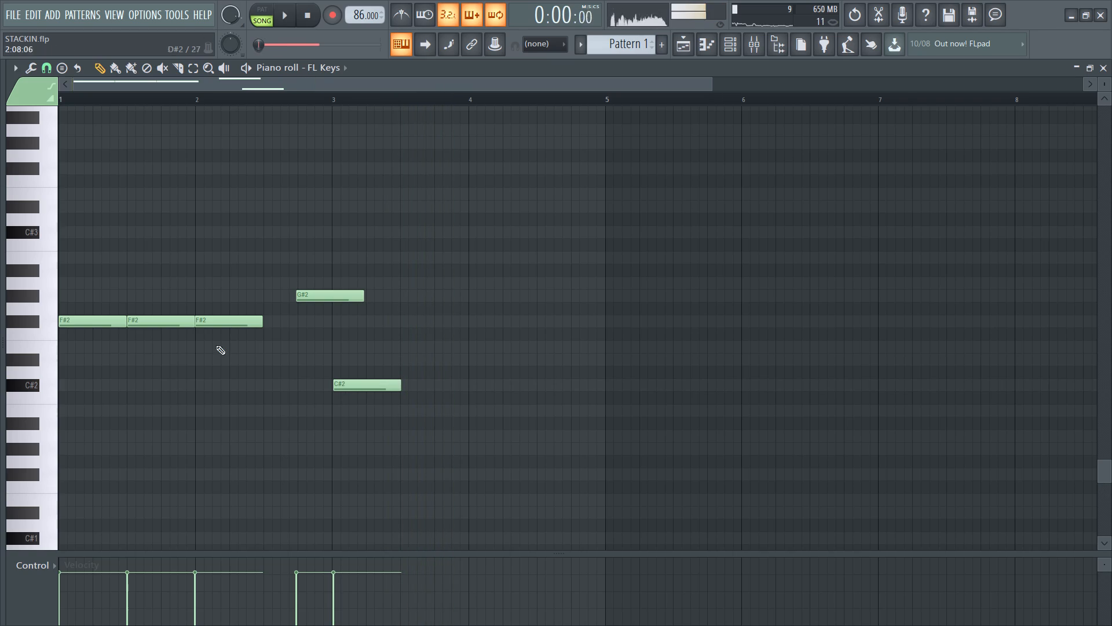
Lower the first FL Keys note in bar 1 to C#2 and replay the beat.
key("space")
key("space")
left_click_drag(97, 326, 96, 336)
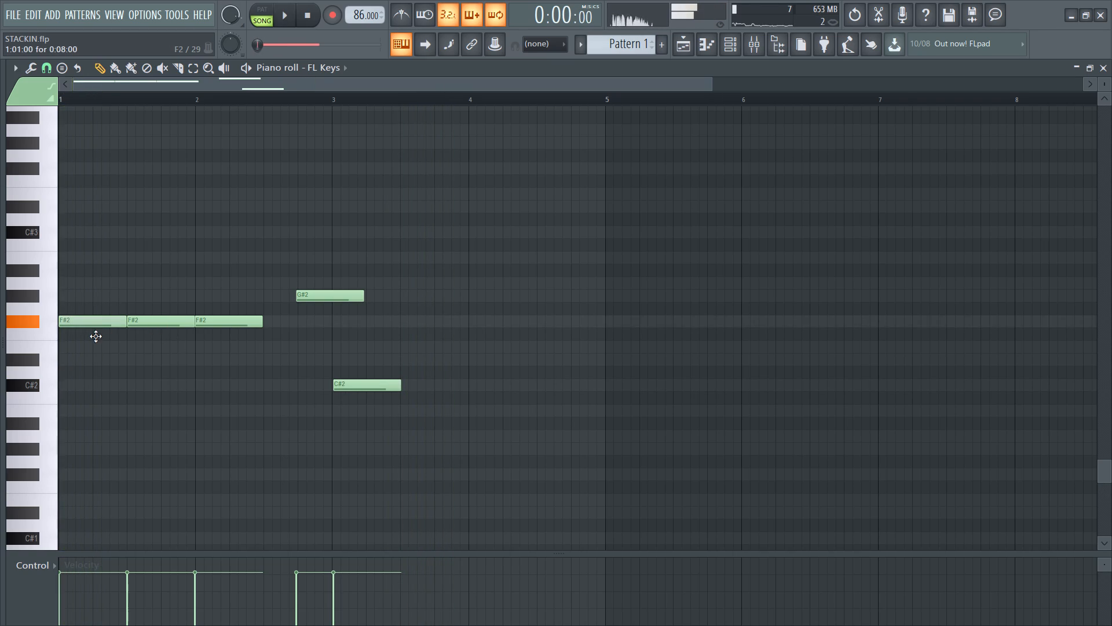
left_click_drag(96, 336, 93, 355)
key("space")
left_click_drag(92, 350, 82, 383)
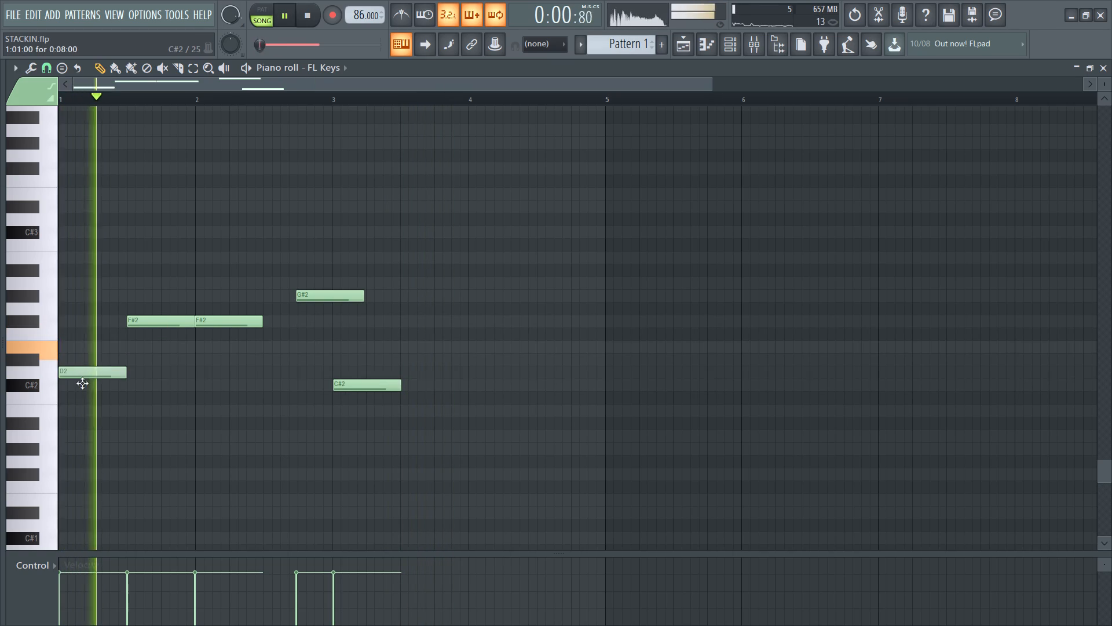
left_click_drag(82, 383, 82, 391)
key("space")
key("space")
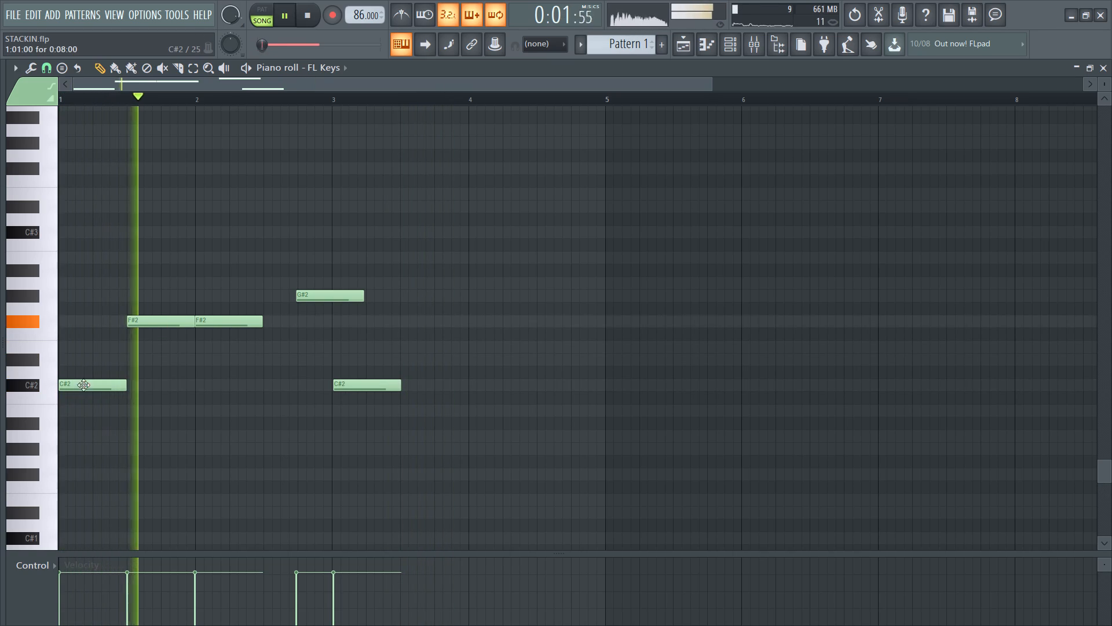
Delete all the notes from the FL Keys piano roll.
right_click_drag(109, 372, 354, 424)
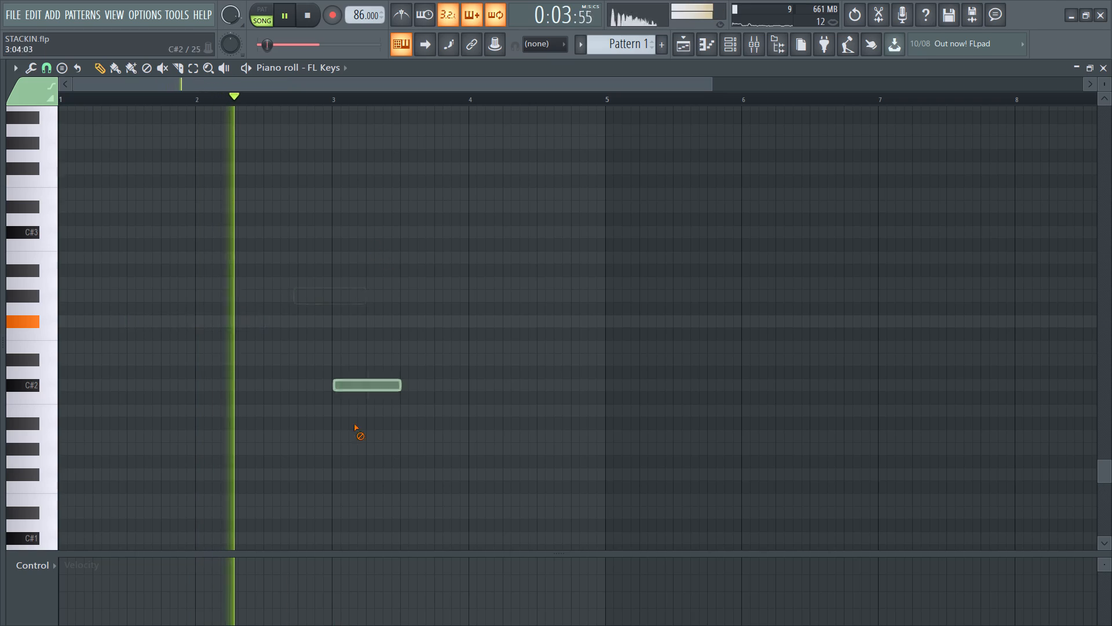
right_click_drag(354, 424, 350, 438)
Play FL Keys notes live over the running beat, repeating D#6, to find pitches that match.
type(",m,uieyuyretytwe")
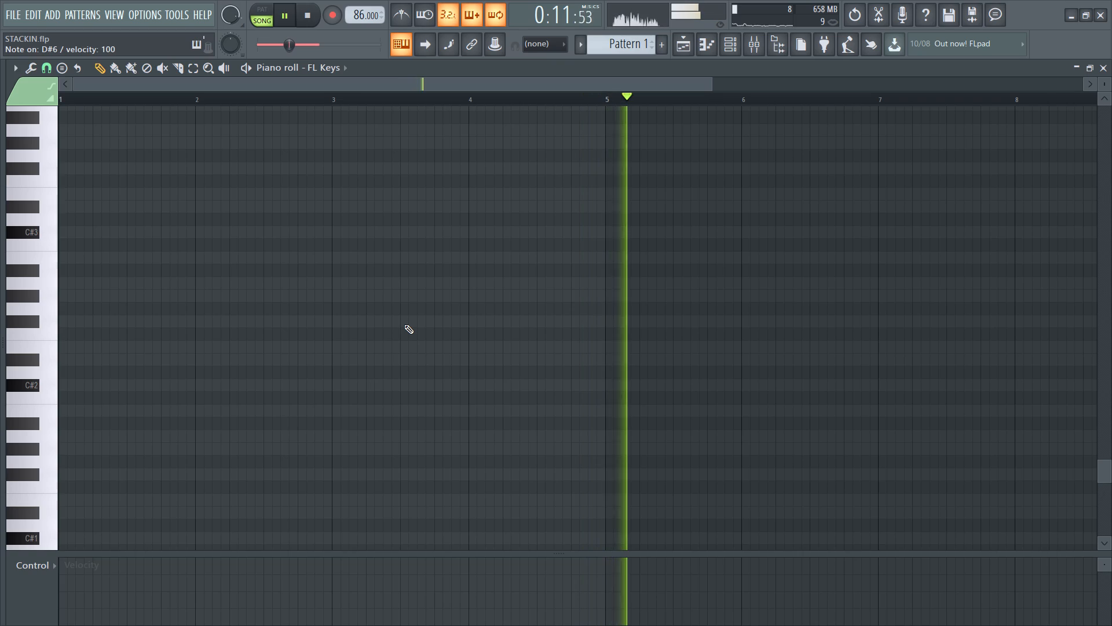
type("re")
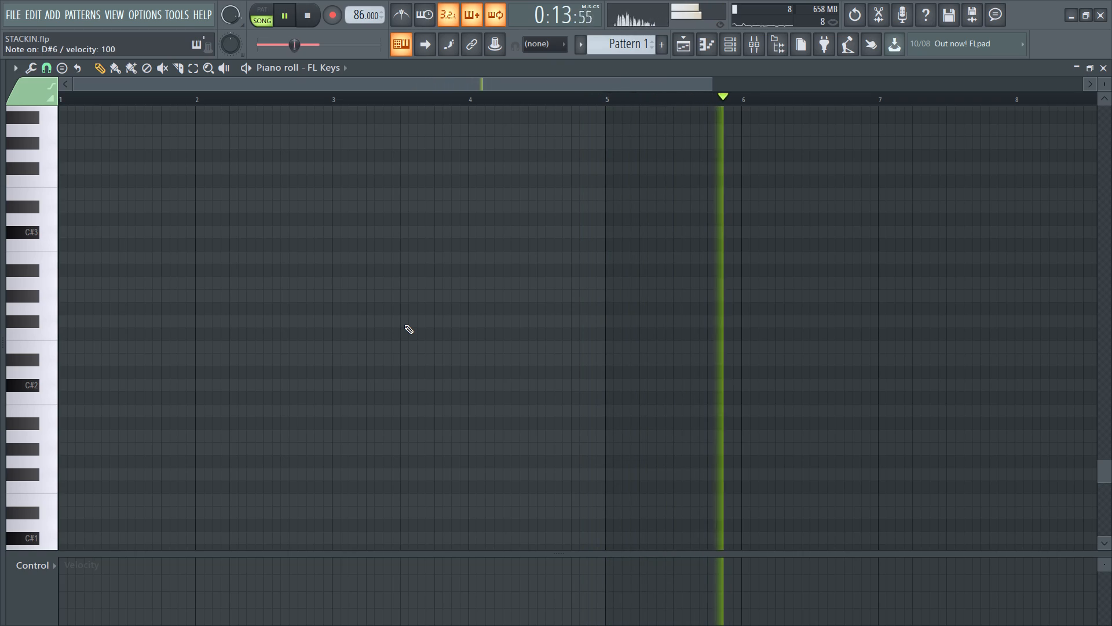
key("e")
key("e")
key("e")
key("e")
key("e")
key("e")
key("e")
key("e")
key("e")
key("e")
key("e")
key("e")
key("e")
key("e")
key("e")
key("w")
key("w")
key("w")
key("w")
key("w")
key("w")
key("w")
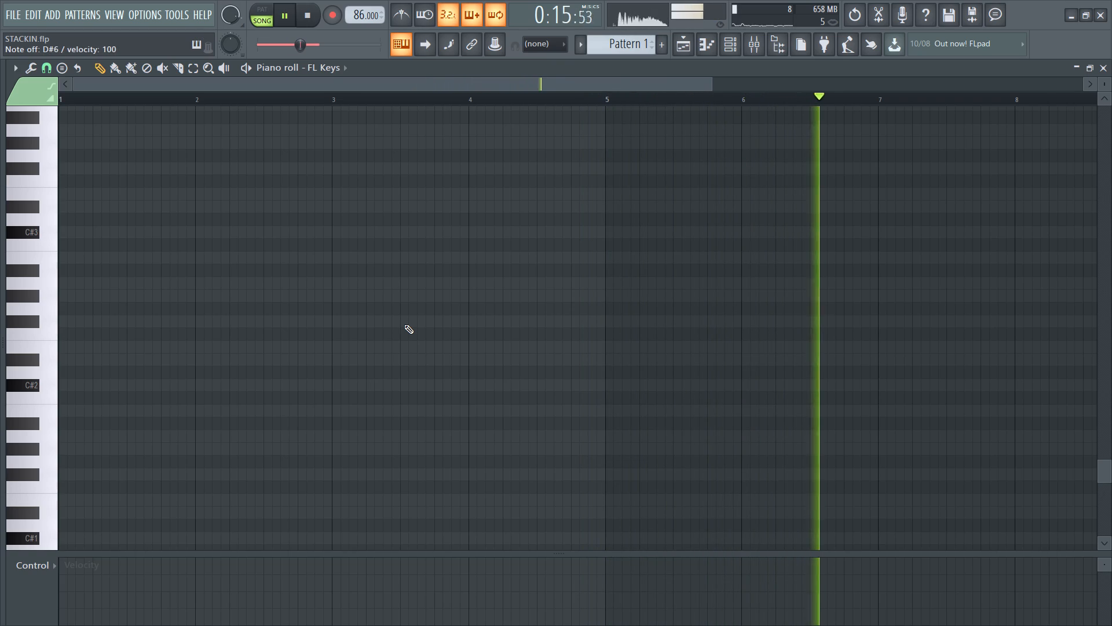
Improvise further FL Keys phrases over the beat around D#6, ending with a run down to C6.
type("eeetyerte")
scroll(243, 287, "up", 2)
key("e")
key("e")
key("e")
scroll(248, 290, "up", 2)
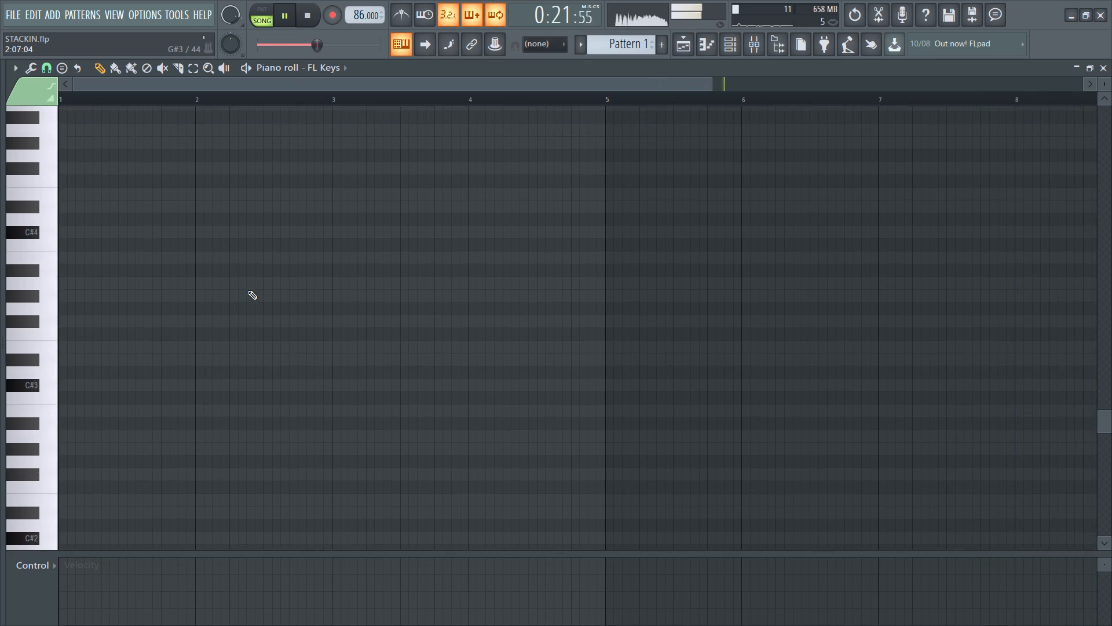
scroll(246, 292, "up", 3)
key("e")
scroll(244, 292, "up", 2)
scroll(244, 294, "down", 3)
key("e")
key("e")
key("e")
key("e")
key("e")
key("e")
key("e")
key("e")
type("treweq")
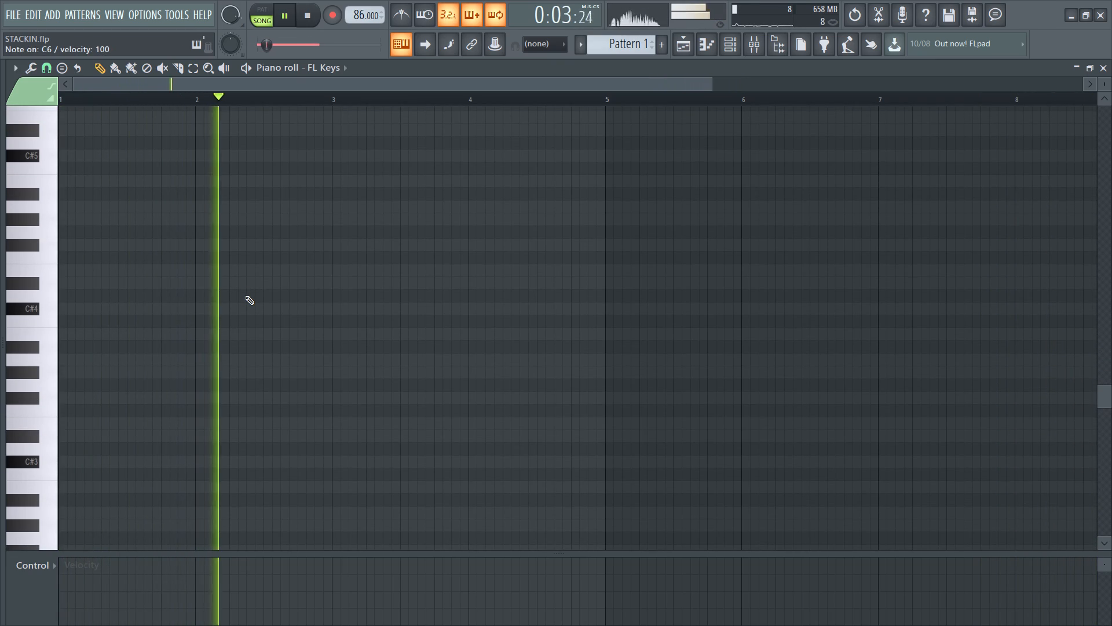
Play another short FL Keys phrase over the looping beat and repeat its last note to test the fit.
type("eeyte")
key("e")
key("e")
key("e")
key("e")
key("e")
key("e")
key("e")
key("e")
key("e")
key("e")
key("e")
key("e")
key("e")
key("e")
key("e")
key("e")
key("e")
key("e")
key("e")
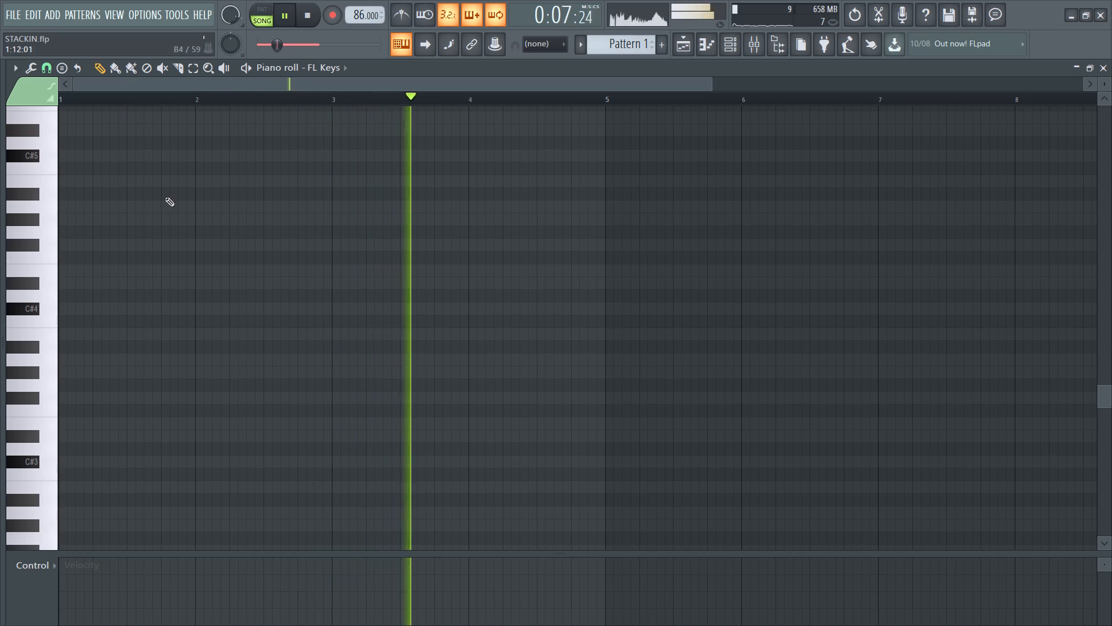
Play D#6 live over the running beat and audition the D#5 key for comparison.
scroll(120, 297, "down", 4)
key("e")
scroll(124, 303, "up", 10)
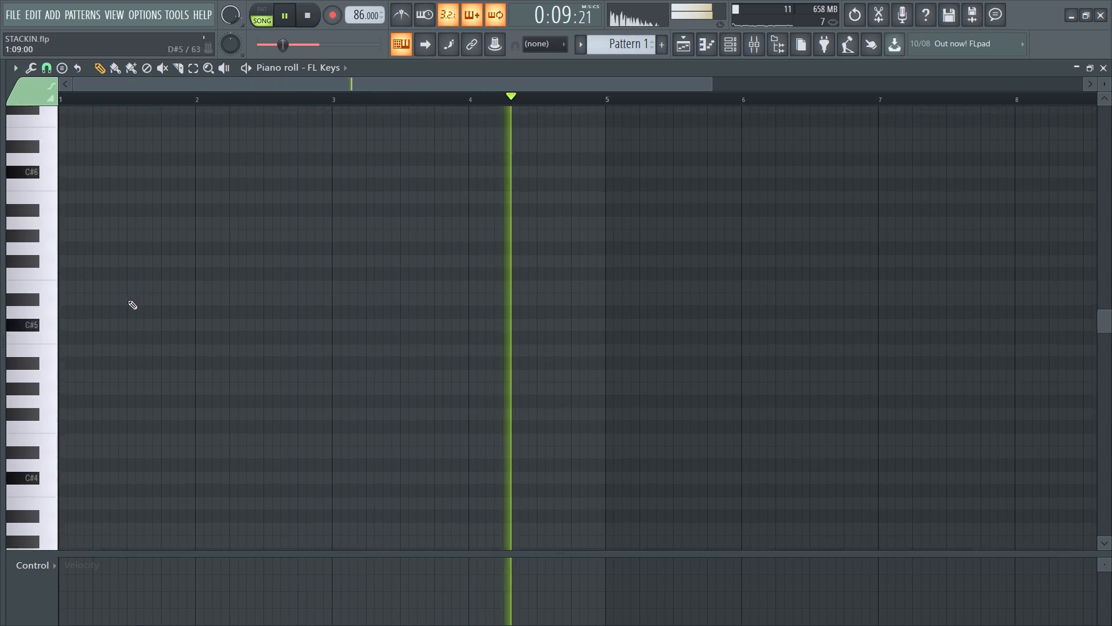
scroll(128, 300, "up", 4)
key("e")
key("e")
key("e")
scroll(82, 373, "down", 3)
key("e")
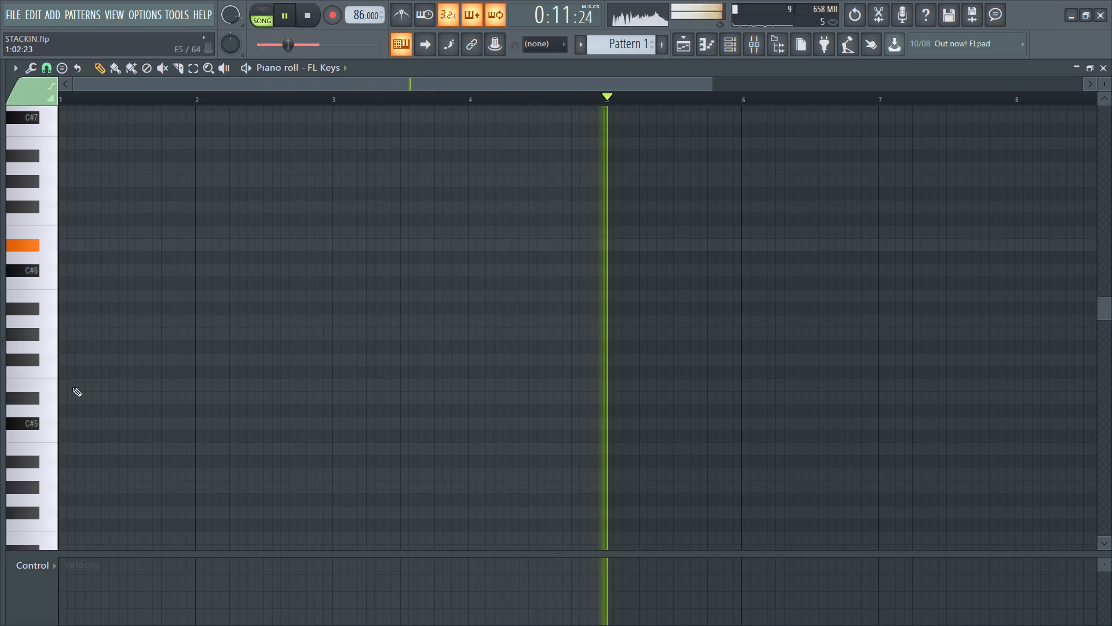
left_click(27, 396)
triple_click(28, 395)
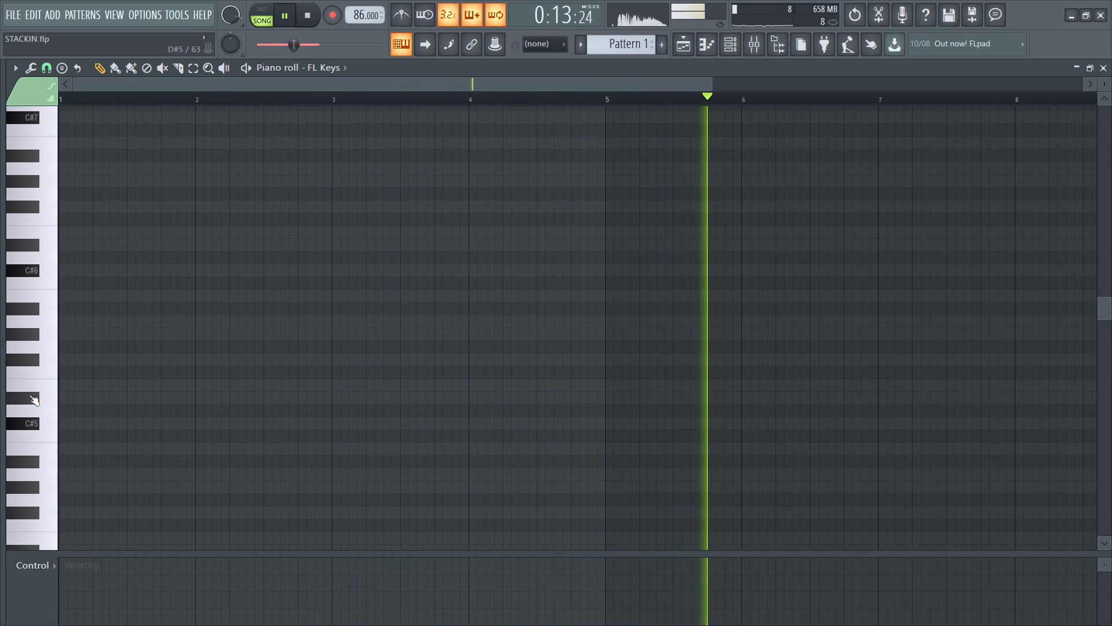
Restart the beat and audition the D#4 key against its opening.
scroll(33, 395, "down", 2)
key("space")
left_click(30, 481)
left_click(30, 479)
key("space")
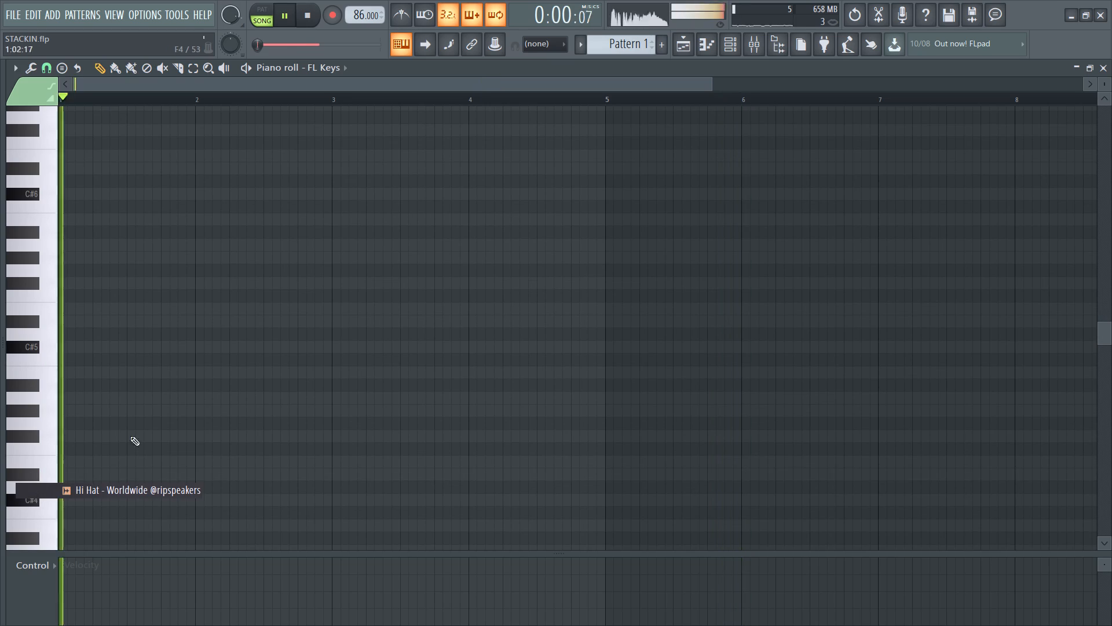
left_click(34, 471)
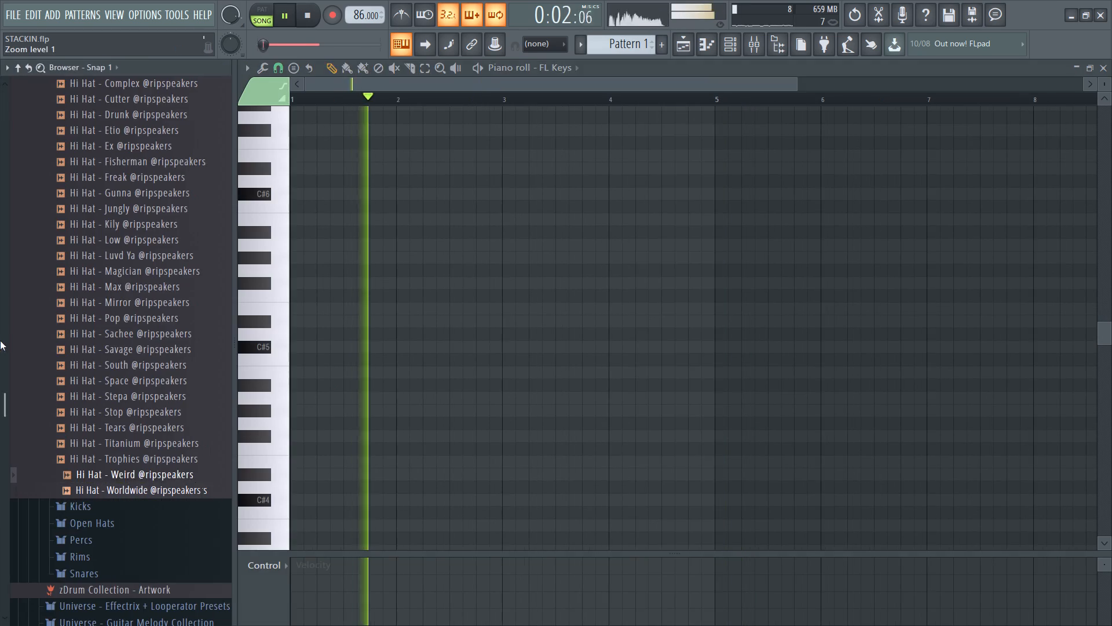
Repeat D#6 live in different rhythms over the beat to find where the note fits.
key("e")
scroll(167, 214, "up", 1)
key("e")
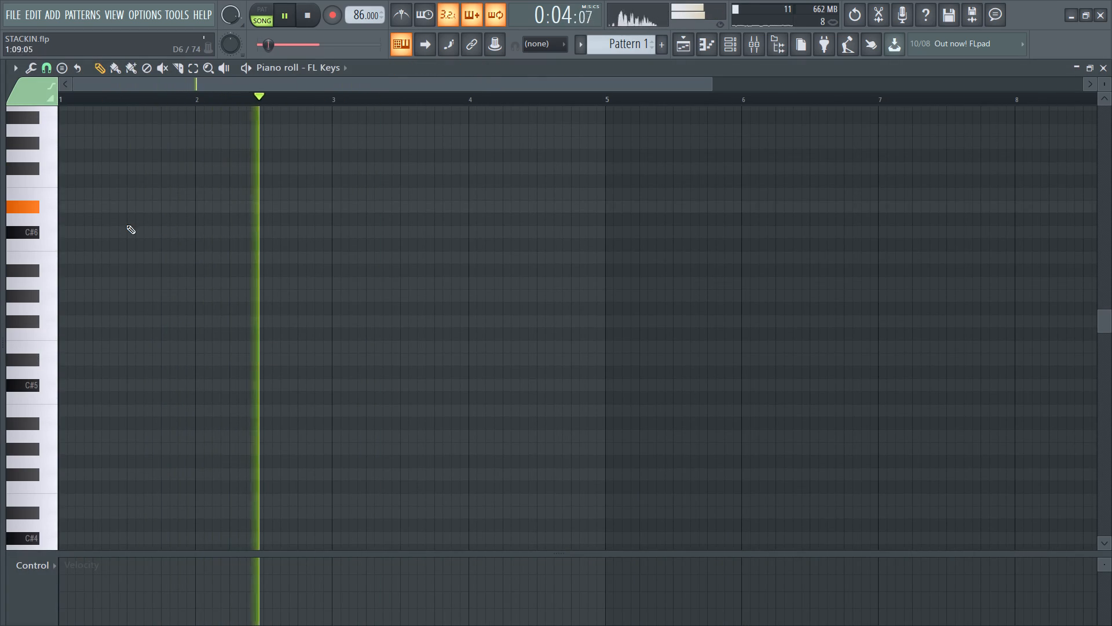
key("e")
key("e")
key("e")
key("e")
key("e")
key("e")
key("e")
key("e")
key("e")
key("e")
key("e")
key("e")
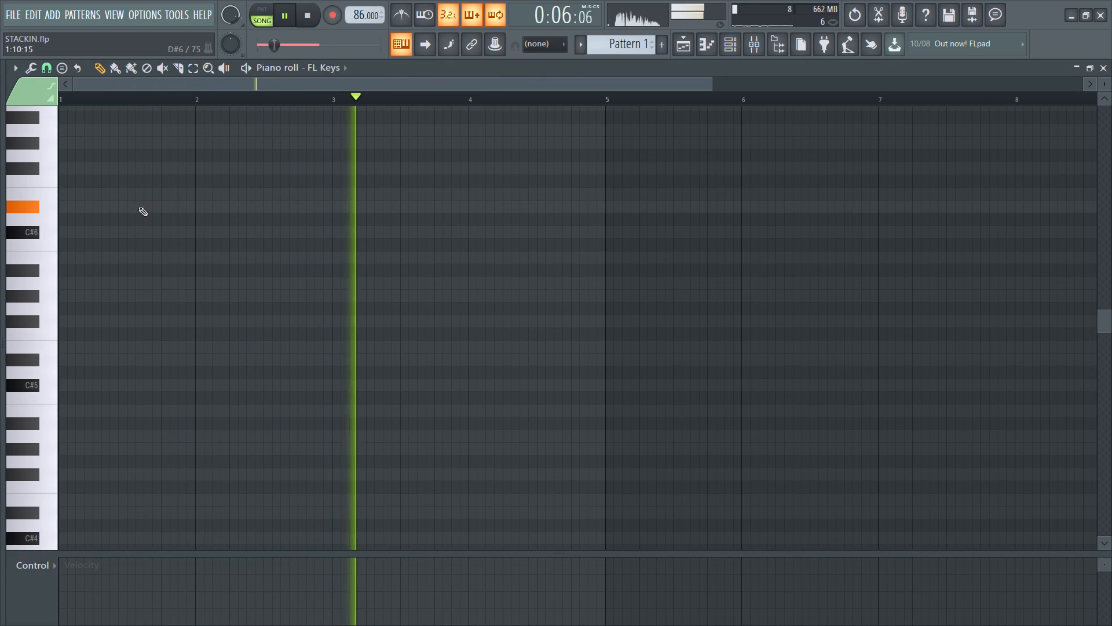
key("e")
key("e")
key("e")
key("e")
key("e")
key("e")
key("e")
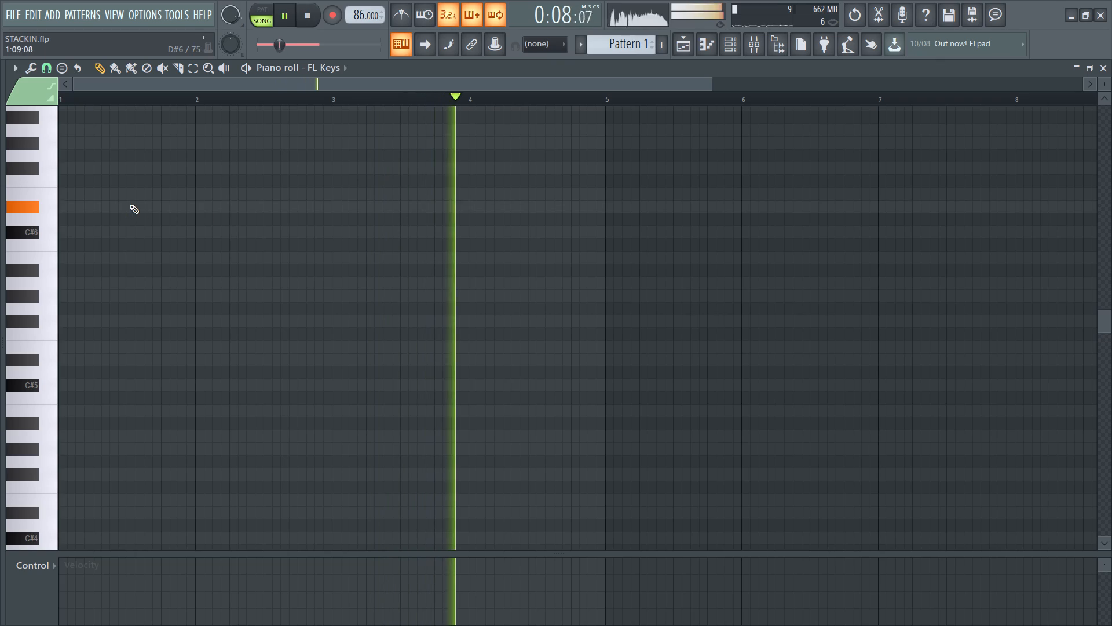
Restart the beat, place a D#6 note at about 1:07 in bar 1 and shorten it to 0:01:23.
key("space")
key("space")
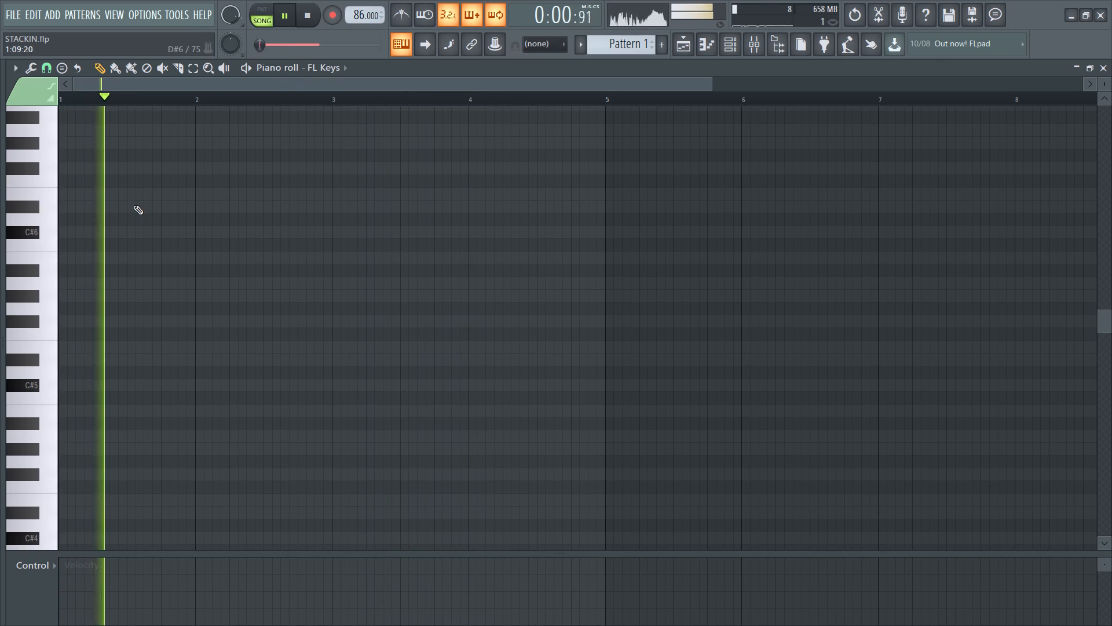
key("e")
key("e")
key("e")
key("e")
key("e")
left_click(112, 207)
key("space")
left_click(129, 209)
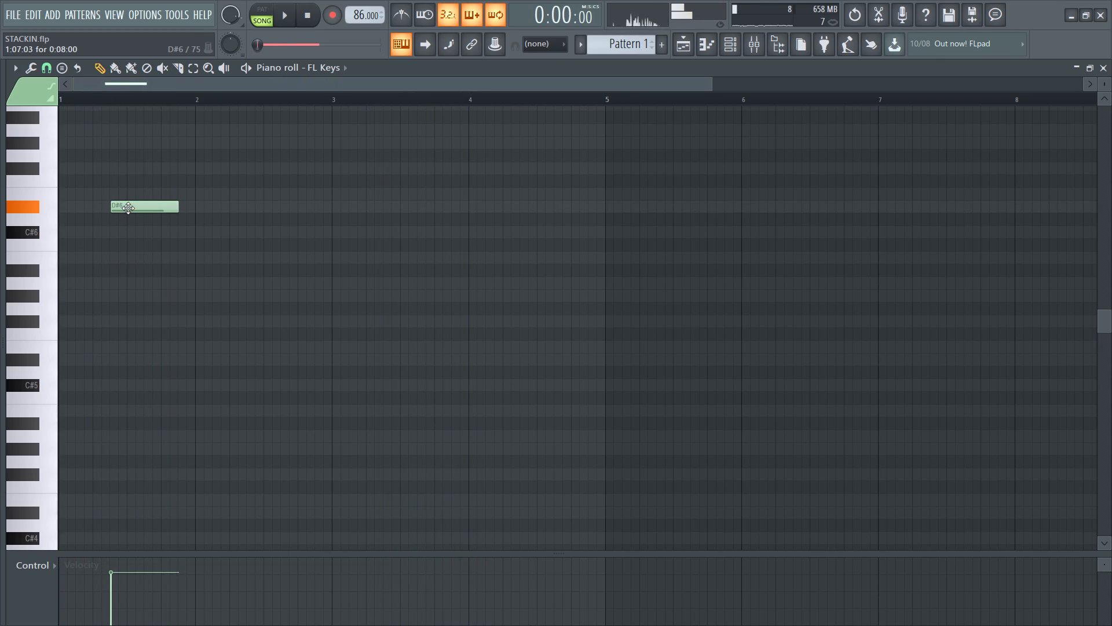
key("space")
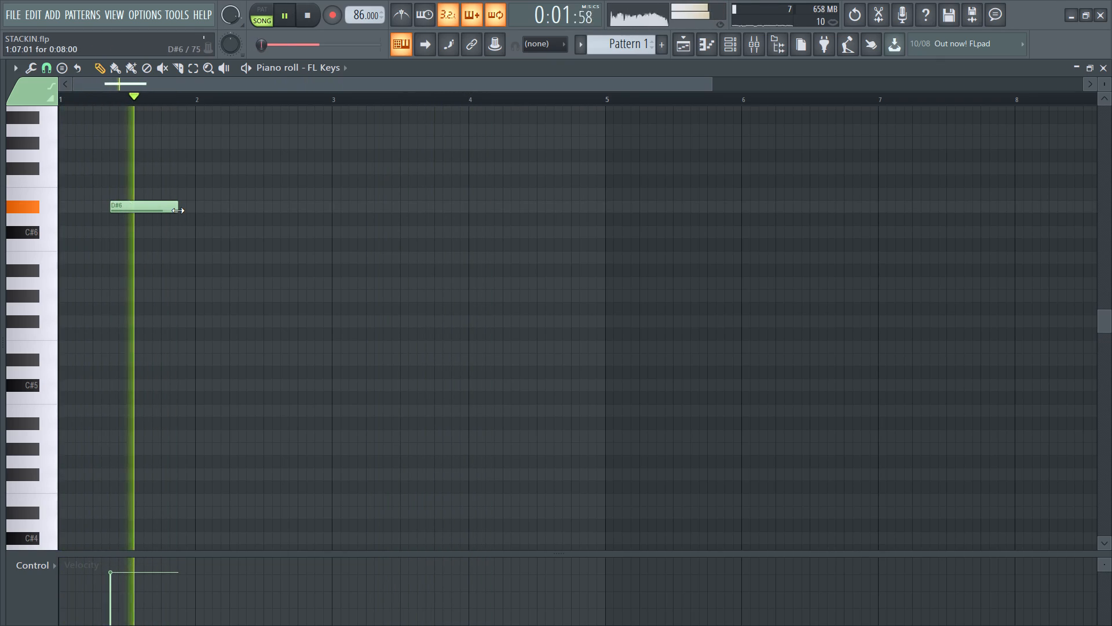
left_click_drag(178, 210, 126, 239)
Add a matching short D#6 note at the same position in bar 2.
key("space")
key("space")
left_click(246, 208)
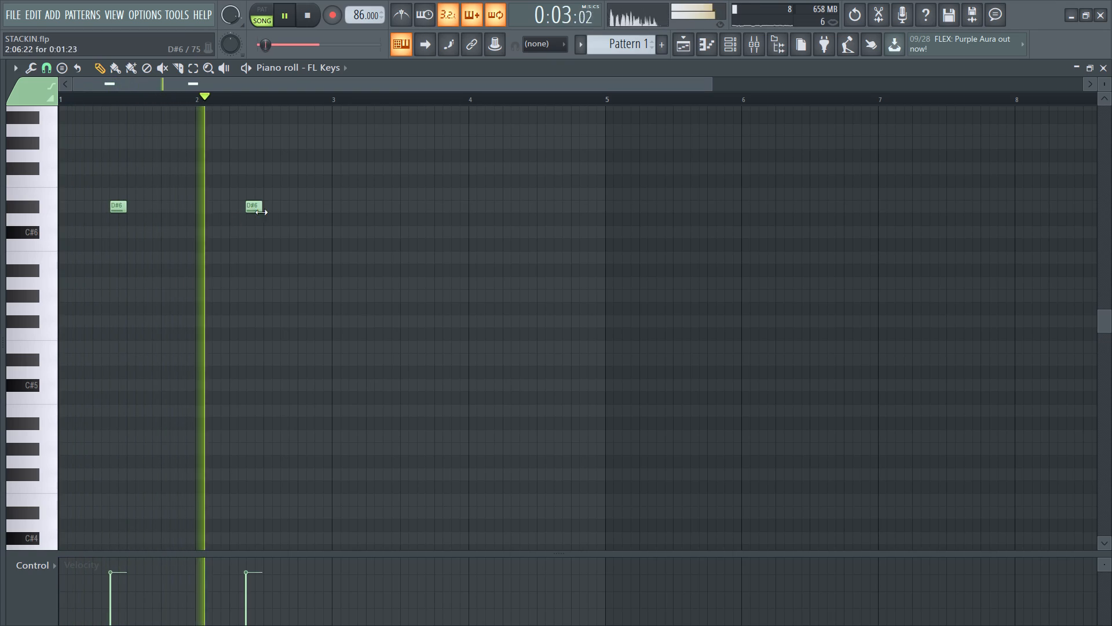
left_click(250, 208)
key("space")
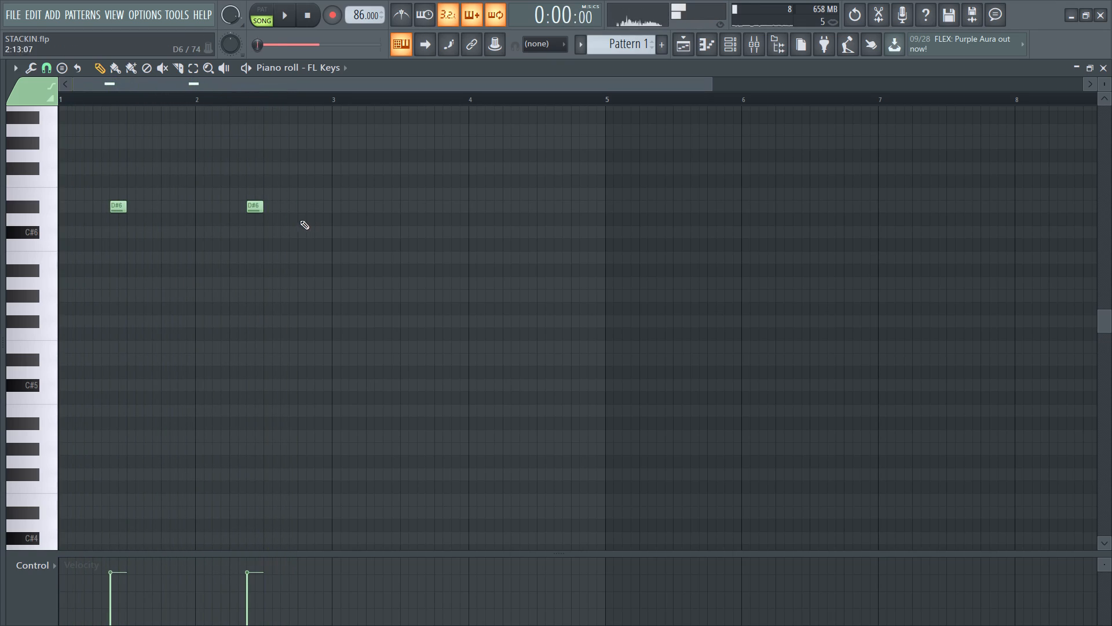
Add matching short D#6 notes at the same position in bars 3 and 4, and check them against the beat.
key("e")
key("e")
key("space")
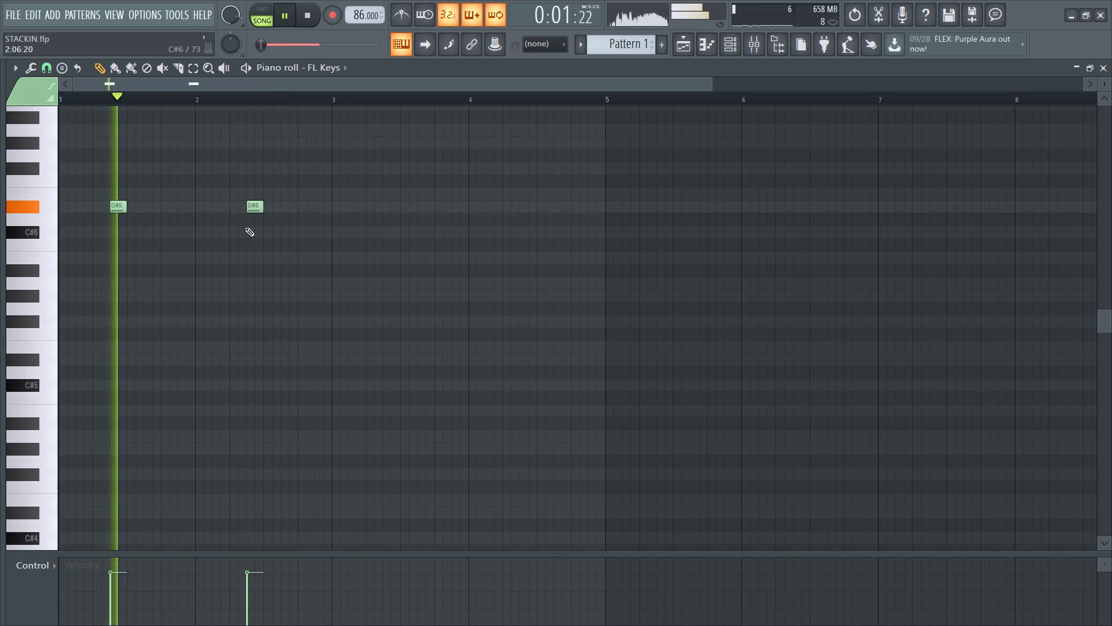
scroll(245, 226, "up", 3, "ctrl")
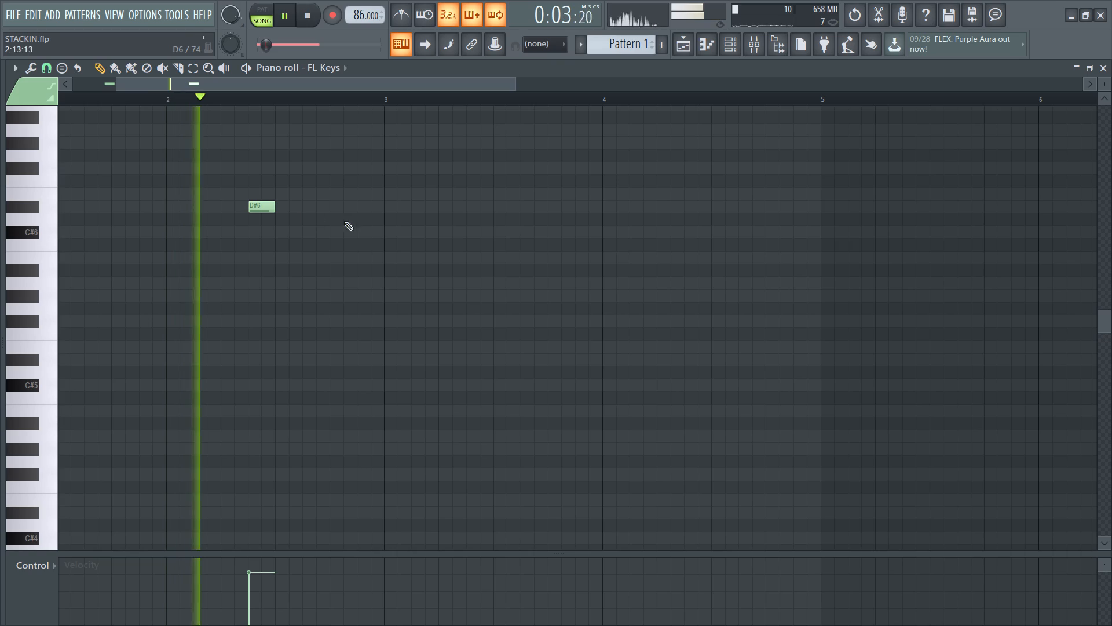
left_click(466, 202)
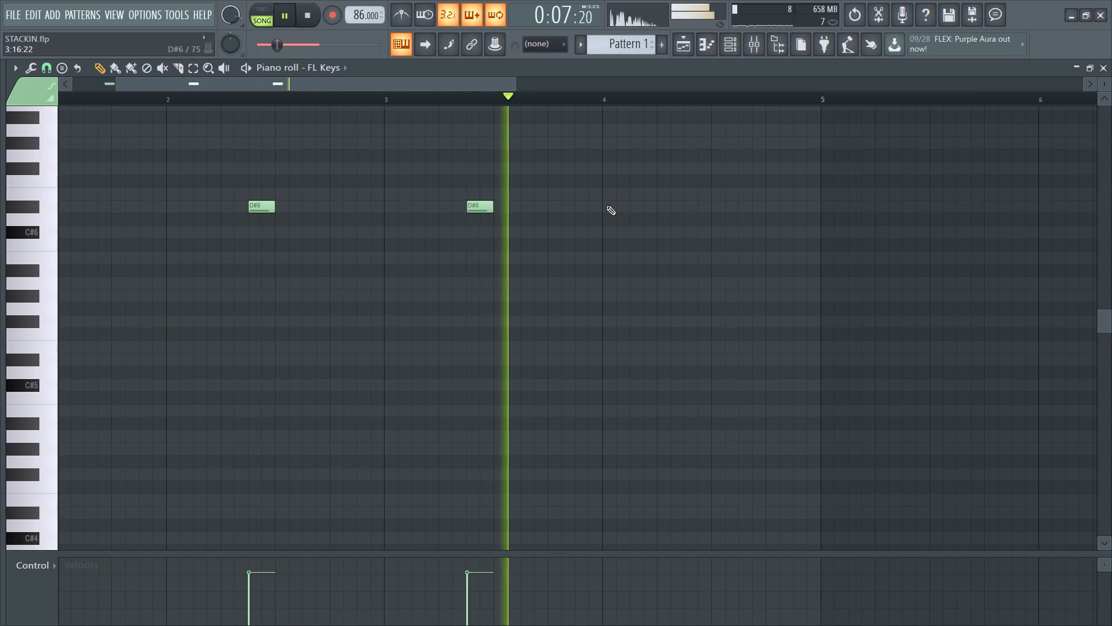
left_click(577, 193)
right_click(583, 193)
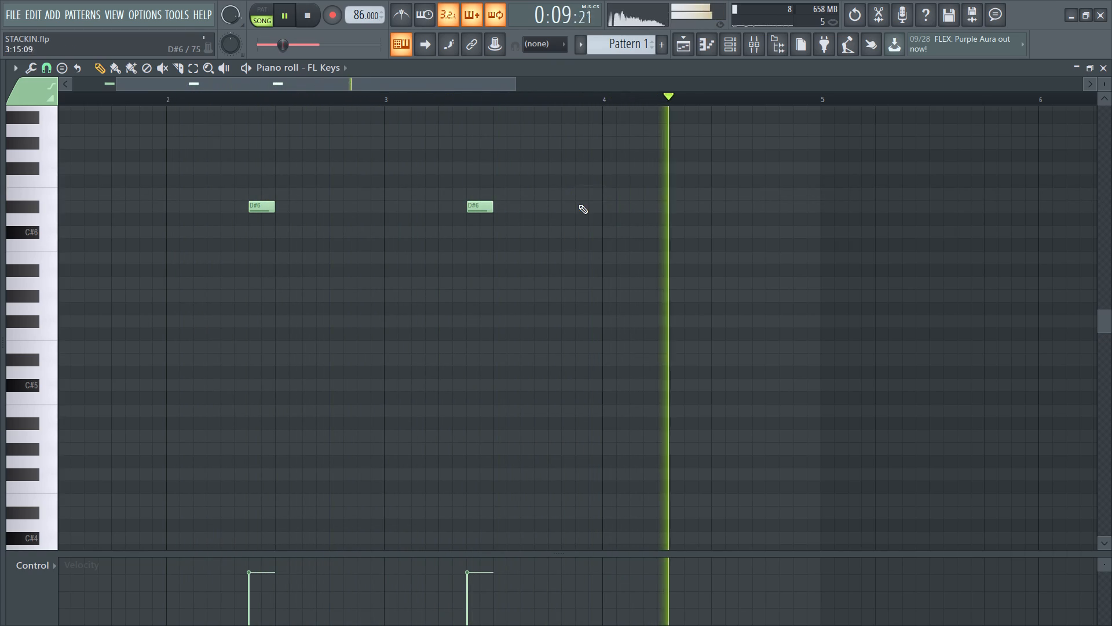
left_click_drag(577, 208, 685, 203)
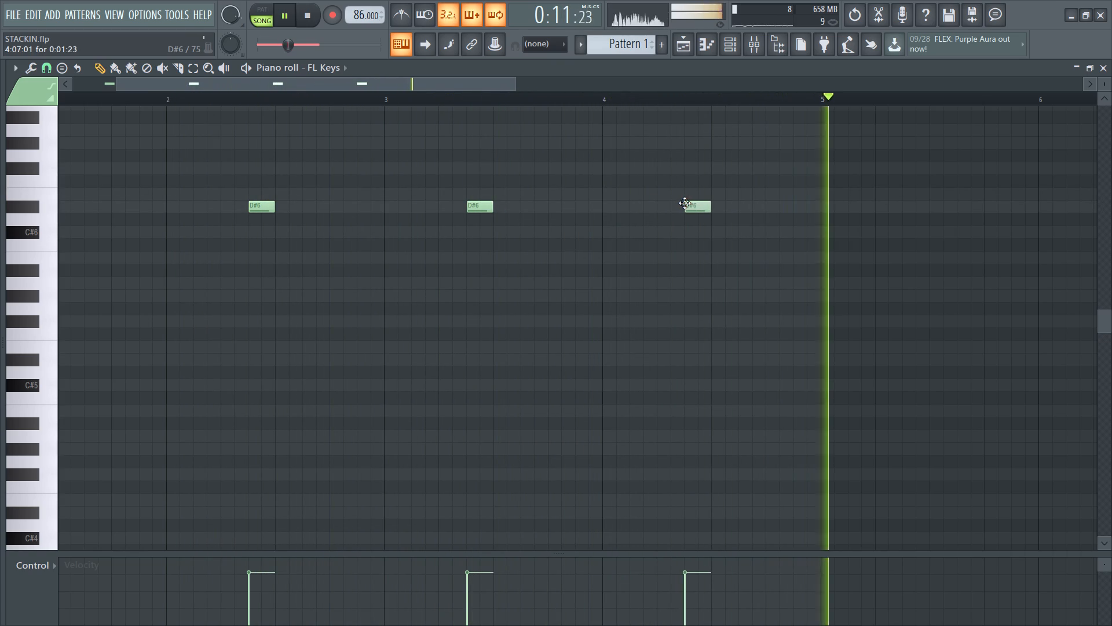
left_click_drag(685, 203, 685, 202)
key("space")
key("space")
scroll(283, 274, "down", 4, "ctrl")
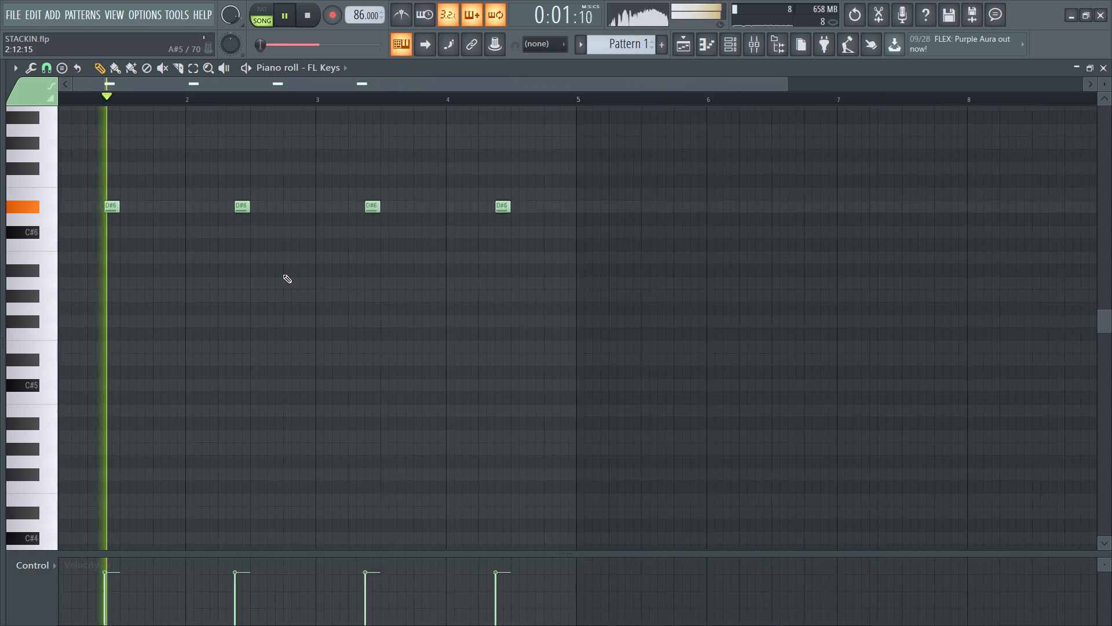
scroll(283, 274, "down", 1, "ctrl")
key("space")
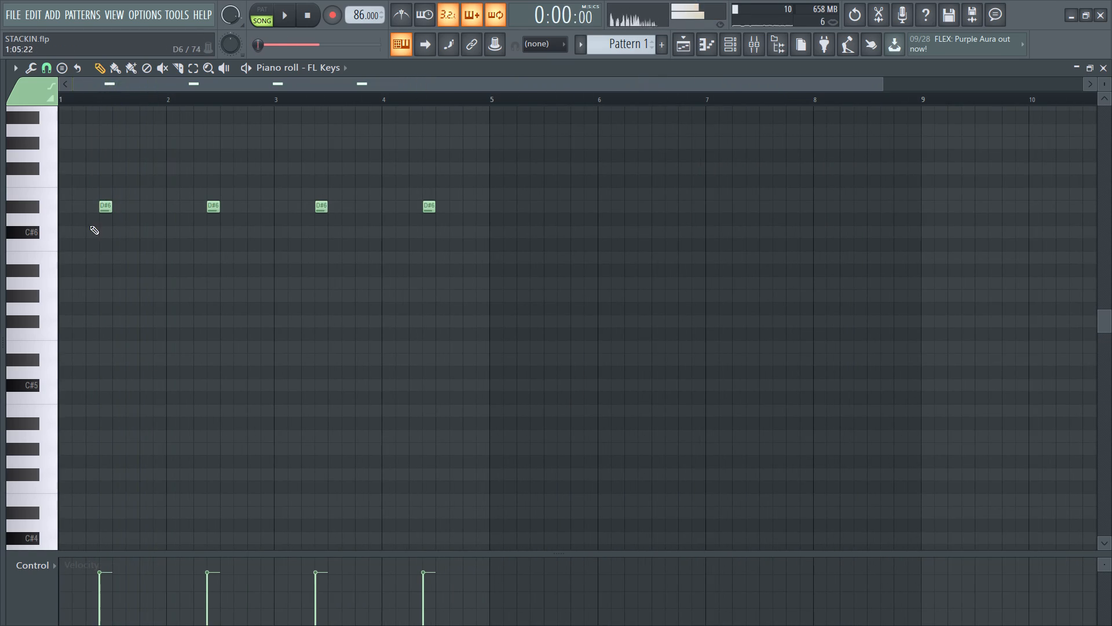
Add a short note at the start of bar 1 and test it at B5, G#5 and F#5 against the beat.
left_click_drag(67, 207, 32, 248)
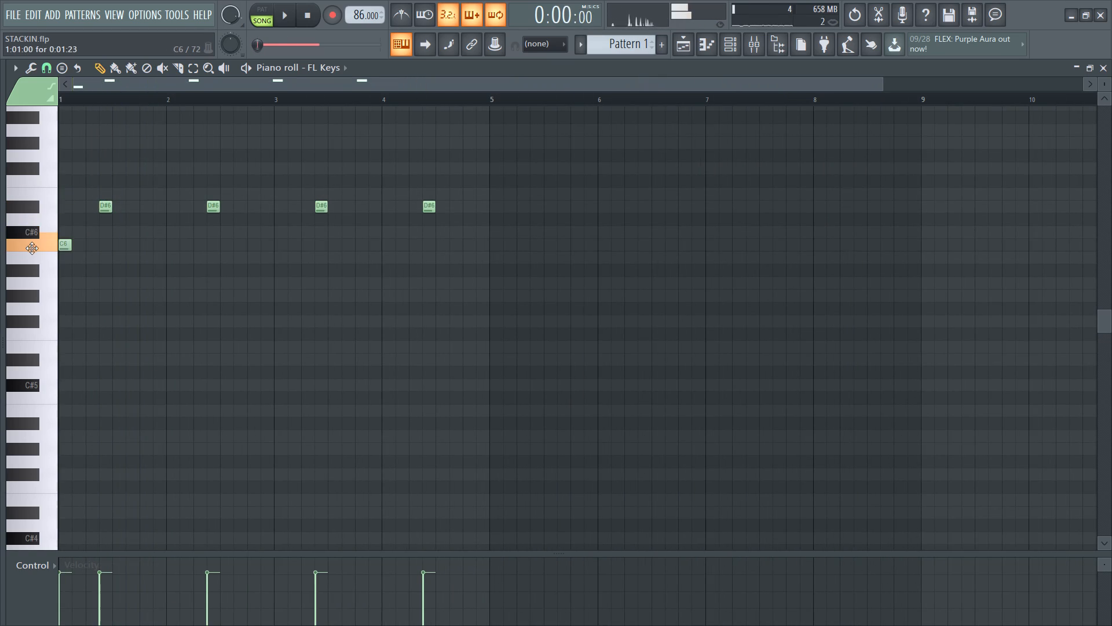
left_click_drag(32, 248, 32, 261)
key("space")
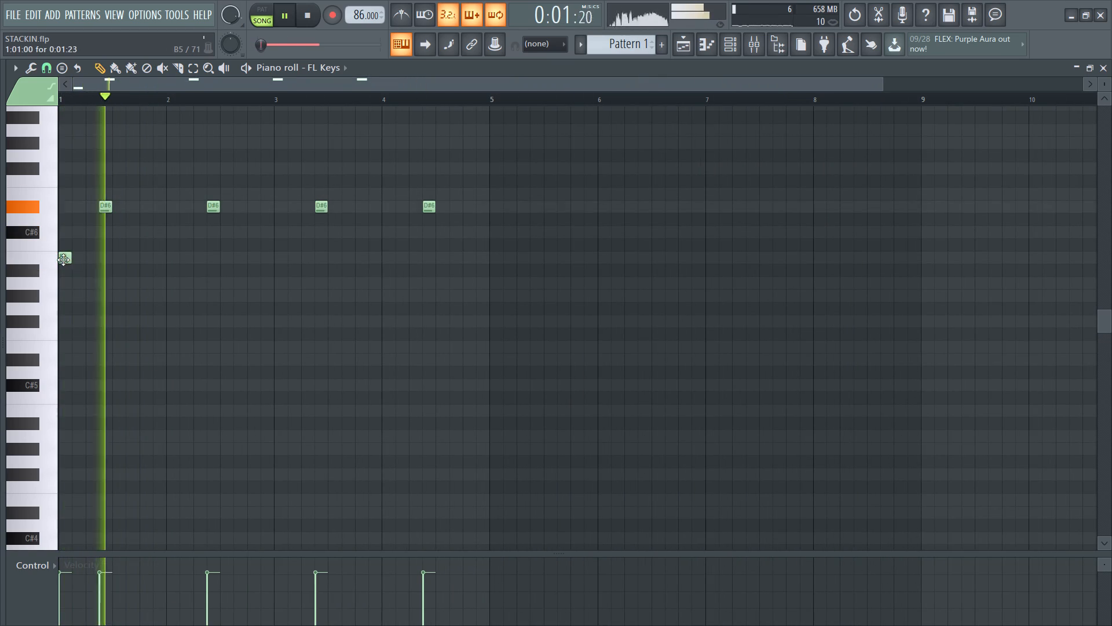
left_click_drag(63, 257, 60, 297)
key("space")
key("space")
key("space")
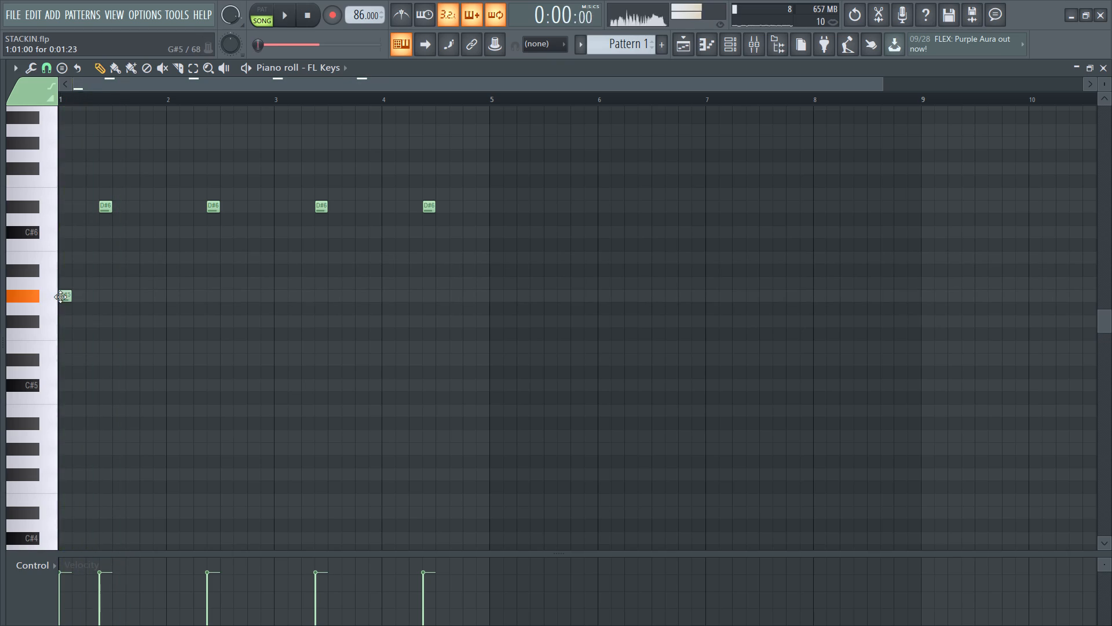
left_click_drag(60, 297, 60, 327)
key("space")
key("space")
key("space")
key("space")
Lower the opening note to C#5 for a test, and settle it on D#5.
left_click_drag(62, 321, 60, 362)
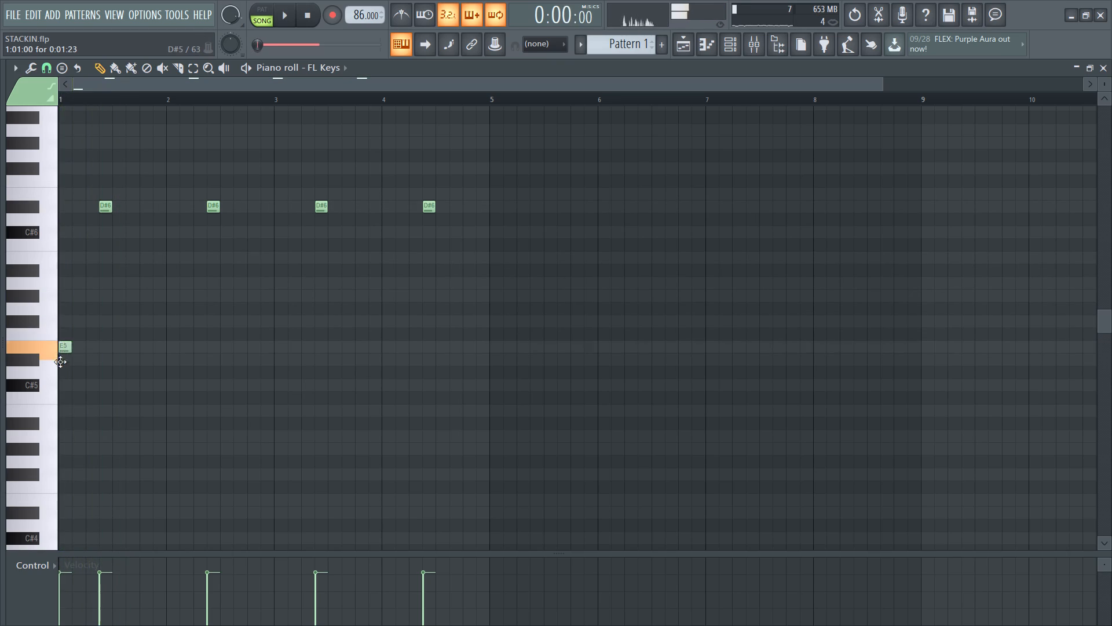
left_click_drag(60, 362, 59, 381)
key("space")
key("space")
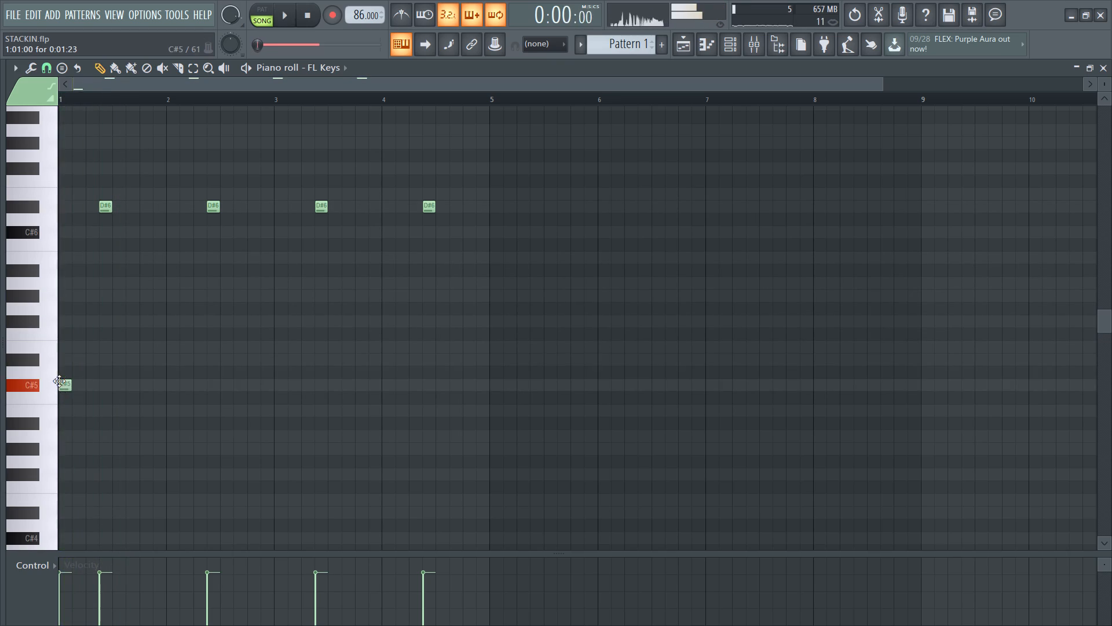
left_click_drag(59, 381, 58, 357)
key("space")
key("space")
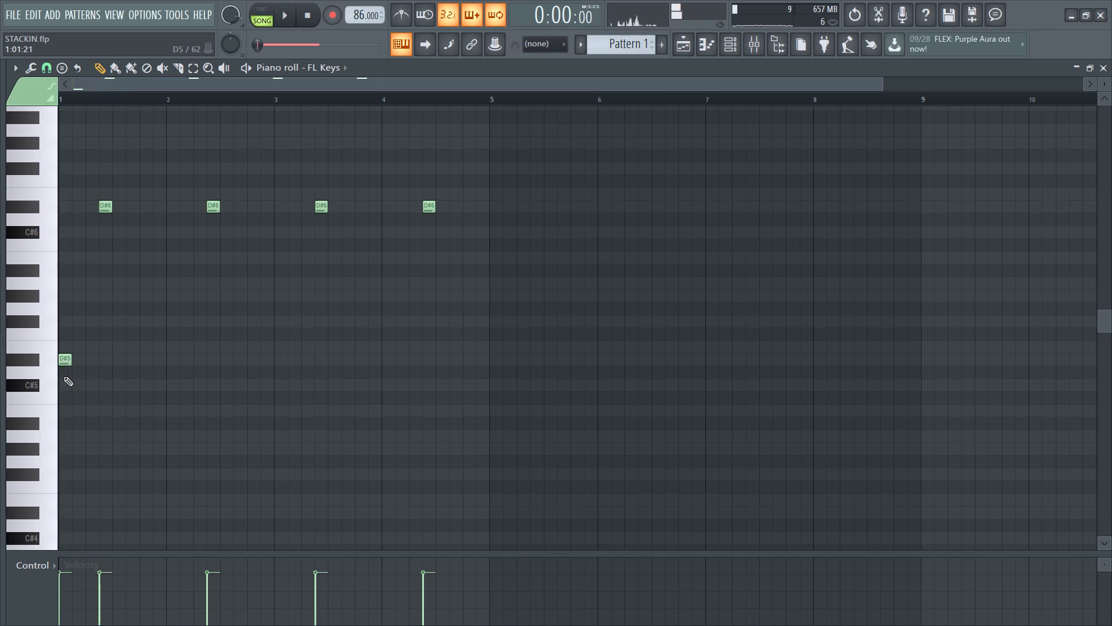
Add a short C#5 note at the start of bar 1, below the D#5 note.
key("space")
left_click_drag(63, 377, 63, 395)
key("space")
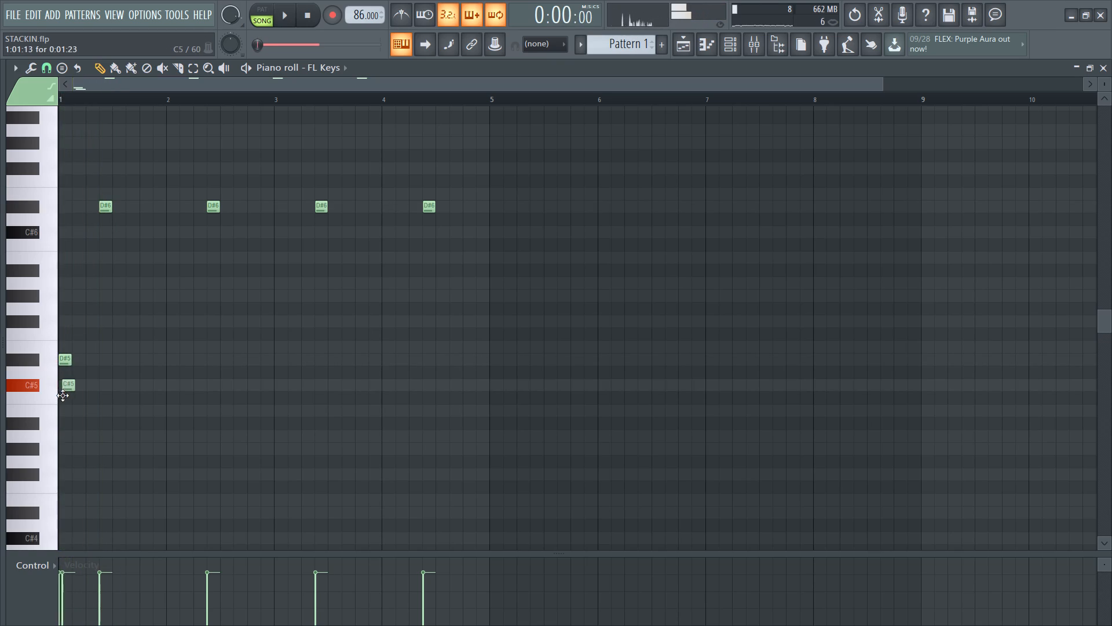
left_click_drag(63, 395, 63, 395)
key("space")
left_click_drag(64, 385, 58, 385)
Offset the D#5 note slightly behind the C#5, trying a short E5 above them and deleting it.
left_click(63, 352)
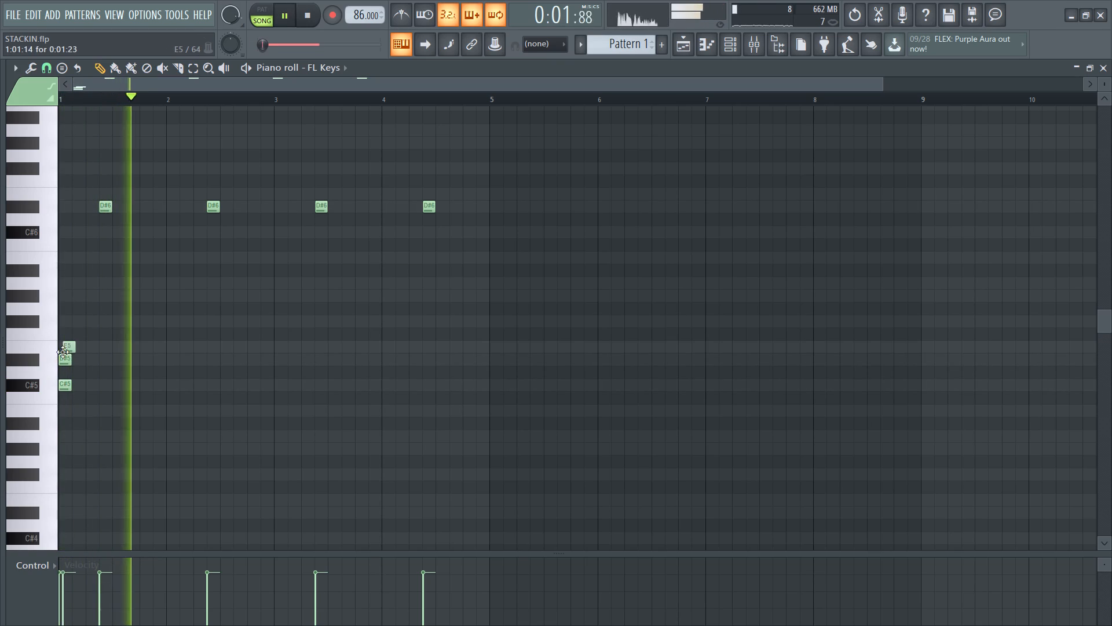
left_click_drag(67, 361, 71, 363)
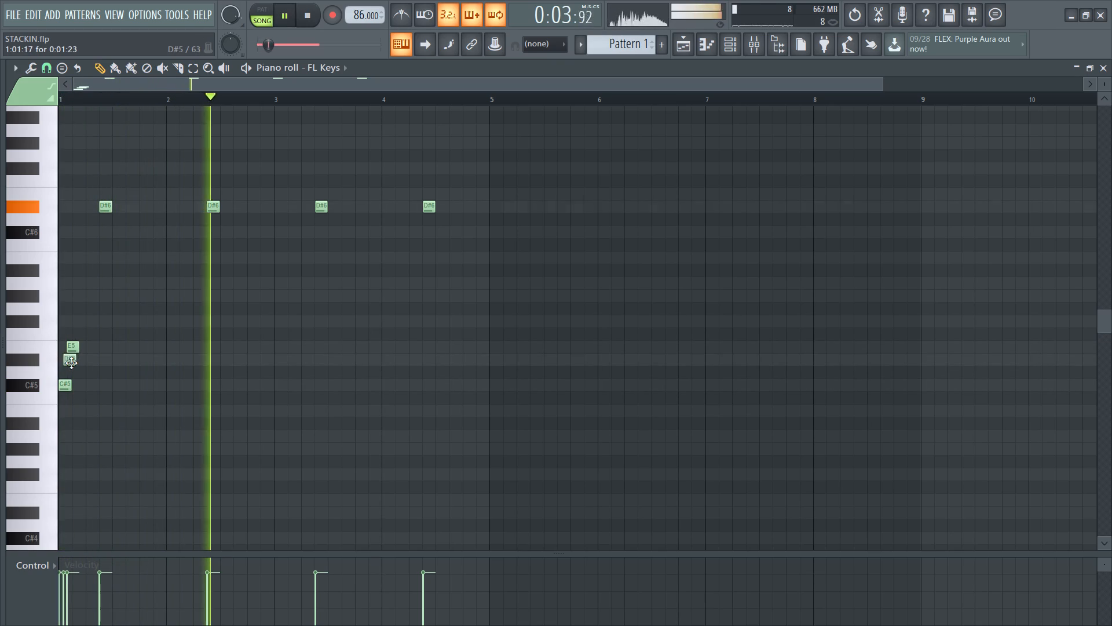
left_click_drag(71, 363, 72, 363)
key("space")
key("space")
right_click(69, 330)
right_click(72, 343)
Nudge the D#5 note to 1:01:15 and replay the opening notes with the beat.
key("space")
key("space")
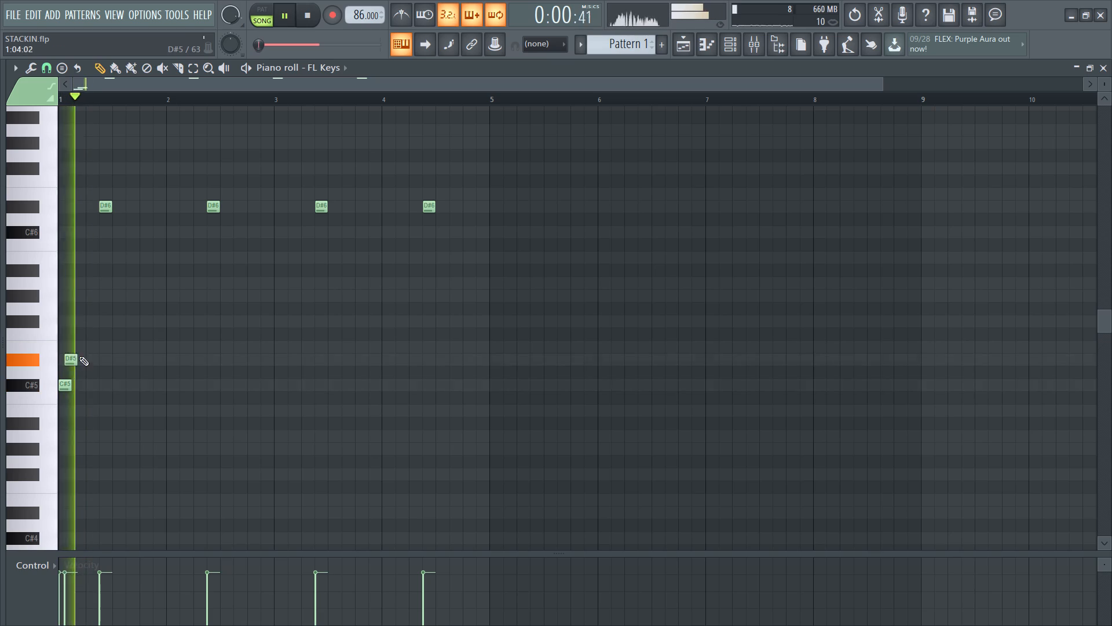
key("space")
left_click(69, 358)
key("space")
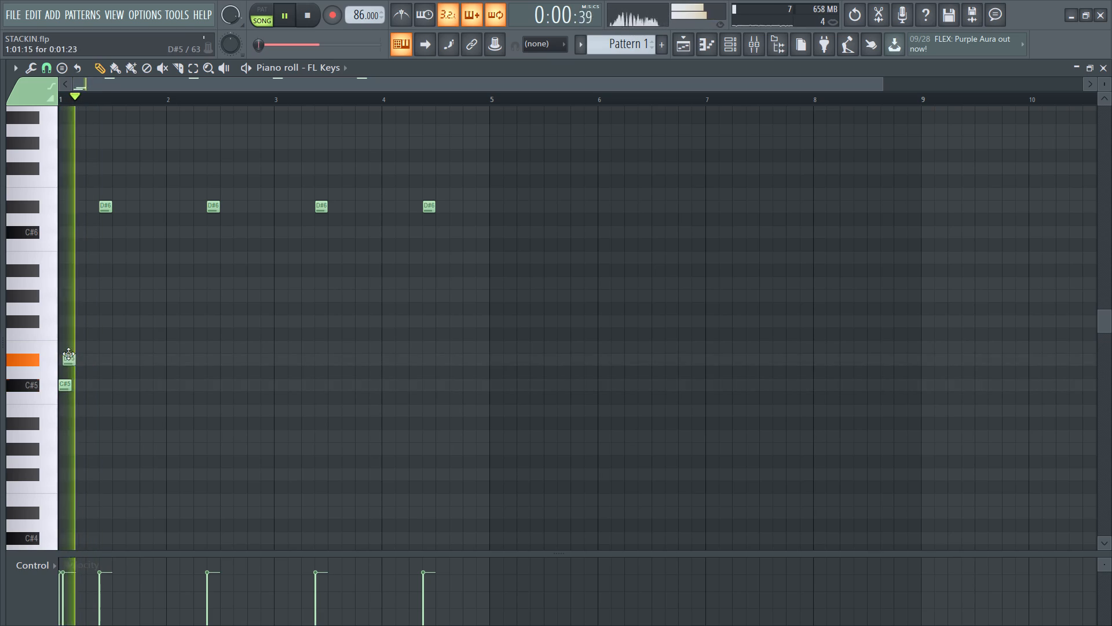
key("space")
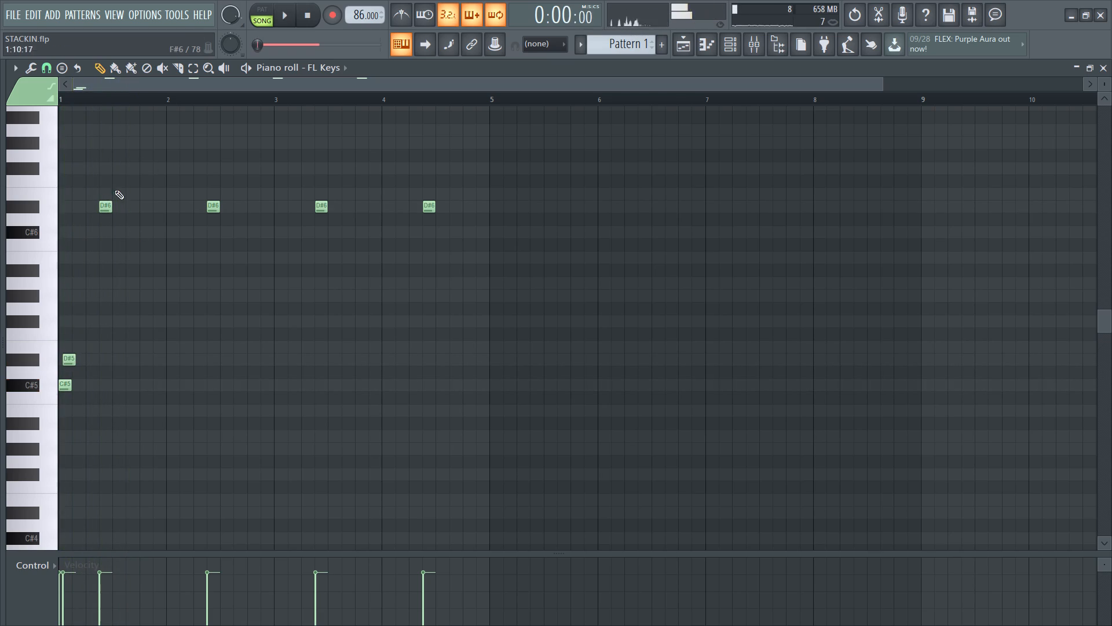
key("space")
key("space")
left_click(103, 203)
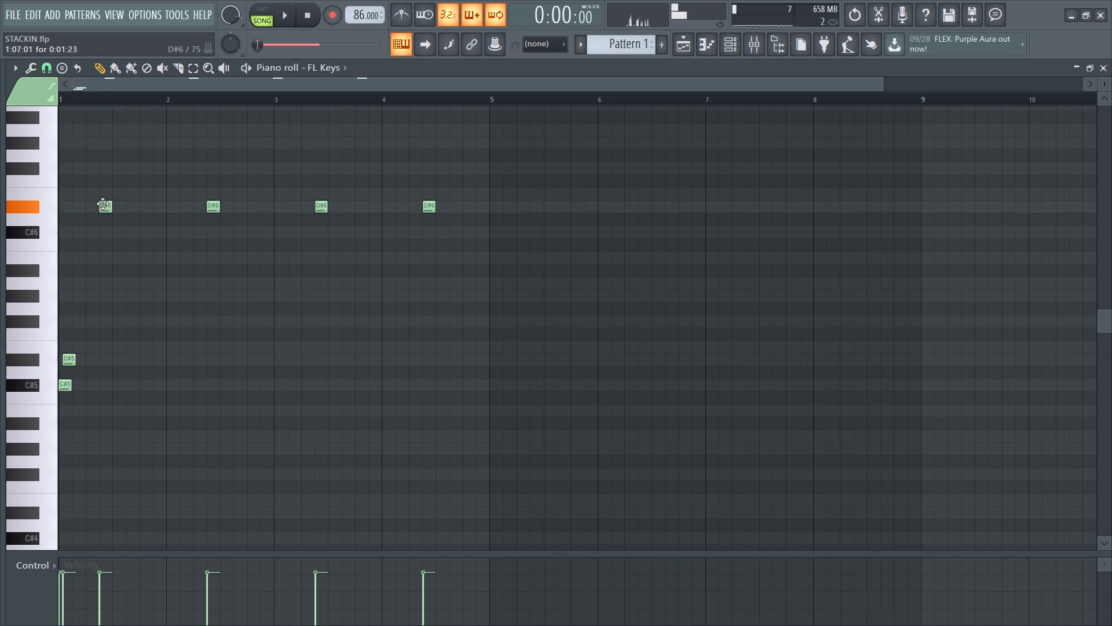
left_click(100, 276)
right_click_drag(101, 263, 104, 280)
Add a short D#5 note aligned with the first D#6 in bar 1, and replay the opening.
key("space")
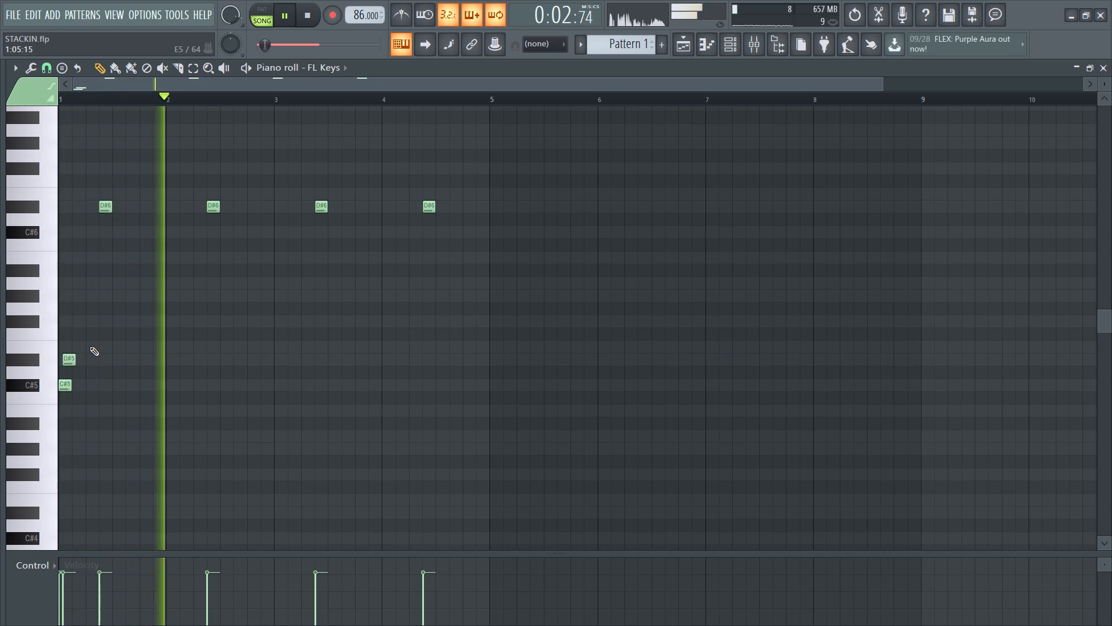
key("space")
left_click_drag(104, 344, 98, 371)
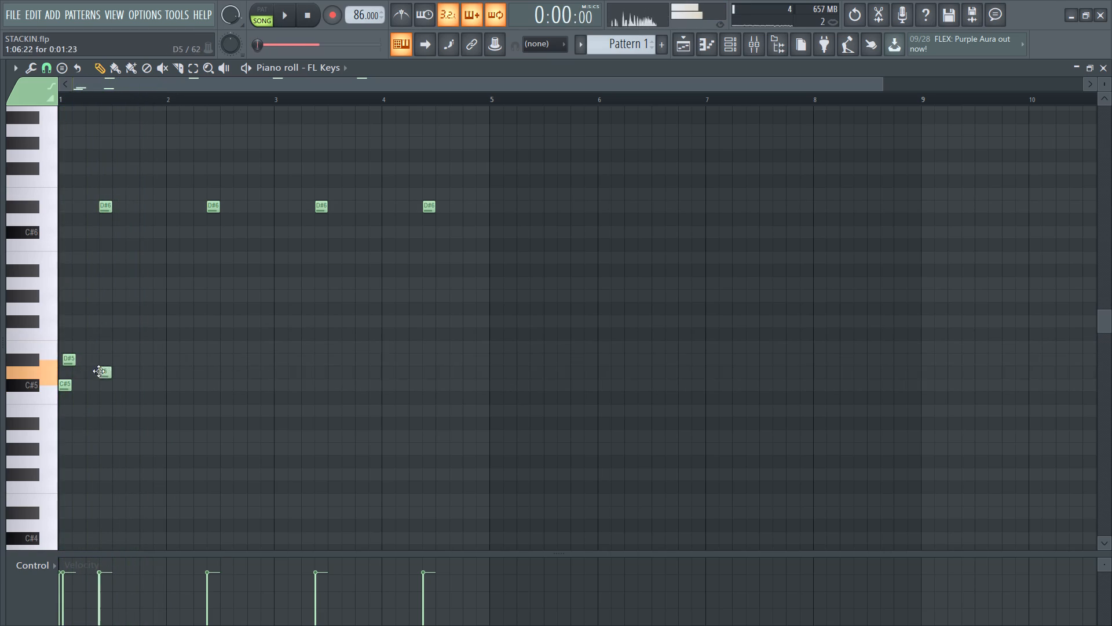
left_click_drag(98, 371, 98, 361)
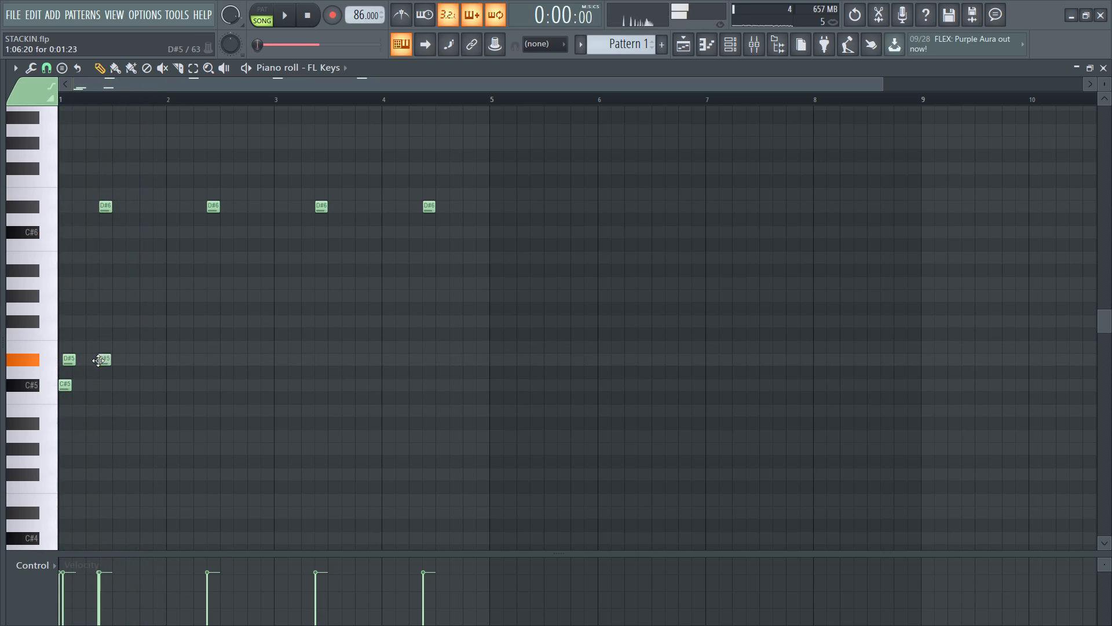
left_click_drag(98, 361, 99, 362)
key("space")
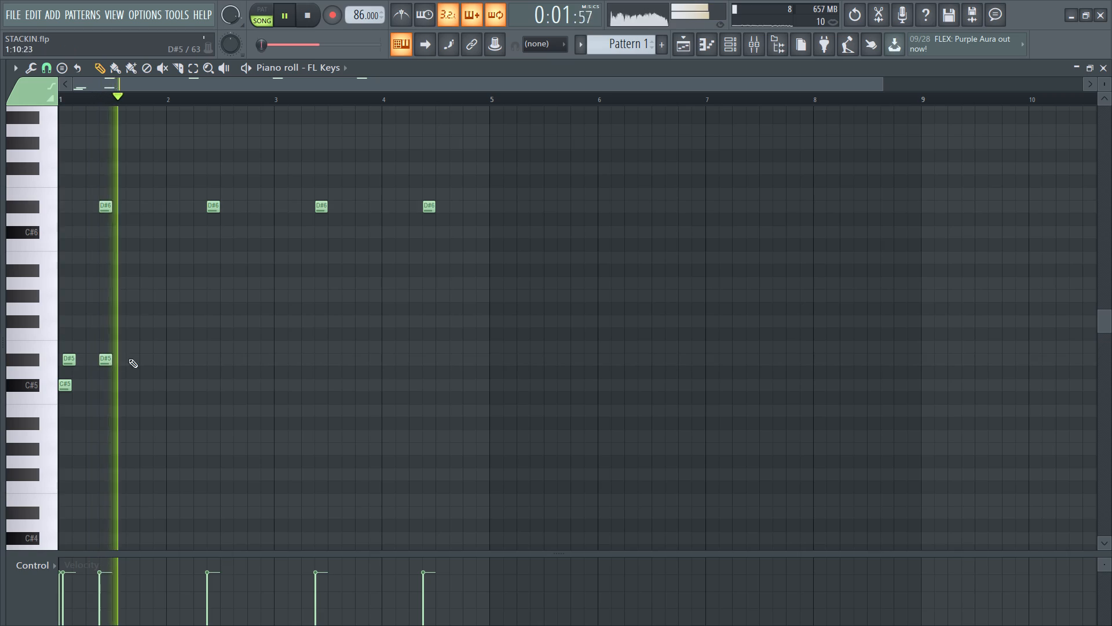
key("space")
key("space")
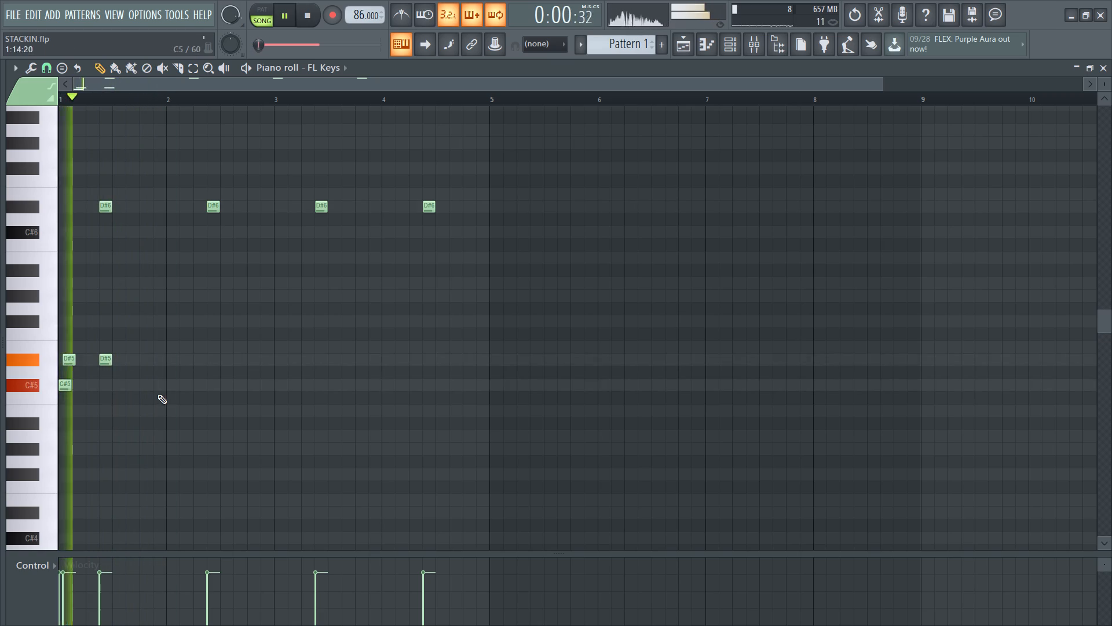
Add a short B4 note at 1:11, following the second D#5 note.
scroll(140, 369, "up", 6, "ctrl")
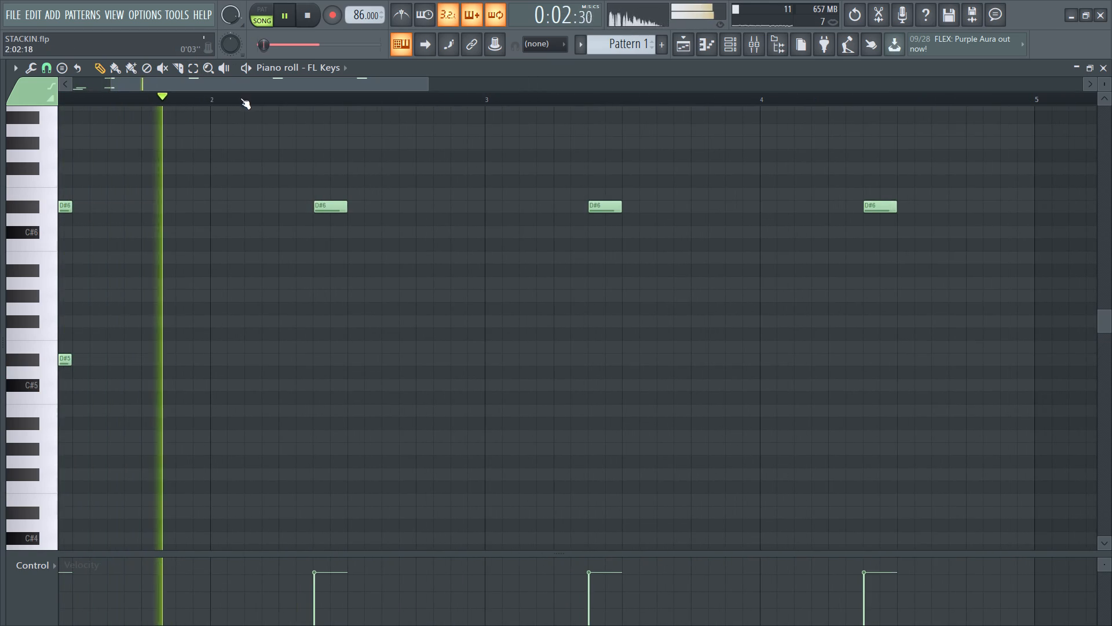
left_click_drag(238, 84, 133, 81)
key("space")
key("space")
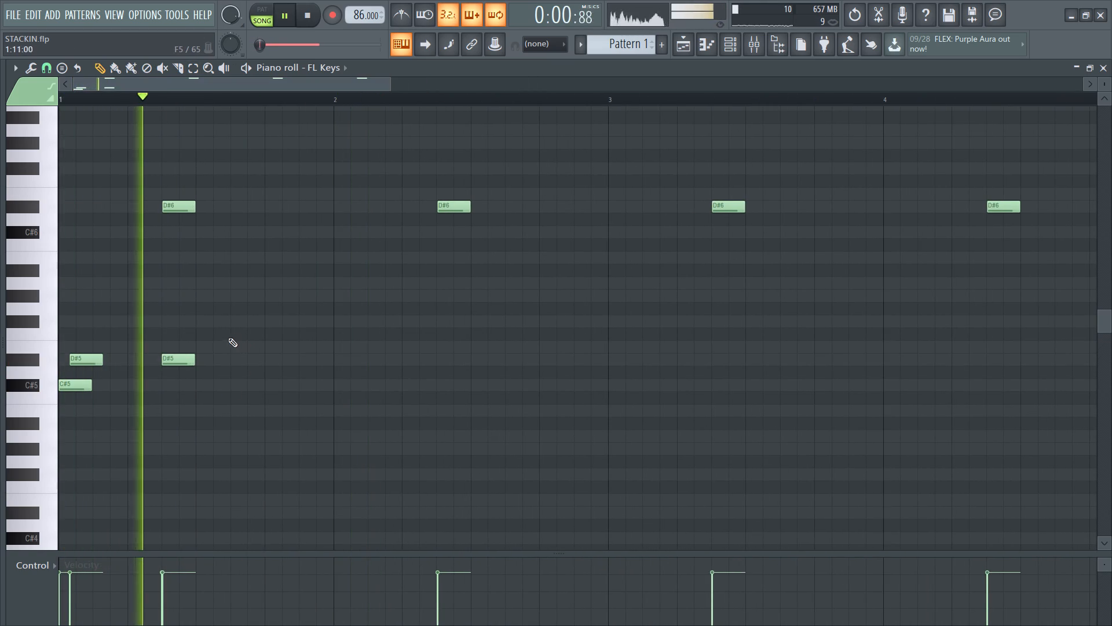
key("space")
left_click_drag(268, 354, 233, 404)
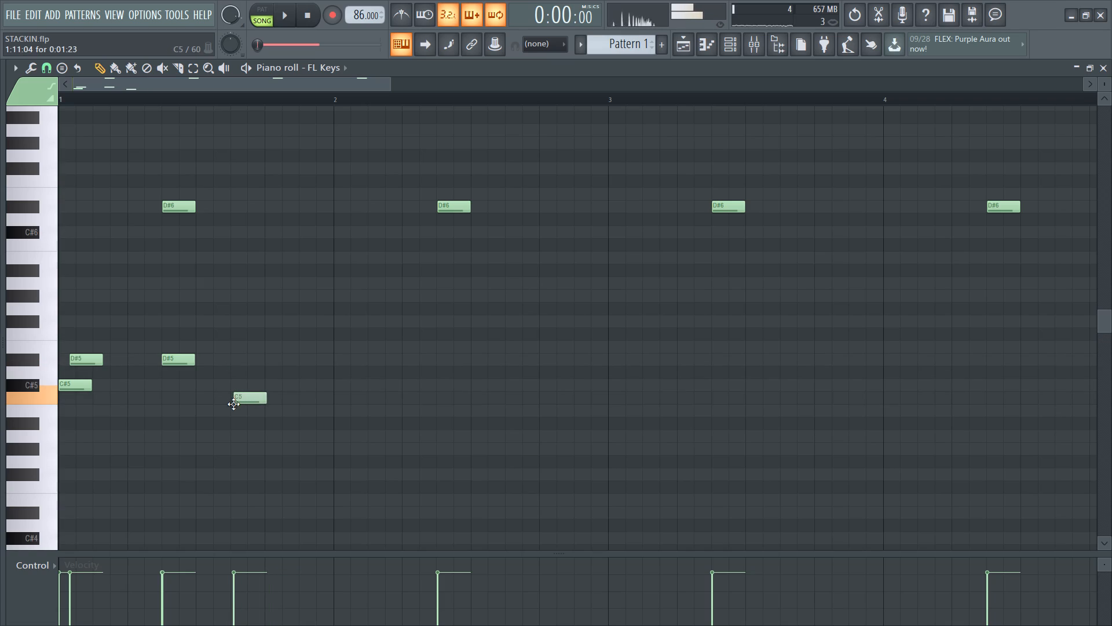
left_click_drag(233, 404, 231, 410)
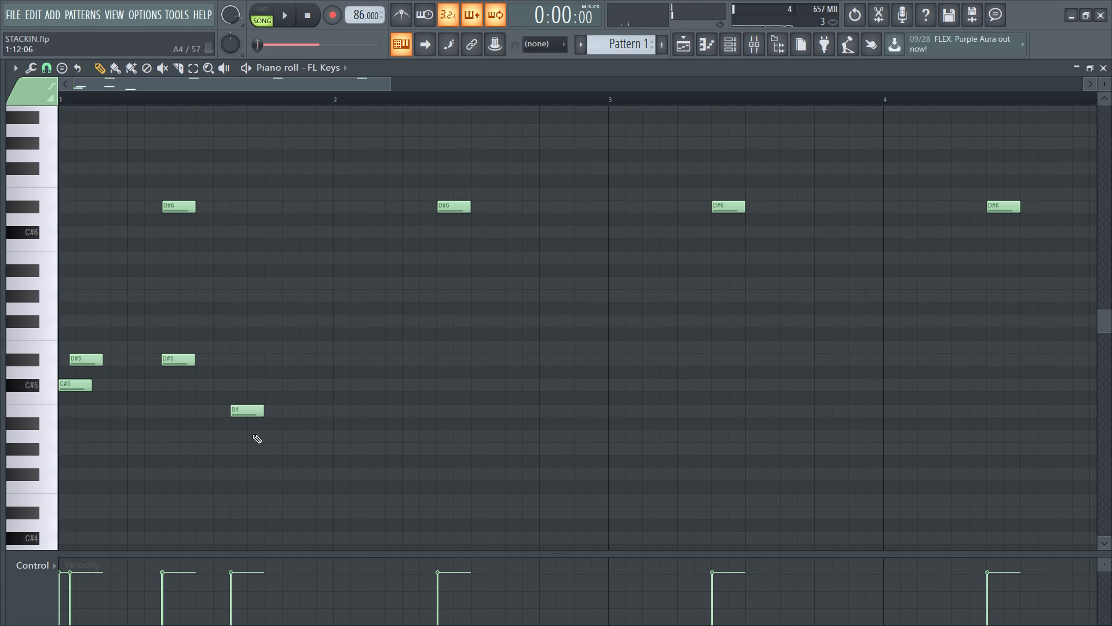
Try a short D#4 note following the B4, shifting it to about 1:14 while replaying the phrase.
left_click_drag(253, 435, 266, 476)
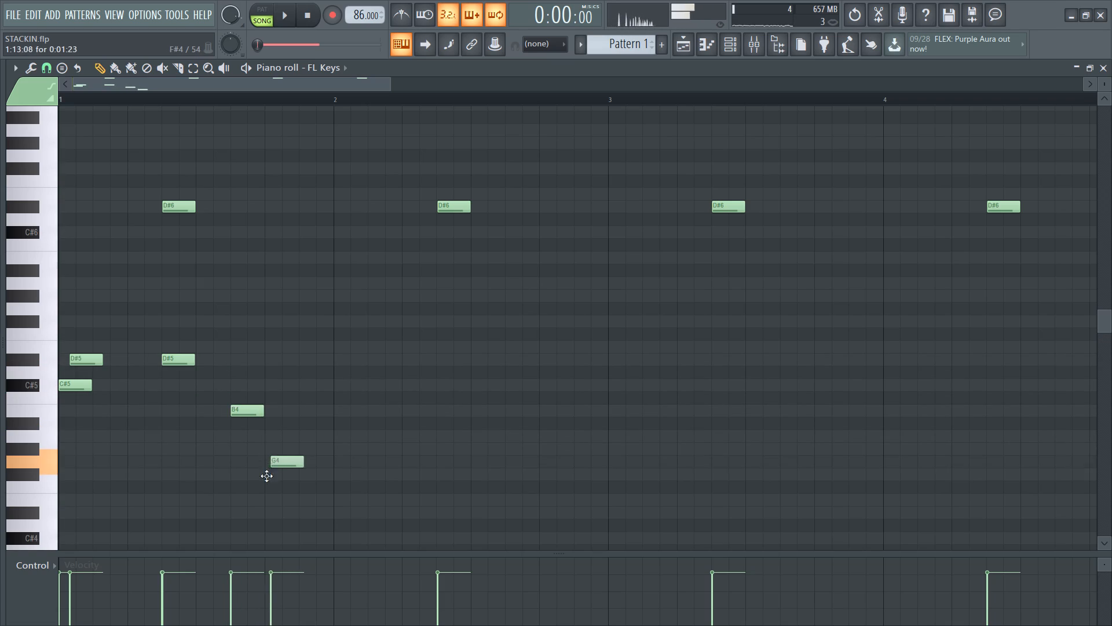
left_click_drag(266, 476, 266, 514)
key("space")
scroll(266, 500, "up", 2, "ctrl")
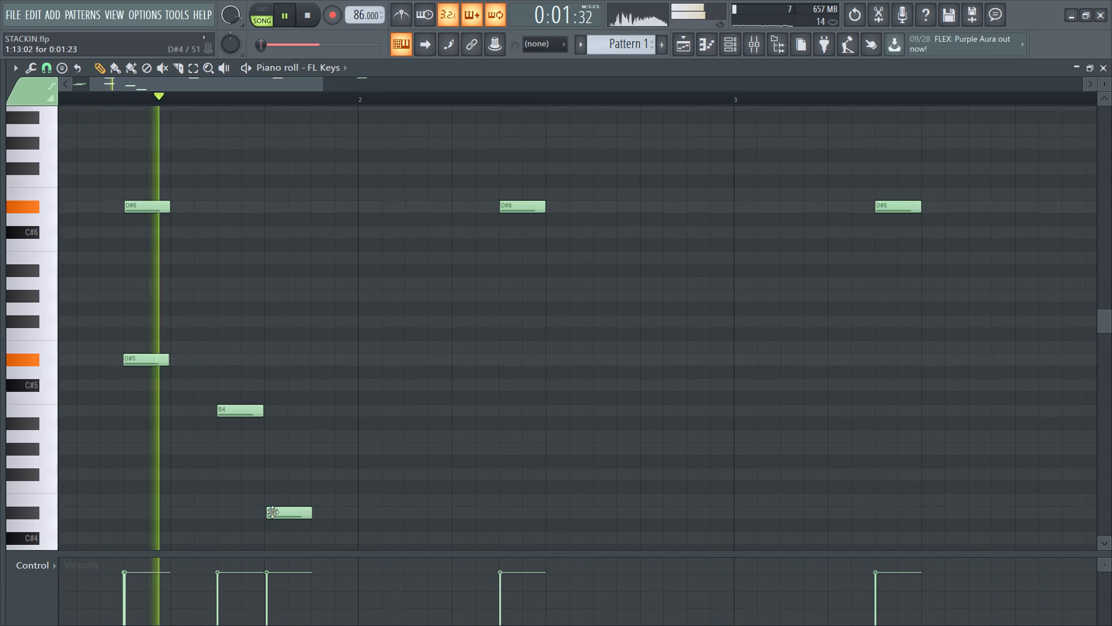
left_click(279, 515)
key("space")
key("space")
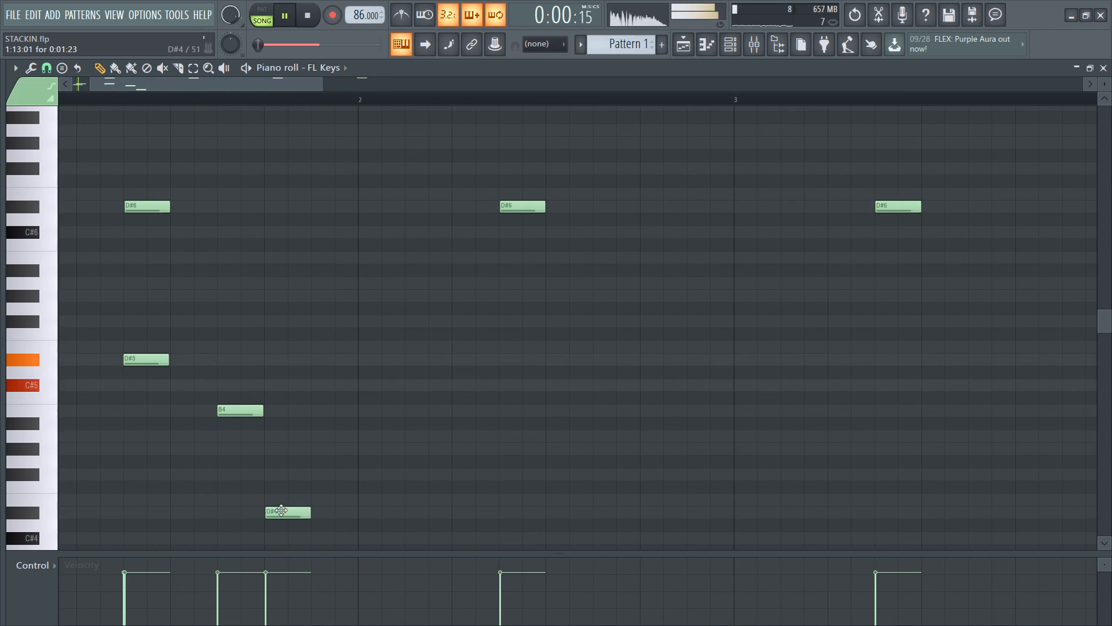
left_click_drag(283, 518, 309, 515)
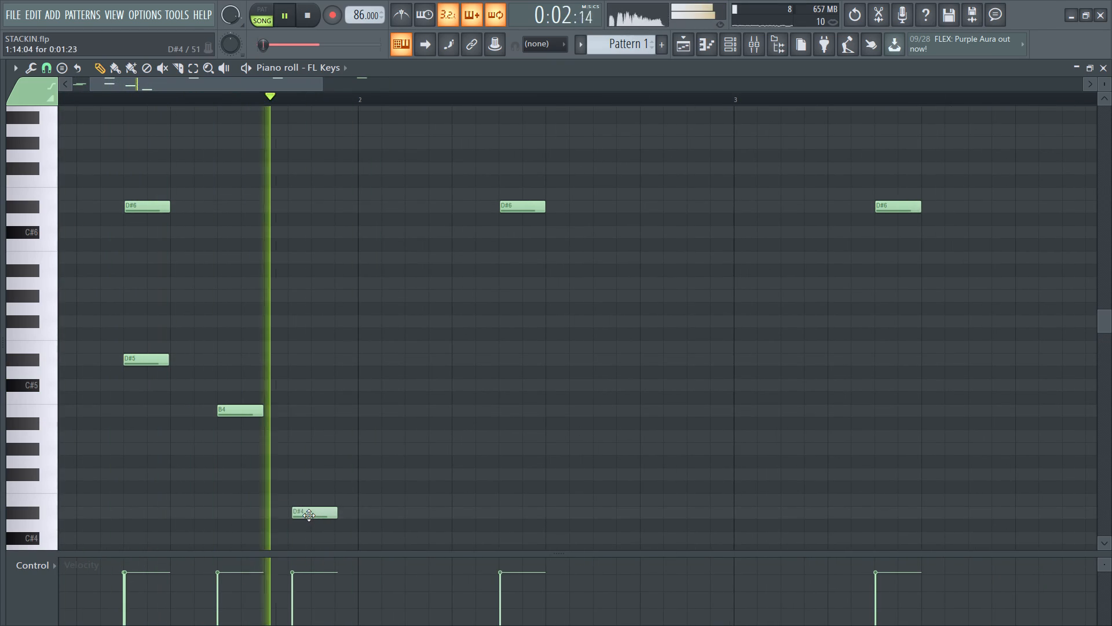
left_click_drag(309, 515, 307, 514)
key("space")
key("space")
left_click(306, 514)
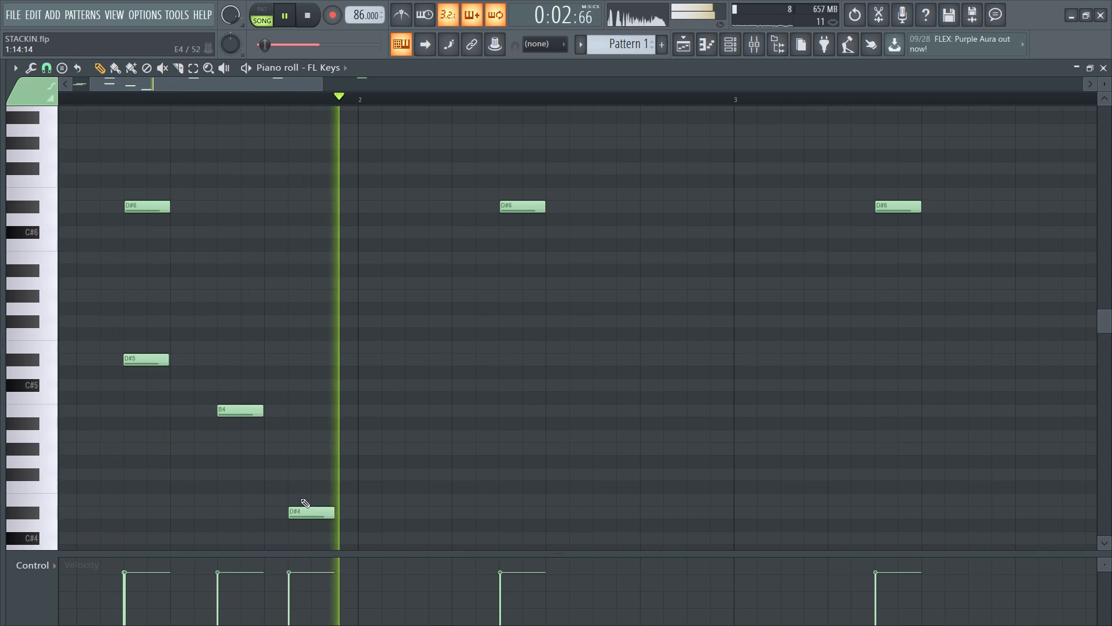
Replay the phrase with the beat and delete the first D#6 note in bar 1.
scroll(267, 278, "down", 4, "ctrl")
key("ctrl+space")
key("space")
scroll(176, 307, "down", 1)
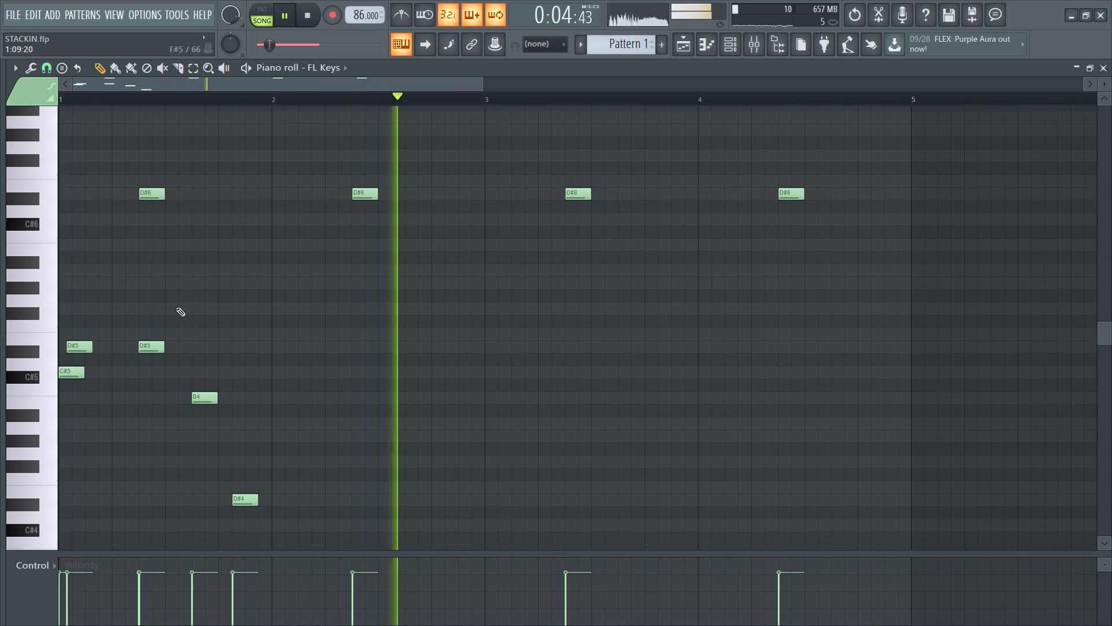
key("space")
key("space")
right_click_drag(152, 161, 163, 190)
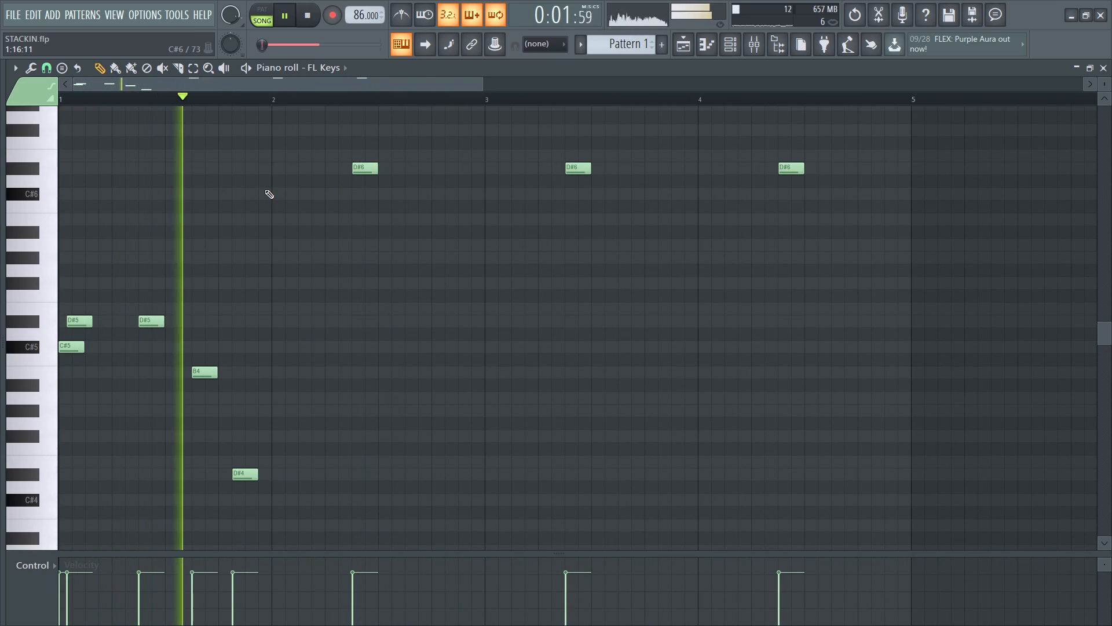
Add a short G#5 note at 1:13, directly following the B4, and replay the phrase.
scroll(192, 366, "up", 6, "ctrl")
key("space")
left_click(209, 376)
left_click_drag(250, 301, 258, 276)
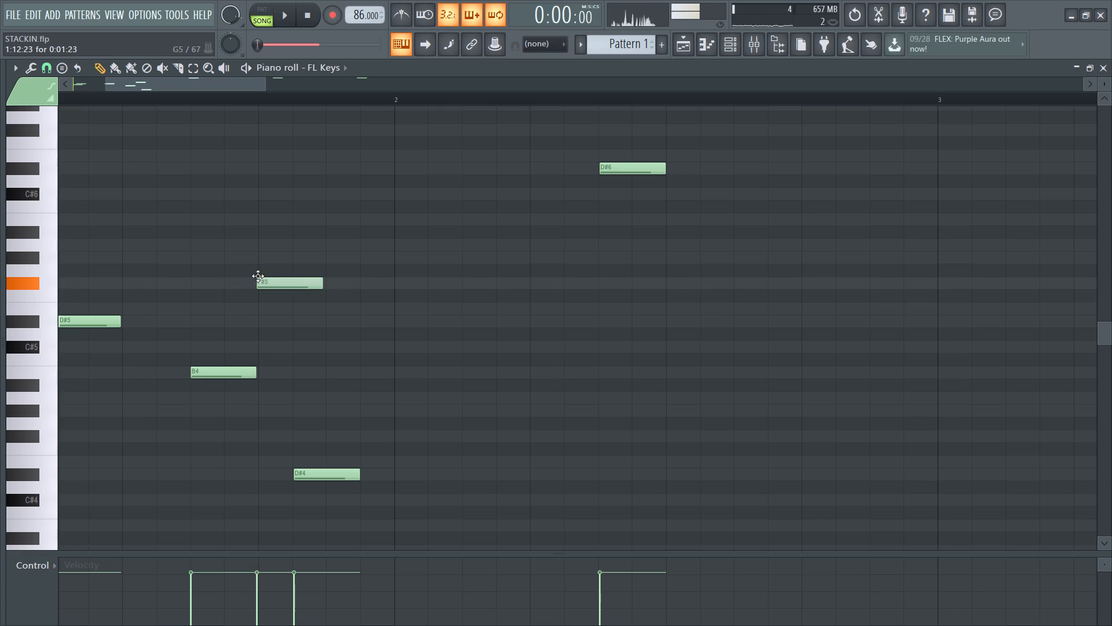
left_click_drag(258, 276, 258, 253)
key("space")
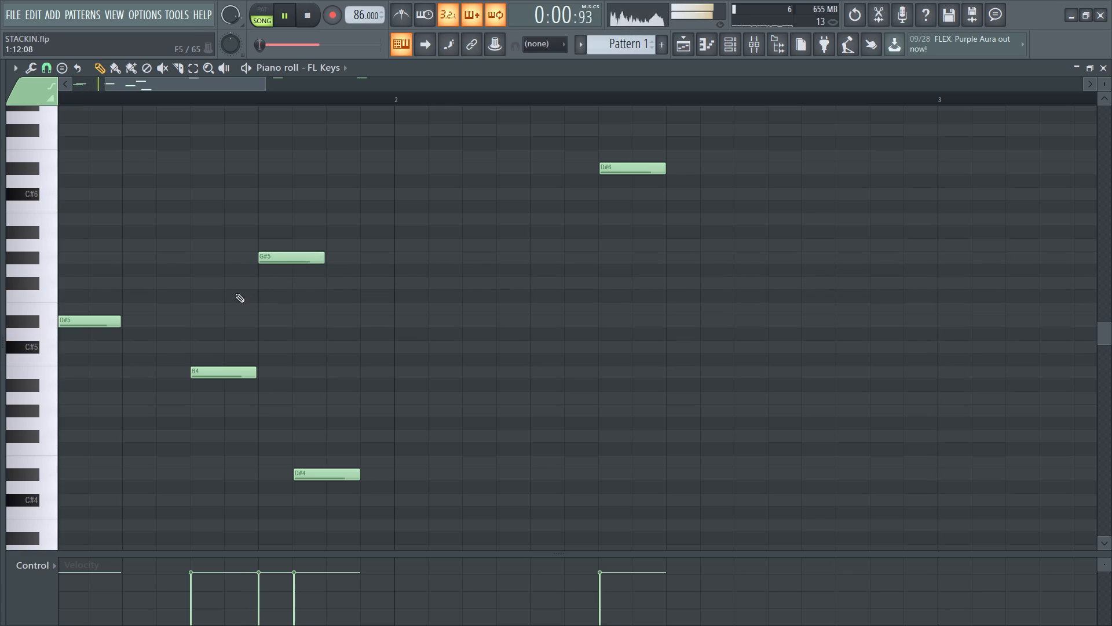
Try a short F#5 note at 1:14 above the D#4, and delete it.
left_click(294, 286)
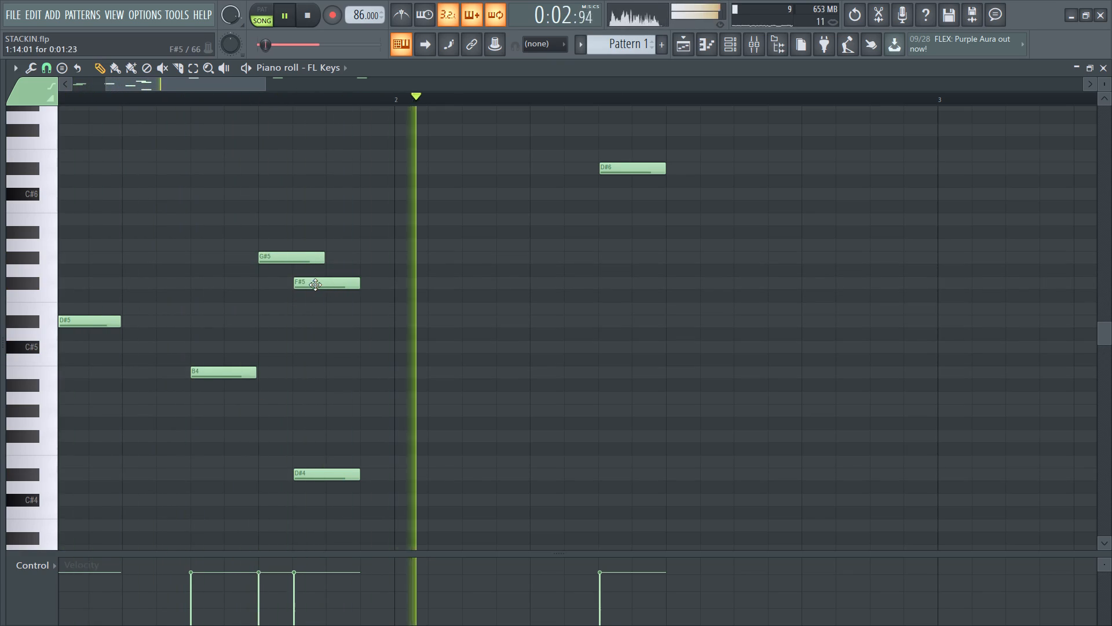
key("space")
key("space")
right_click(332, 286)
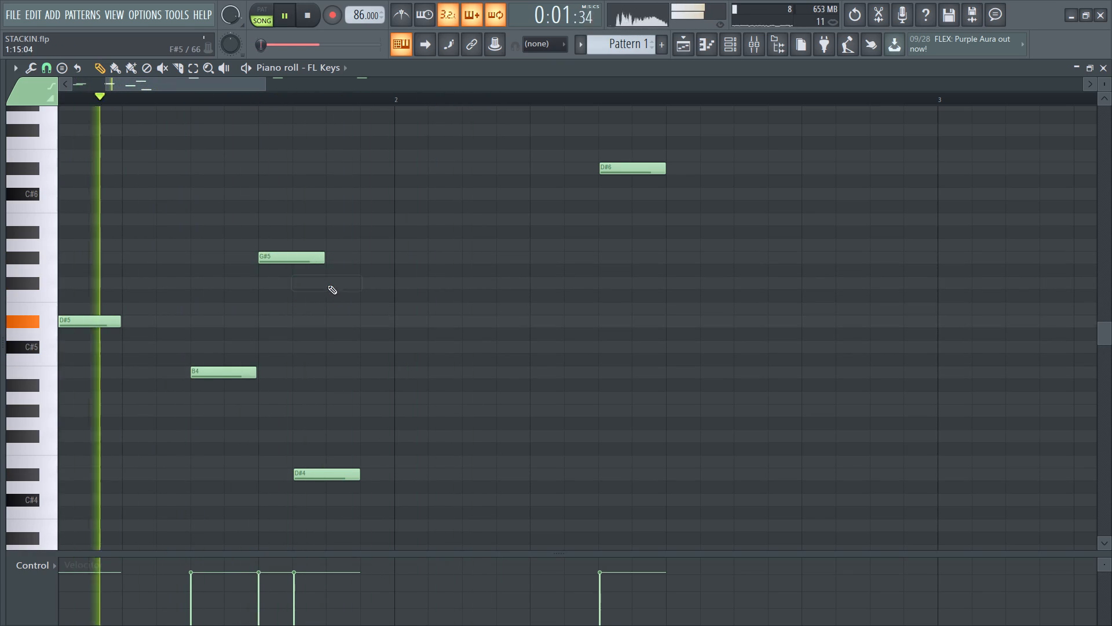
Replace the D#4 note at the end of bar 1 with a short D#5 at 1:14, and replay.
key("space")
left_click(284, 261)
key("space")
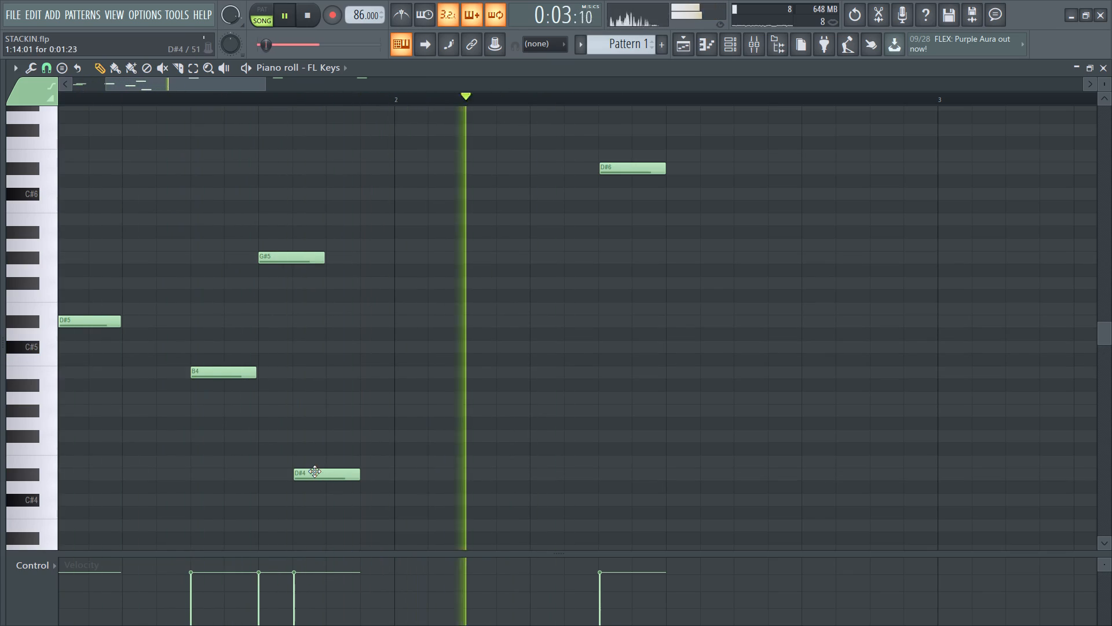
key("space")
key("space")
right_click(314, 471)
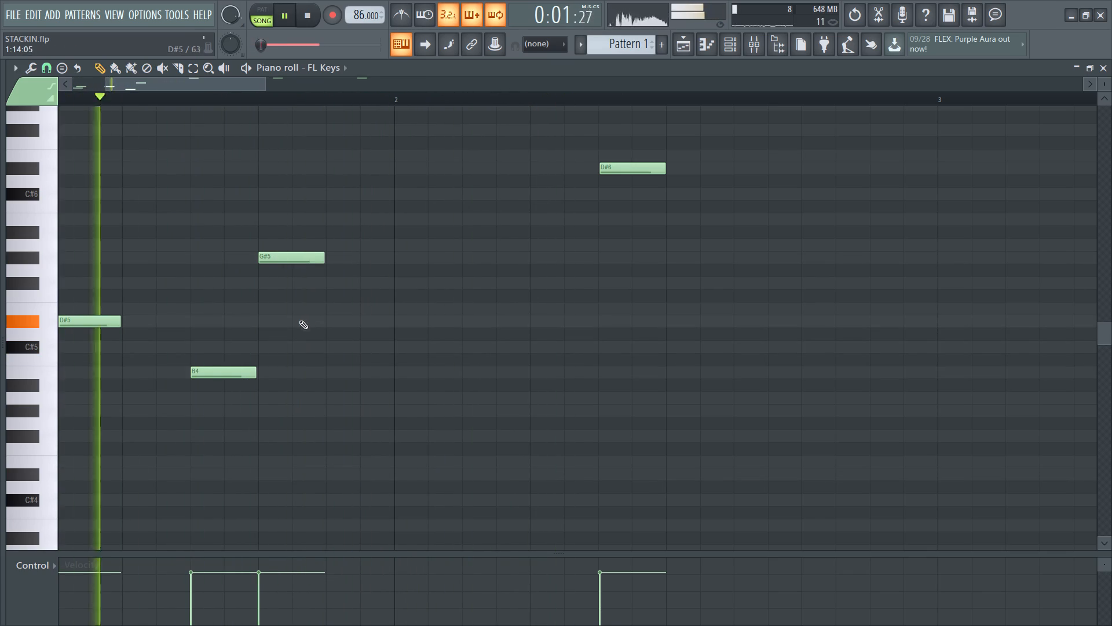
scroll(267, 367, "down", 3, "ctrl")
scroll(301, 303, "up", 3, "ctrl")
key("ctrl+space")
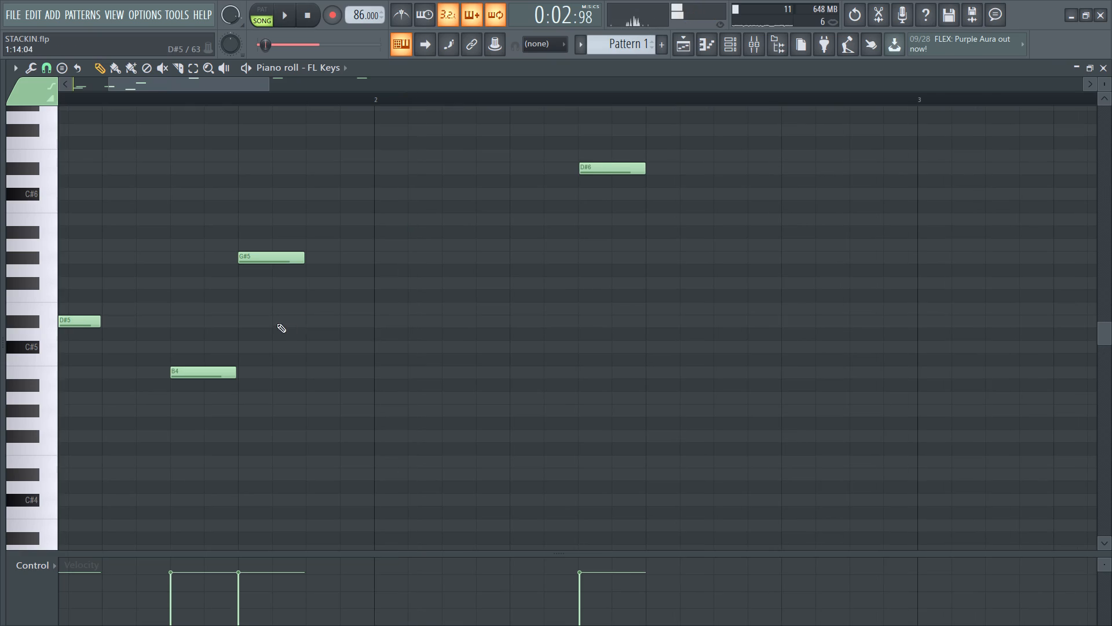
left_click(277, 323)
key("space")
key("space")
key("space")
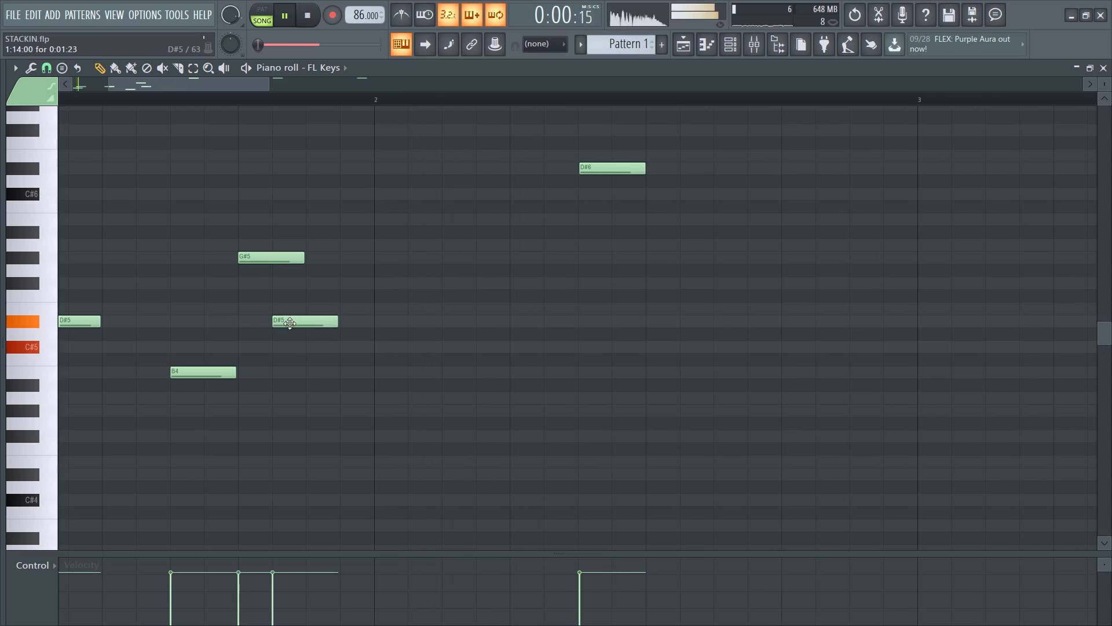
scroll(291, 325, "up", 2, "ctrl")
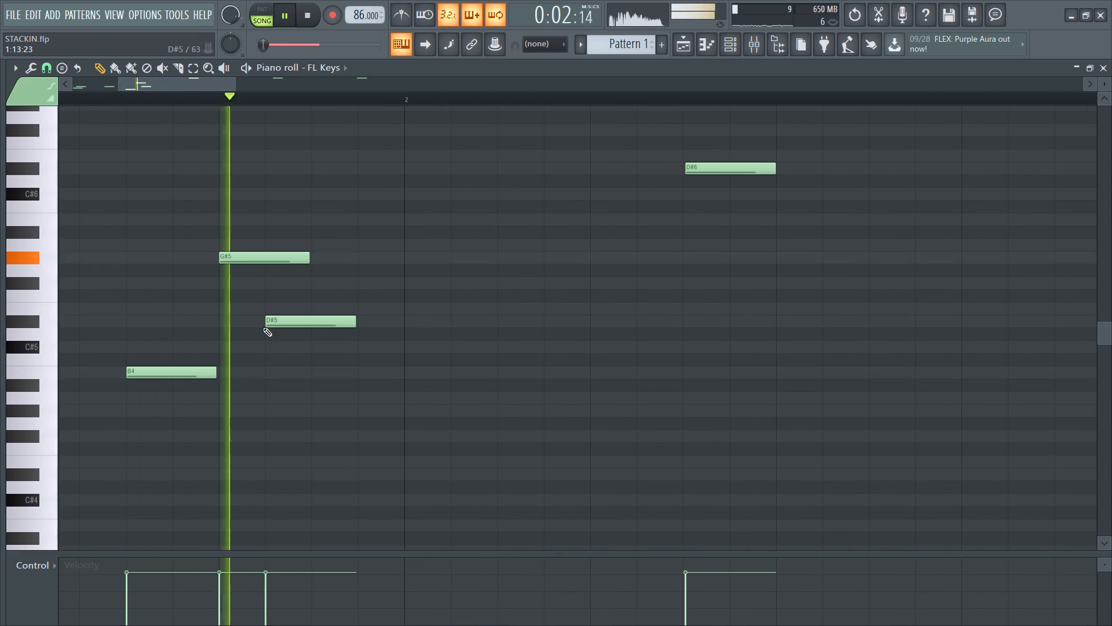
key("space")
key("space")
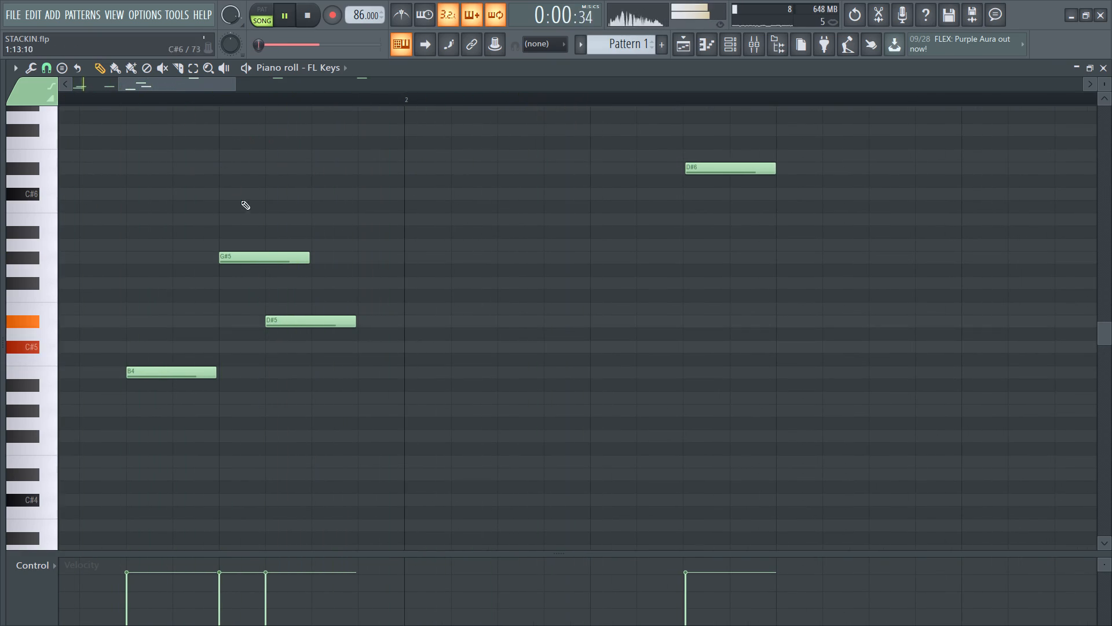
Add a short G#5 note above the D#5 at 1:07 and replay the two together.
scroll(176, 316, "down", 6, "ctrl")
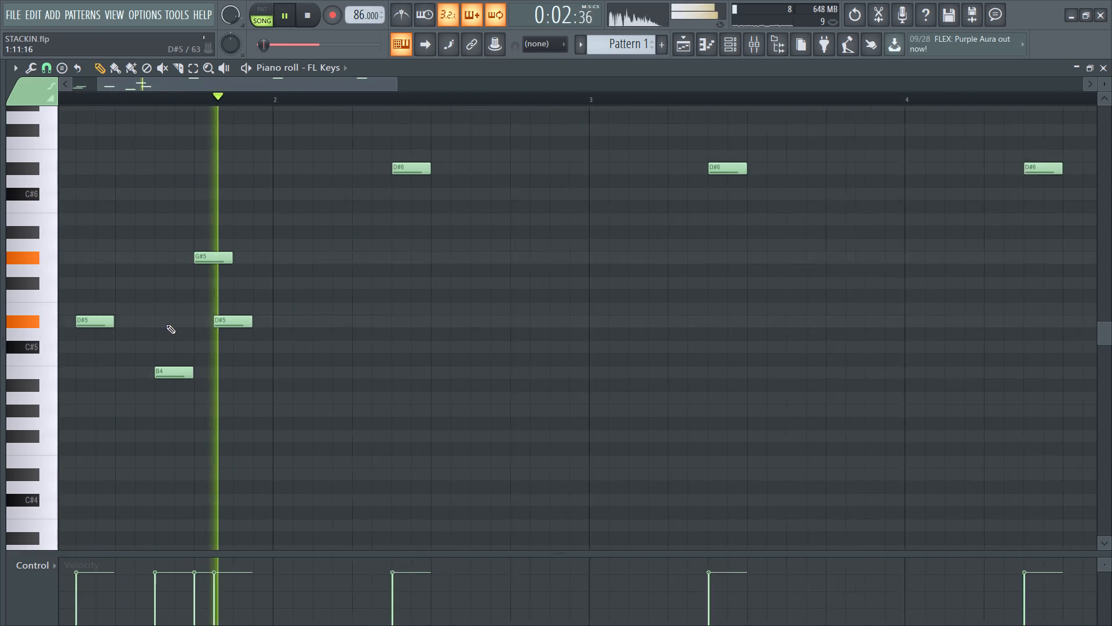
scroll(166, 325, "down", 1, "ctrl")
scroll(74, 316, "up", 7, "ctrl")
key("space")
left_click_drag(140, 267, 140, 211)
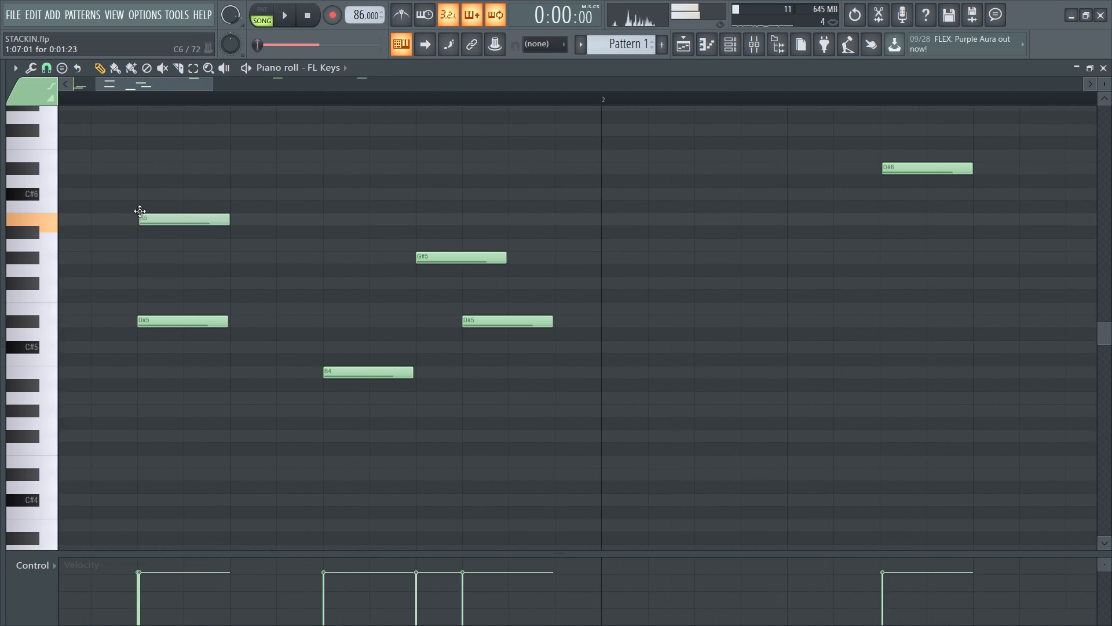
left_click_drag(140, 211, 139, 257)
key("space")
scroll(169, 259, "up", 3, "ctrl")
key("space")
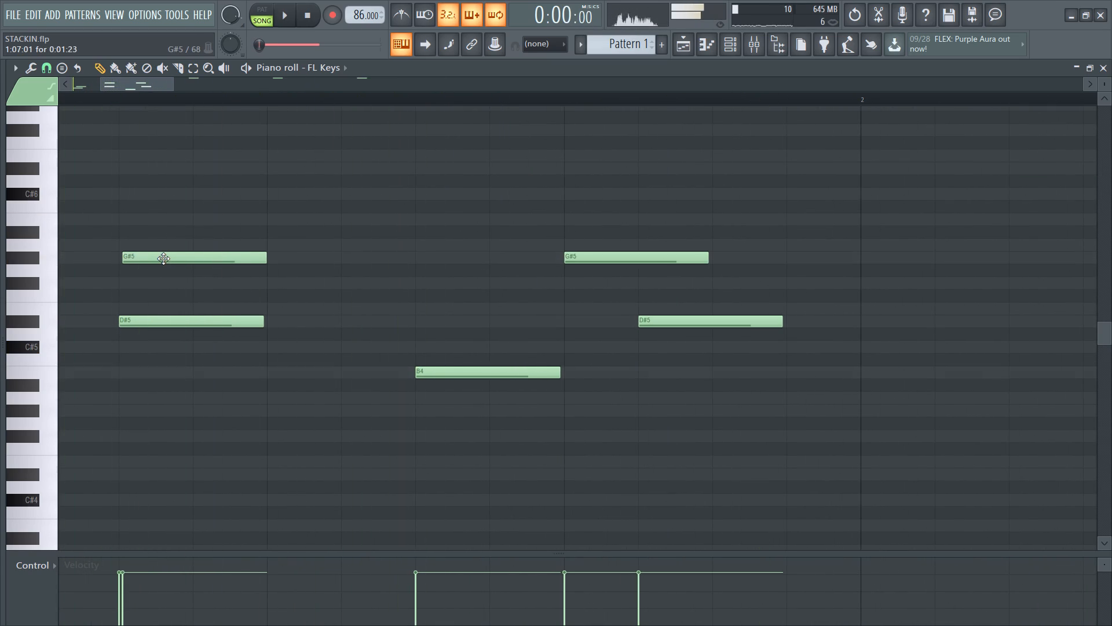
left_click(163, 259)
key("space")
Offset the G#5 note at 1:07 slightly behind the D#5 below it, and replay.
scroll(141, 289, "down", 4, "ctrl")
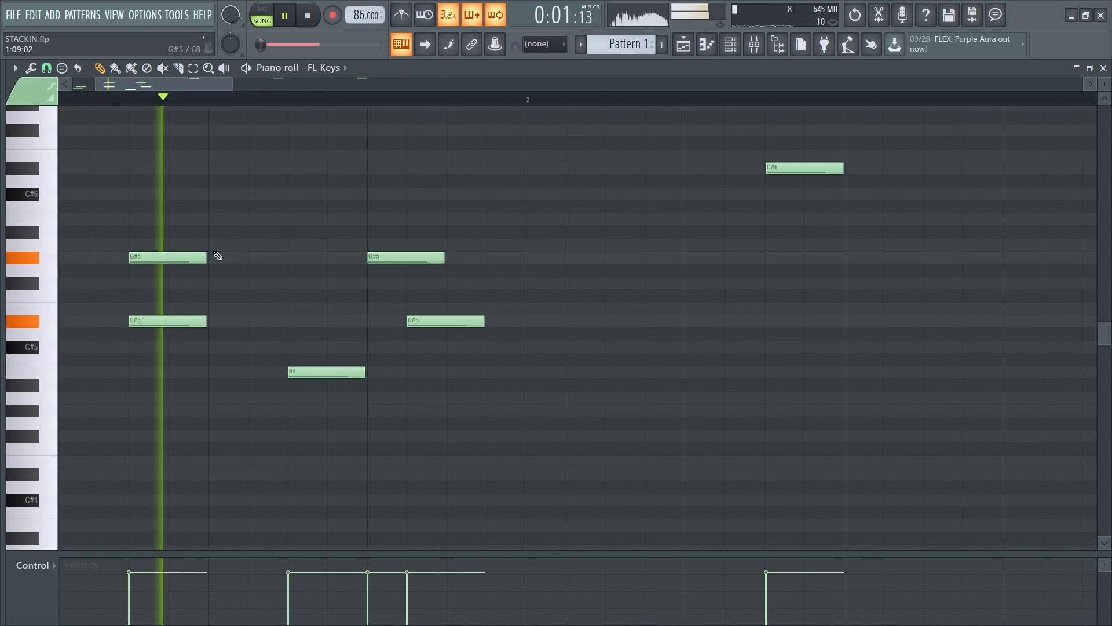
scroll(150, 270, "up", 2, "ctrl")
key("space")
key("space")
left_click_drag(151, 258, 159, 253)
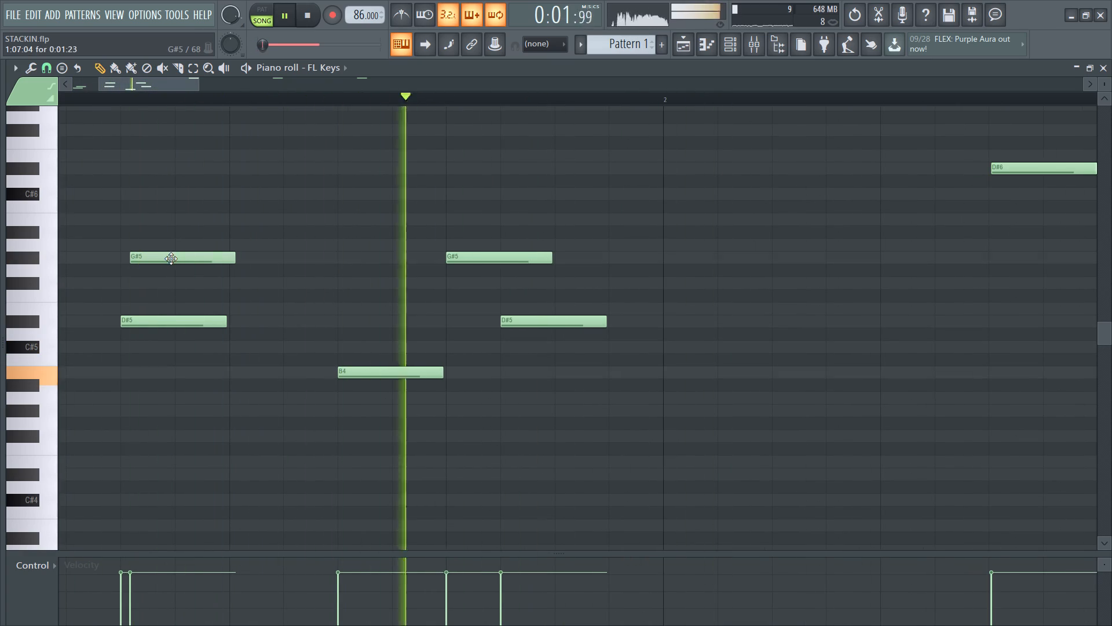
left_click(171, 259)
key("space")
key("space")
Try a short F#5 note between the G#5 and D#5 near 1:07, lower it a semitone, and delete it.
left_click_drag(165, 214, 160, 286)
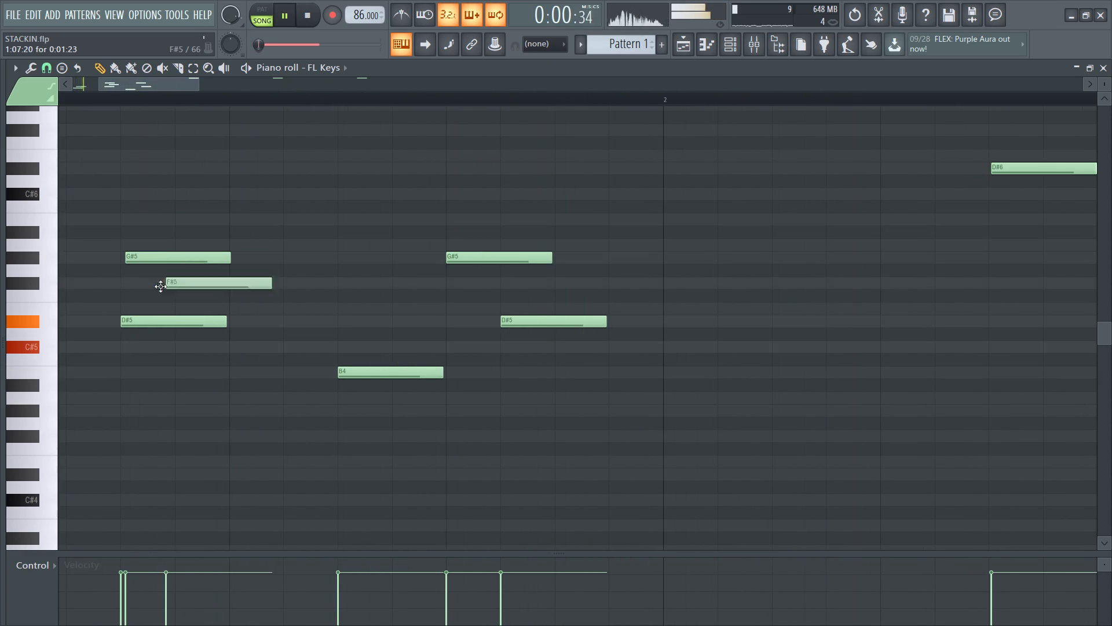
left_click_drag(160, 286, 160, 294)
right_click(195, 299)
Lengthen the G#5 and D#5 notes at 1:07 together to about four steps, reaching the start of the B4, and replay.
left_click_drag(183, 227, 186, 386, "ctrl")
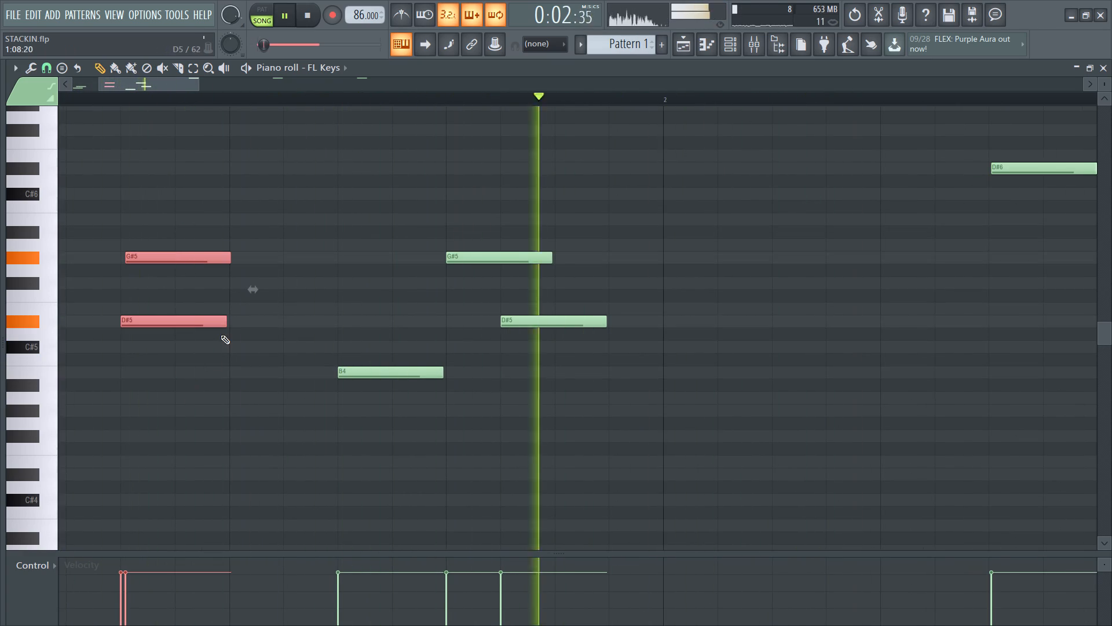
key("space")
key("space")
left_click_drag(221, 322, 332, 345)
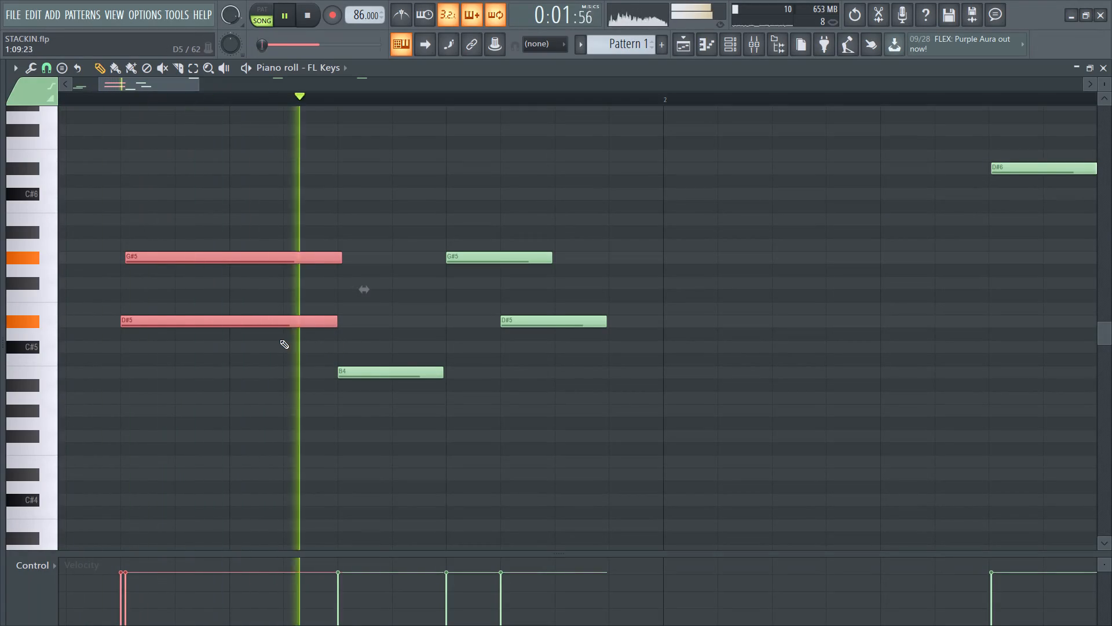
scroll(195, 326, "down", 3, "ctrl")
scroll(459, 310, "down", 3, "ctrl")
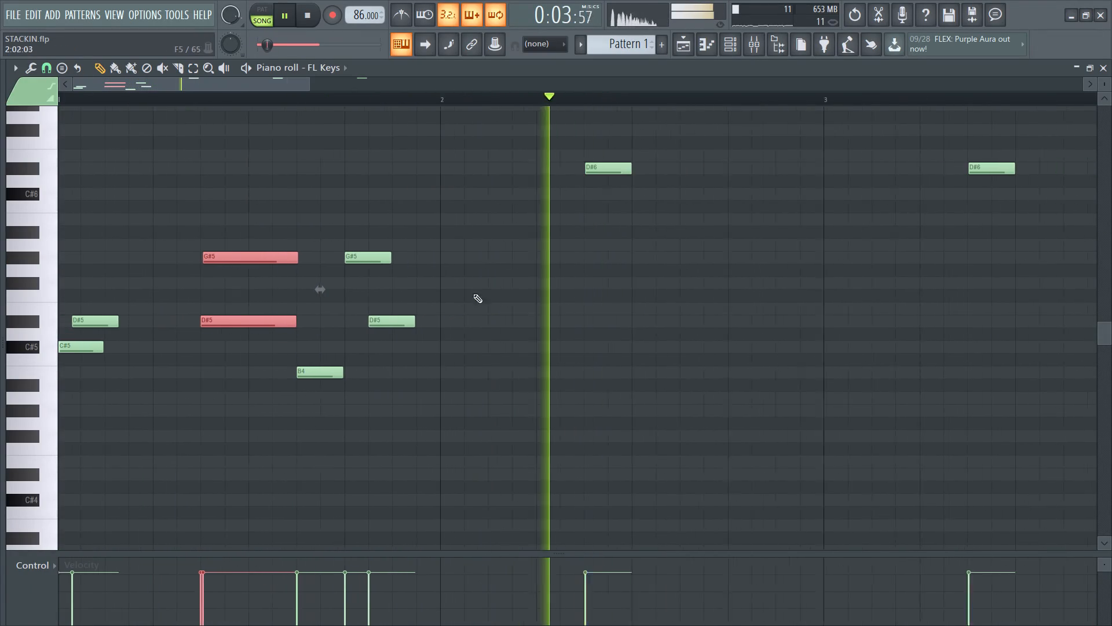
Copy all the bar 1 melody notes and paste them one bar later, filling bar 2 below its D#6 accent.
scroll(395, 236, "down", 4, "ctrl")
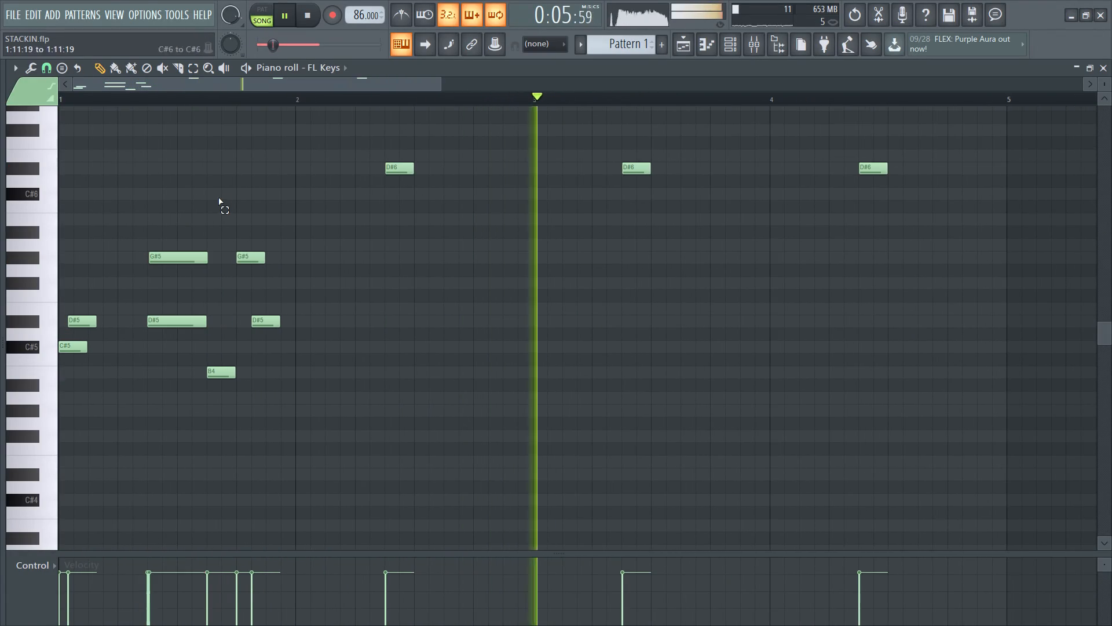
left_click(218, 198, "ctrl")
left_click_drag(292, 422, 58, 238, "ctrl")
key("ctrl+c")
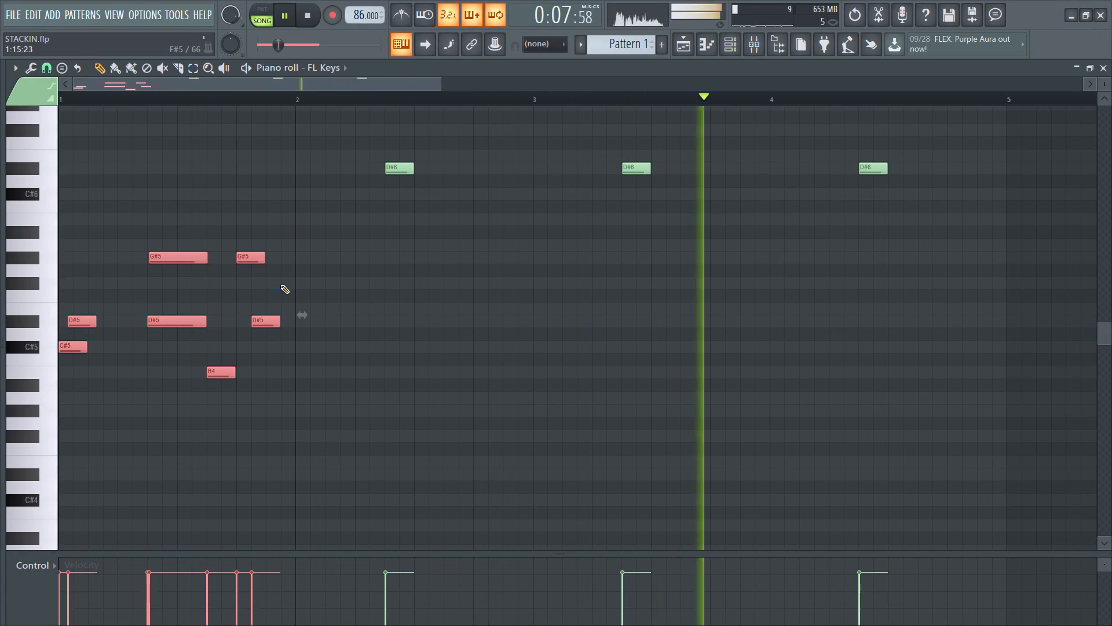
key("ctrl+v")
key("space")
key("space")
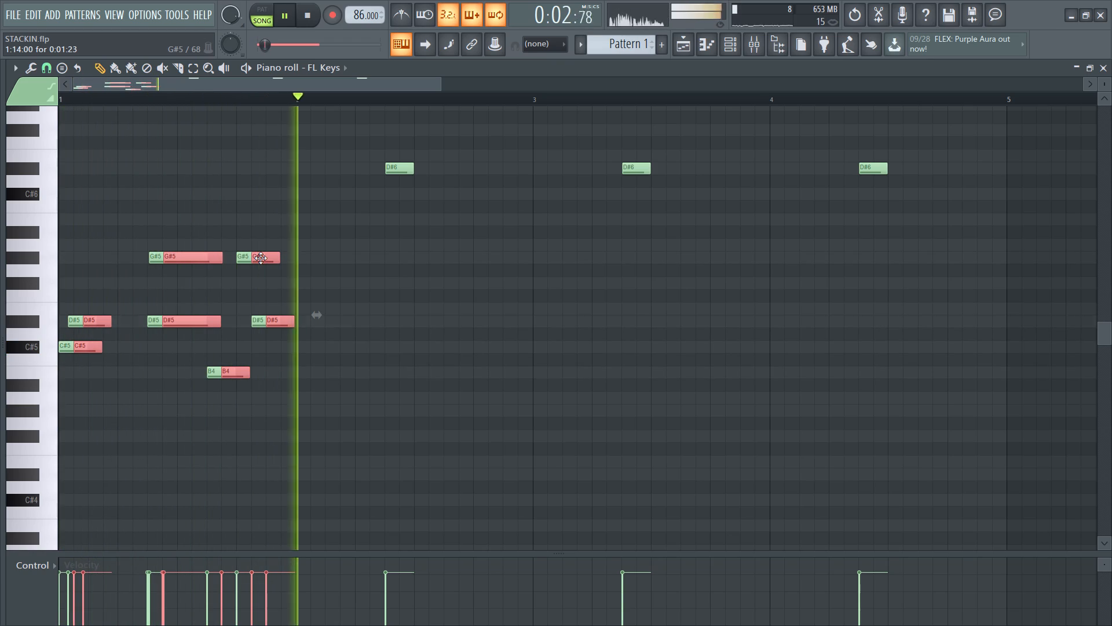
key("space")
key("space")
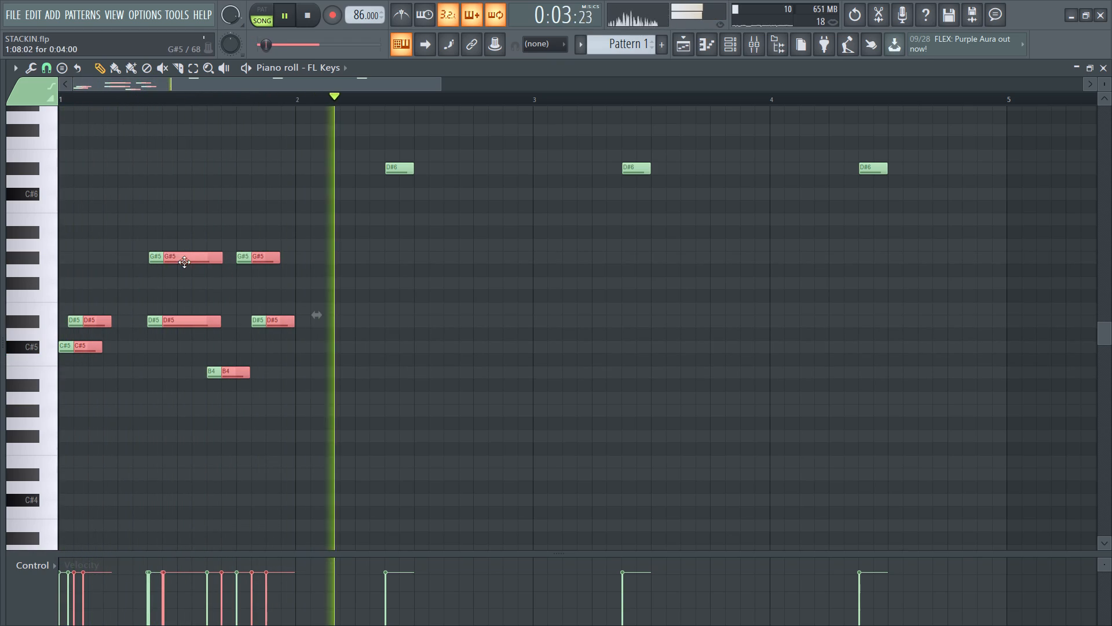
key("space")
key("space")
left_click_drag(180, 260, 401, 259)
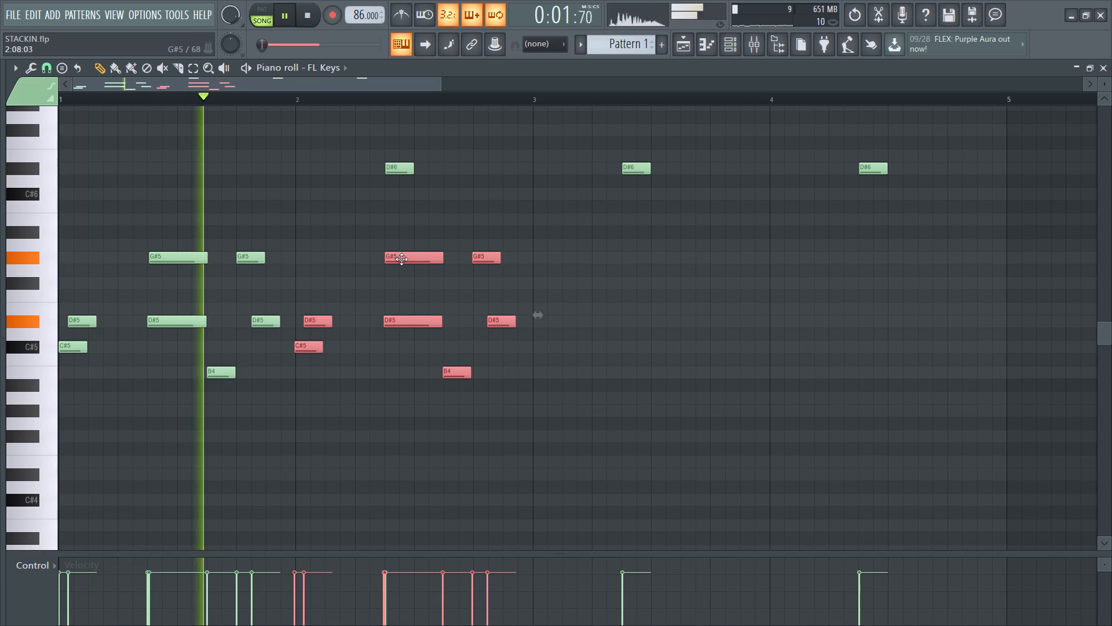
left_click_drag(401, 259, 403, 257)
Nudge the pasted notes so their C#5 starts exactly on bar 2, deselect them, and replay the melody.
scroll(254, 376, "up", 2, "ctrl")
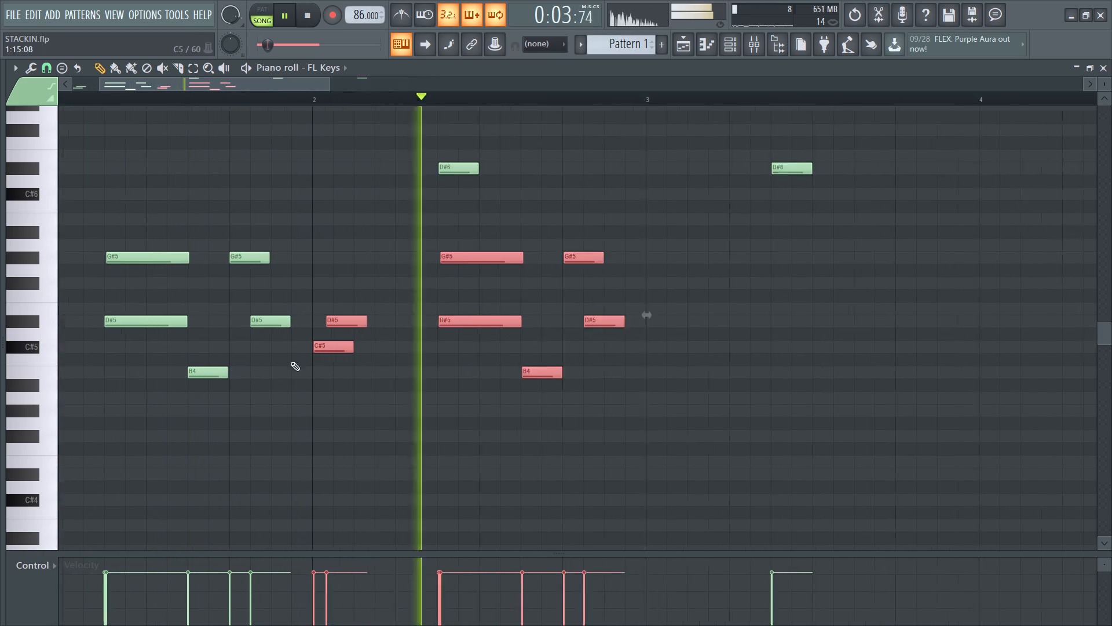
scroll(291, 362, "up", 14, "ctrl")
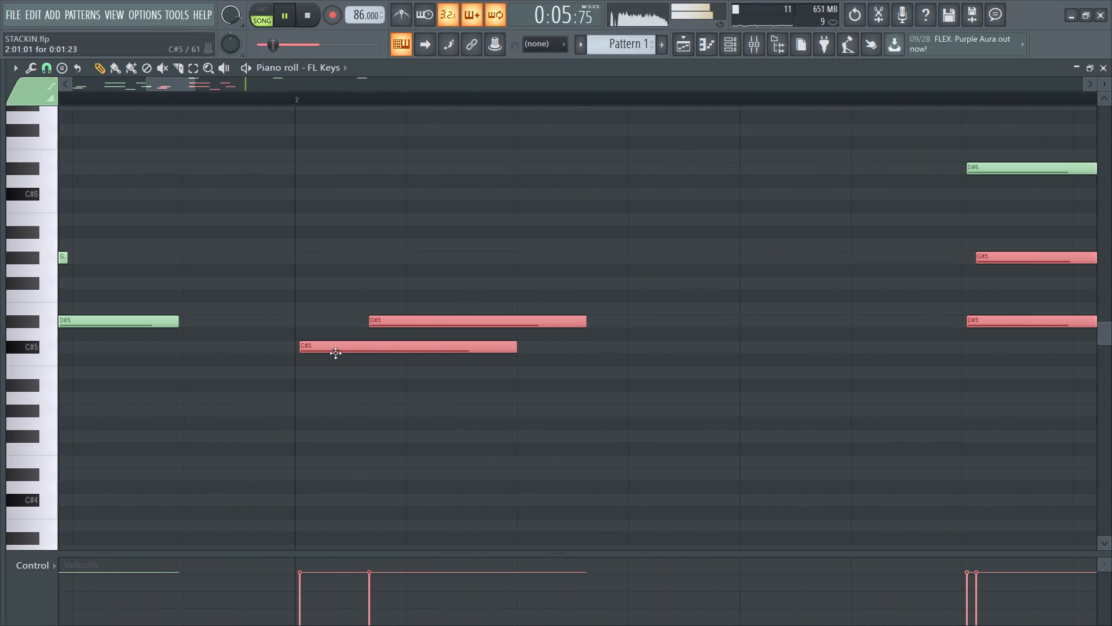
left_click_drag(328, 348, 323, 346, "alt")
scroll(262, 363, "down", 12, "ctrl")
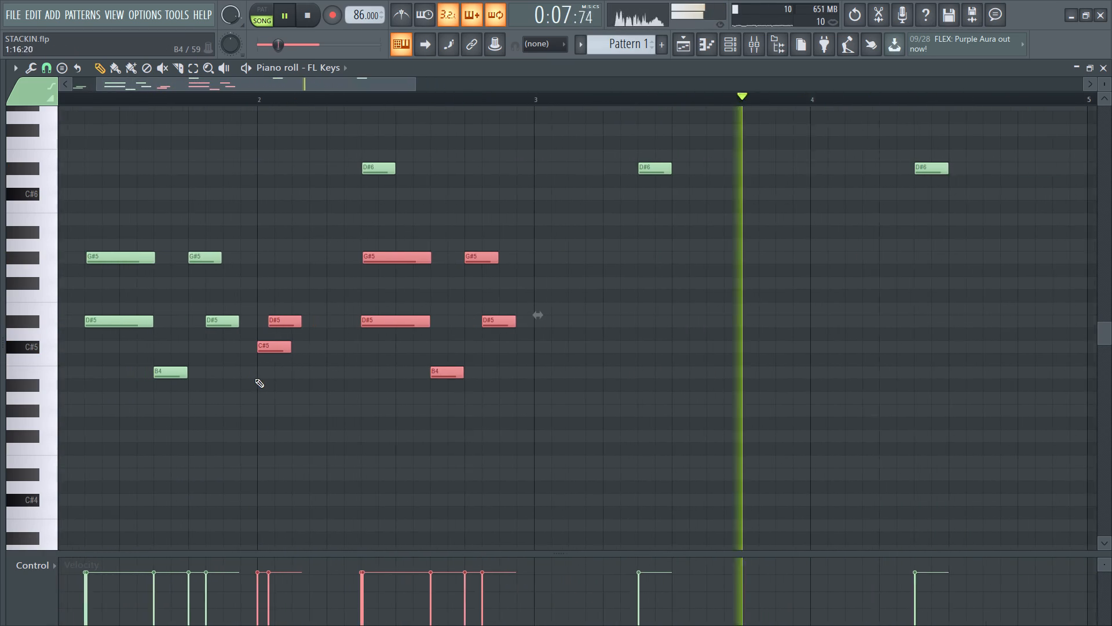
key("space")
key("space")
scroll(306, 376, "down", 2, "ctrl")
left_click(297, 380, "ctrl")
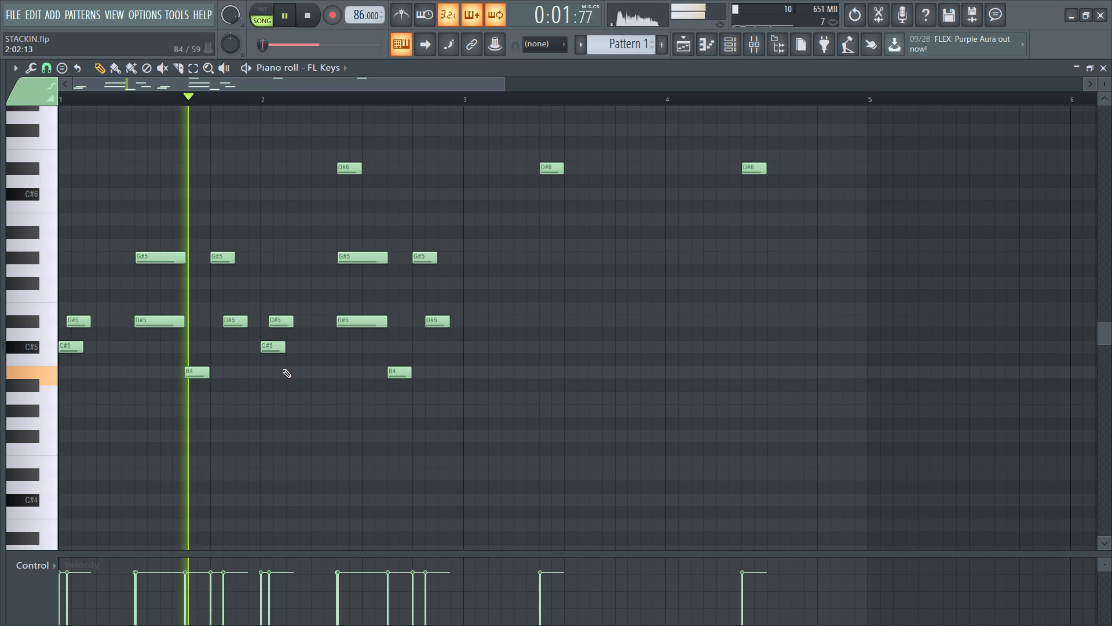
key("space")
key("space")
Add a four-step D#6 note at 1:07 above the G#5 and D#5, matching the G#5's length, and replay.
scroll(112, 275, "up", 7, "ctrl")
key("space")
left_click(195, 257)
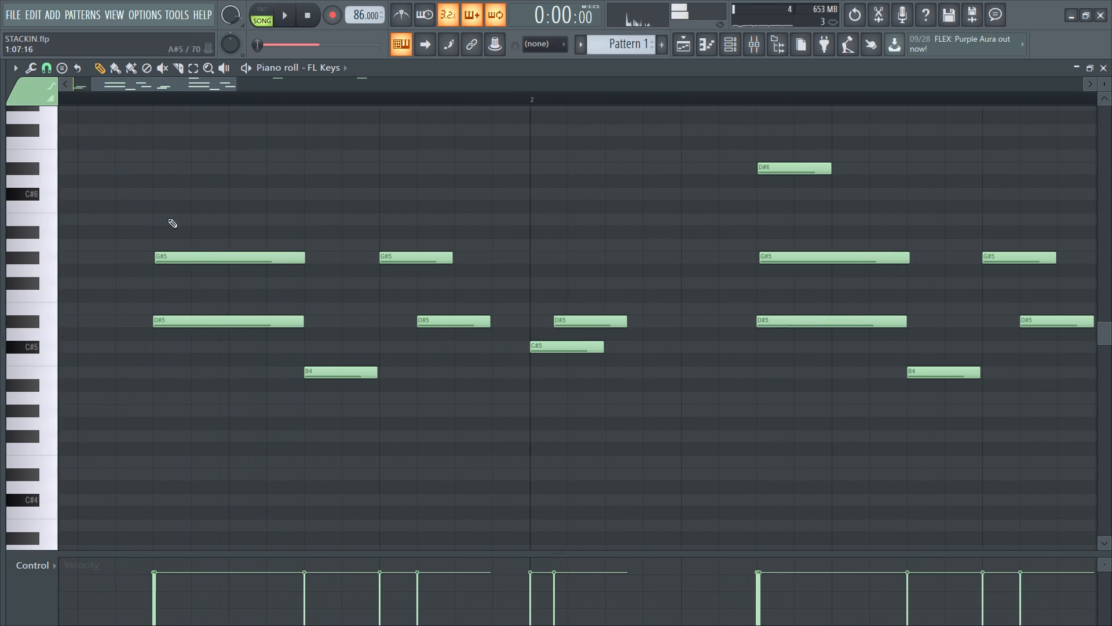
left_click_drag(151, 198, 153, 162)
key("space")
scroll(138, 305, "down", 1, "ctrl")
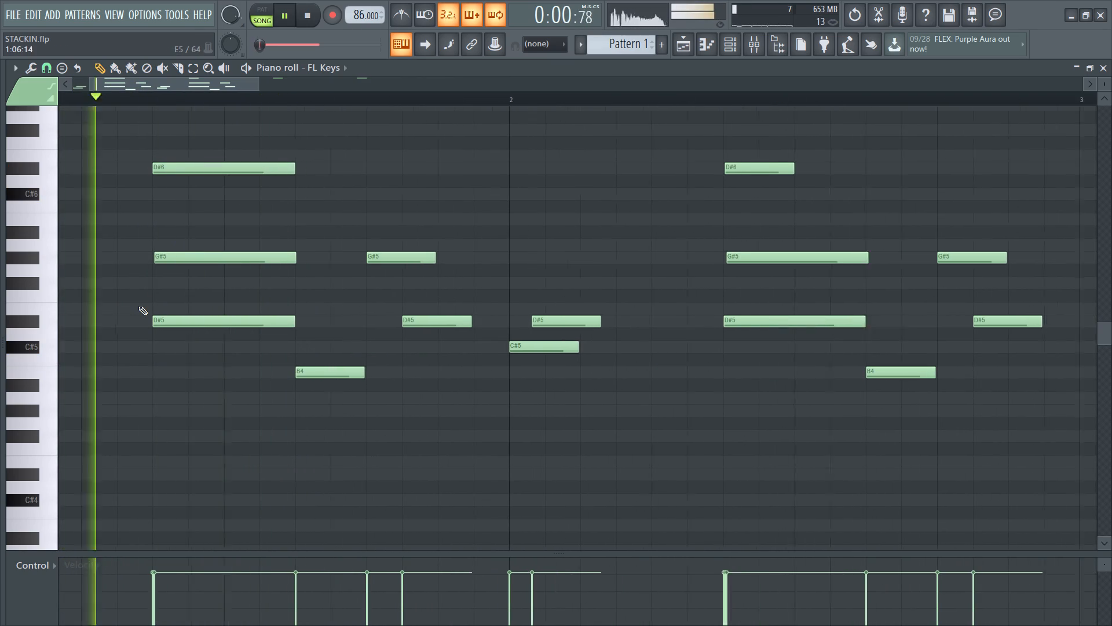
scroll(138, 306, "down", 4, "ctrl")
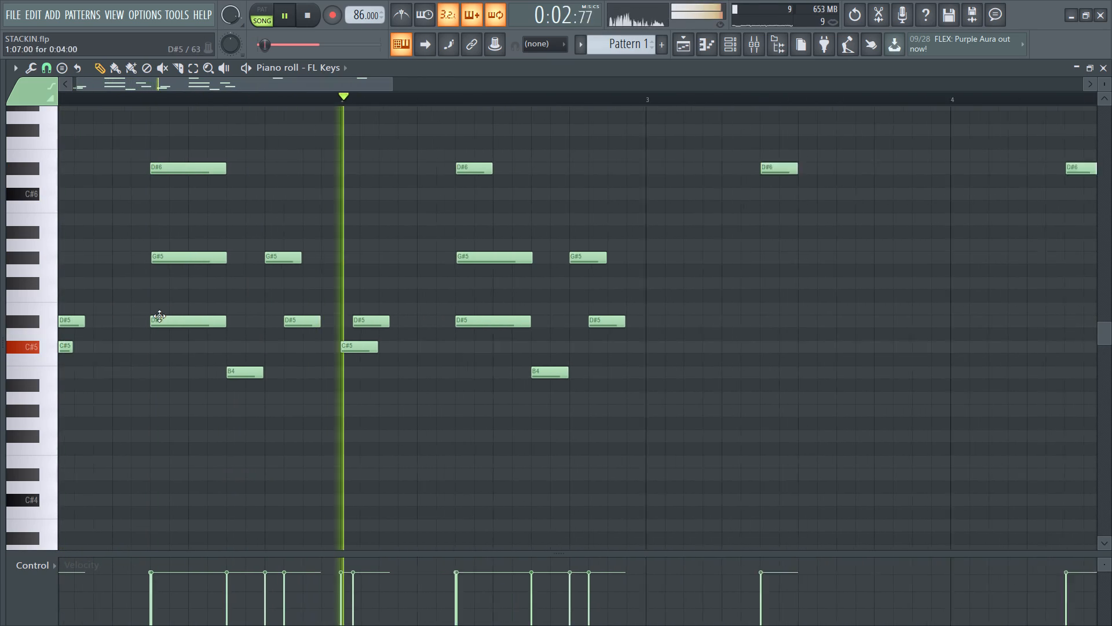
Add a four-step note ahead of the 1:07 chord, trying A#5 before placing it on B5 at 1:06, and replay.
key("space")
left_click_drag(136, 191, 123, 221)
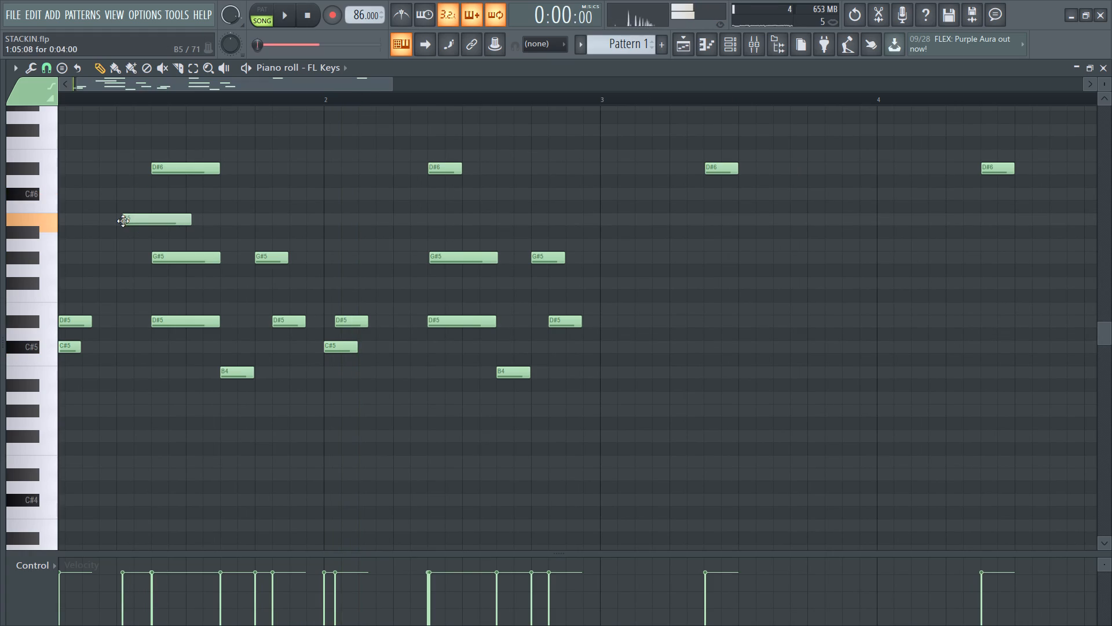
left_click_drag(123, 221, 119, 241)
key("space")
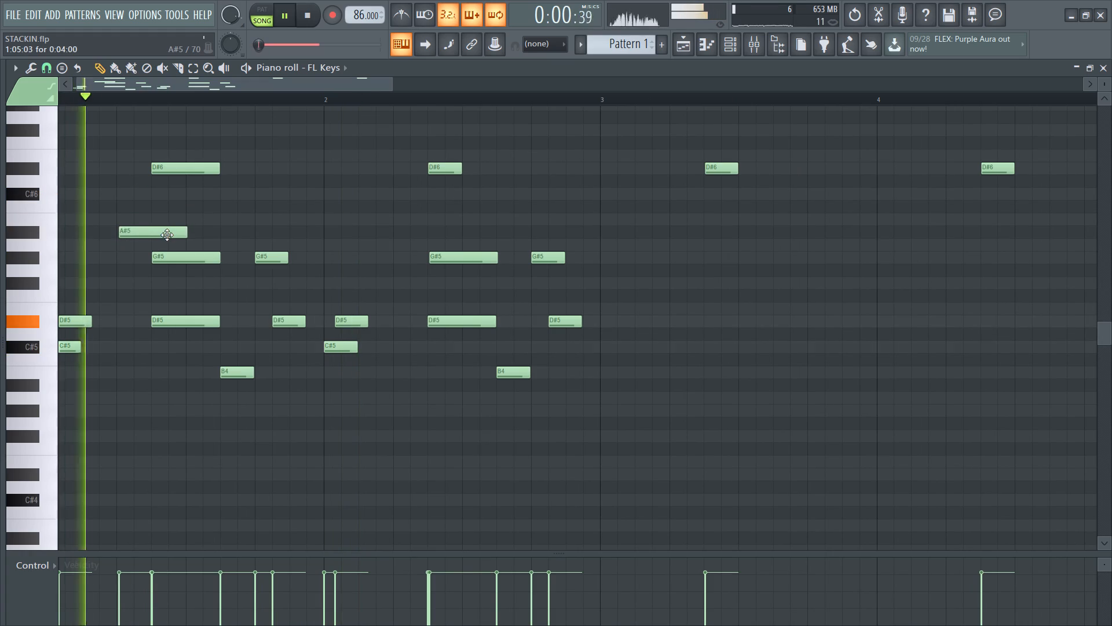
key("space")
left_click_drag(147, 235, 148, 256)
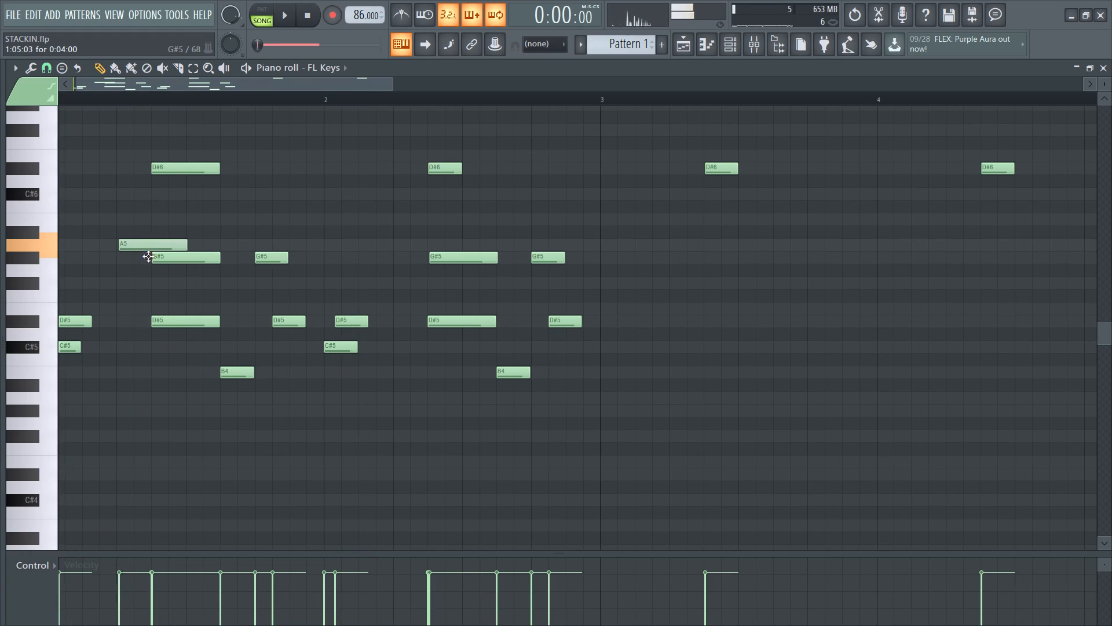
left_click_drag(148, 256, 163, 220)
key("space")
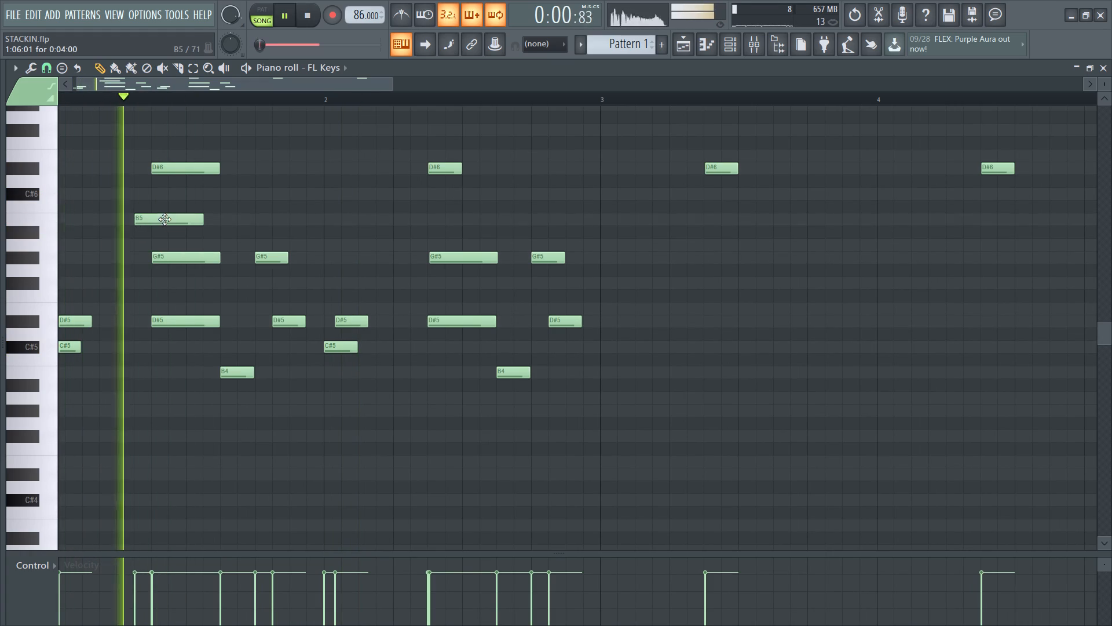
Shorten the B5 note at 1:06 to about one step so it ends where the chord begins, and replay.
left_click_drag(199, 217, 151, 228)
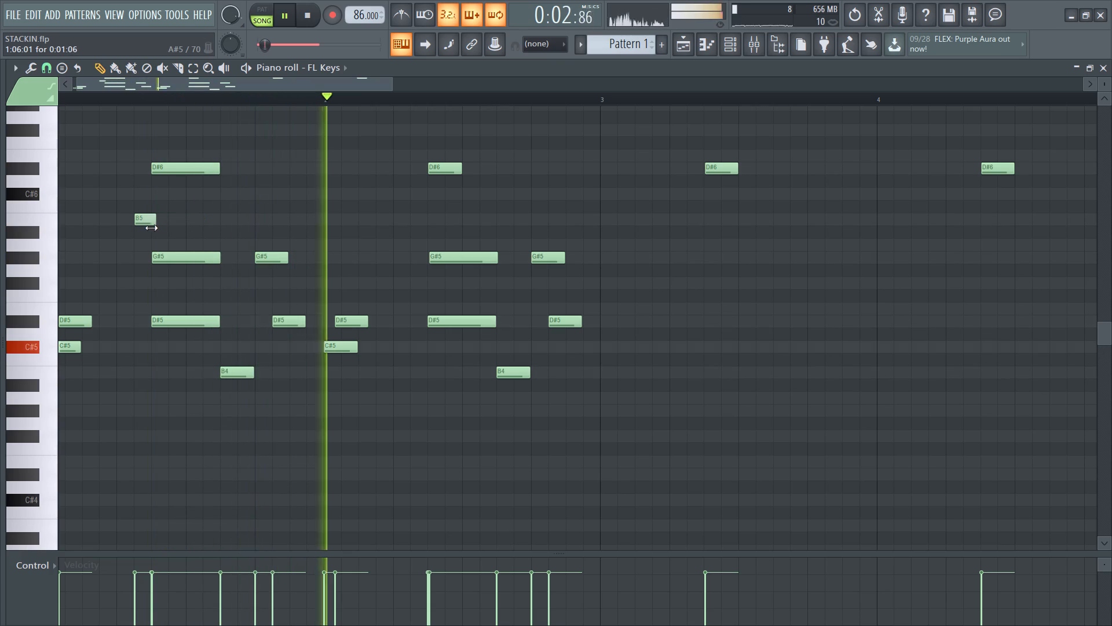
left_click_drag(151, 228, 148, 234)
key("space")
key("space")
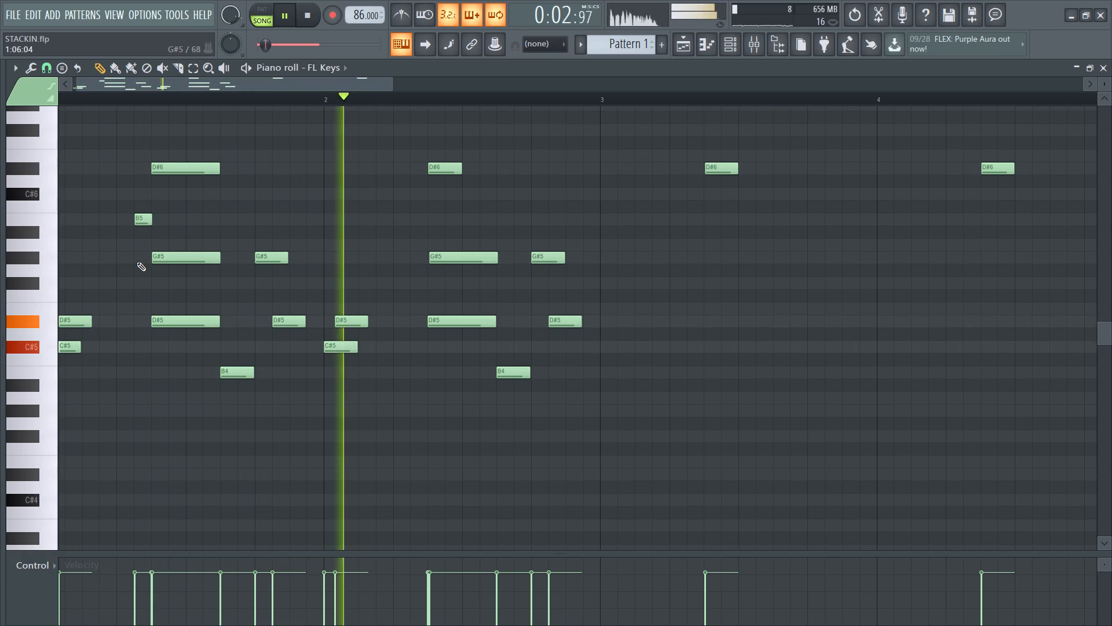
key("space")
key("space")
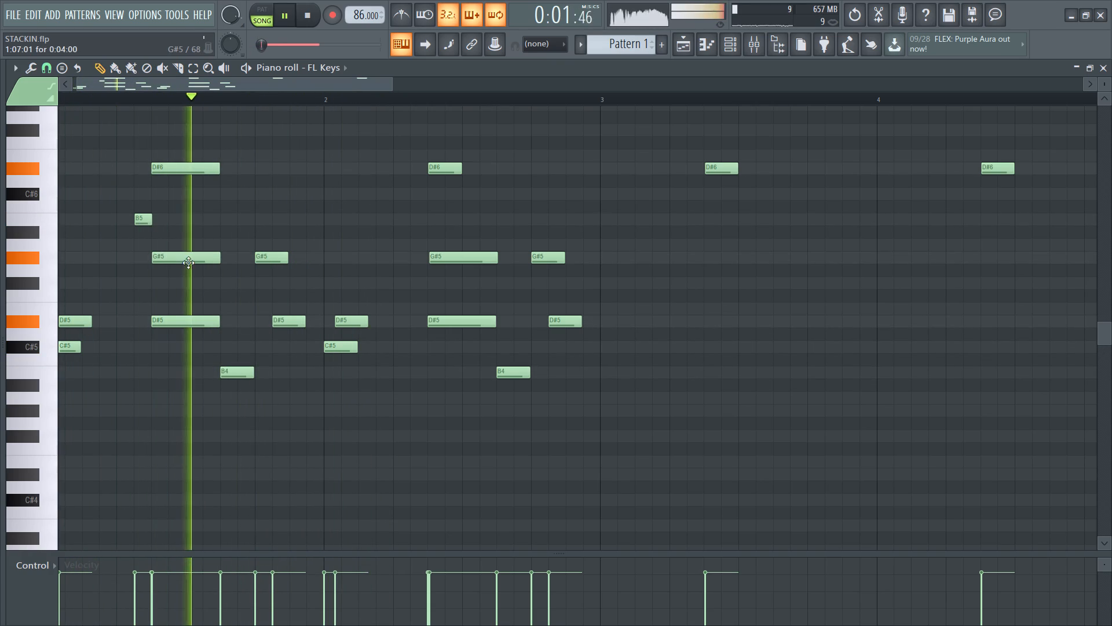
scroll(319, 278, "down", 2, "ctrl")
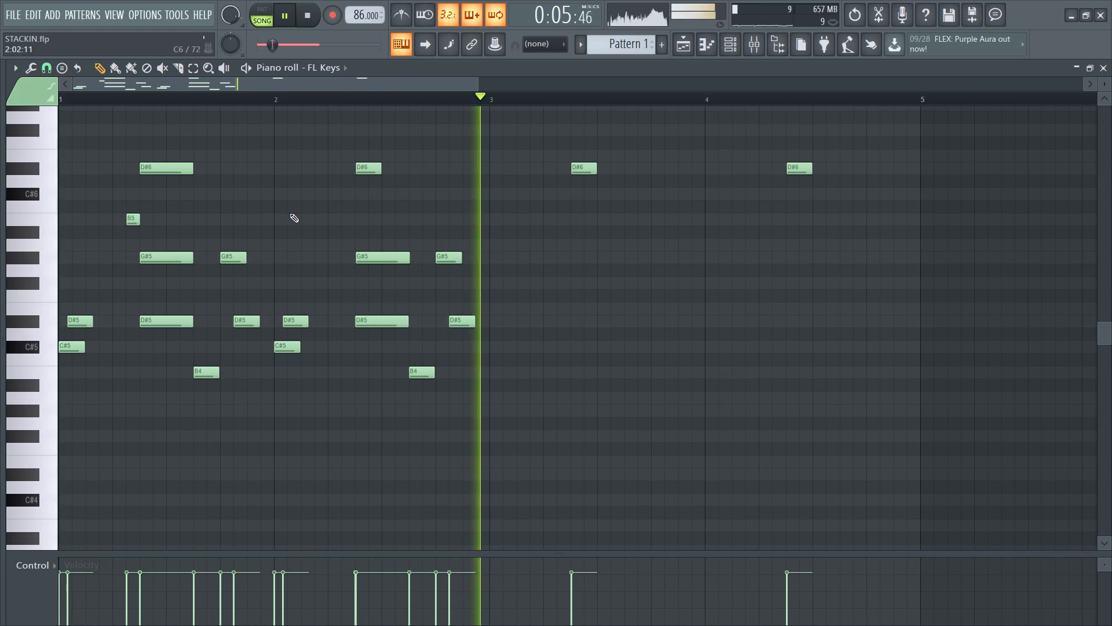
key("space")
key("space")
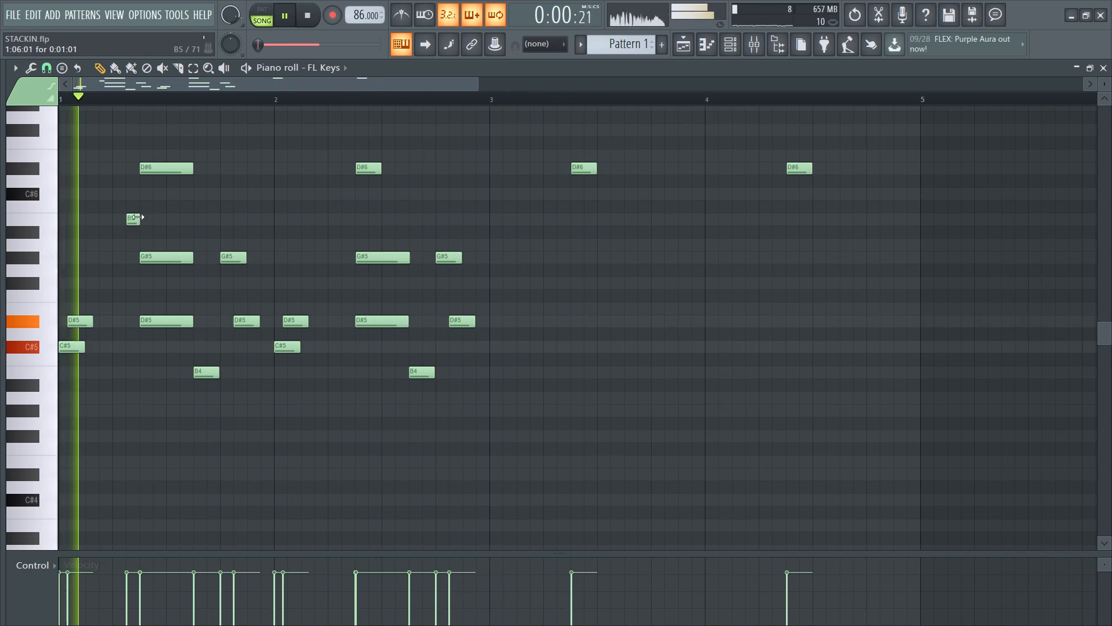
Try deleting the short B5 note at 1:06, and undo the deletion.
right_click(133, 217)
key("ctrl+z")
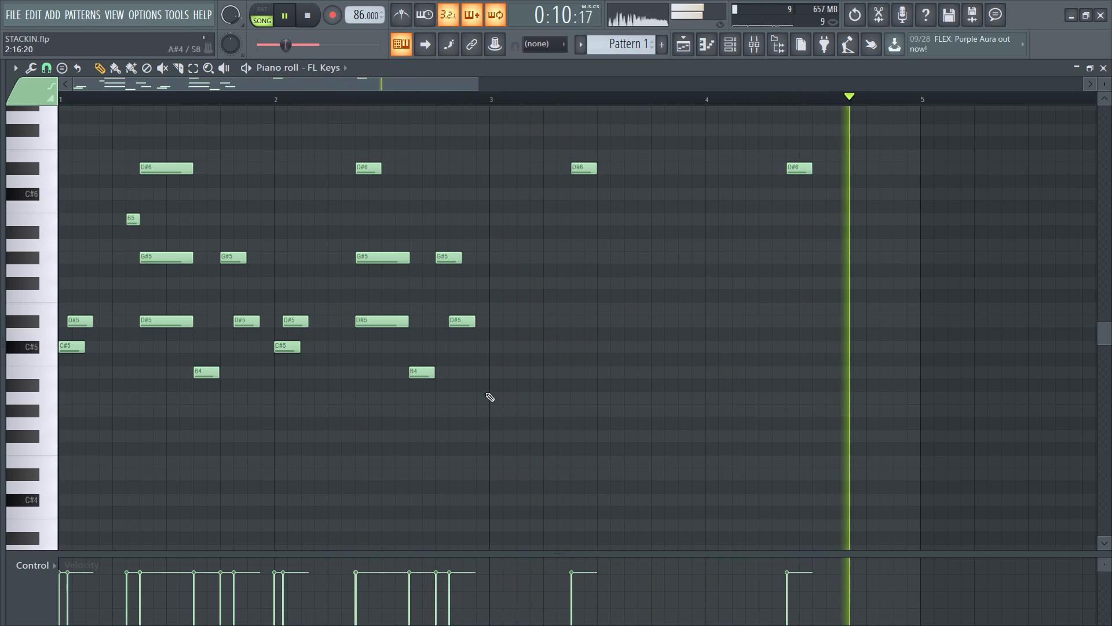
Duplicate the bar 1–2 notes below the D#6 row into bars 3–4, aligning the copy's first C#5 with bar 3.
left_click_drag(510, 401, 46, 209, "ctrl")
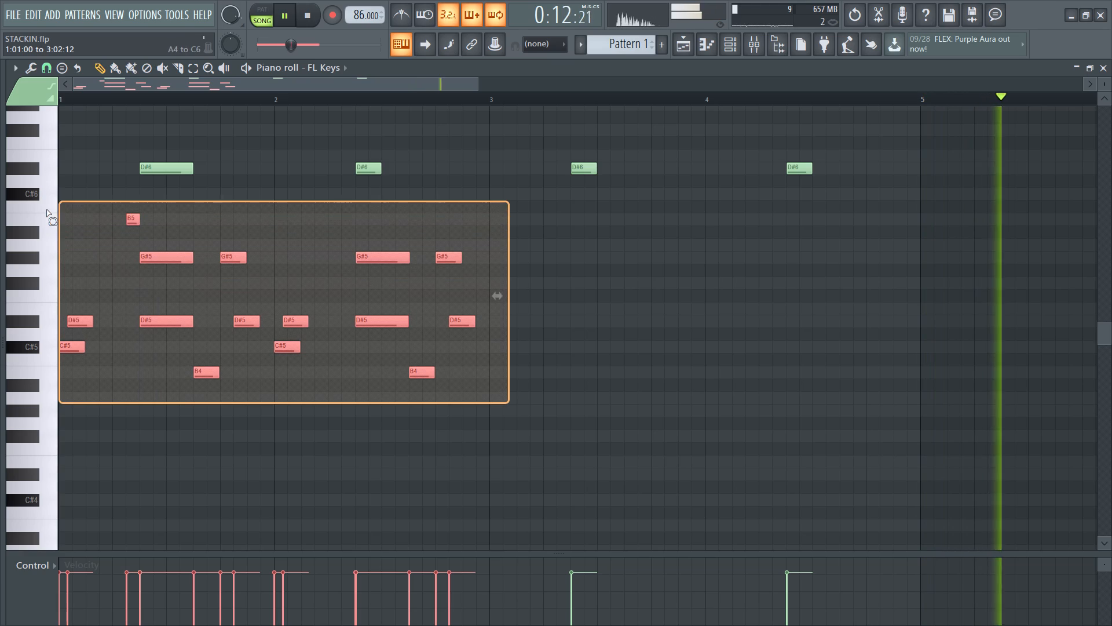
left_click_drag(46, 209, 50, 221, "ctrl")
key("ctrl+c")
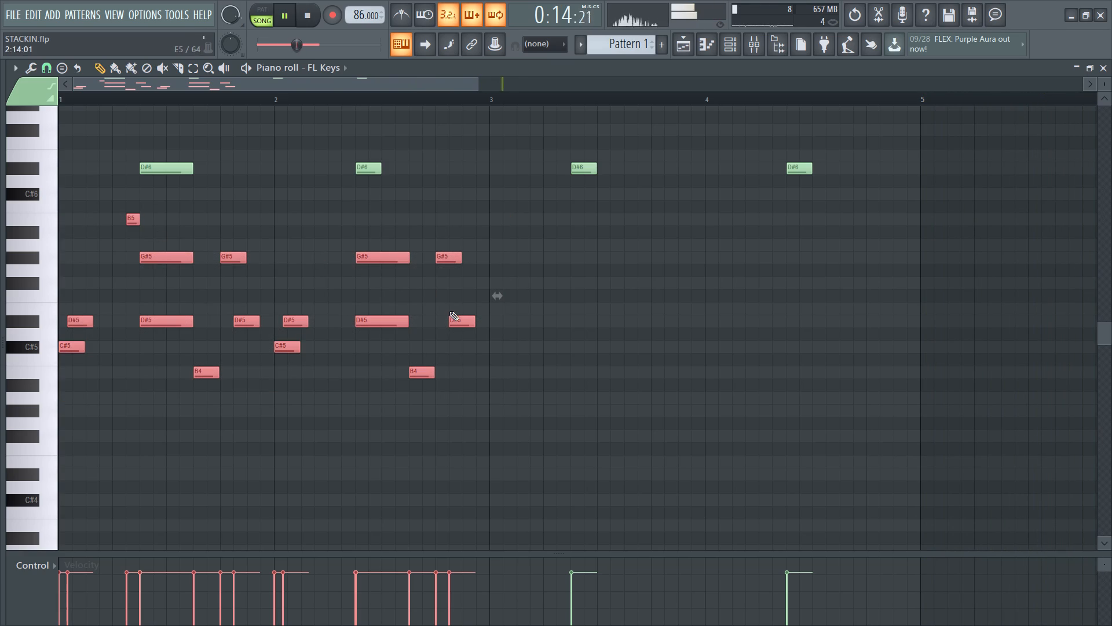
key("ctrl+b")
scroll(498, 349, "up", 6, "ctrl")
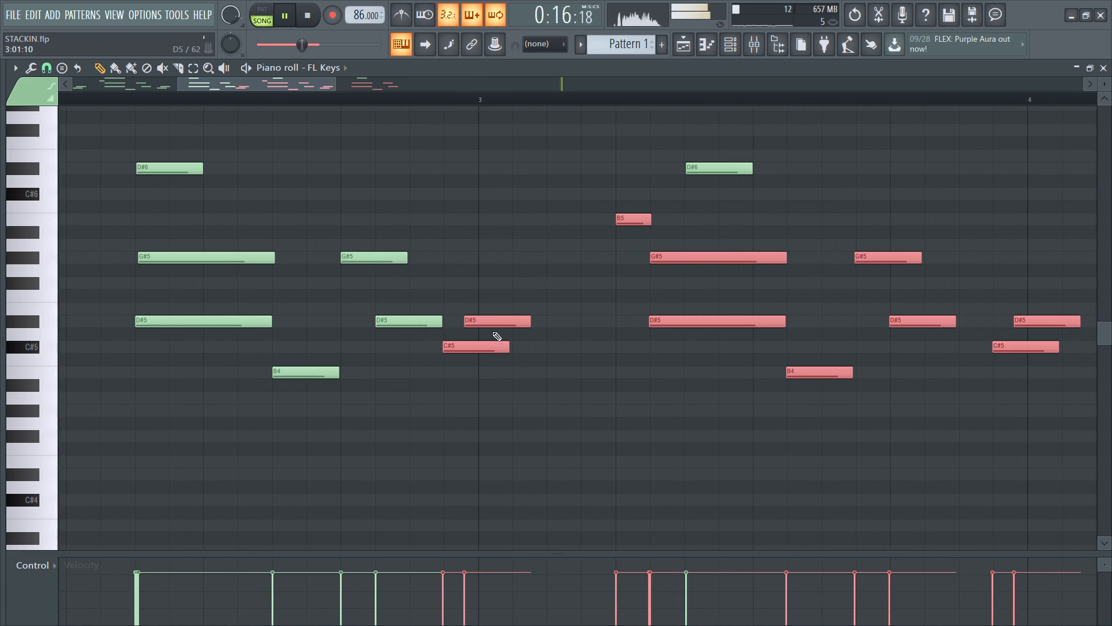
left_click_drag(487, 322, 524, 319)
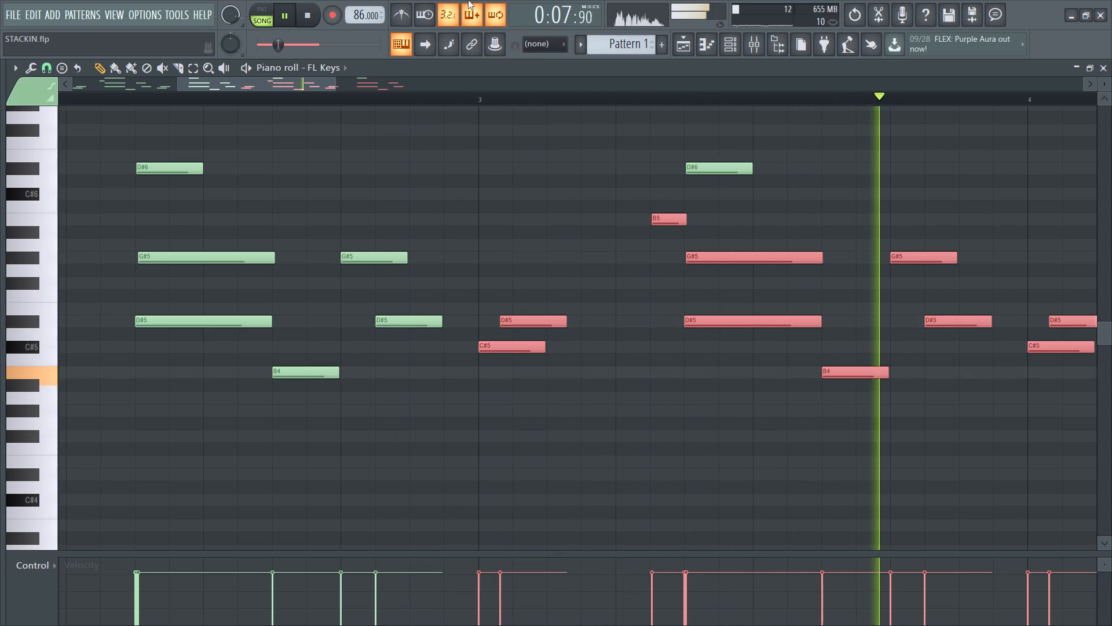
scroll(319, 381, "down", 6, "ctrl")
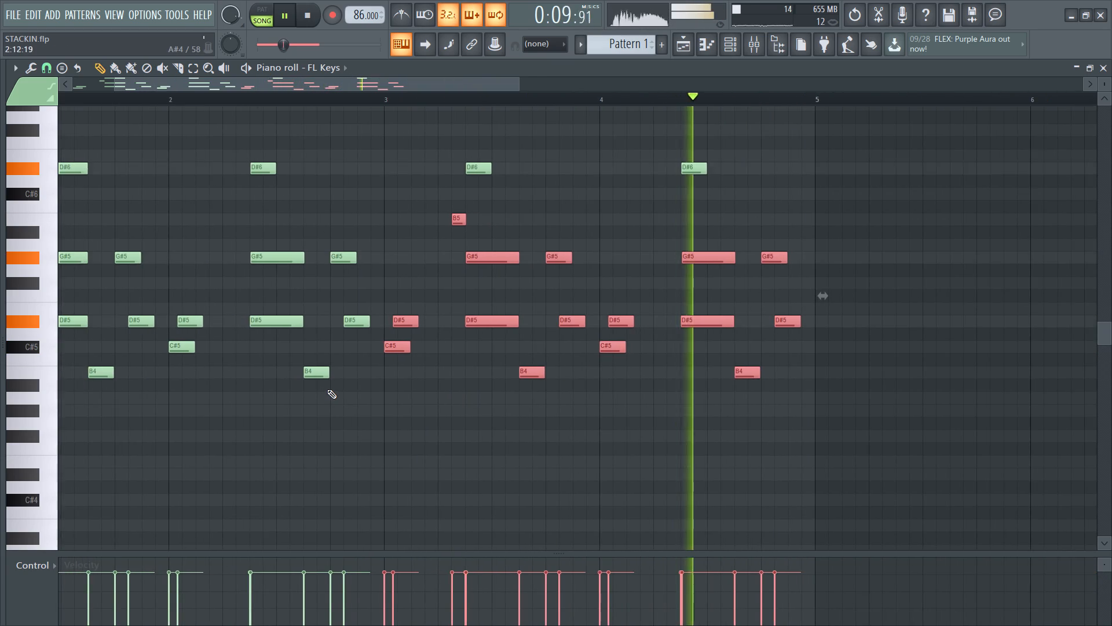
scroll(327, 390, "down", 3, "ctrl")
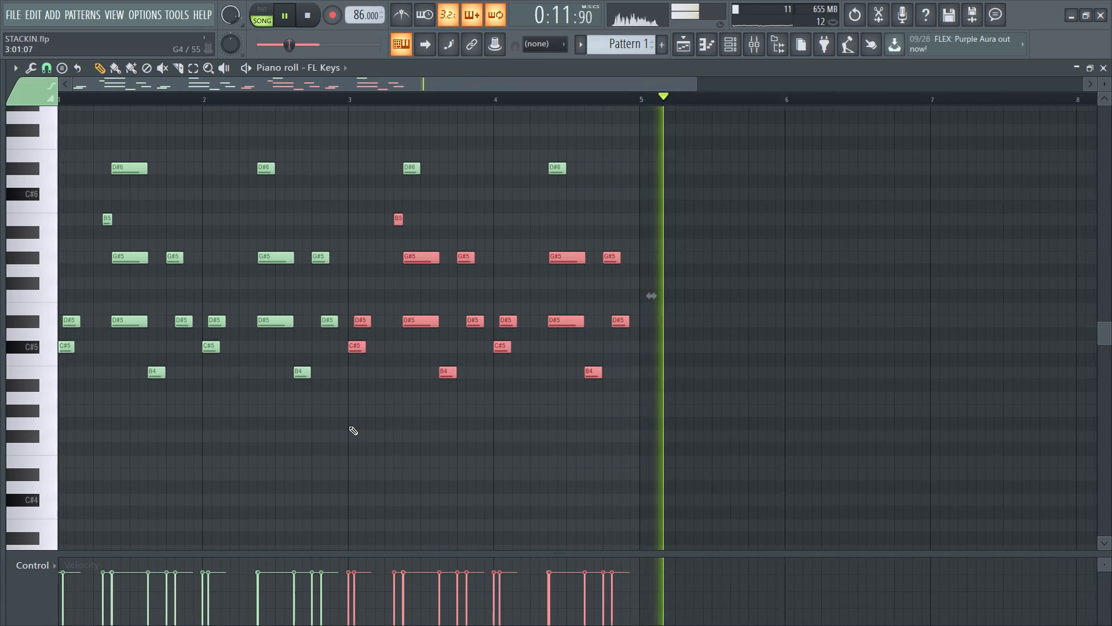
scroll(349, 426, "down", 1, "ctrl")
Save the STACKIN project and deselect the duplicated notes.
key("ctrl+s")
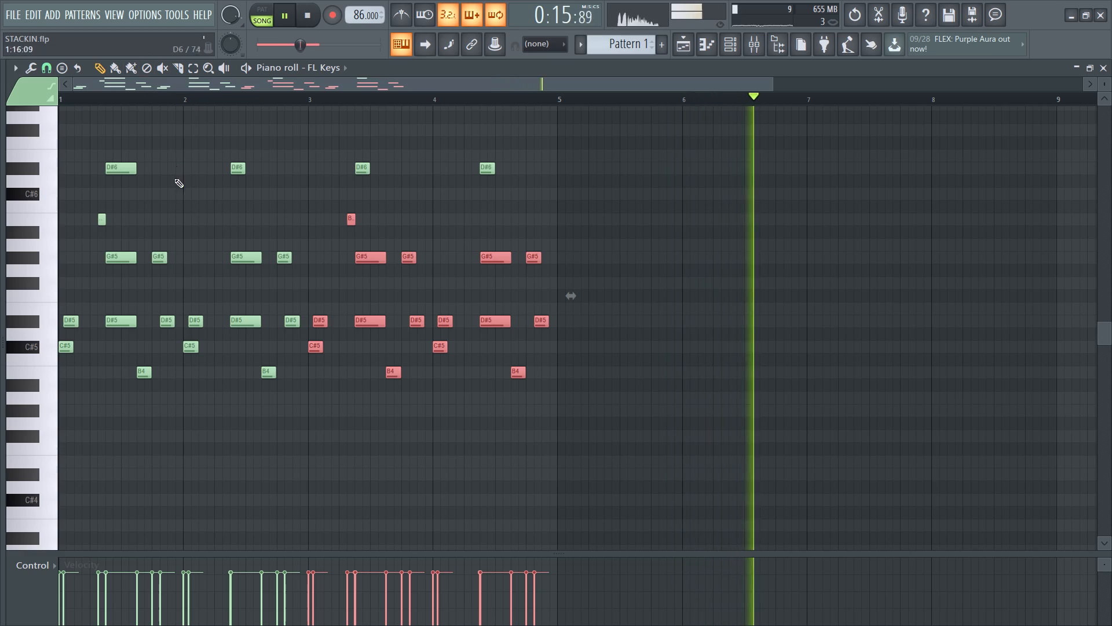
left_click(277, 147, "ctrl")
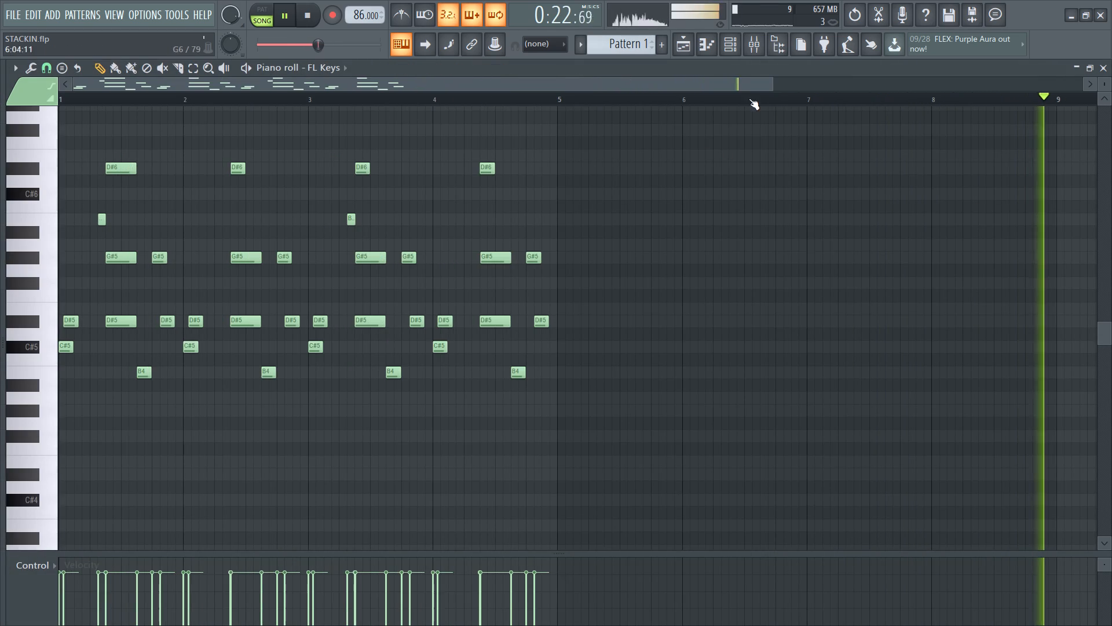
Replay the melody and add a one-step B5 note at 2:06, just before the bar 2 chord.
scroll(83, 179, "up", 1, "ctrl")
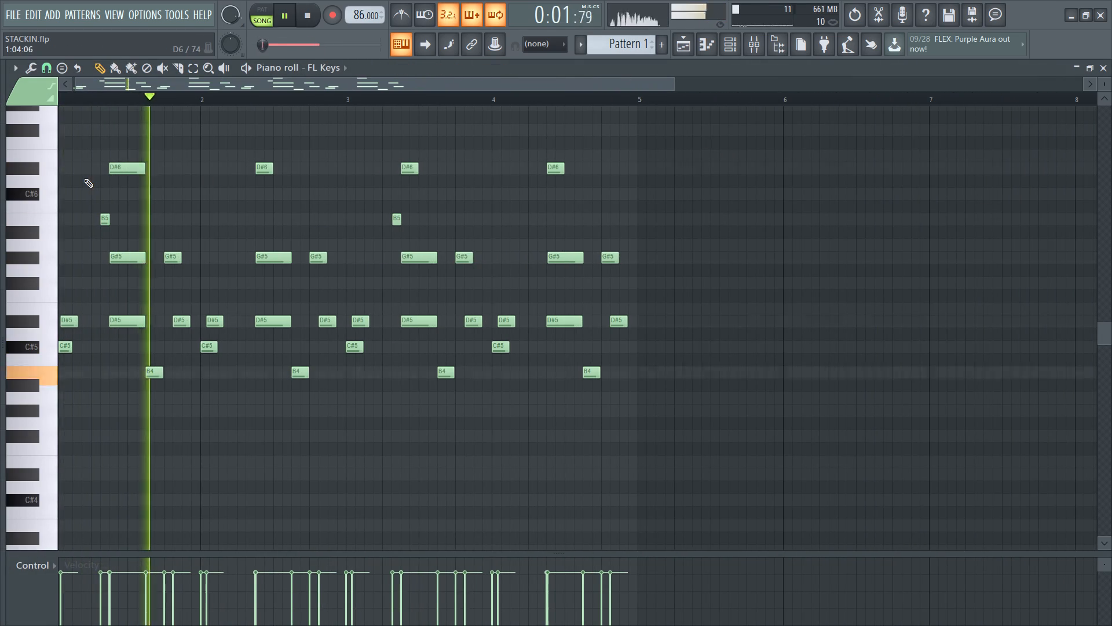
key("space")
key("space")
left_click_drag(279, 86, 258, 86)
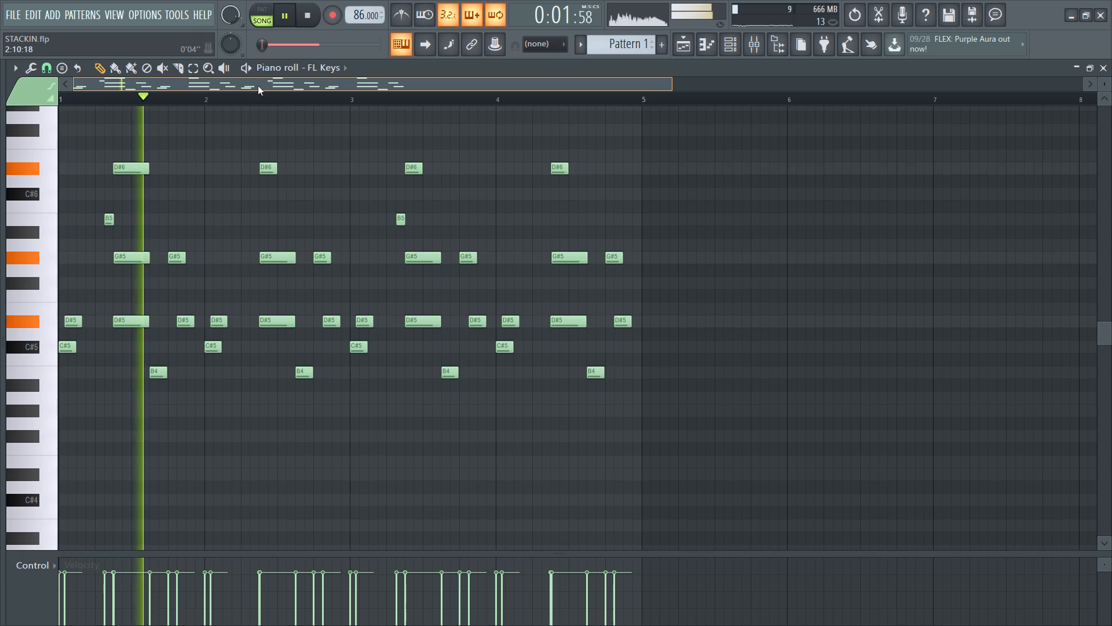
left_click_drag(258, 86, 243, 88)
scroll(63, 228, "up", 6, "ctrl")
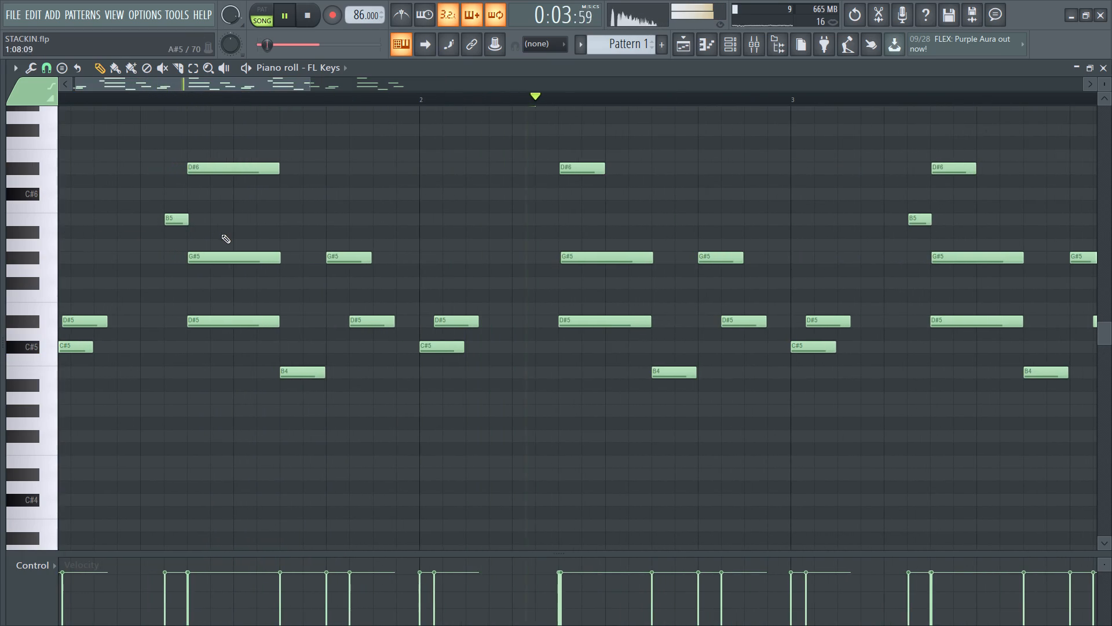
key("space")
key("space")
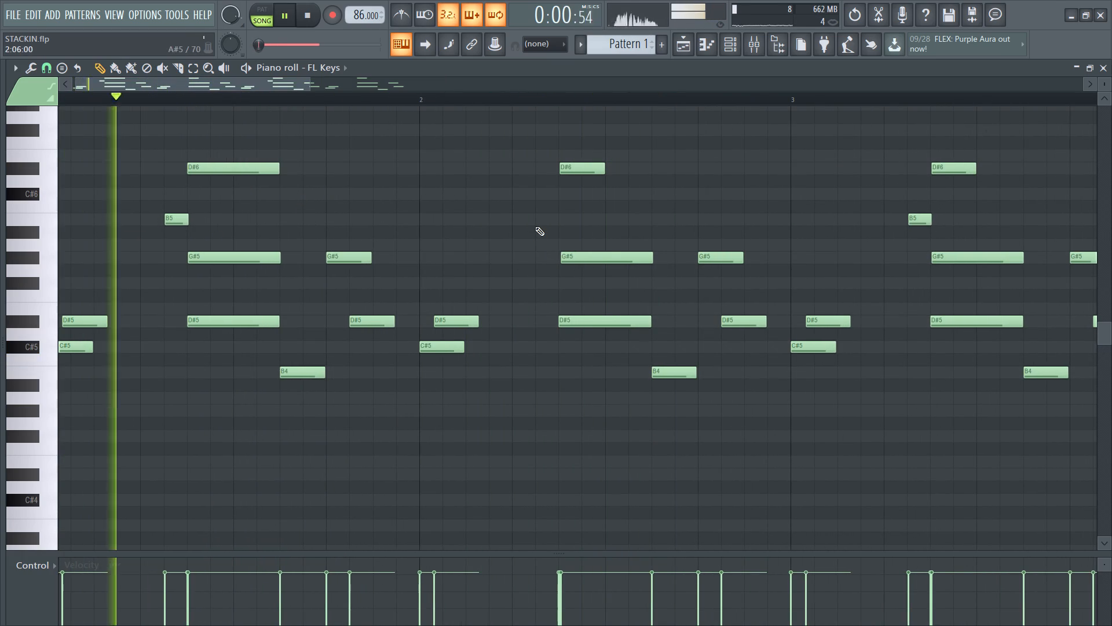
left_click(536, 221)
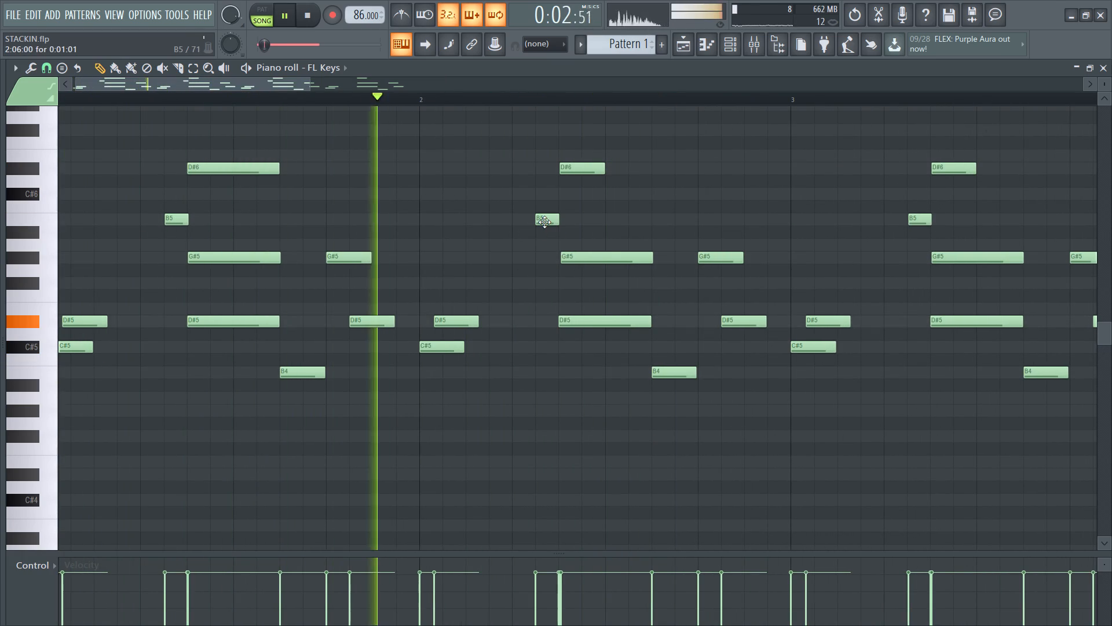
Nudge the B5 lead-in note in bar 2 slightly forward so it starts at 2:06:01.
left_click(544, 221)
left_click(546, 220)
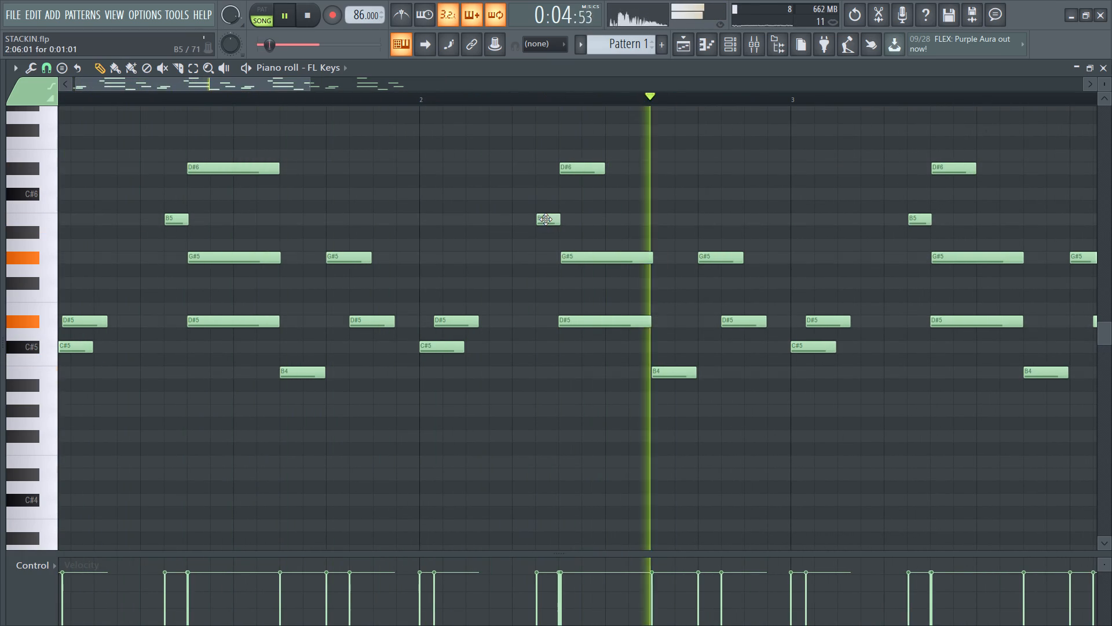
Add a short B5 lead-in note just before the bar 4 chord, starting at 4:06:02.
scroll(350, 221, "down", 3, "ctrl")
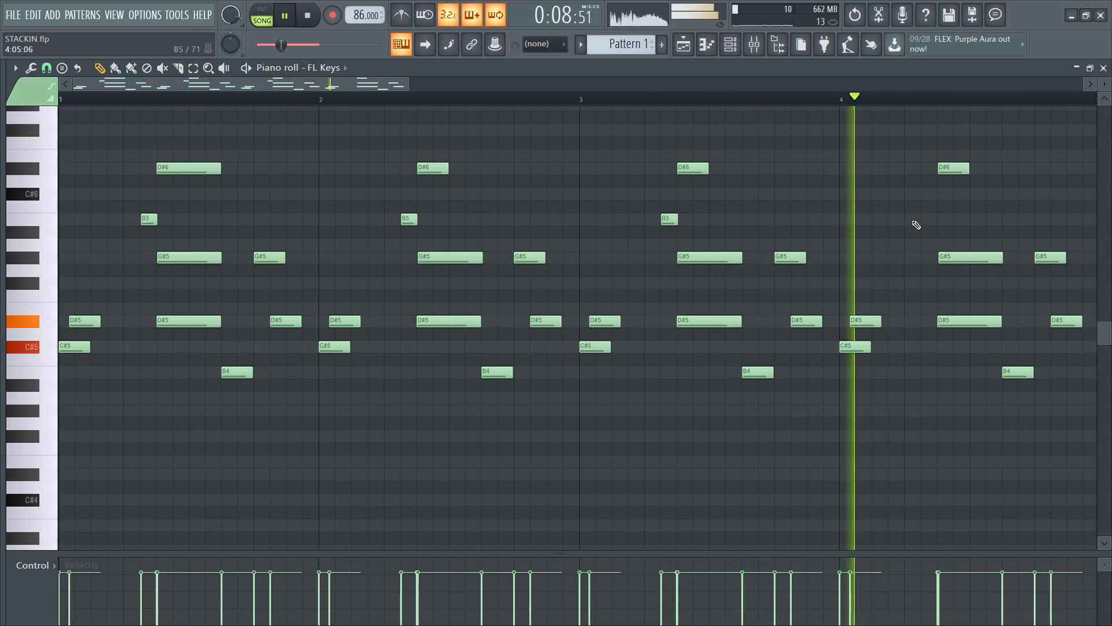
left_click_drag(917, 219, 918, 224)
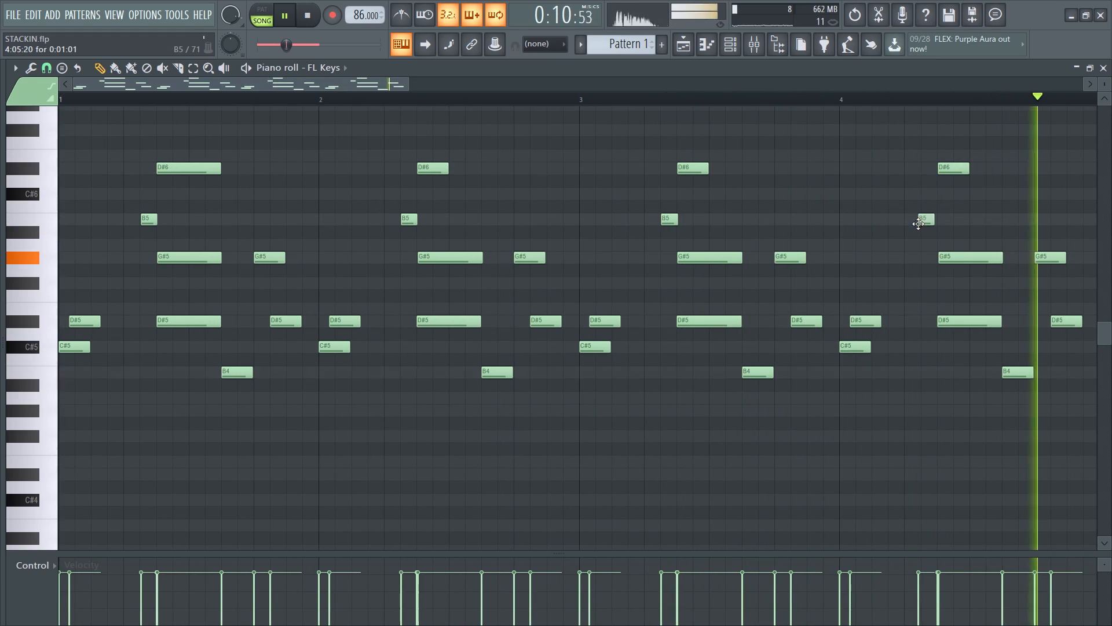
left_click_drag(918, 224, 923, 227)
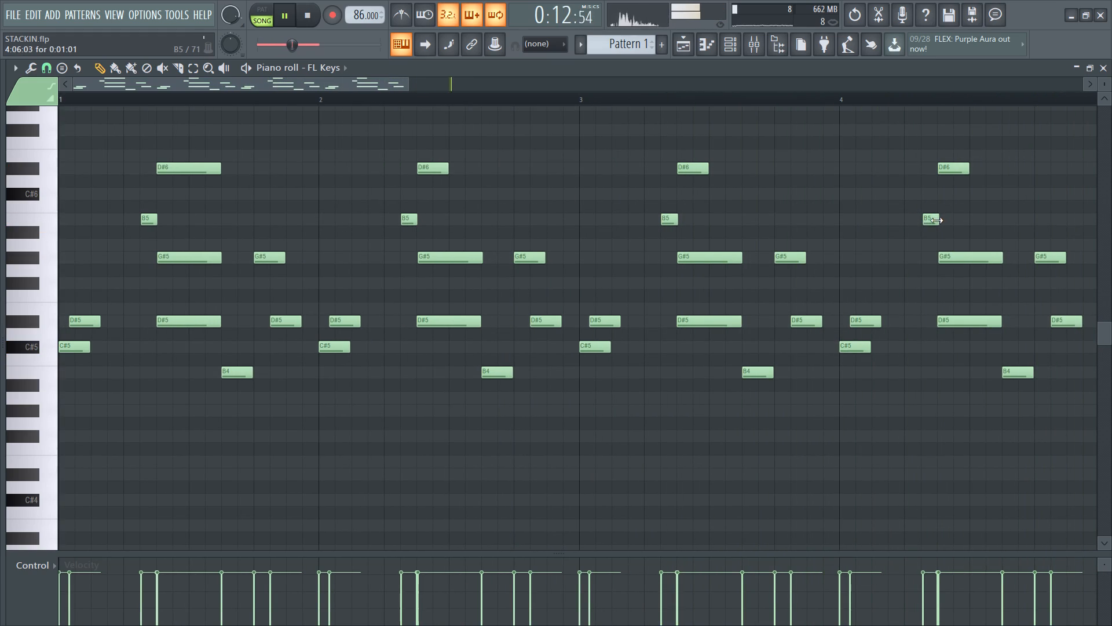
left_click(927, 217)
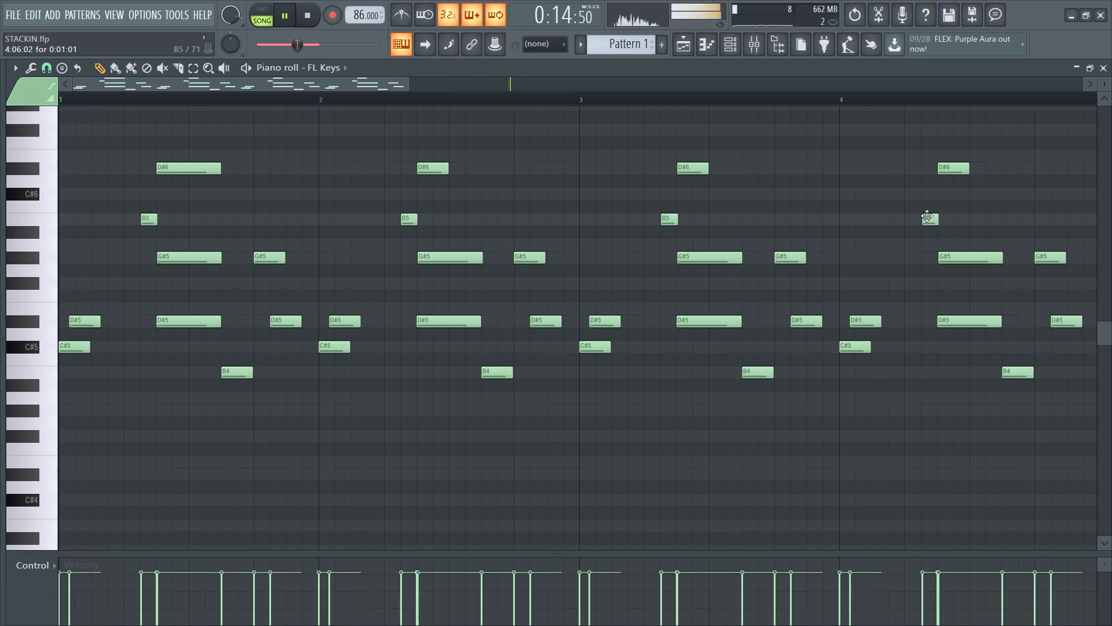
Replay the full four-bar FL Keys melody from the start with the B5 lead-ins in every bar.
scroll(311, 213, "down", 4, "ctrl")
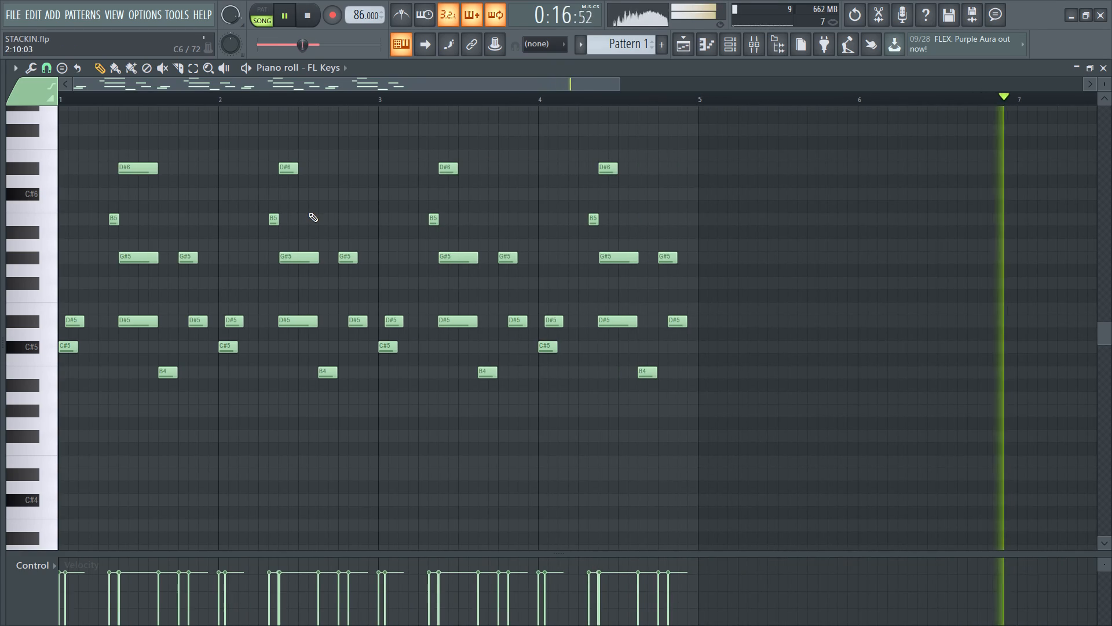
key("space")
key("space")
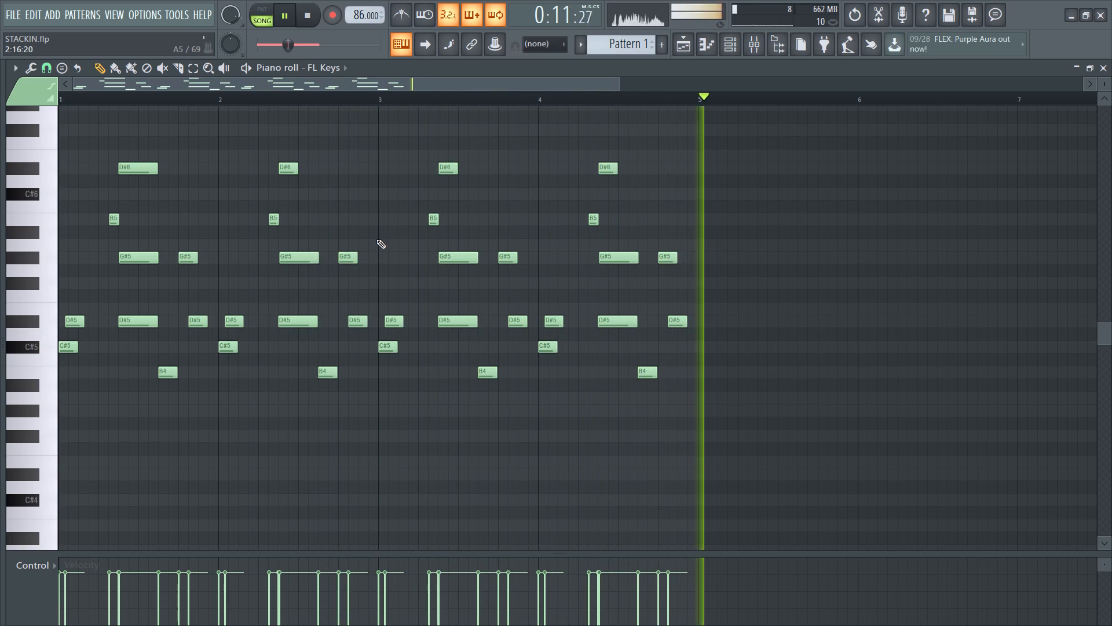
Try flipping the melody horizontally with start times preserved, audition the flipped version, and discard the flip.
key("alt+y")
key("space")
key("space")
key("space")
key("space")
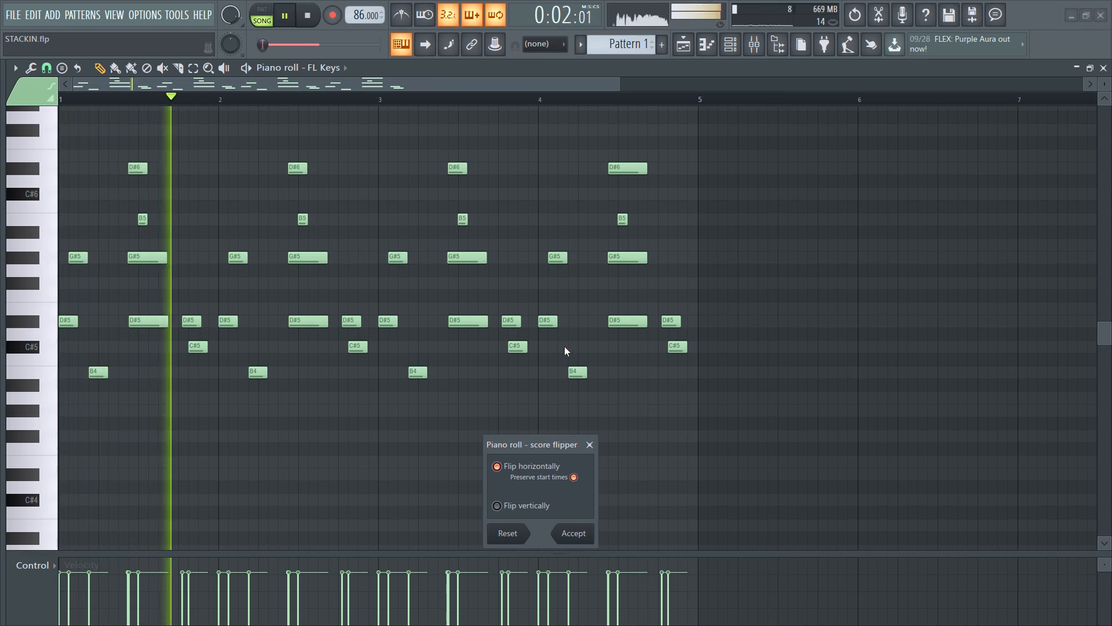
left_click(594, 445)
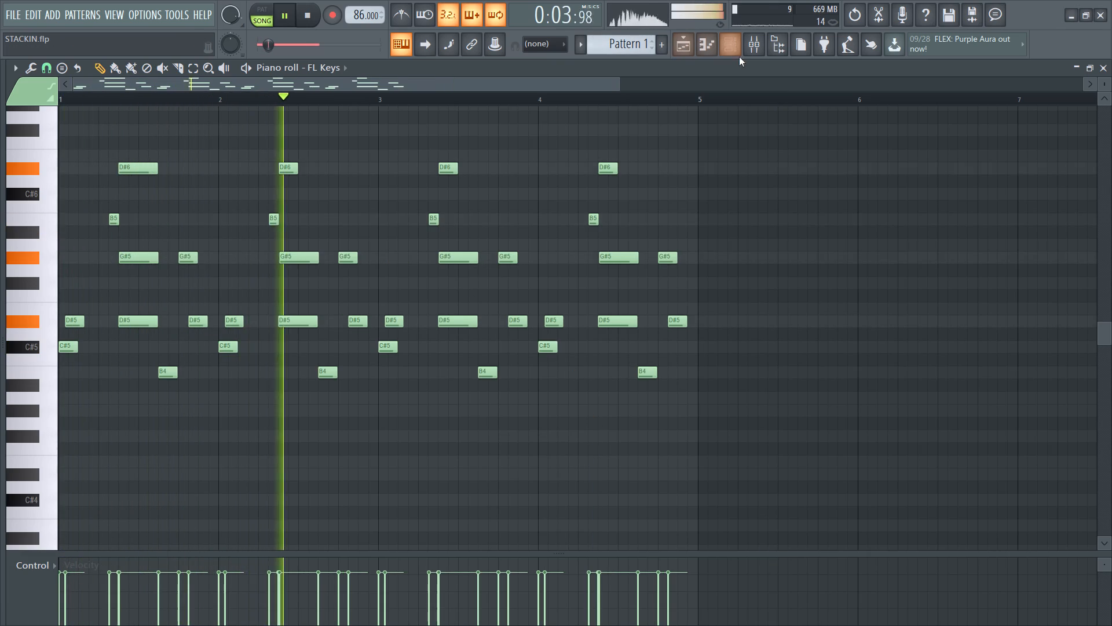
Bring up the channel rack, replay the beat from the start while looking over its channels, and stop playback.
left_click(739, 49)
scroll(277, 263, "down", 2)
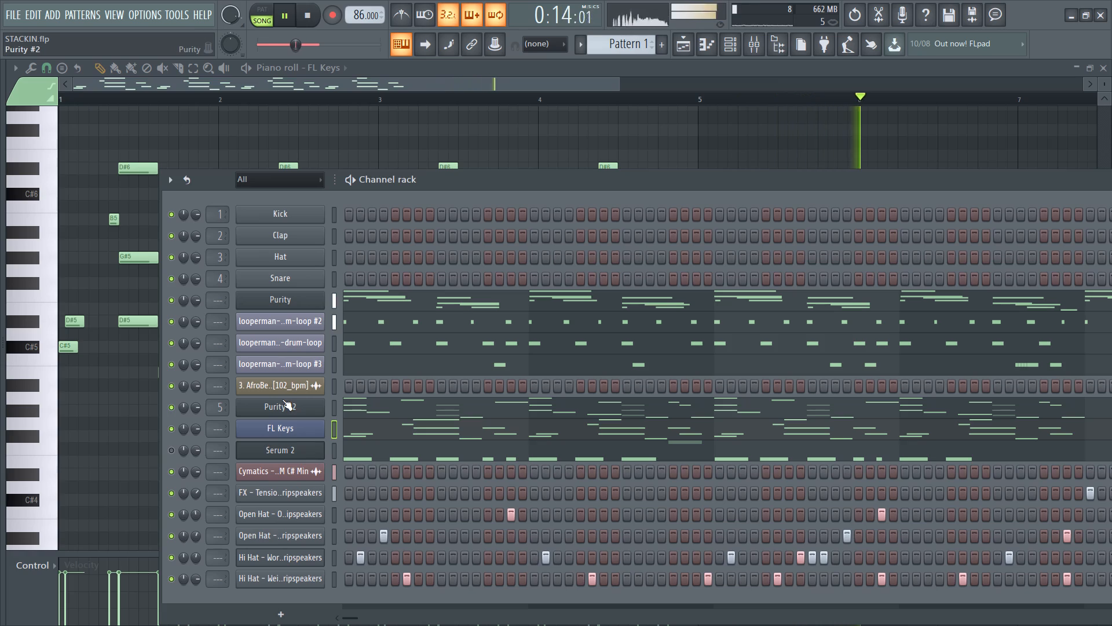
key("space")
key("space")
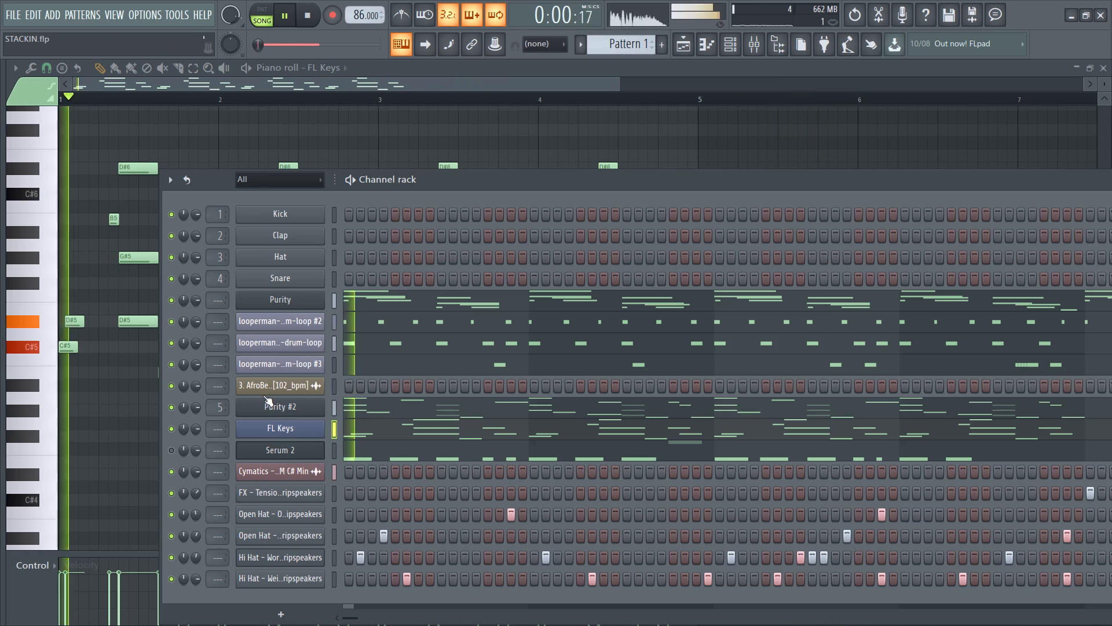
scroll(286, 455, "down", 2)
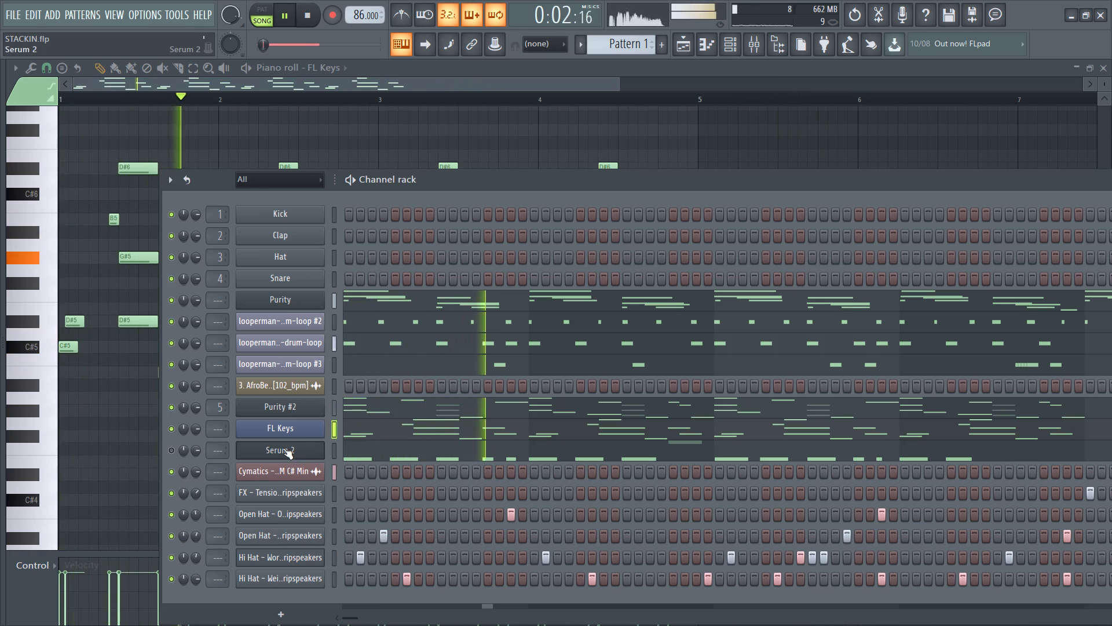
key("space")
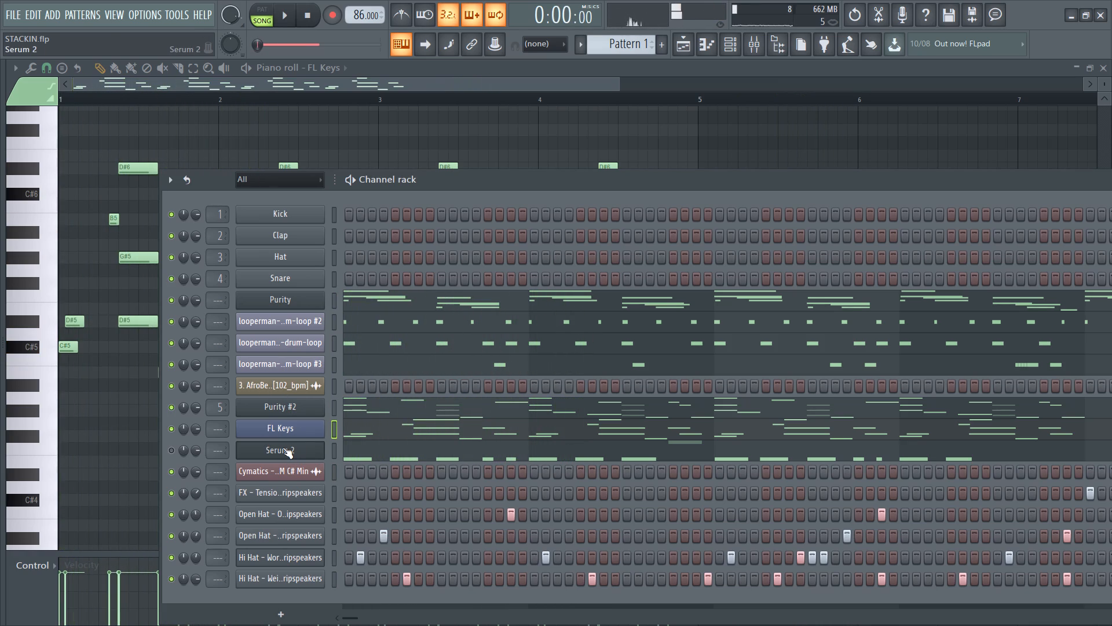
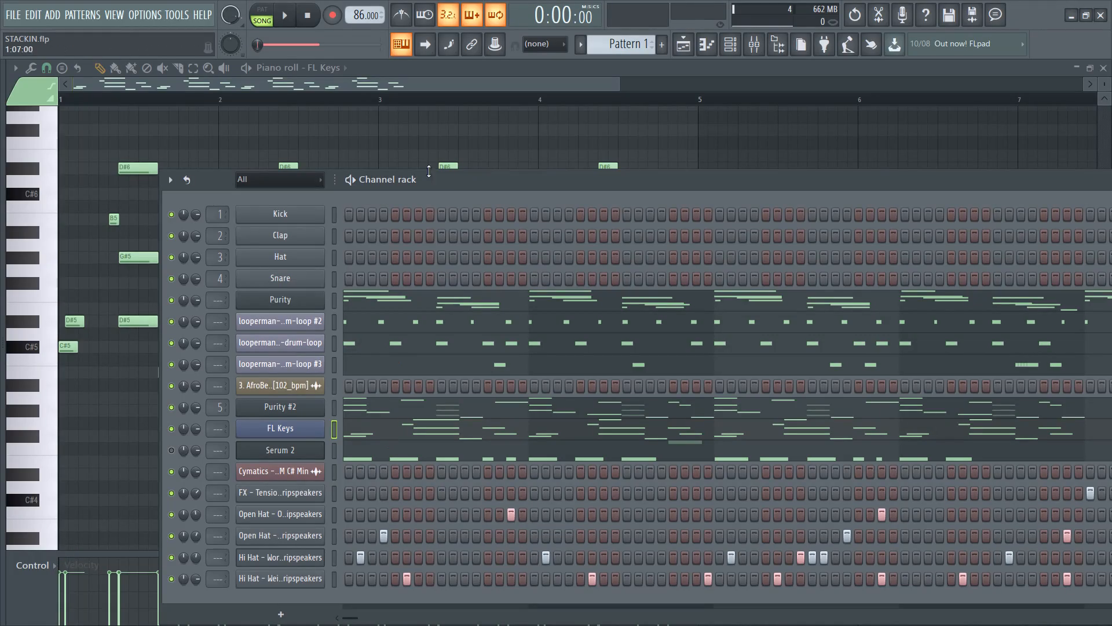
Move the channel rack up over the piano roll and look along the full length of its channel patterns.
left_click_drag(459, 184, 442, 146)
left_click_drag(449, 144, 382, 90)
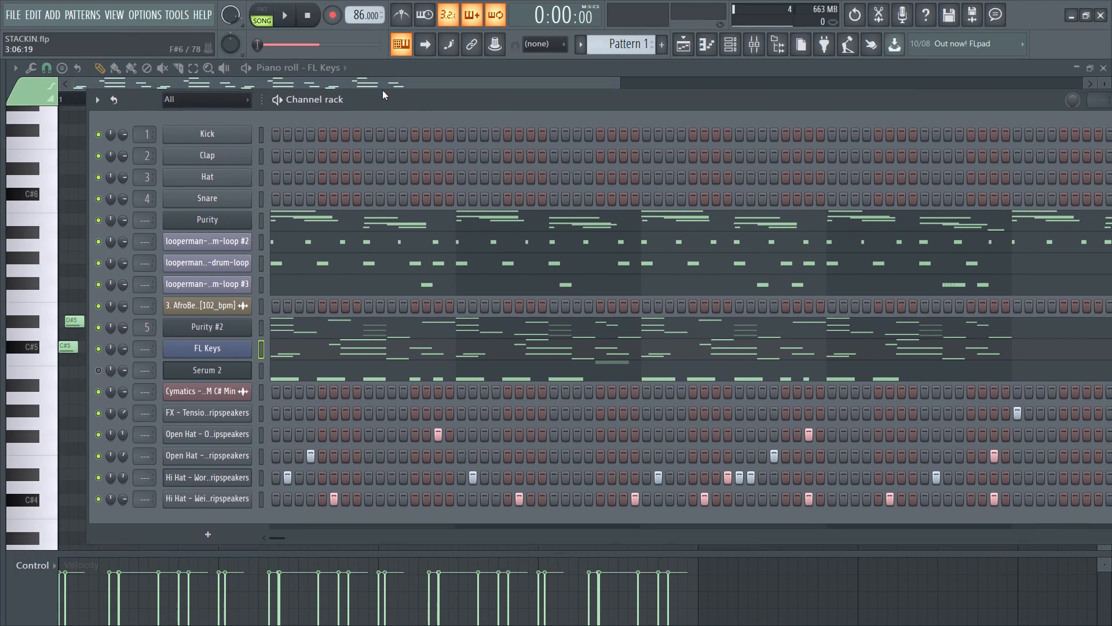
left_click_drag(382, 90, 379, 87)
left_click_drag(266, 522, 297, 530)
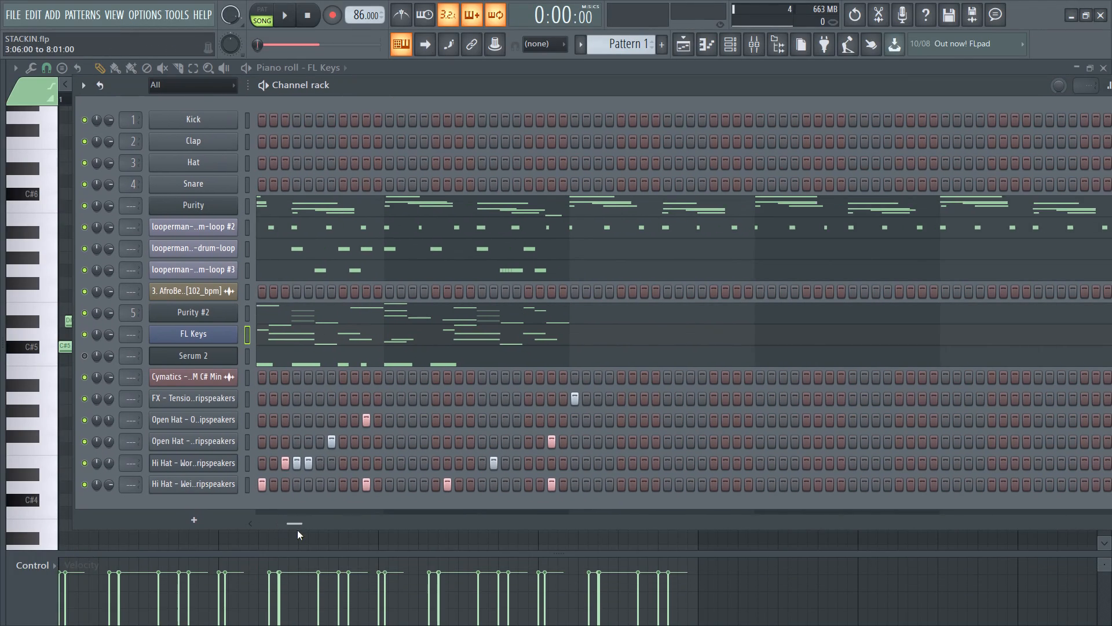
left_click_drag(297, 530, 260, 529)
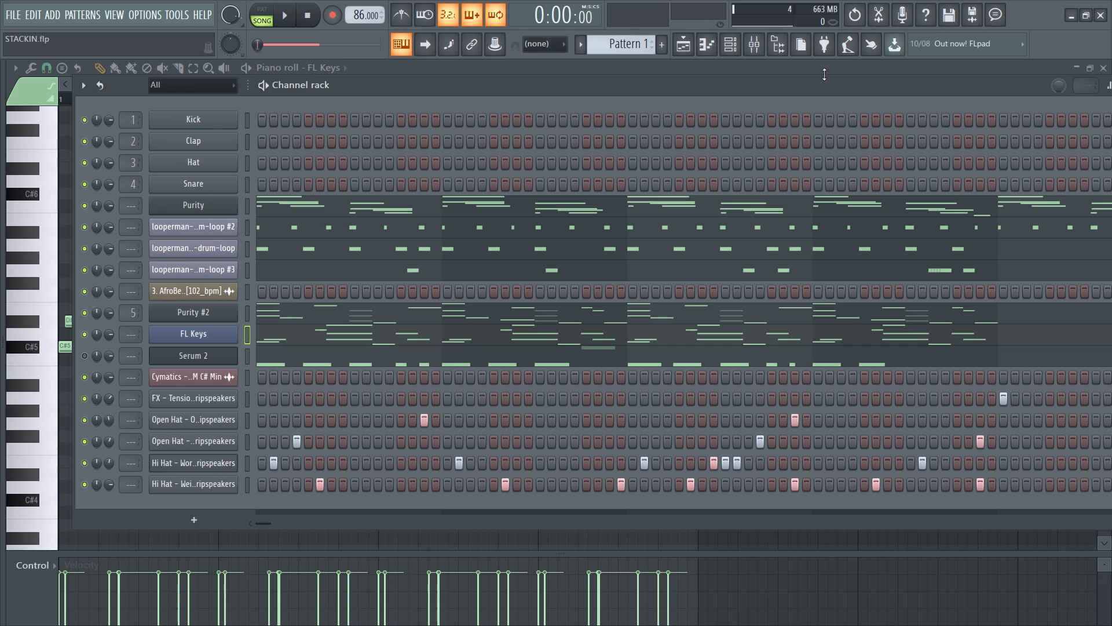
Bring up the playlist to view the arrangement of Pattern 1 and the Cymatics Distance loop.
left_click(683, 53)
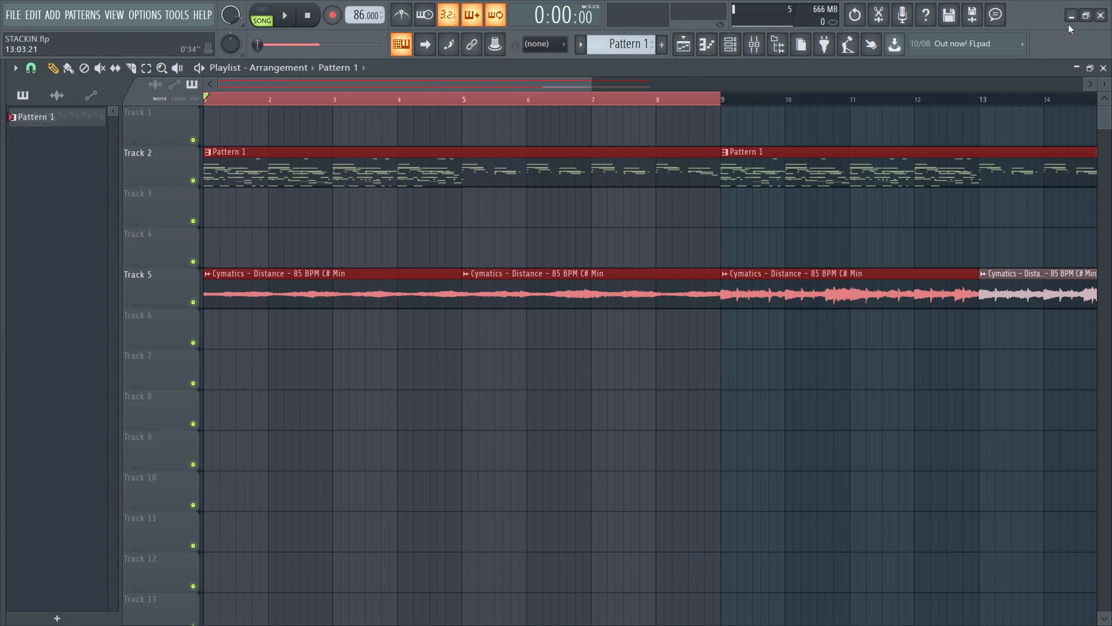
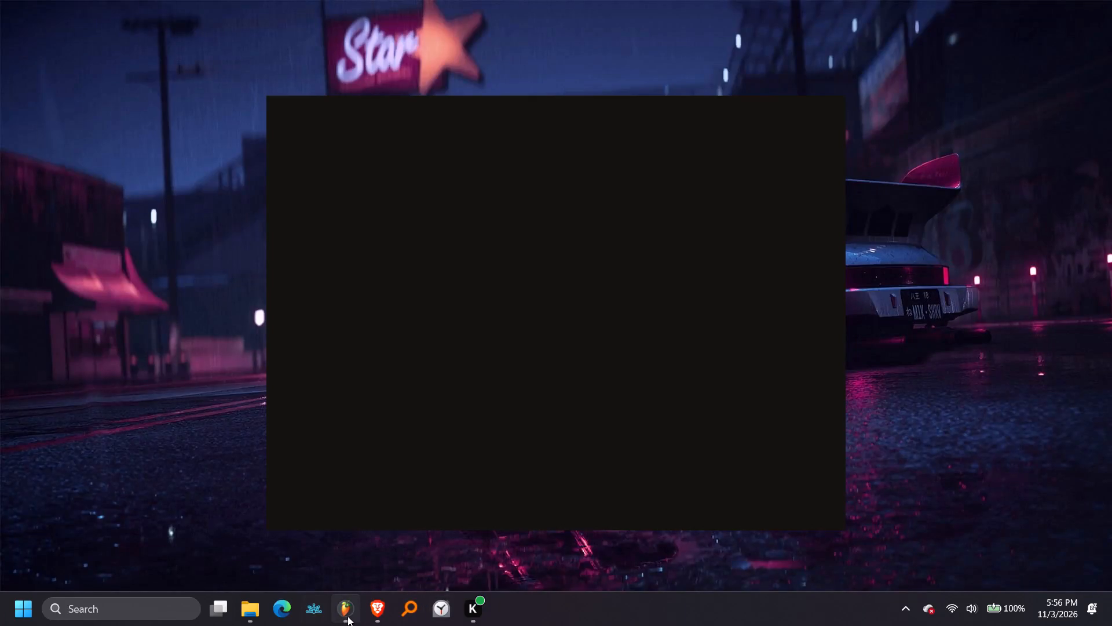
Switch back to FL Studio and view the playlist's full arrangement of Pattern 1 and Cymatics Distance clips from bar 1 to bar 17.
left_click(349, 616)
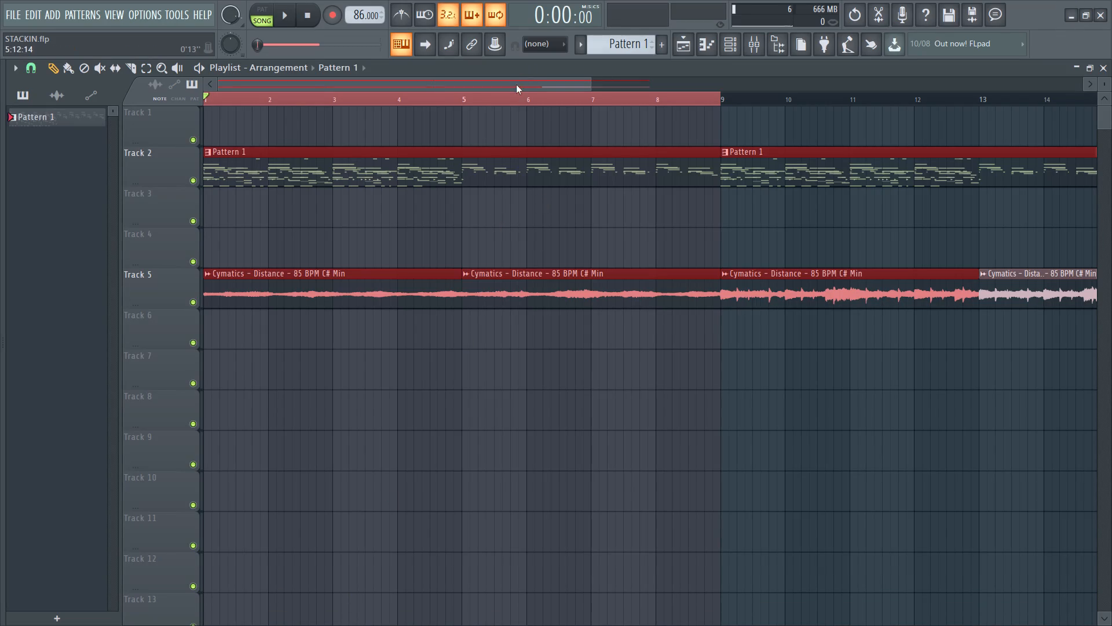
left_click_drag(535, 88, 552, 79)
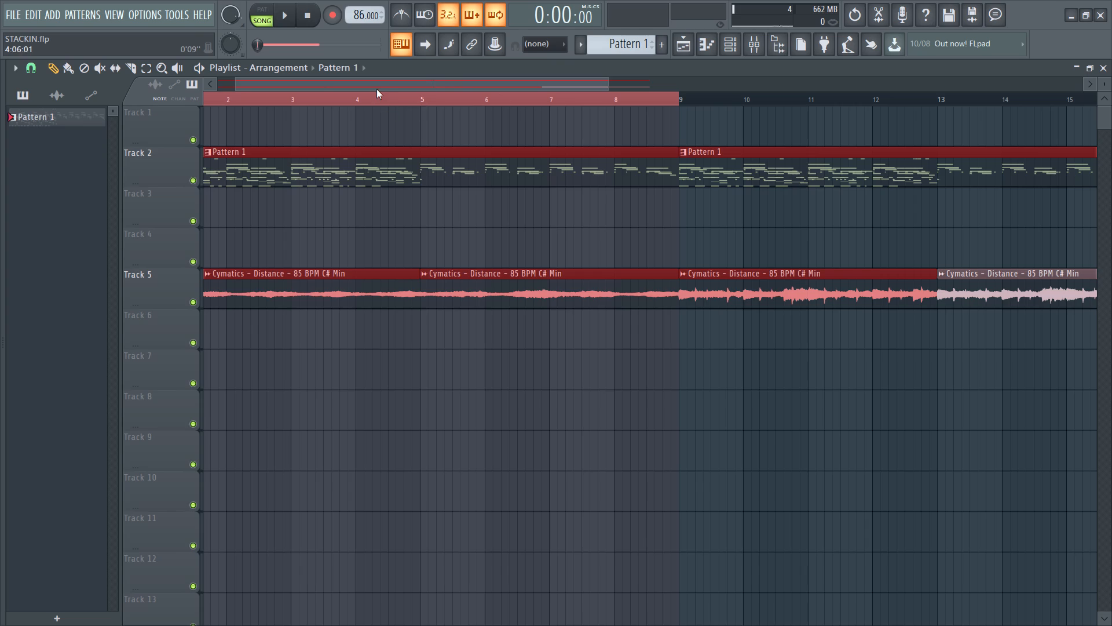
left_click_drag(382, 84, 297, 85)
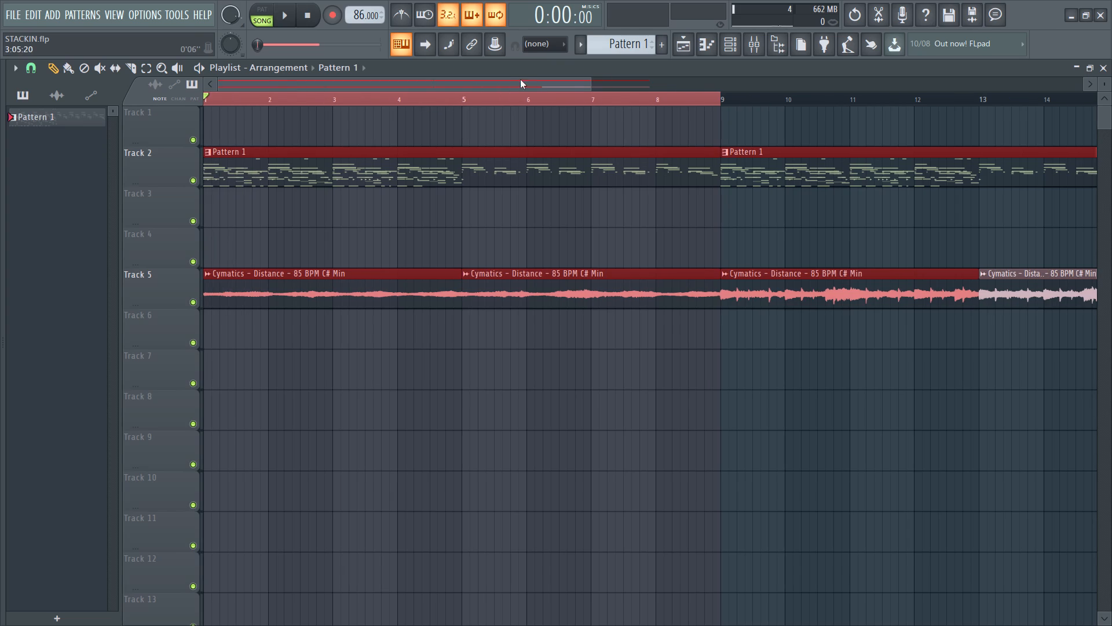
left_click_drag(589, 78, 648, 96)
left_click_drag(651, 90, 661, 87)
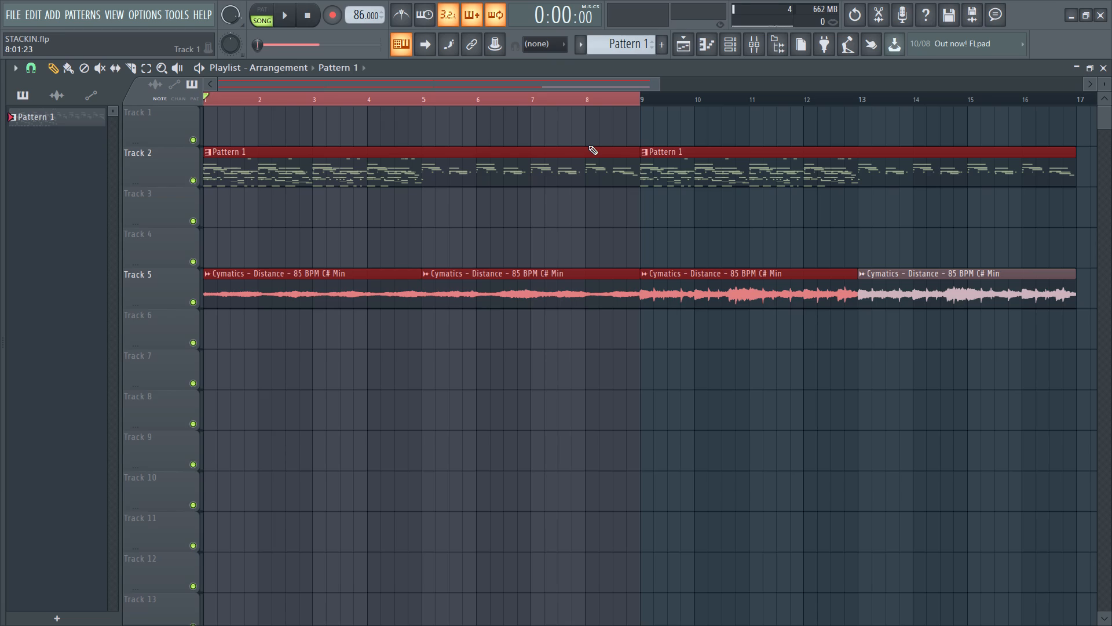
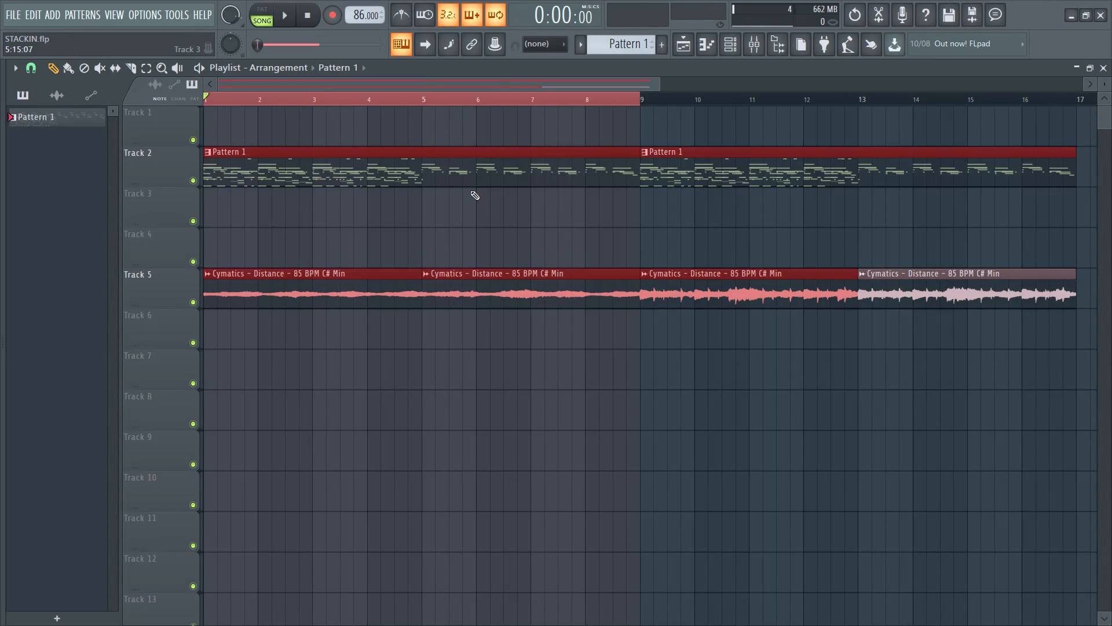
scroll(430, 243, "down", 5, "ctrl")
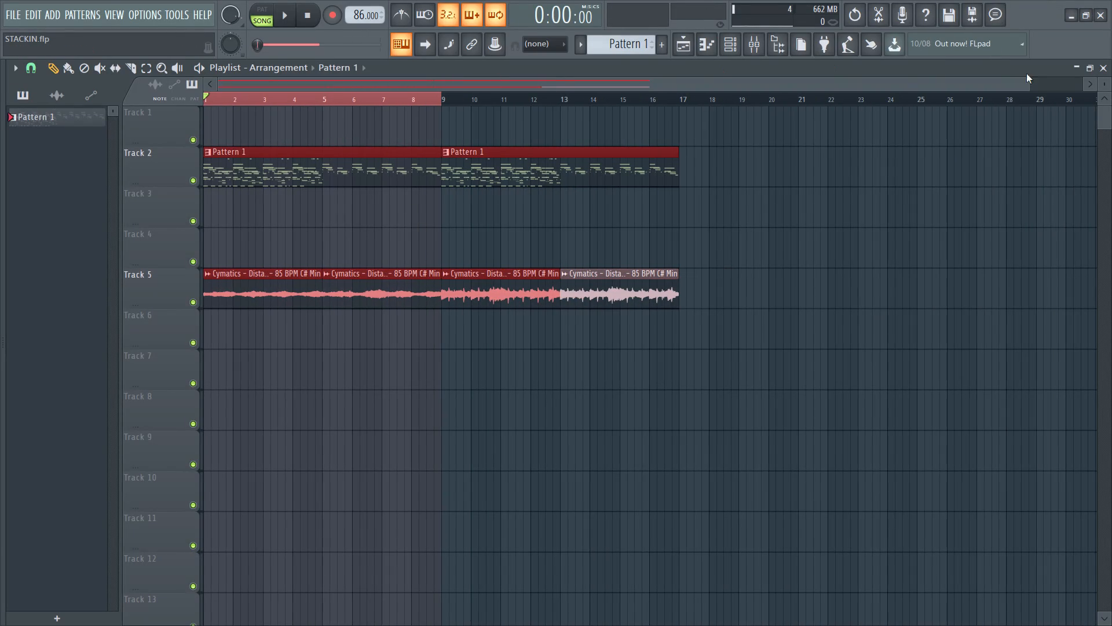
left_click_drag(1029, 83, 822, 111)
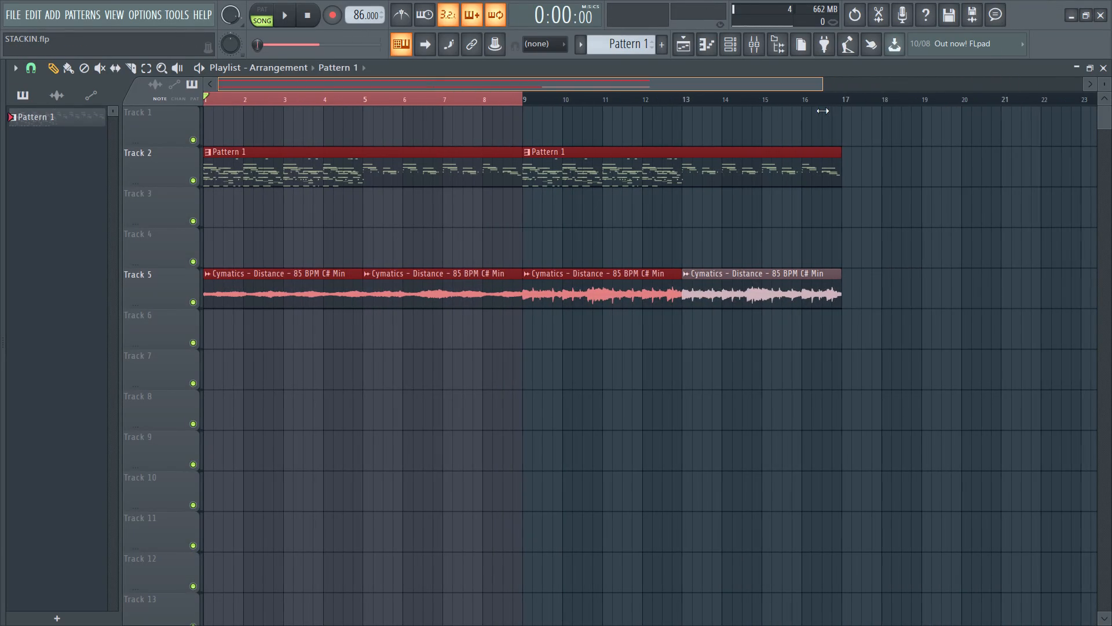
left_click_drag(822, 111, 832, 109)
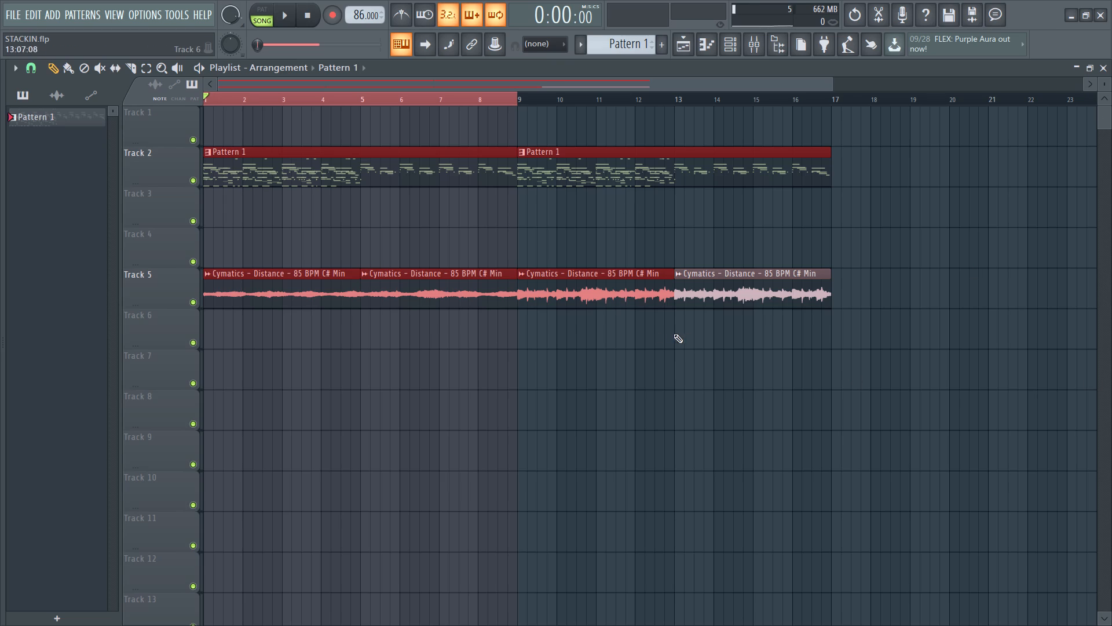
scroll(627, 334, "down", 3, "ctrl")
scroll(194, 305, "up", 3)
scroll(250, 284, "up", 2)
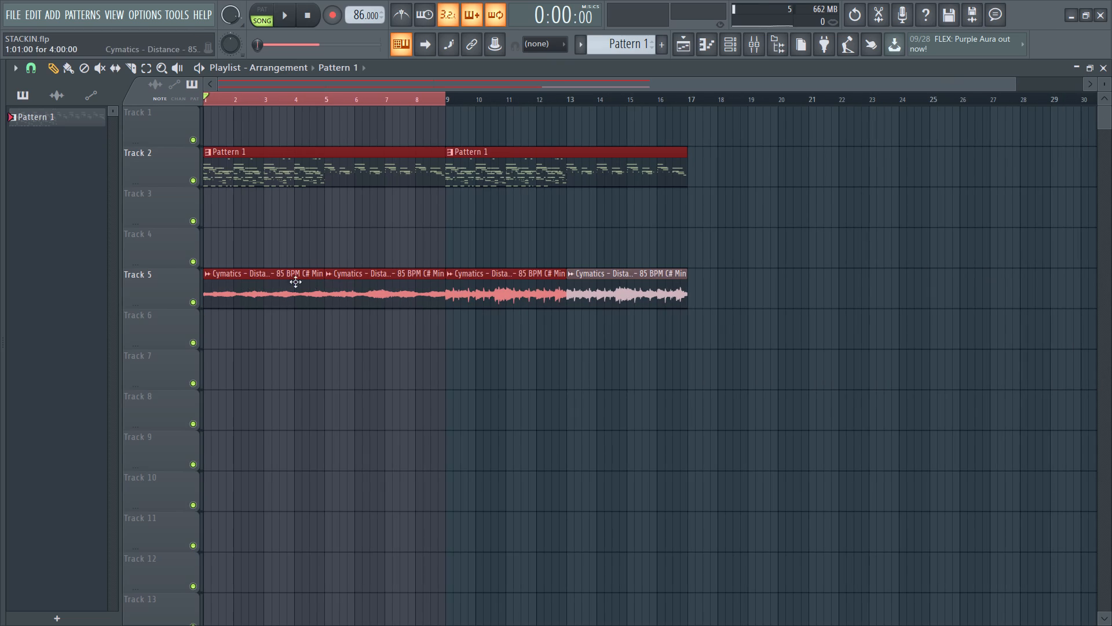
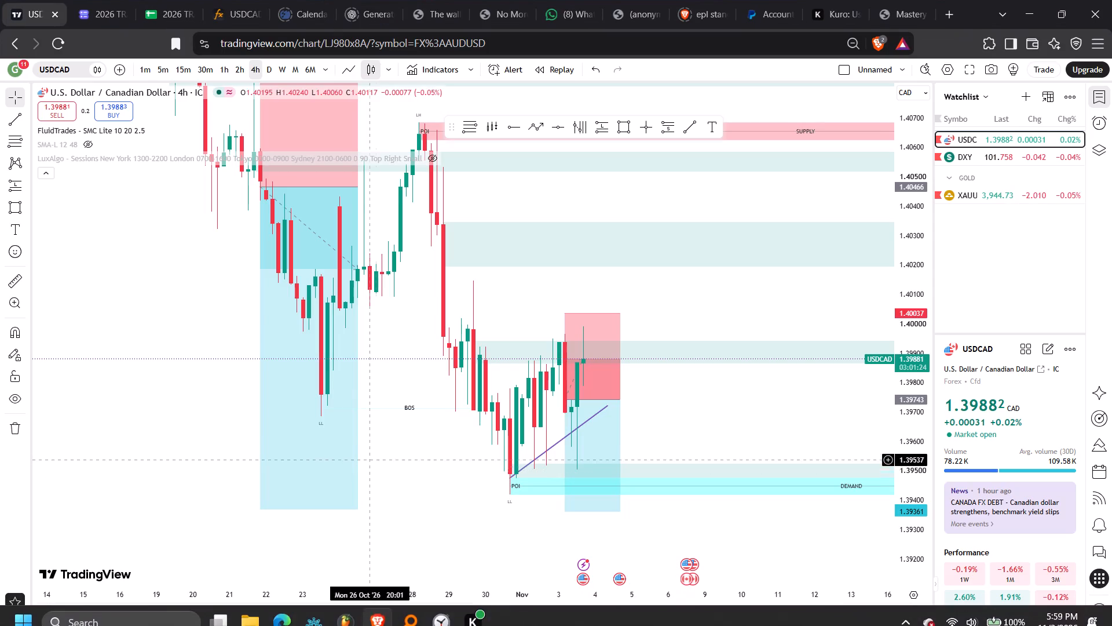
Switch the USDCAD chart to the 2-hour timeframe and review the recent price action around the open trade zone.
scroll(527, 362, "up", 3, "ctrl")
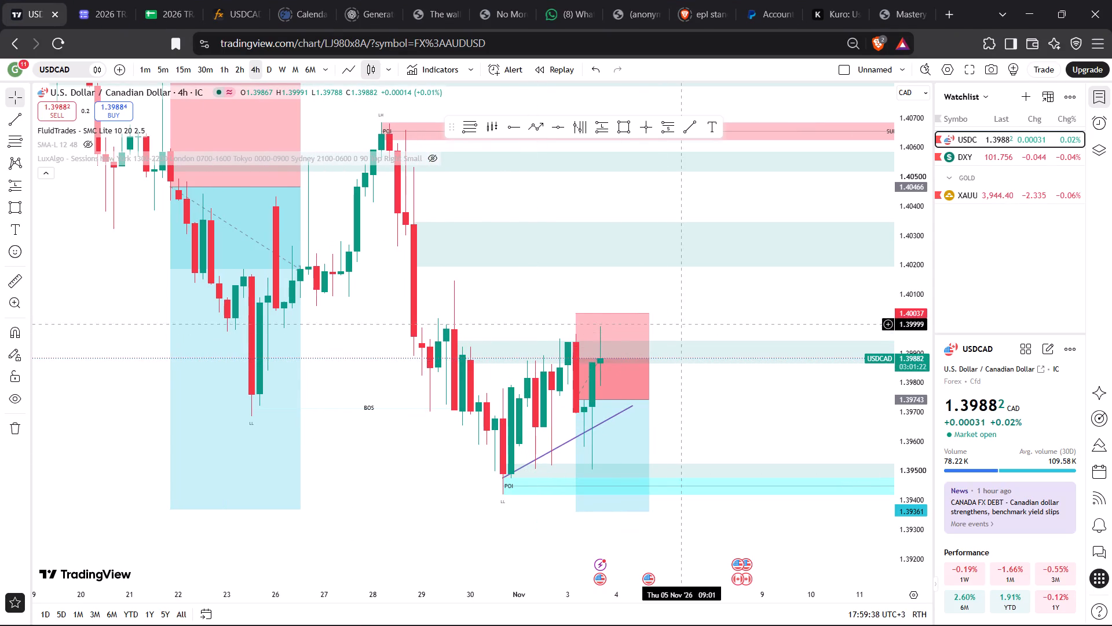
scroll(646, 381, "up", 2, "ctrl")
left_click(233, 66)
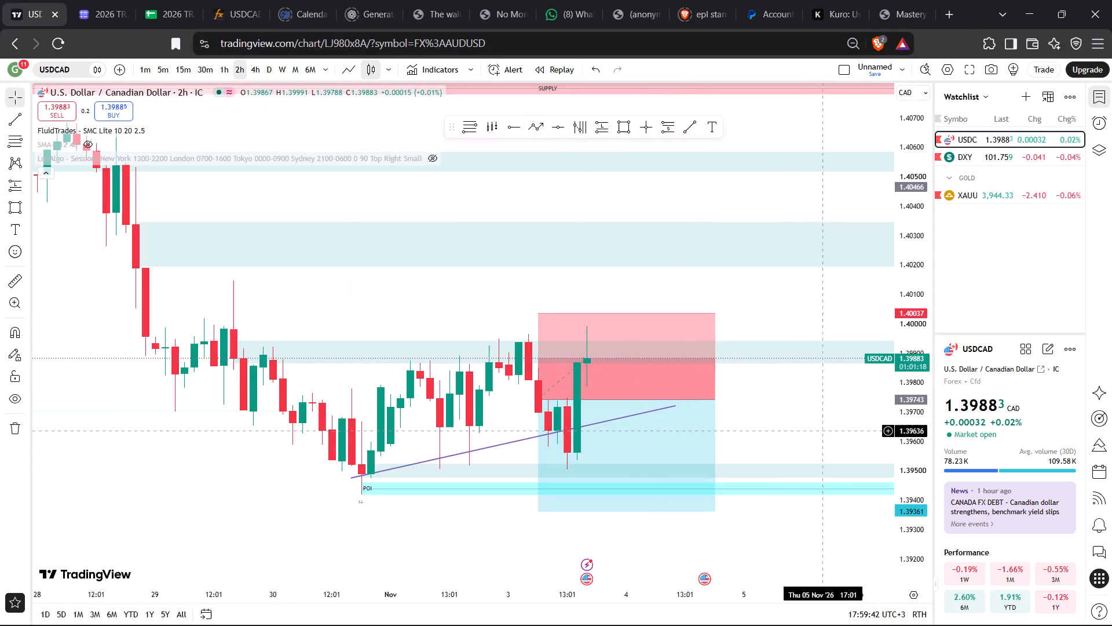
left_click(786, 436)
scroll(591, 413, "down", 1)
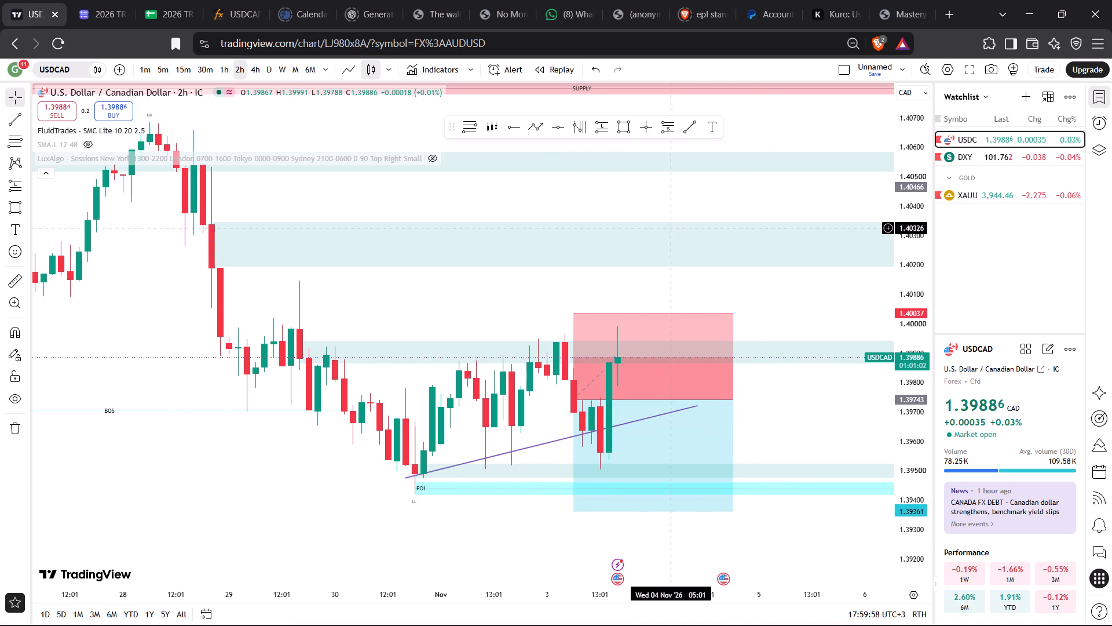
Review the US Dollar Index (DXY) on the 2-hour chart.
left_click(1021, 154)
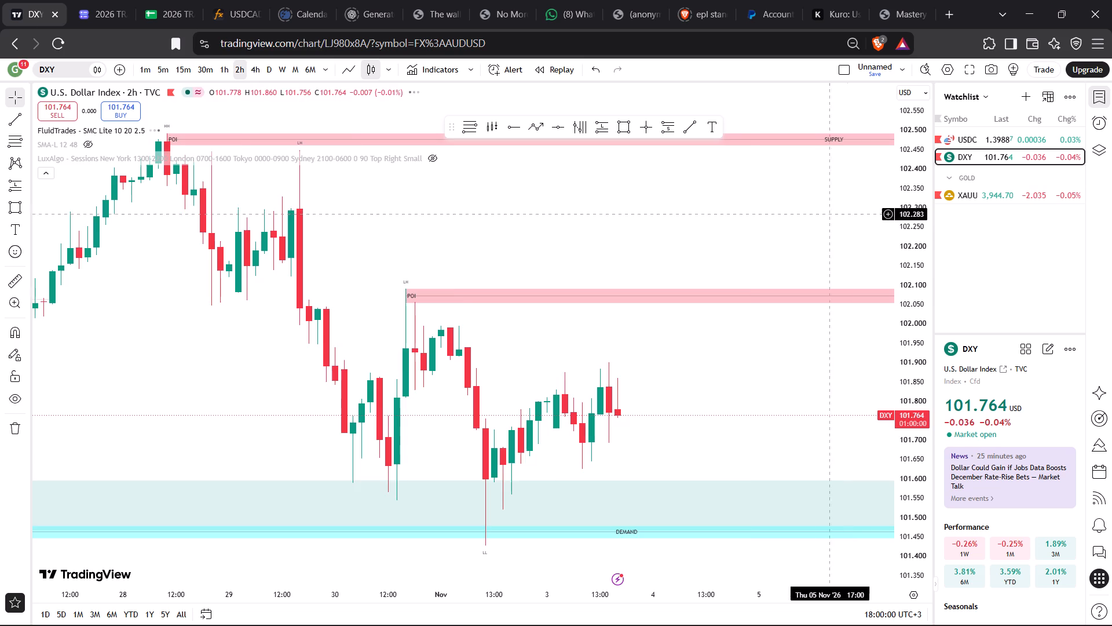
scroll(742, 242, "down", 3)
Review the XAUUSD 2-hour chart over a longer price history with the watchlist hidden.
left_click(985, 190)
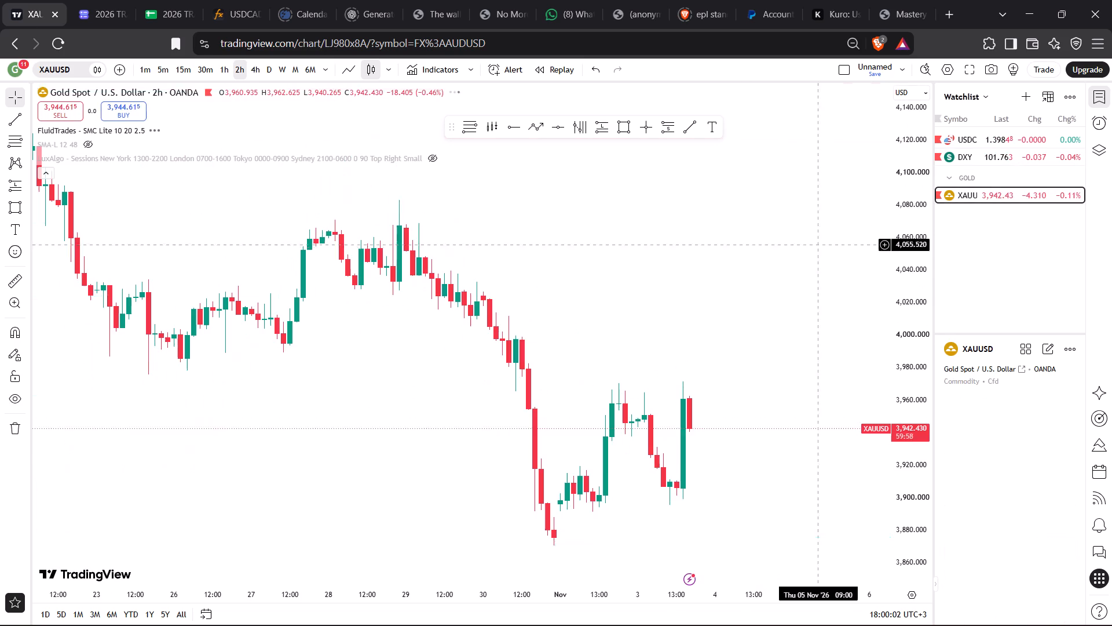
scroll(749, 261, "down", 3)
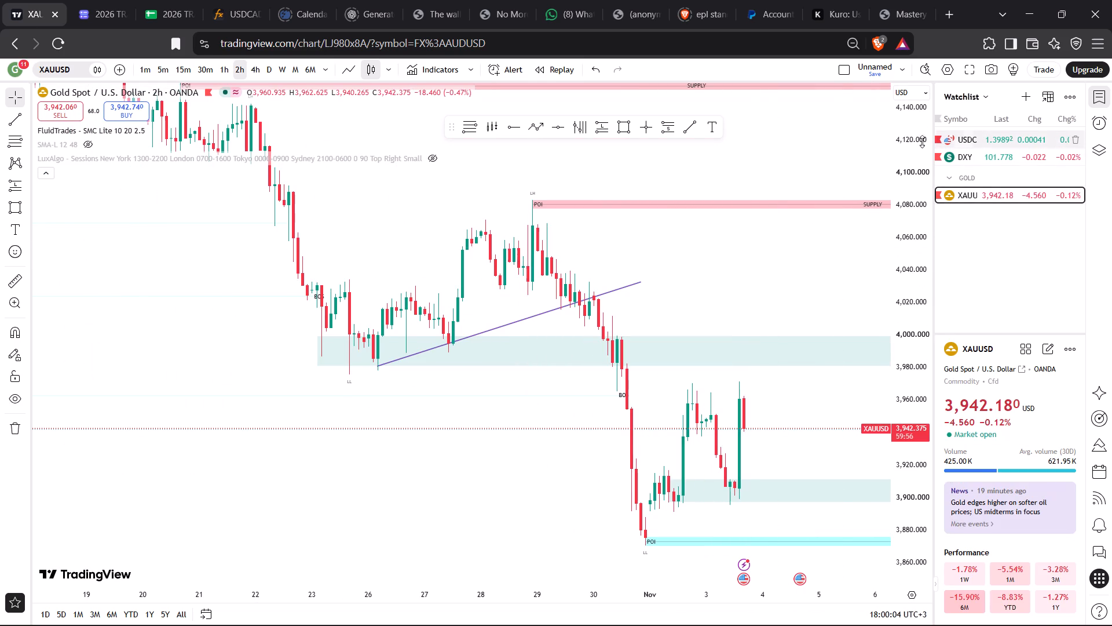
left_click_drag(919, 137, 917, 208)
left_click(1096, 99)
left_click_drag(1063, 133, 1048, 210)
scroll(726, 317, "down", 5)
left_click_drag(875, 440, 820, 431)
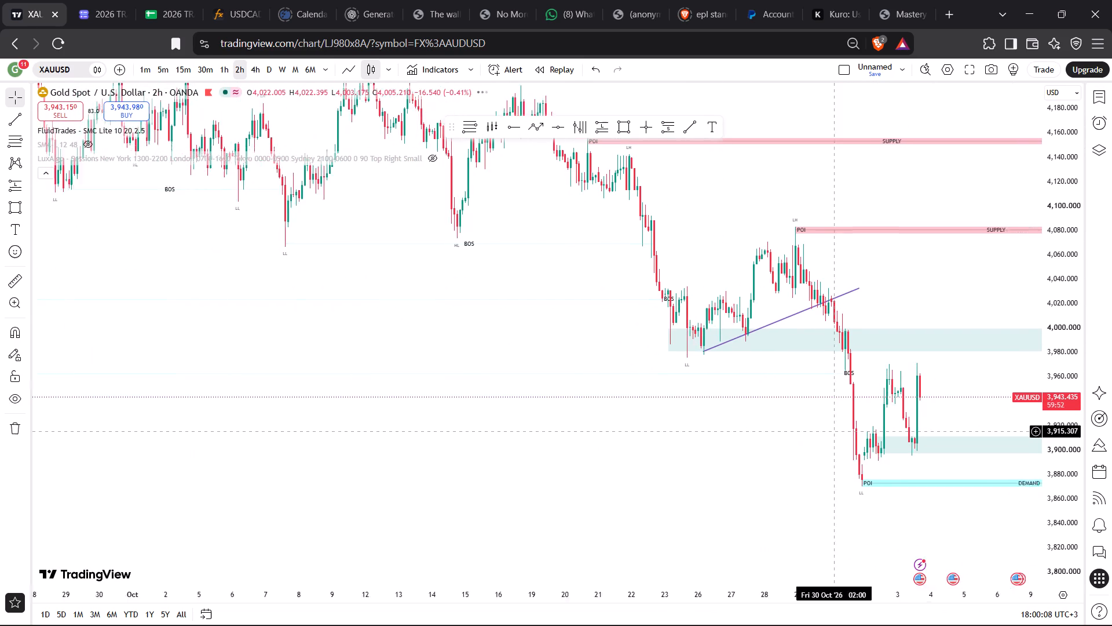
left_click_drag(820, 431, 775, 431)
scroll(667, 344, "down", 1)
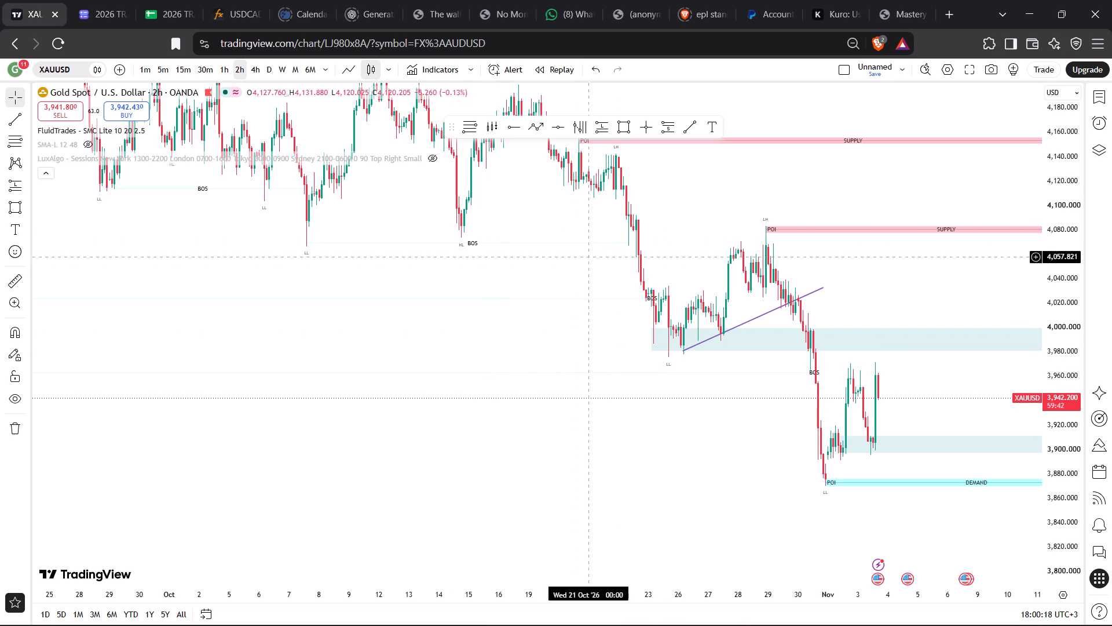
left_click(1, 0)
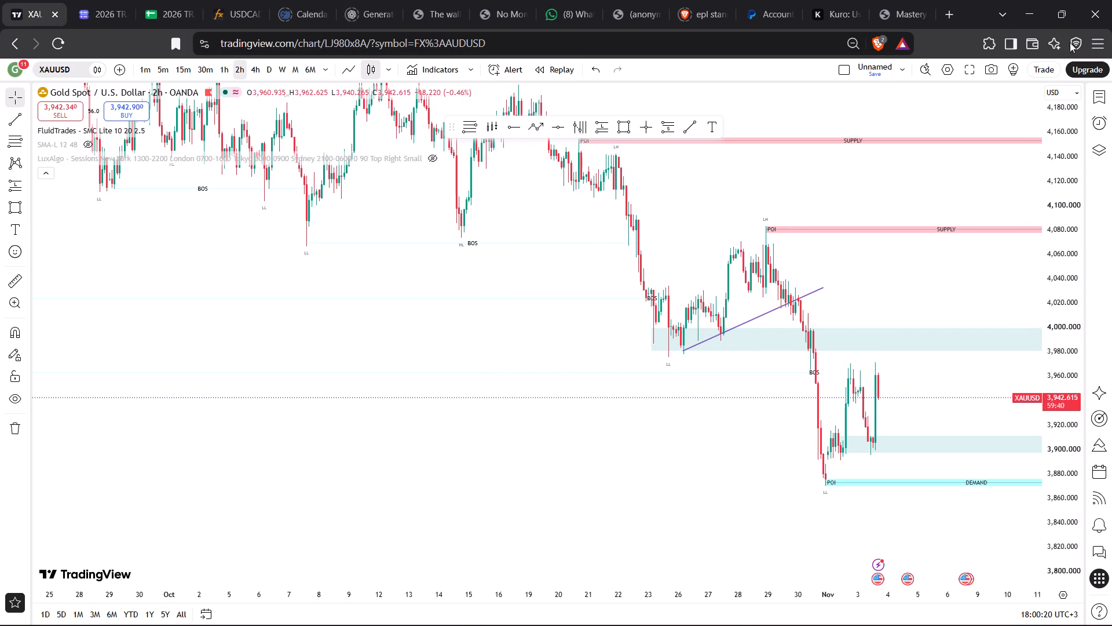
Reopen the watchlist and examine the USDCAD 2-hour chart with its supply and demand zones.
left_click(1093, 92)
left_click(1040, 143)
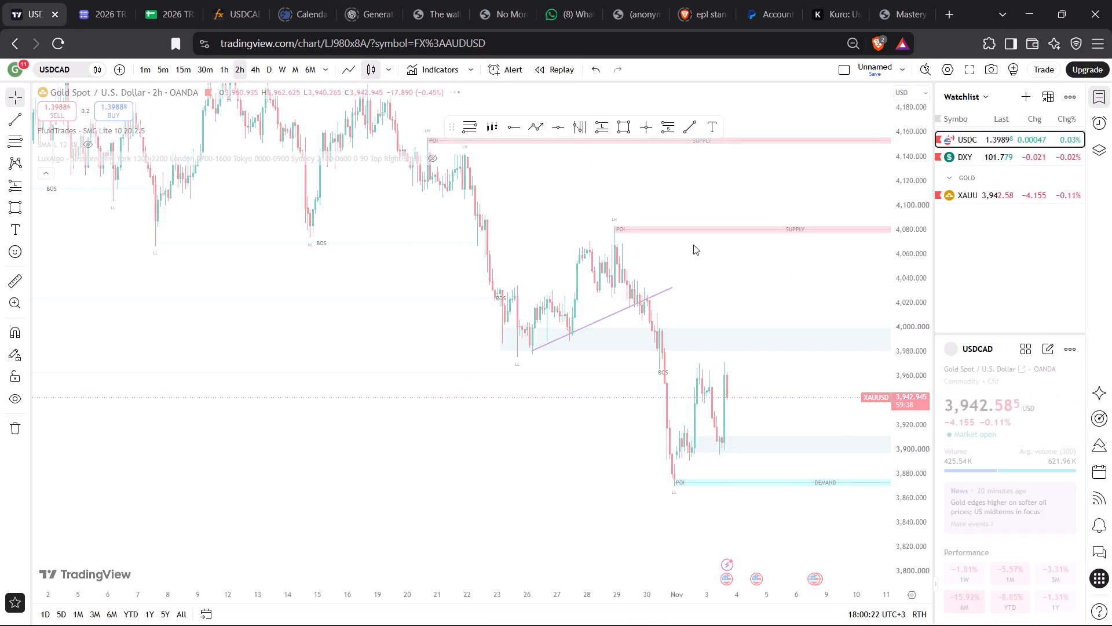
left_click_drag(900, 573, 890, 483)
left_click_drag(850, 567, 802, 360)
scroll(686, 352, "up", 3)
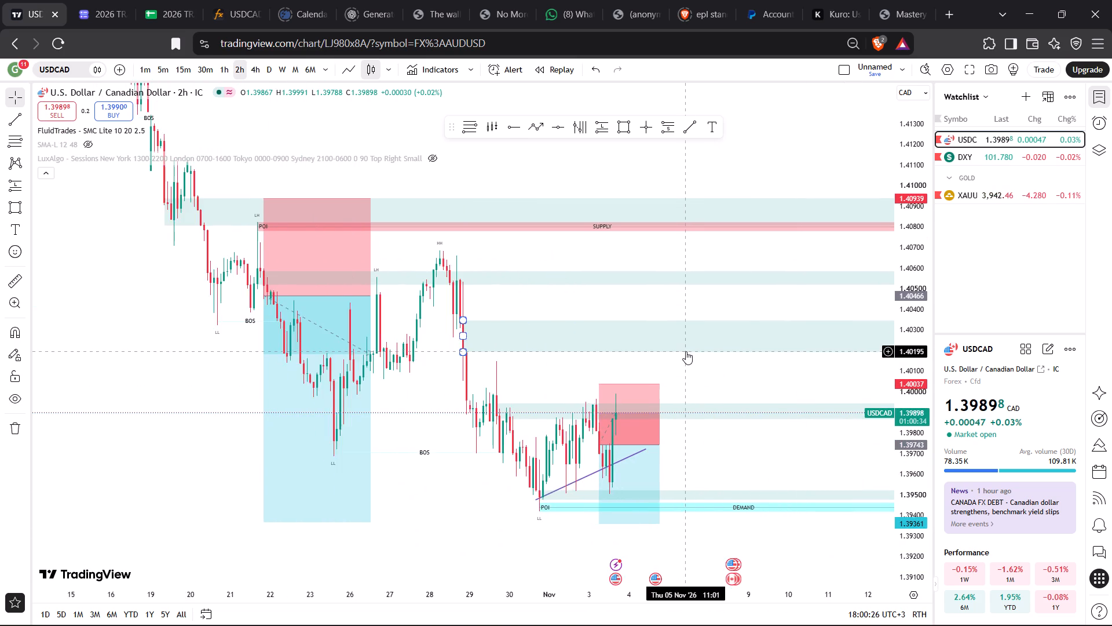
scroll(685, 348, "up", 3)
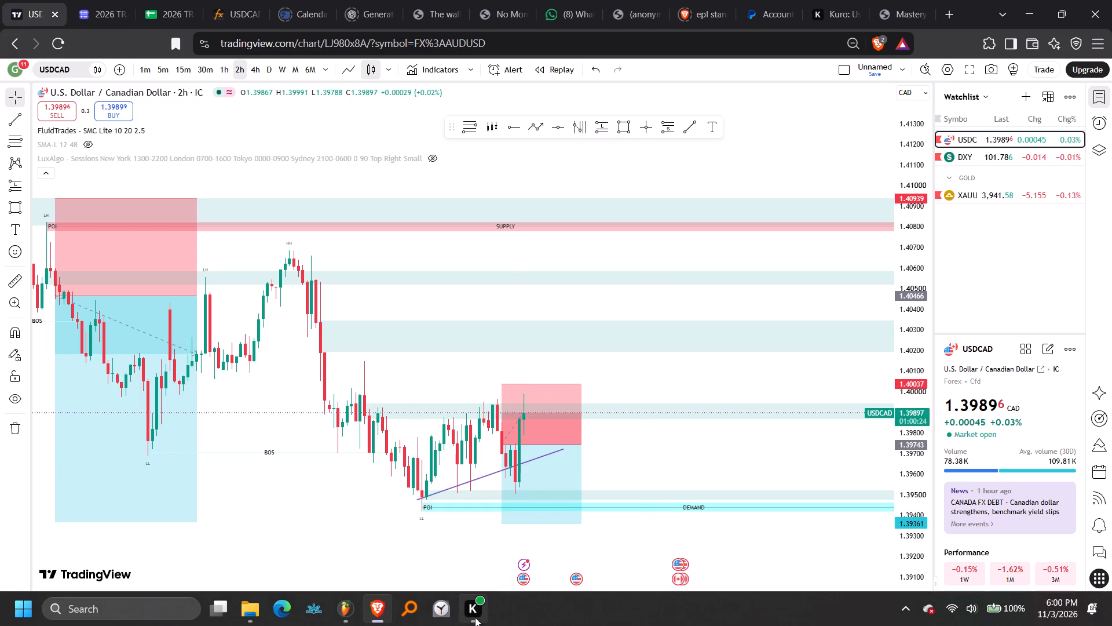
Switch to FL Studio, start song playback and mute the Purity channel in the channel rack.
left_click(350, 609)
key("space")
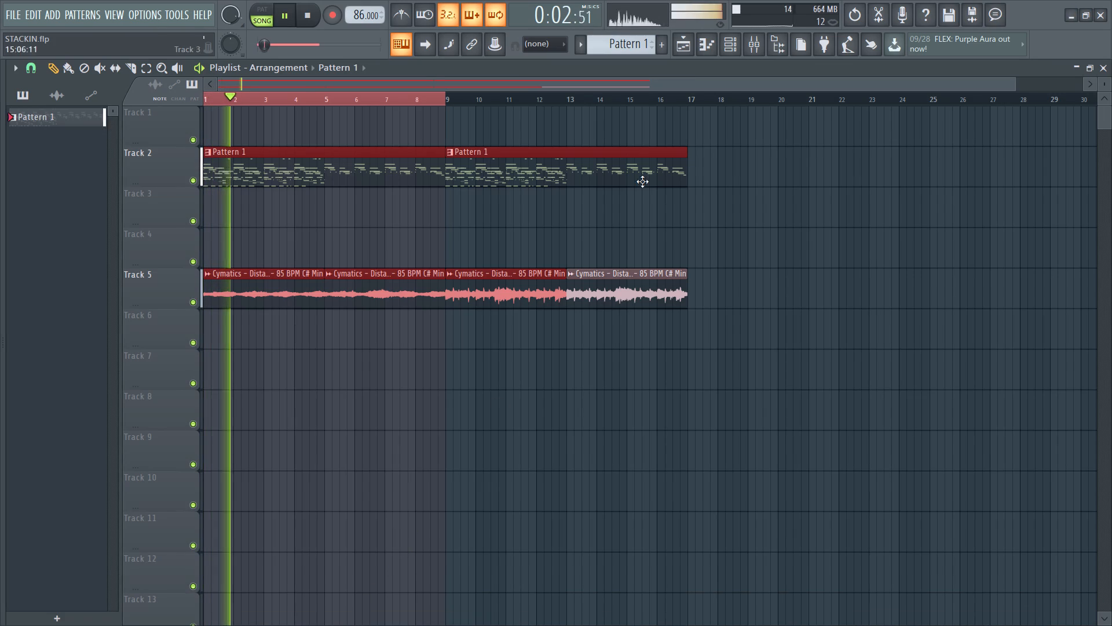
left_click(727, 46)
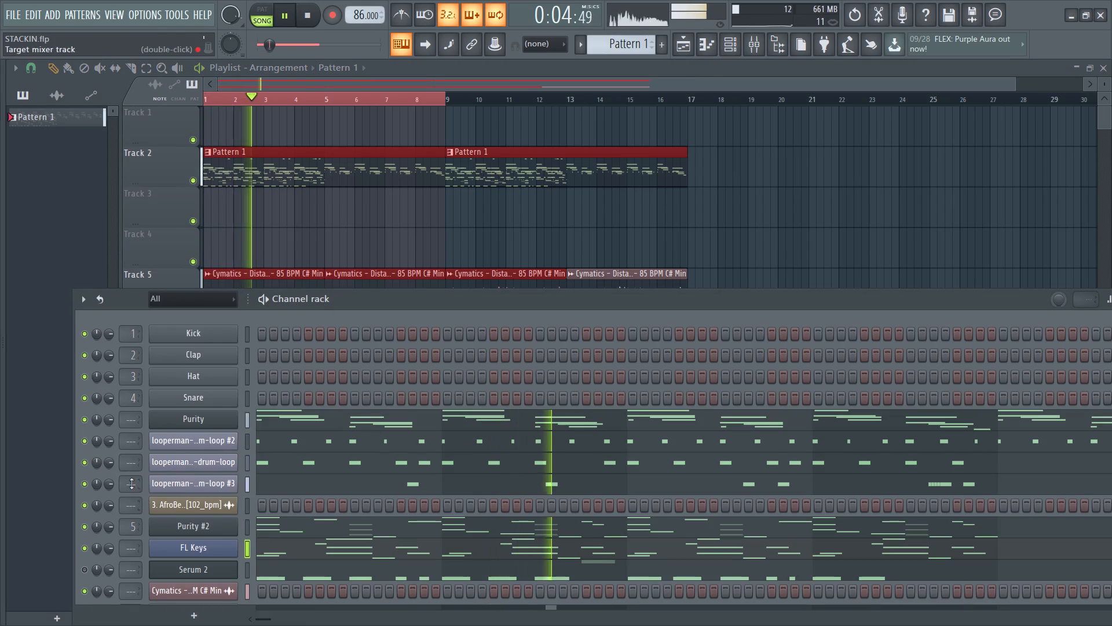
left_click(86, 424)
Replay the song from the start with Purity muted and look over the lower channels in the channel rack.
key("space")
key("space")
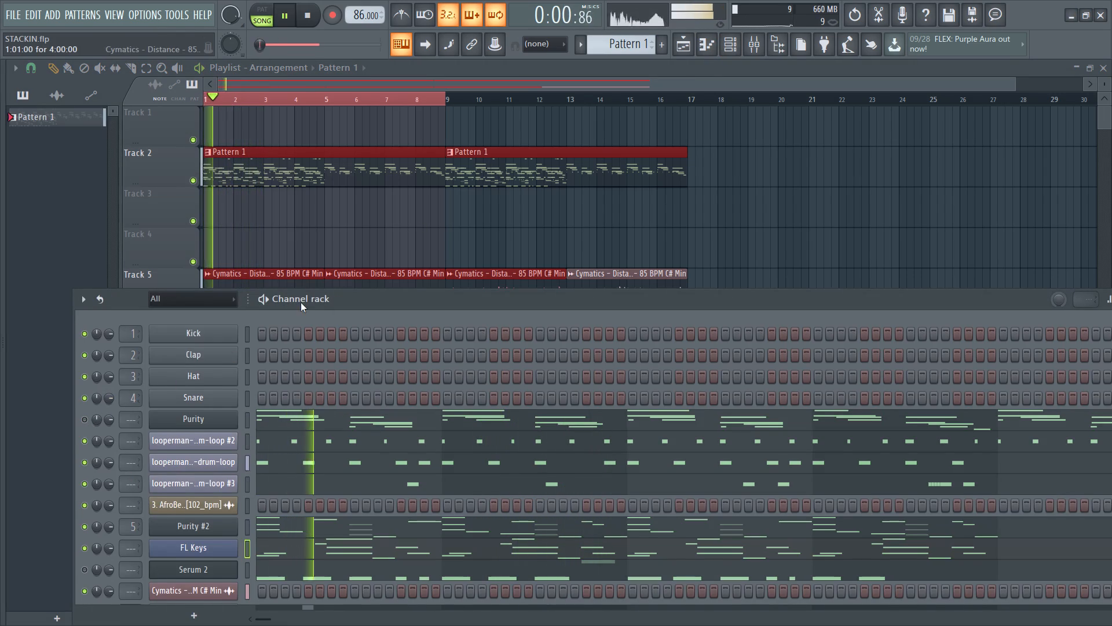
left_click_drag(301, 303, 303, 223)
scroll(363, 384, "down", 3)
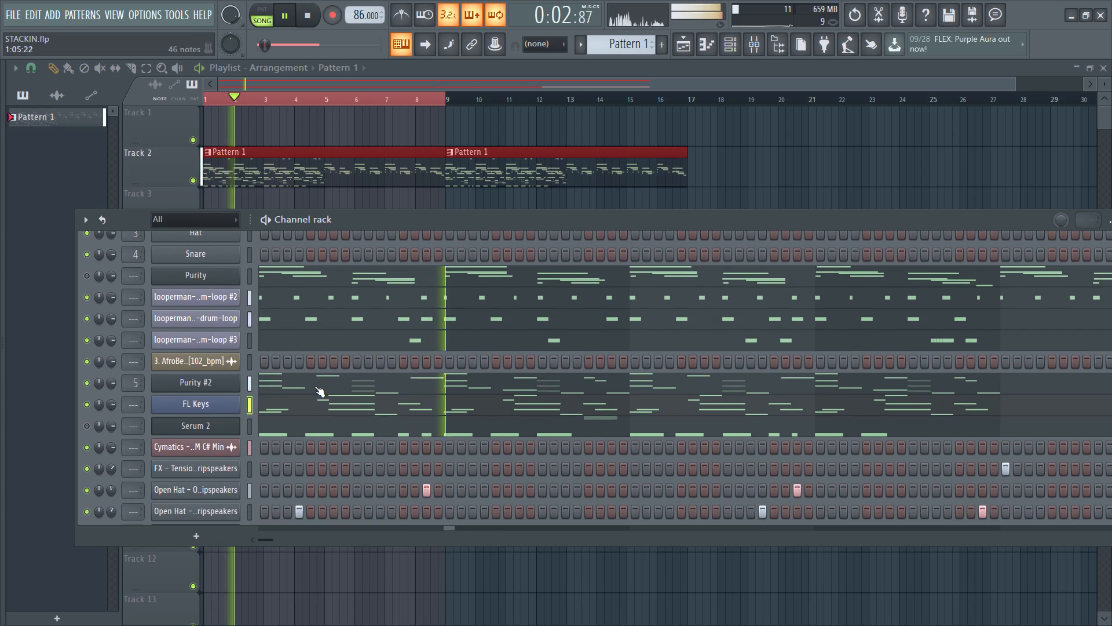
scroll(314, 387, "down", 1)
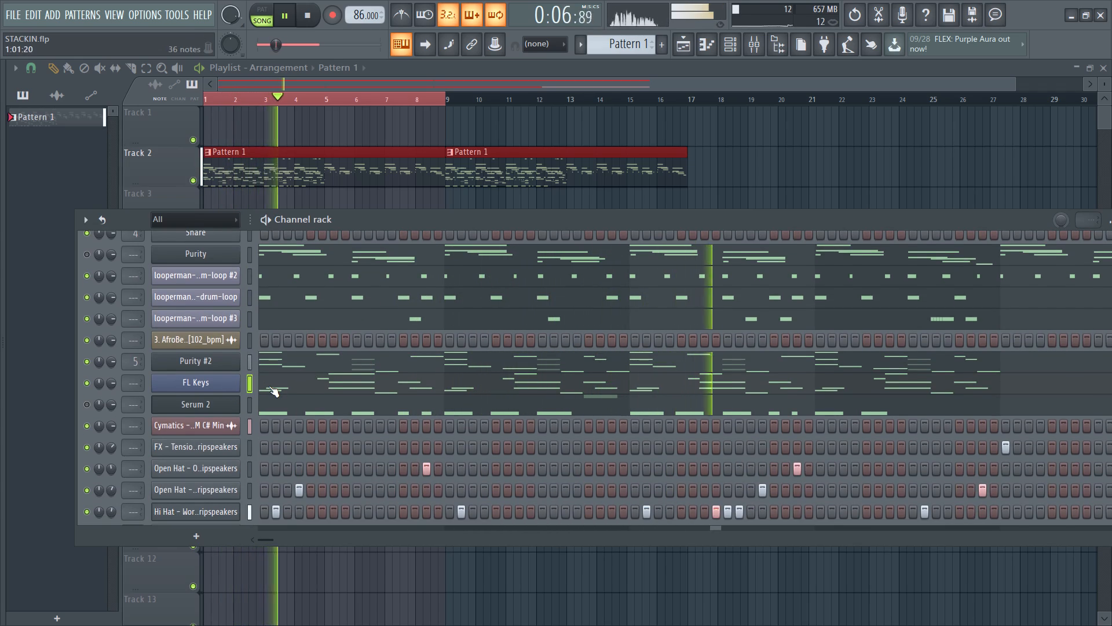
key("space")
Copy the FL Keys channel's notes and mute that channel, moving the channel rack higher over the playlist.
right_click(206, 384)
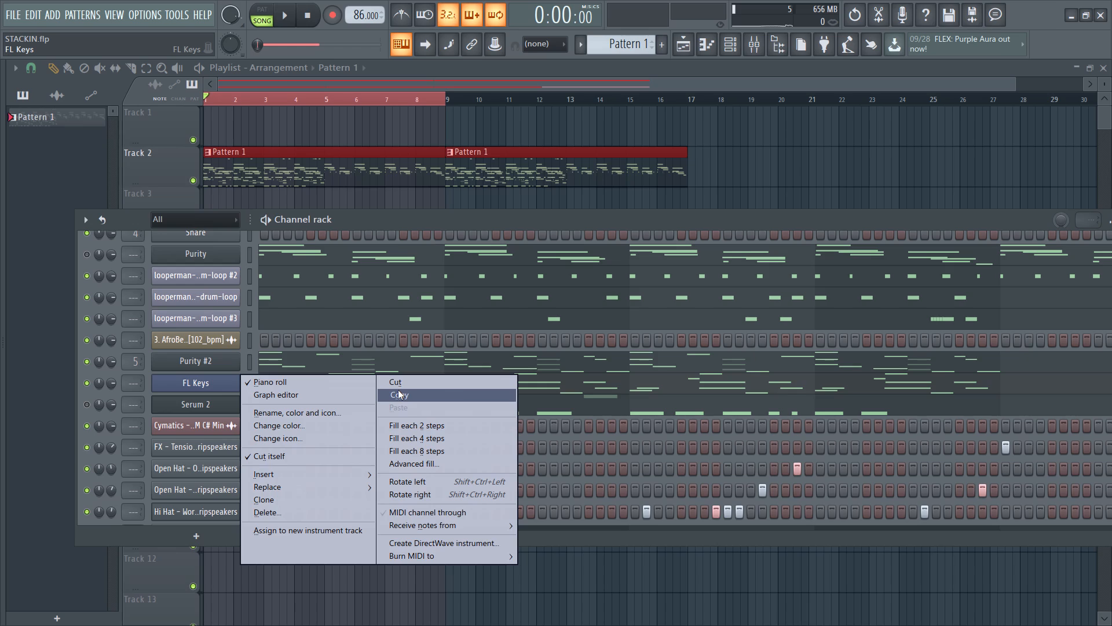
left_click(400, 393)
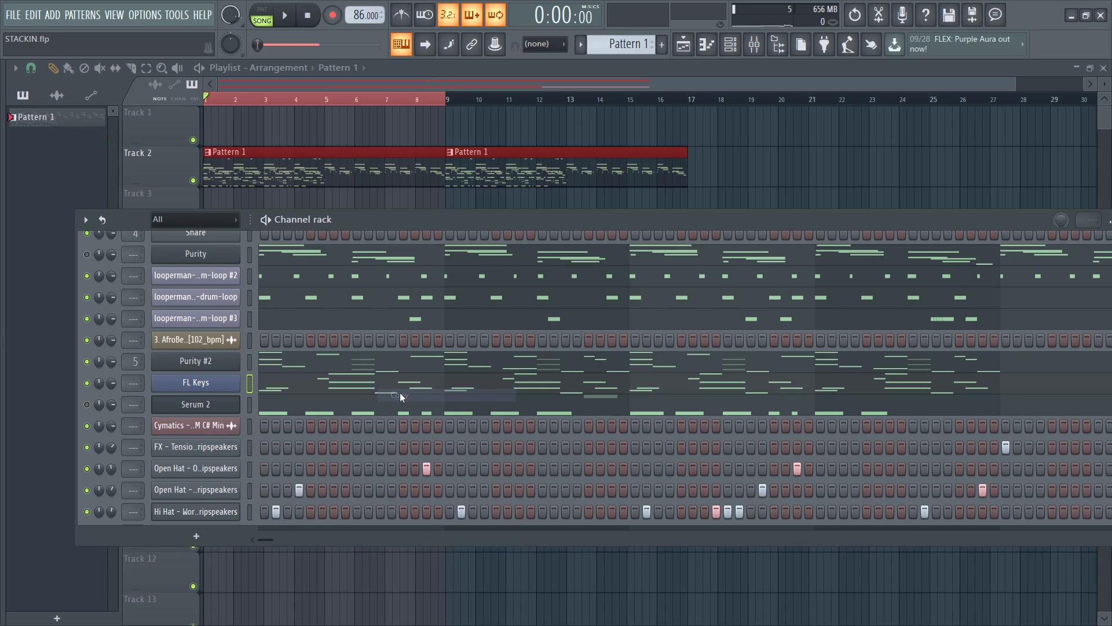
left_click(86, 383)
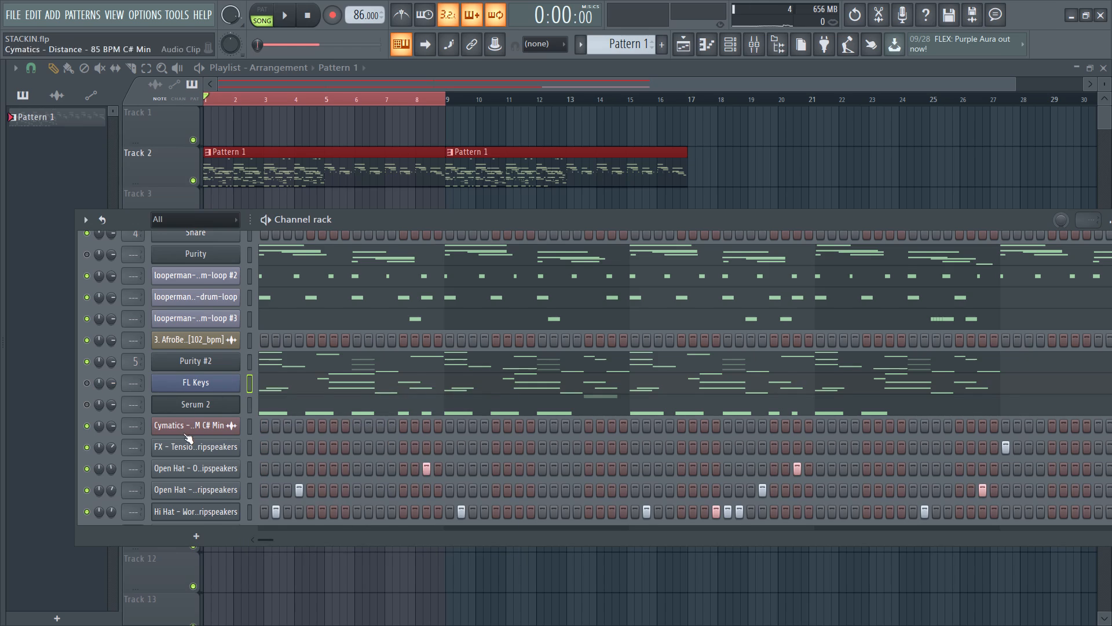
scroll(184, 435, "down", 3)
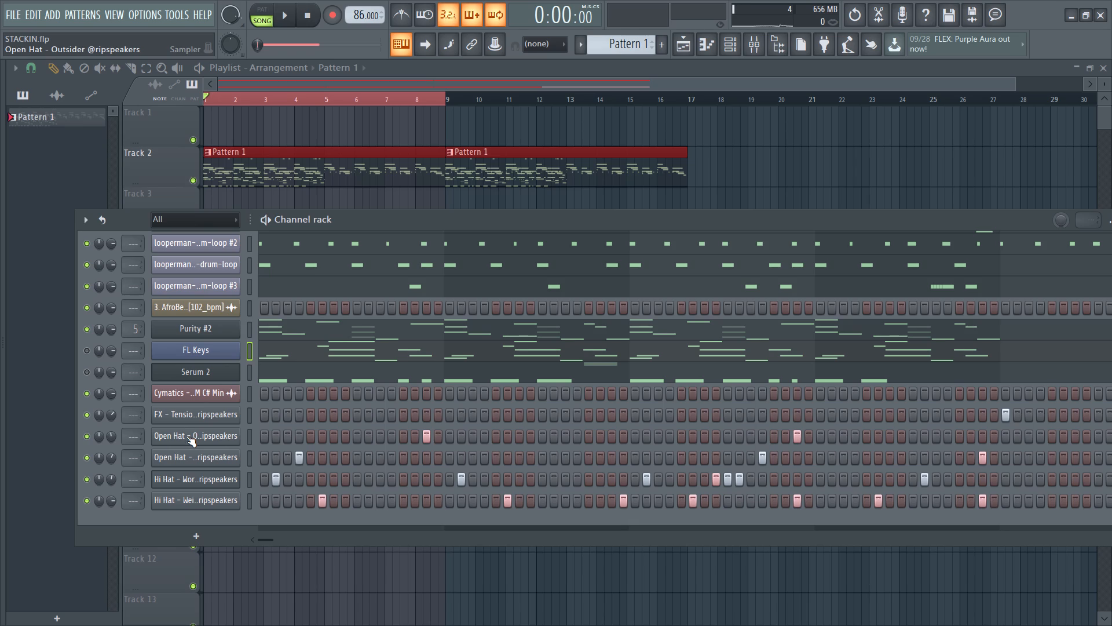
left_click_drag(335, 223, 339, 169)
scroll(314, 312, "down", 4)
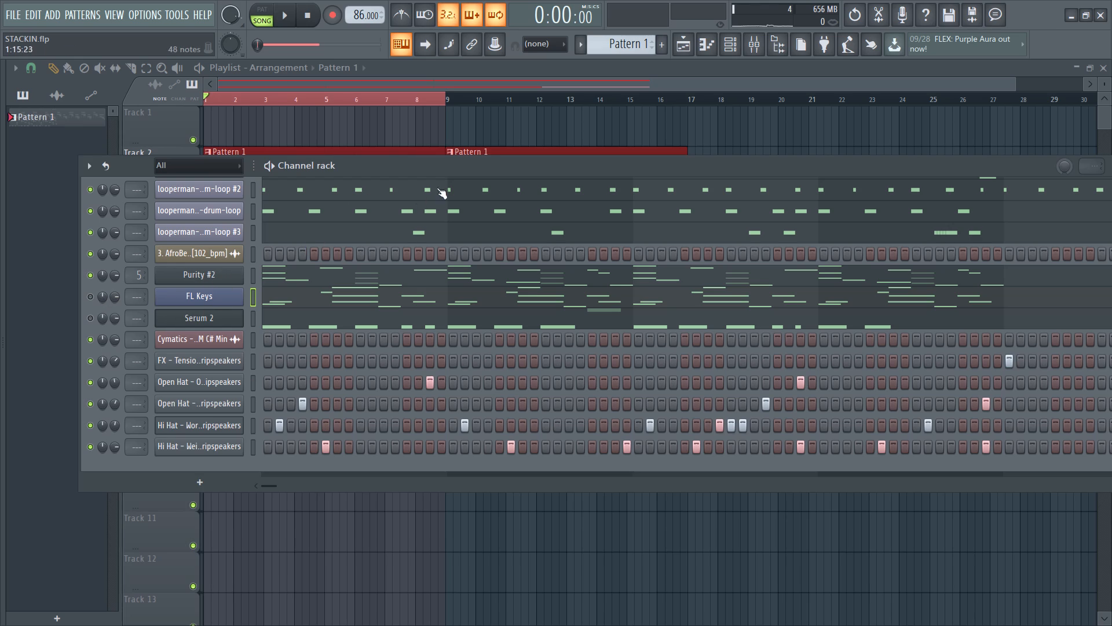
left_click_drag(416, 168, 408, 135)
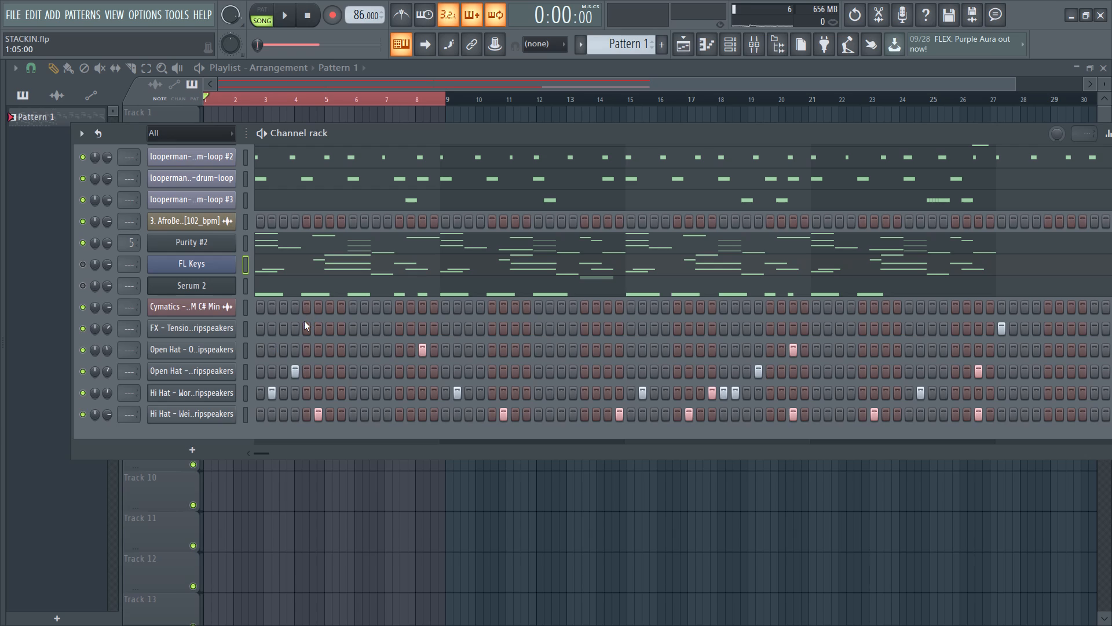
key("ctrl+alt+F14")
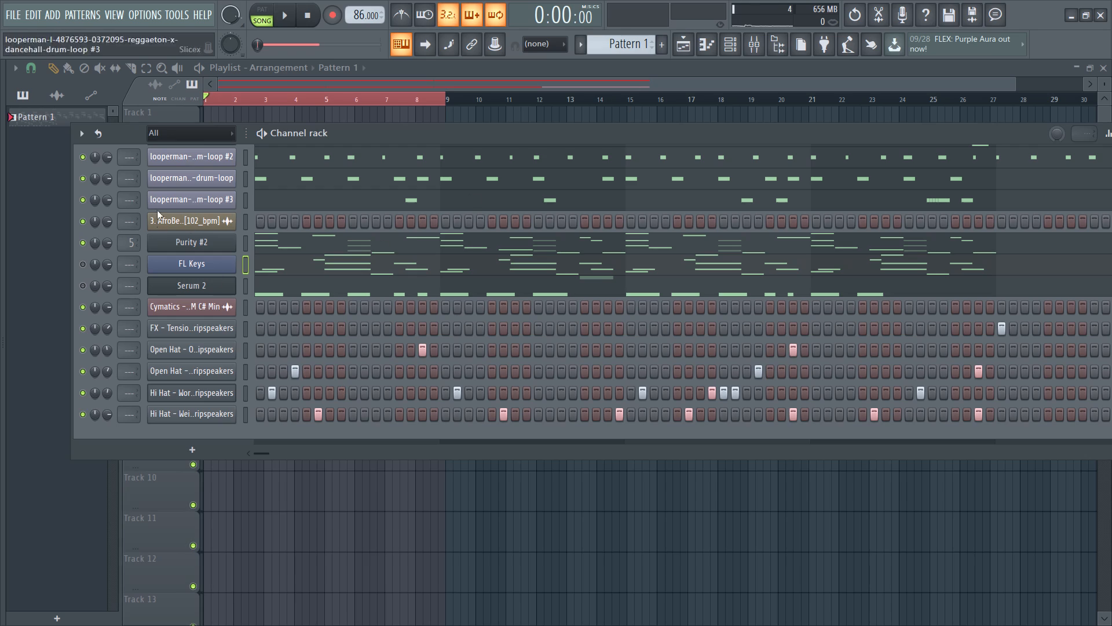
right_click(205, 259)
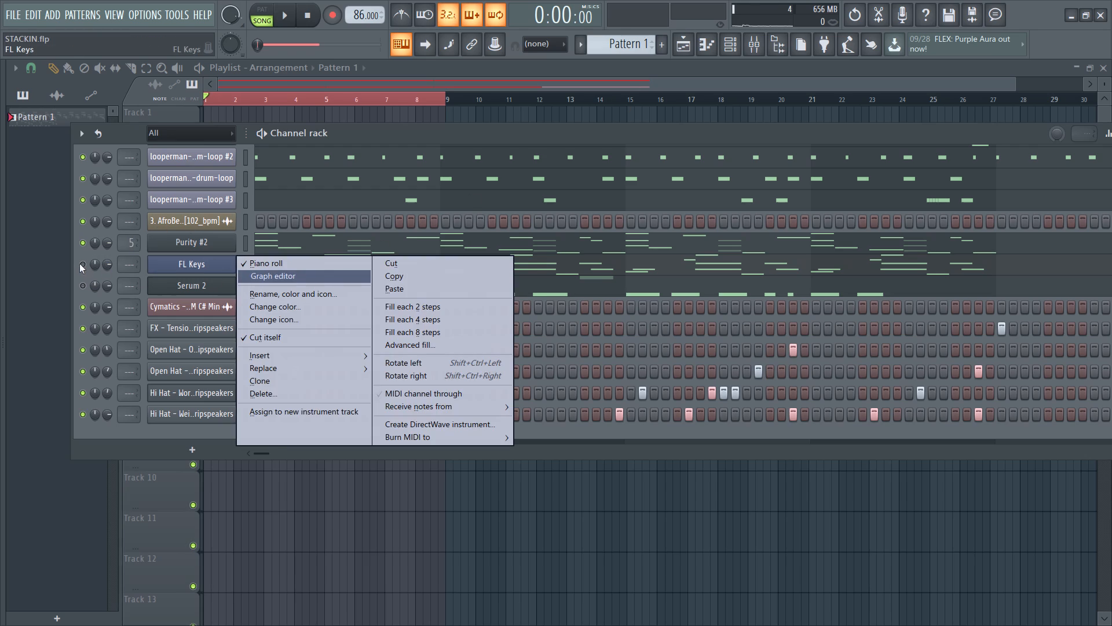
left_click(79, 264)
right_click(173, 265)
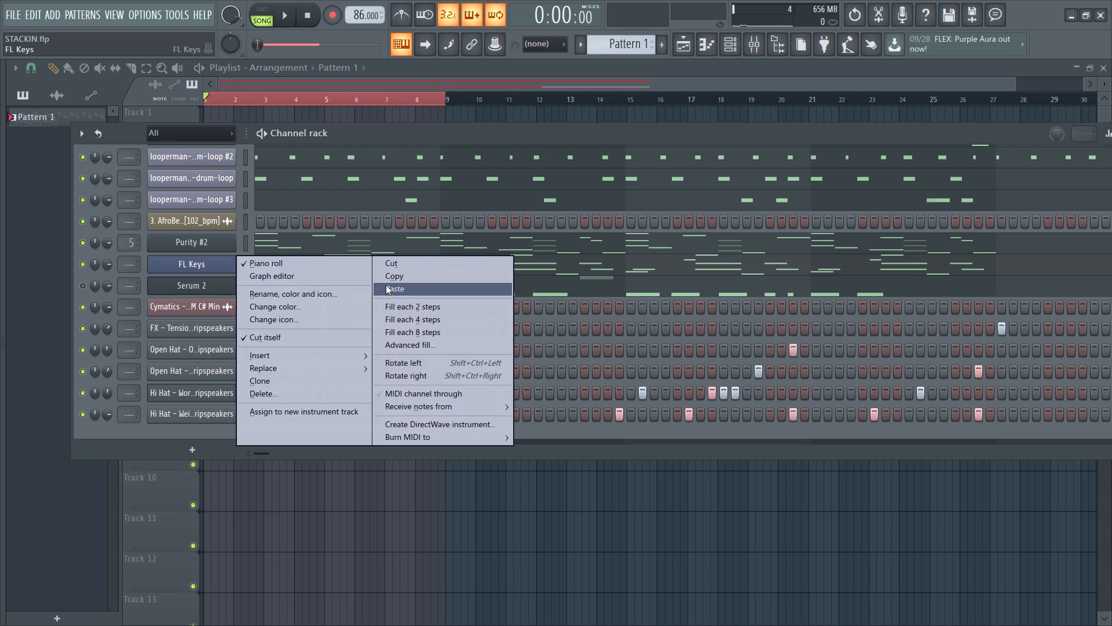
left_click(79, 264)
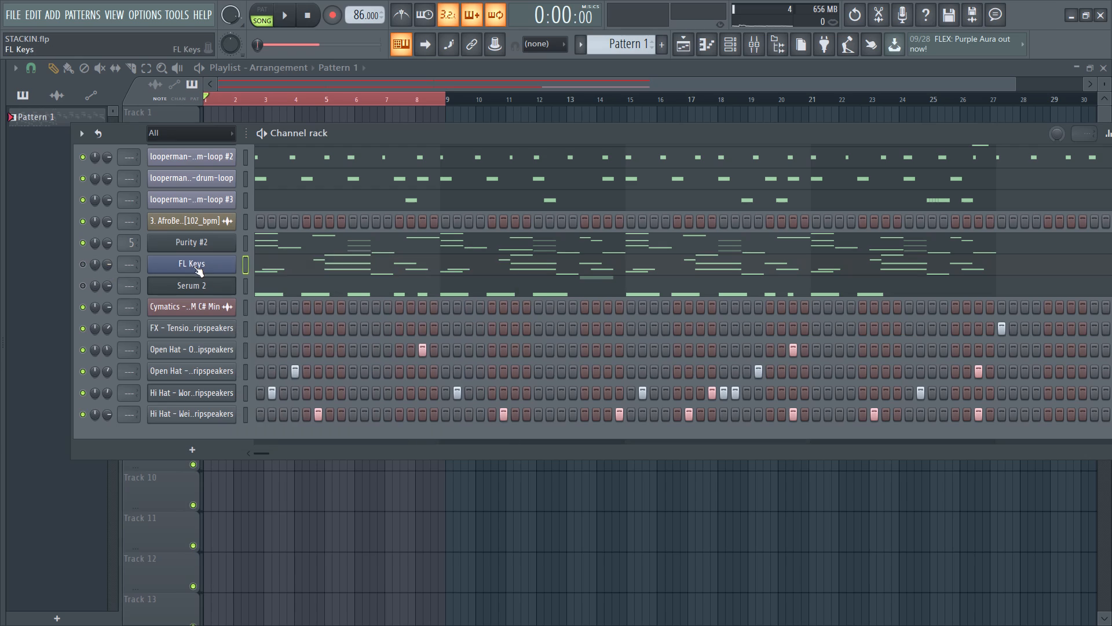
Copy the notes of the muted FL Keys channel.
right_click(193, 266)
left_click(451, 278)
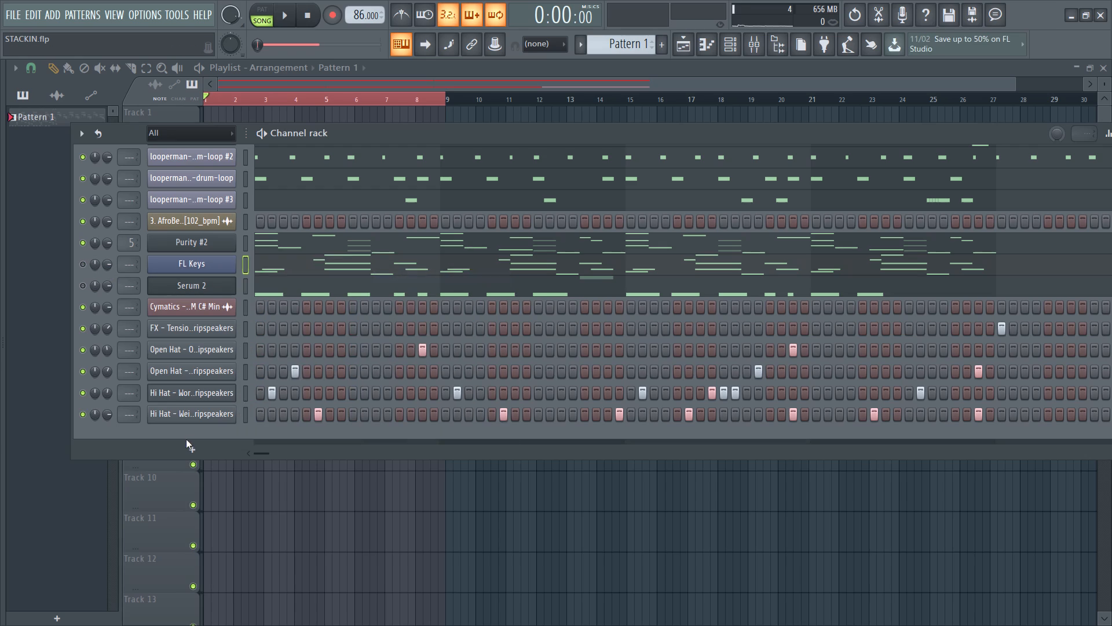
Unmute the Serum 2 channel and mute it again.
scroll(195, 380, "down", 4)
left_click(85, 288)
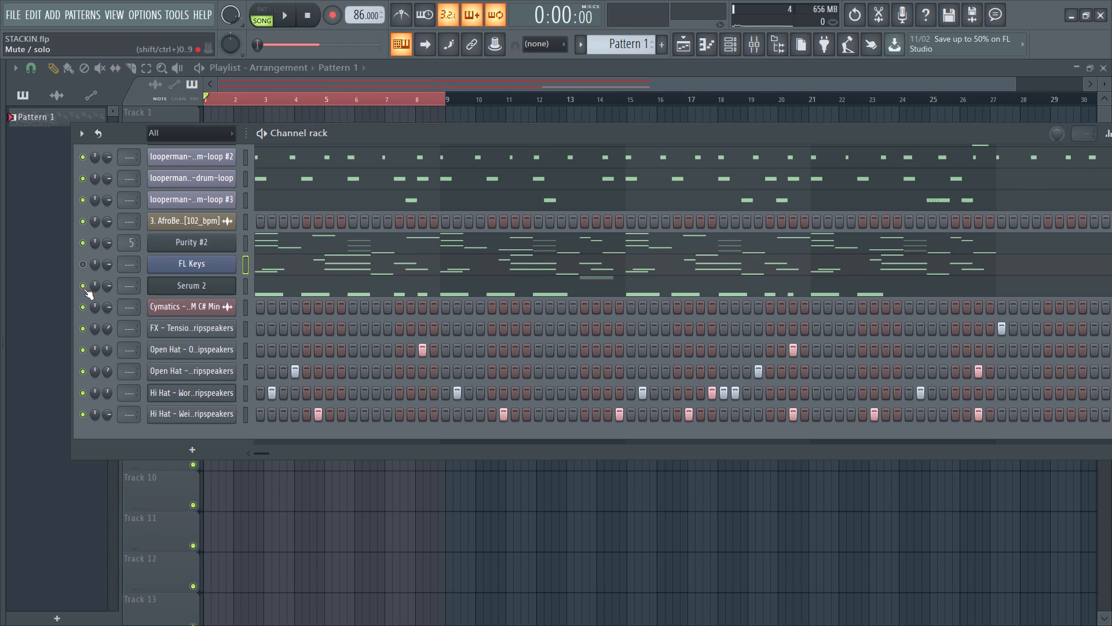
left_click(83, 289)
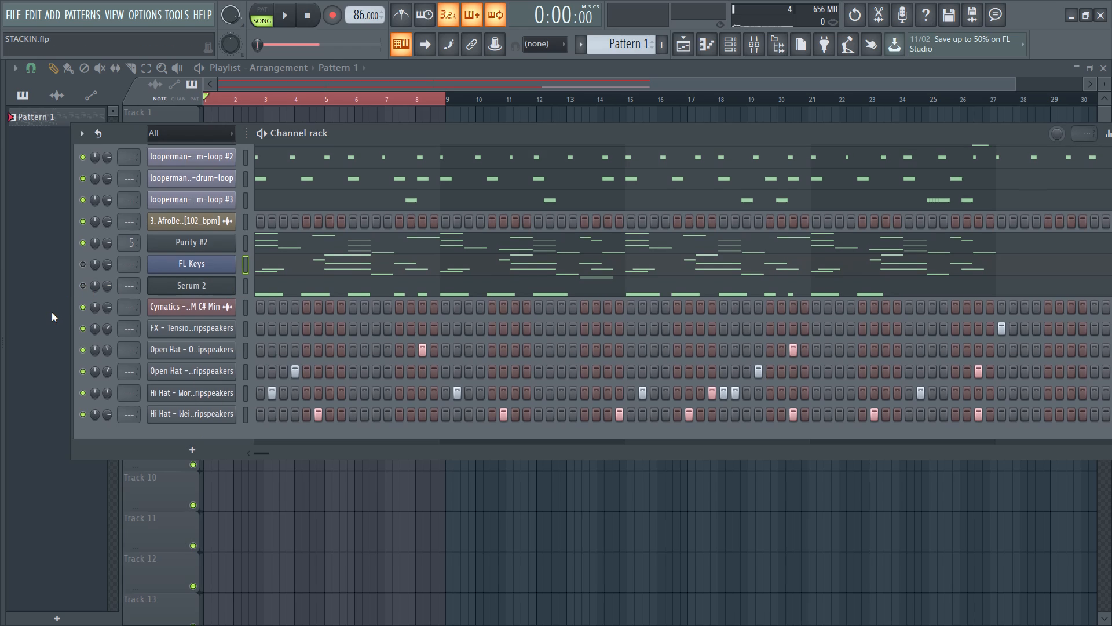
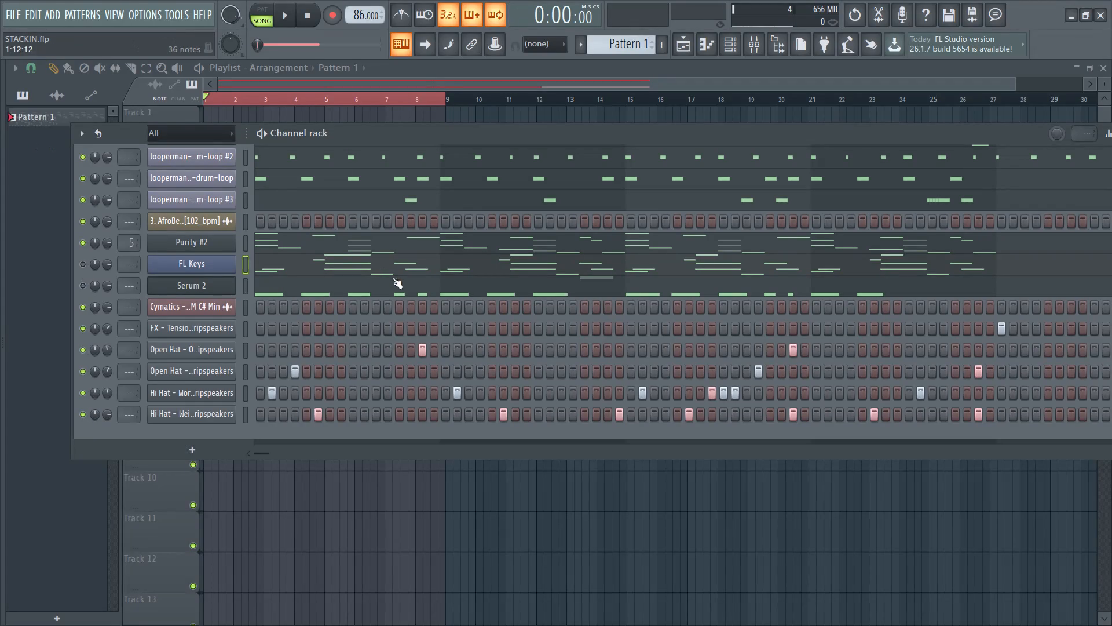
Play the song, unmute the FL Keys channel and restart playback to hear it in the mix.
key("space")
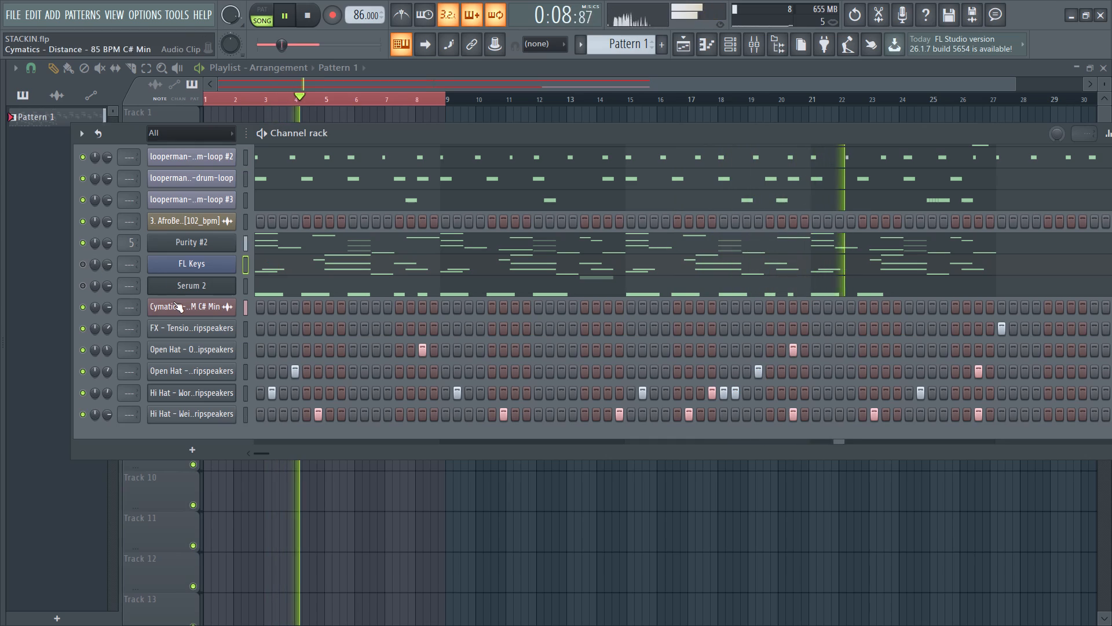
left_click(80, 263)
key("space")
key("space")
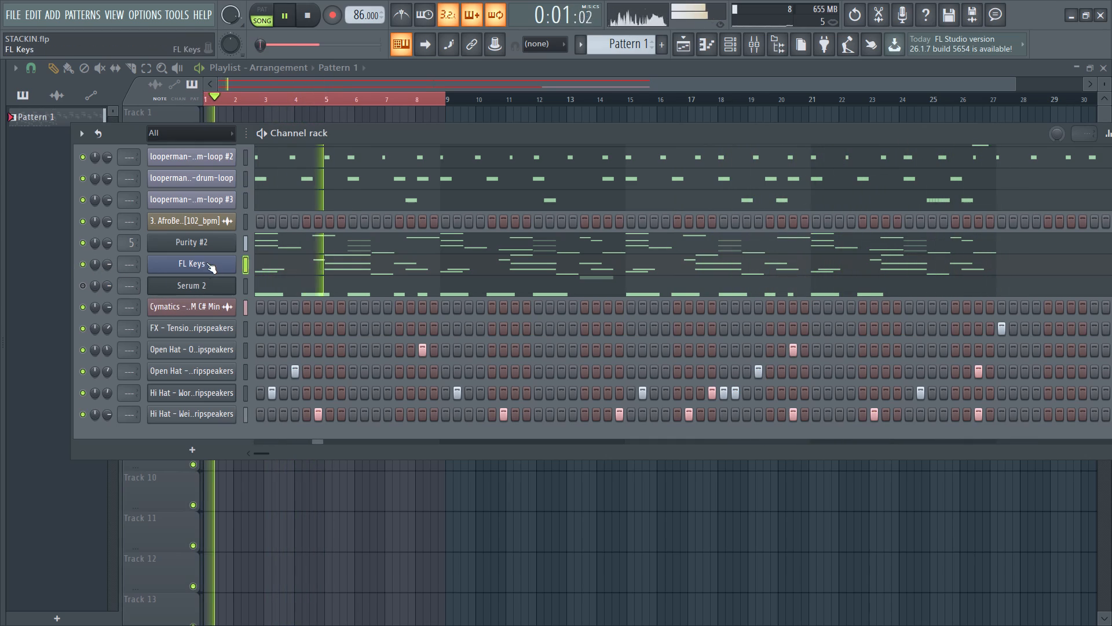
Copy the FL Keys notes, unmute Serum 2, paste the notes into it, and mute FL Keys.
right_click(199, 265)
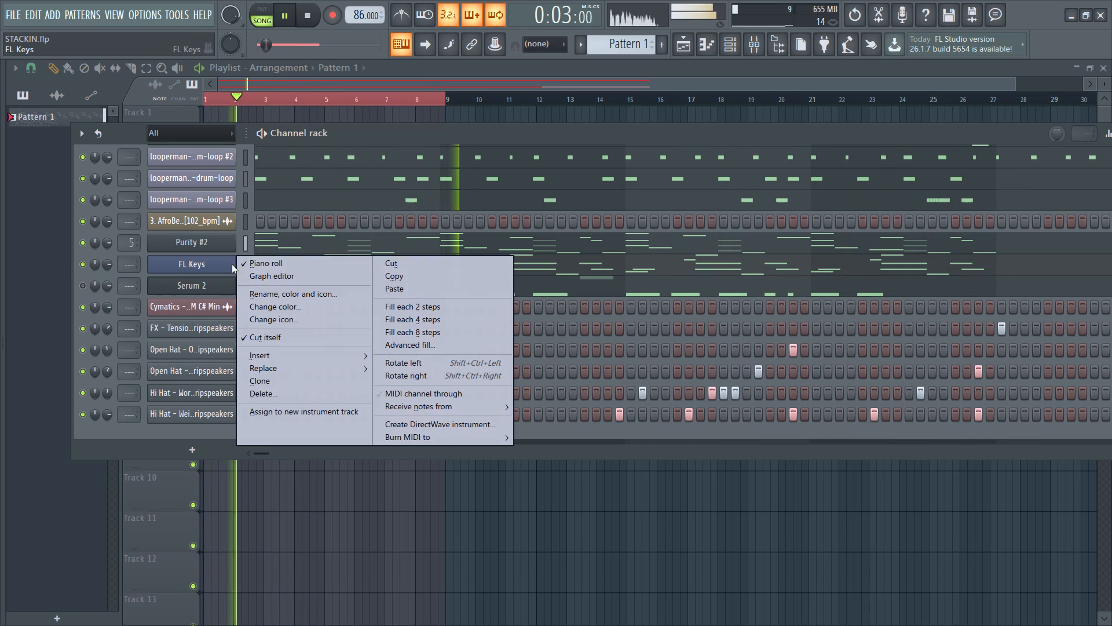
left_click(398, 275)
left_click(87, 285)
key("space")
key("space")
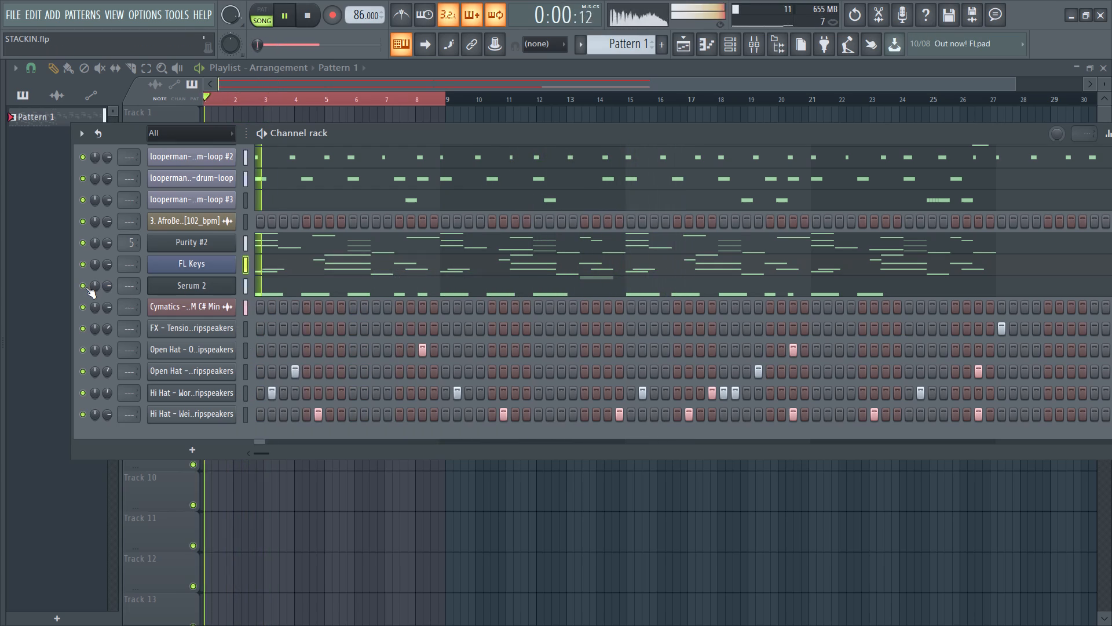
right_click(170, 292)
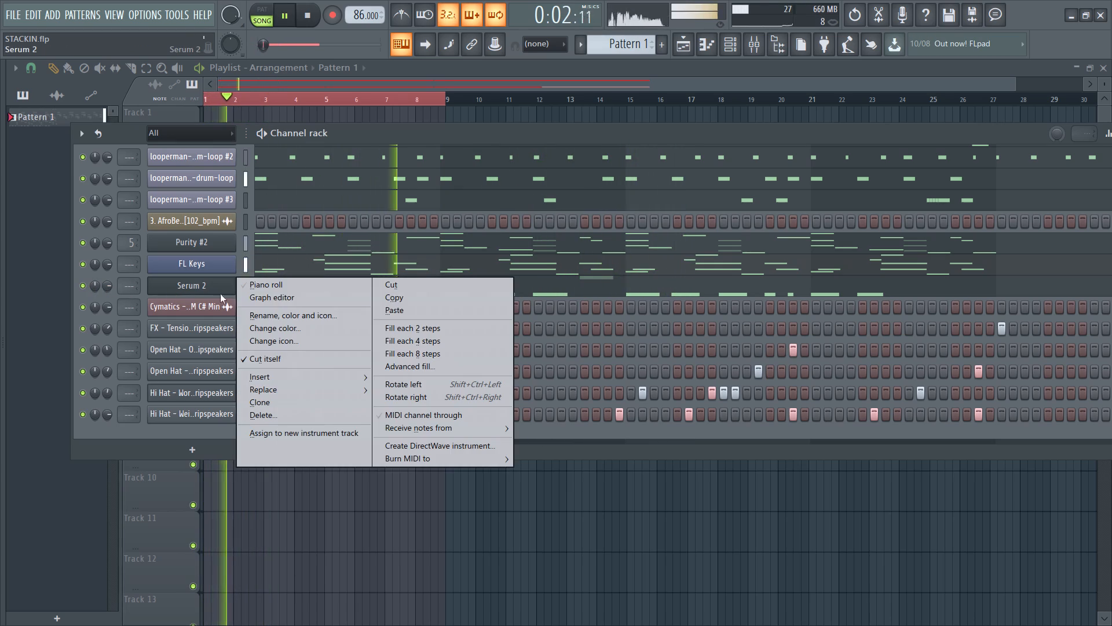
left_click(418, 311)
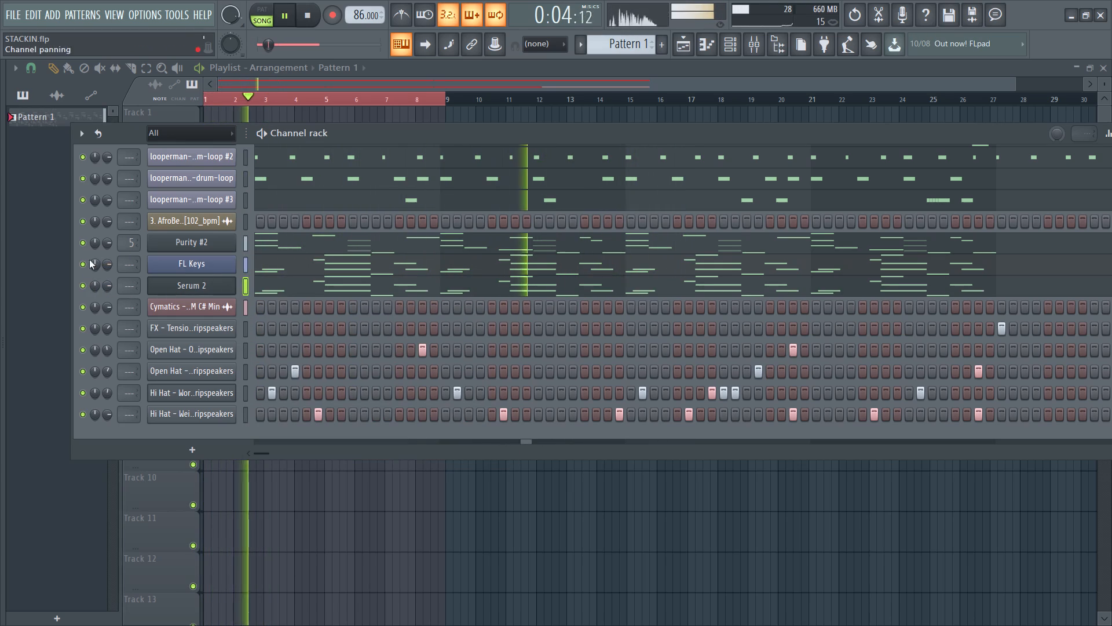
left_click(81, 265)
Transpose all Serum 2 notes down one octave in the piano roll and play them from the start.
left_click(266, 287)
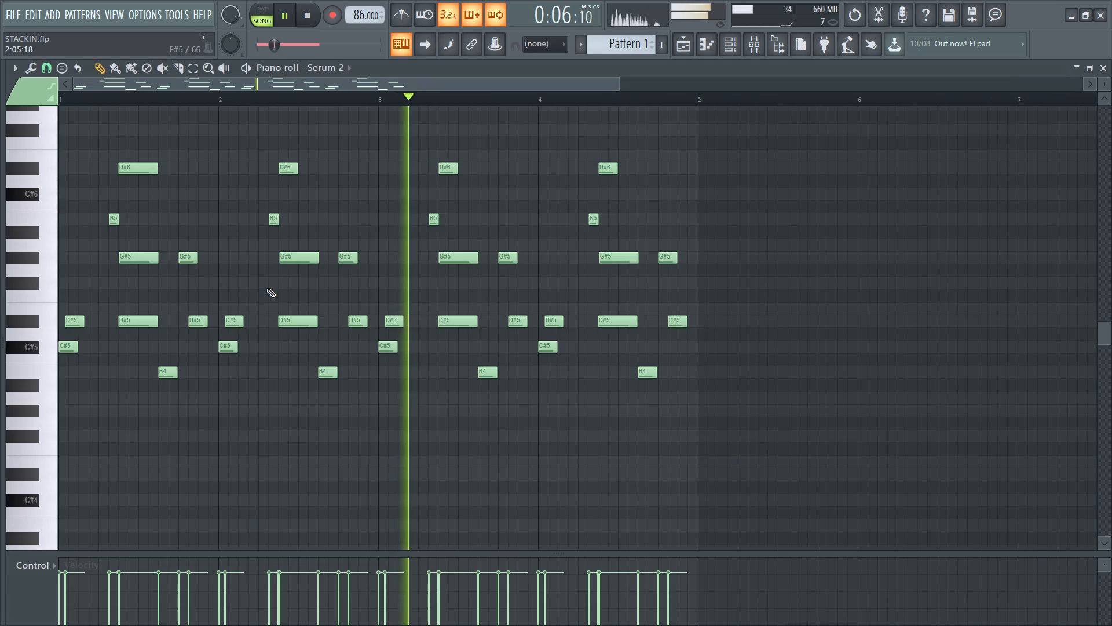
key("ctrl+Down")
key("space")
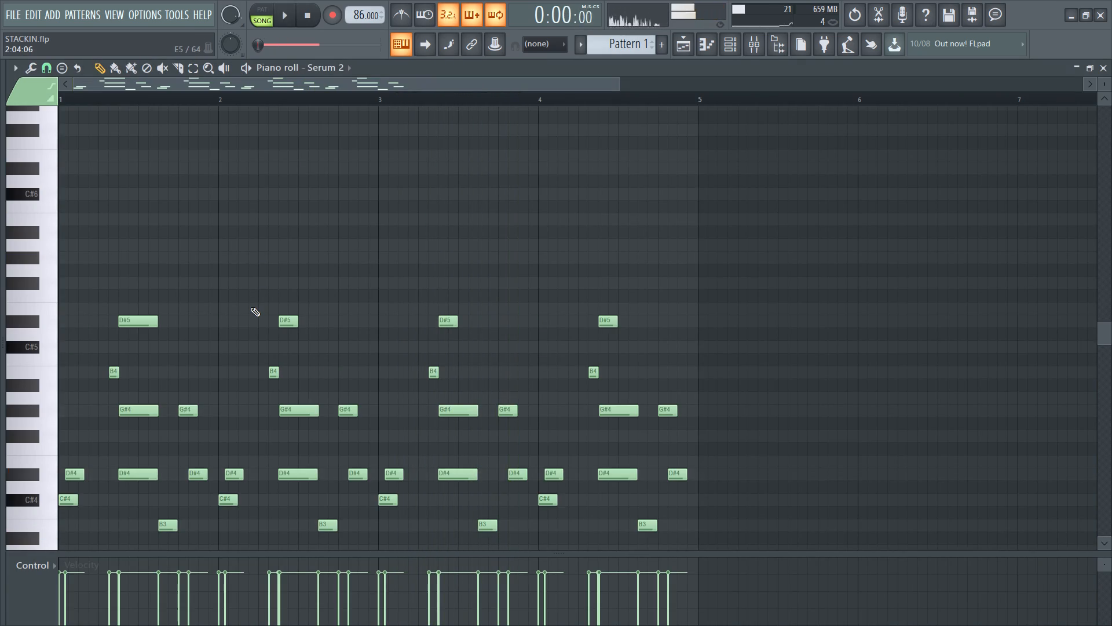
key("space")
scroll(251, 307, "down", 2)
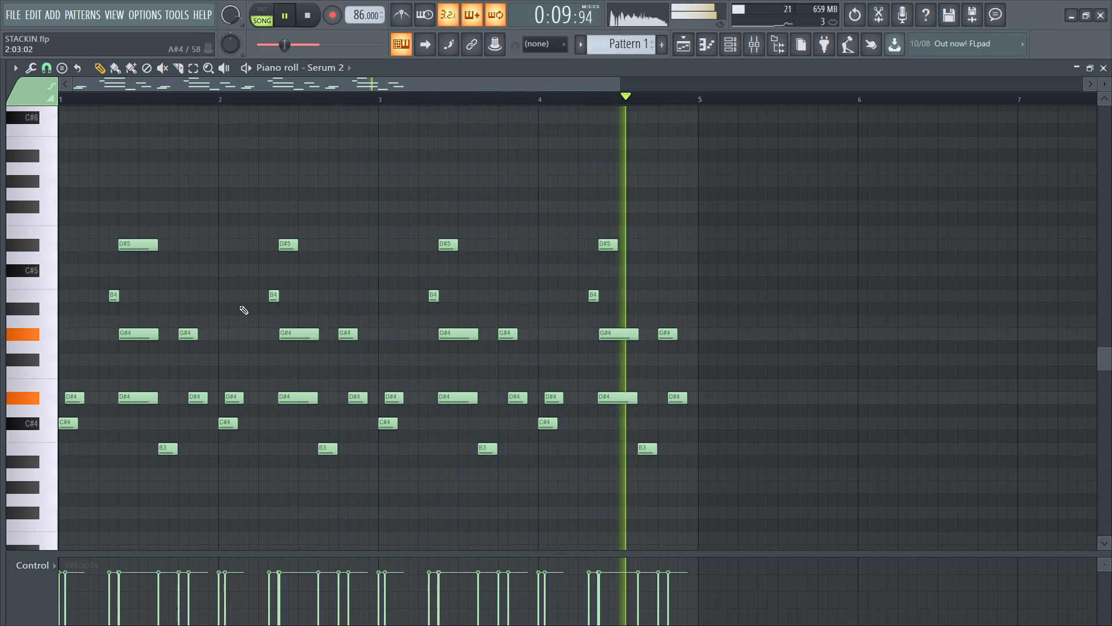
Load the factory lead preset LD - Das EDM in Serum 2, replay the song, and advance to LD - Defender.
left_click(729, 37)
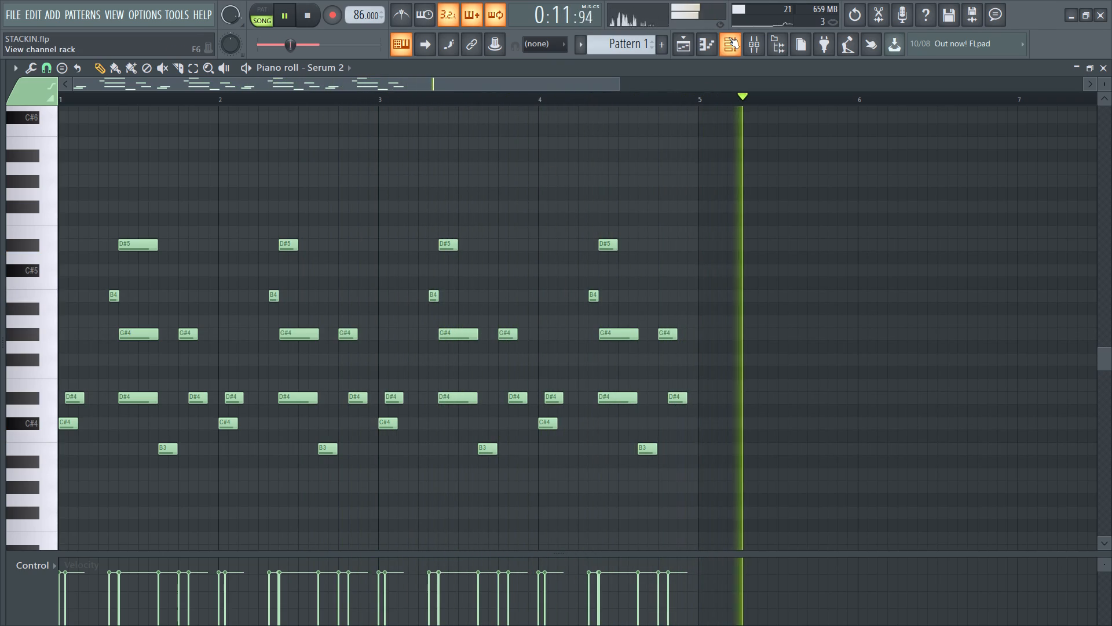
left_click(224, 293)
left_click(224, 293)
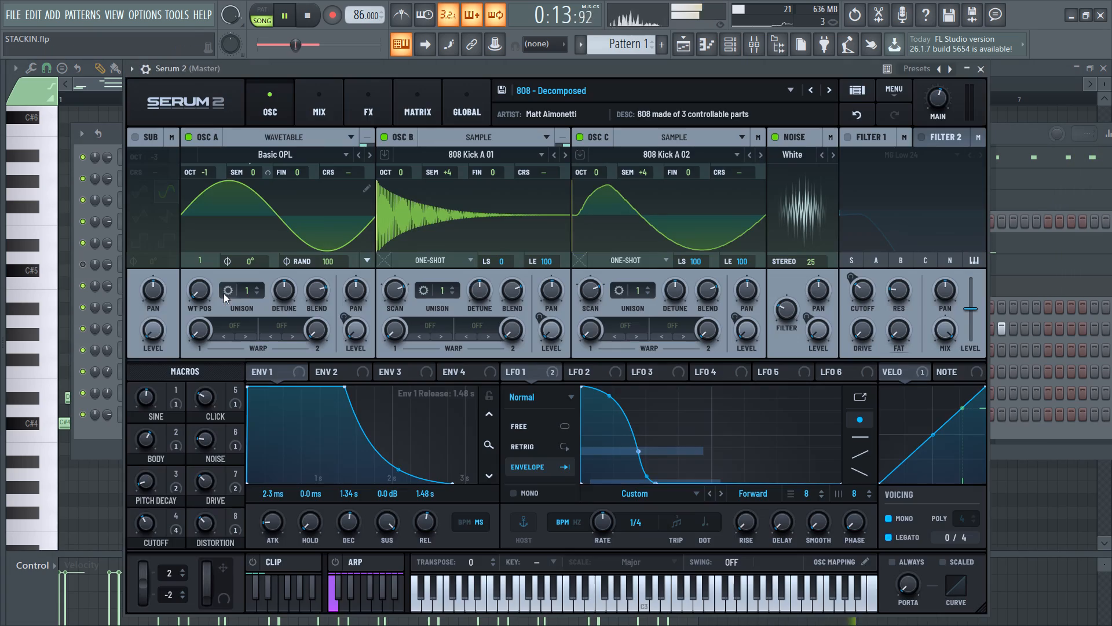
left_click(539, 94)
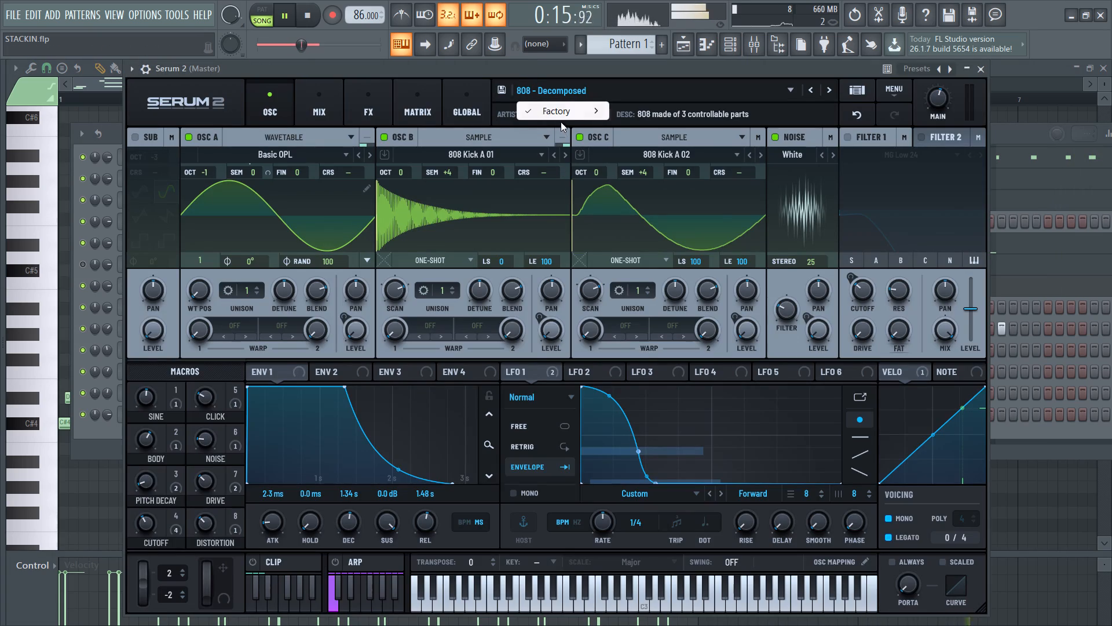
left_click(567, 107)
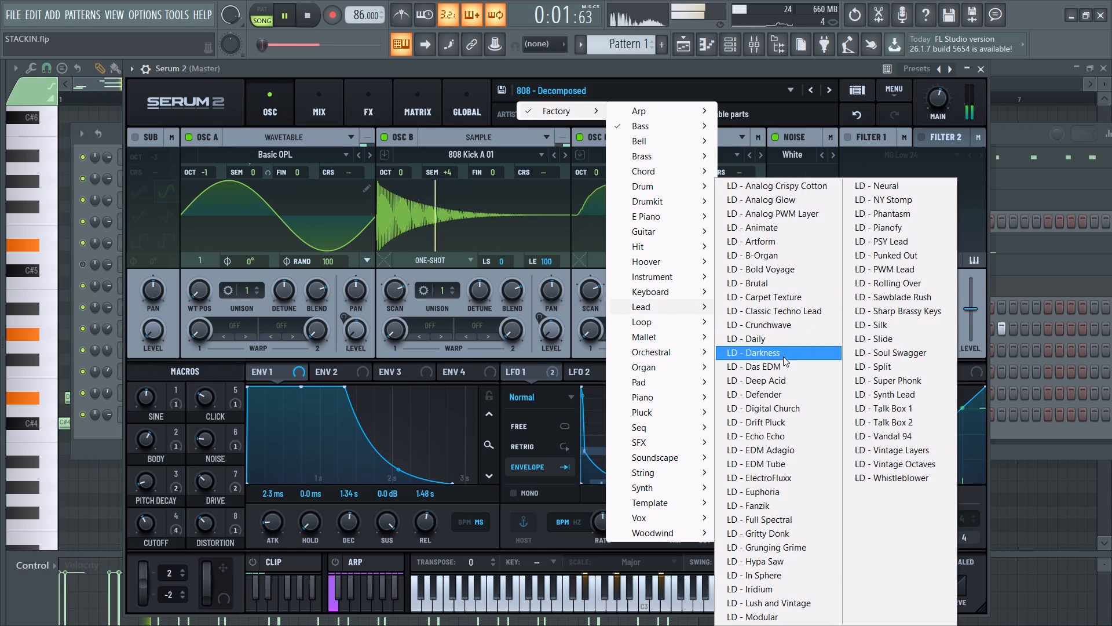
left_click(783, 361)
key("space")
key("space")
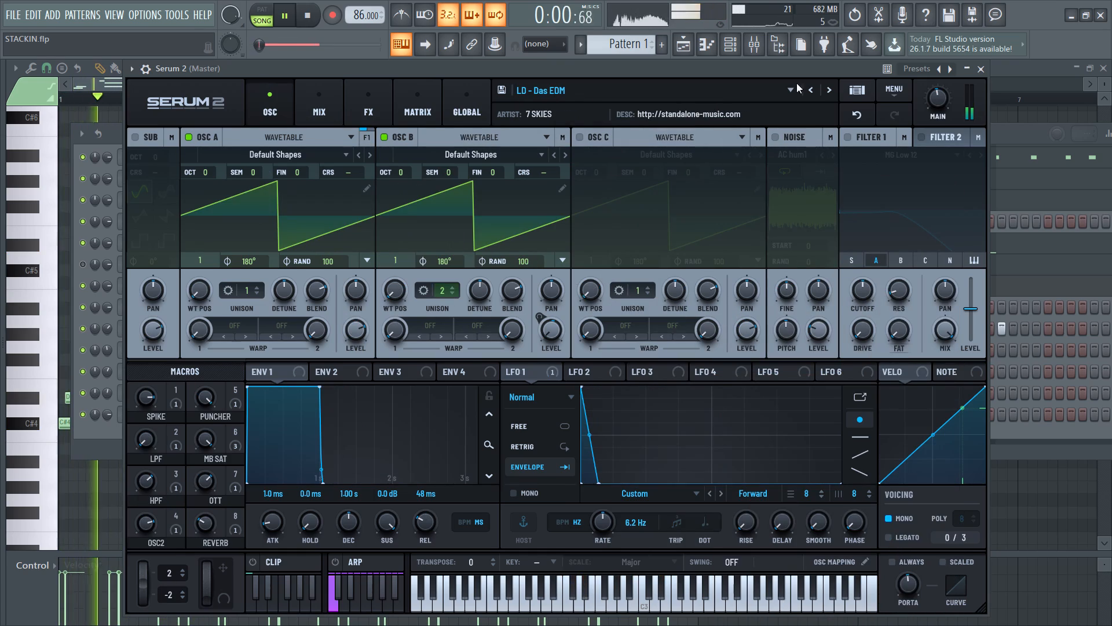
left_click(824, 92)
left_click(825, 92)
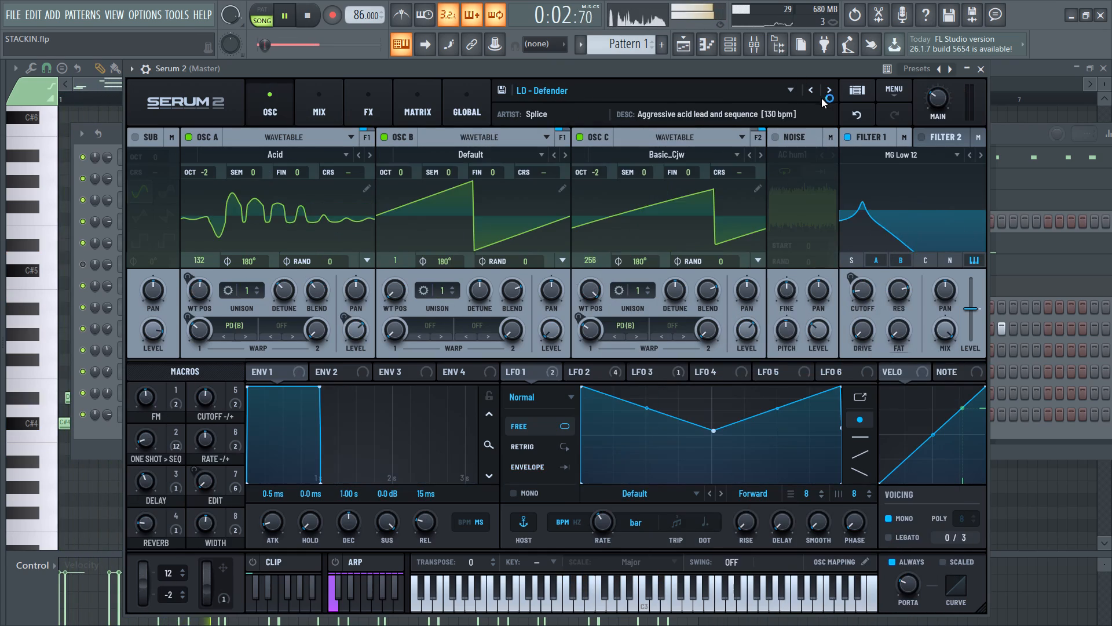
Transpose the Serum 2 notes up two octaves in the piano roll, briefly comparing them one octave lower.
left_click(703, 48)
key("ctrl+Up")
key("ctrl+Up")
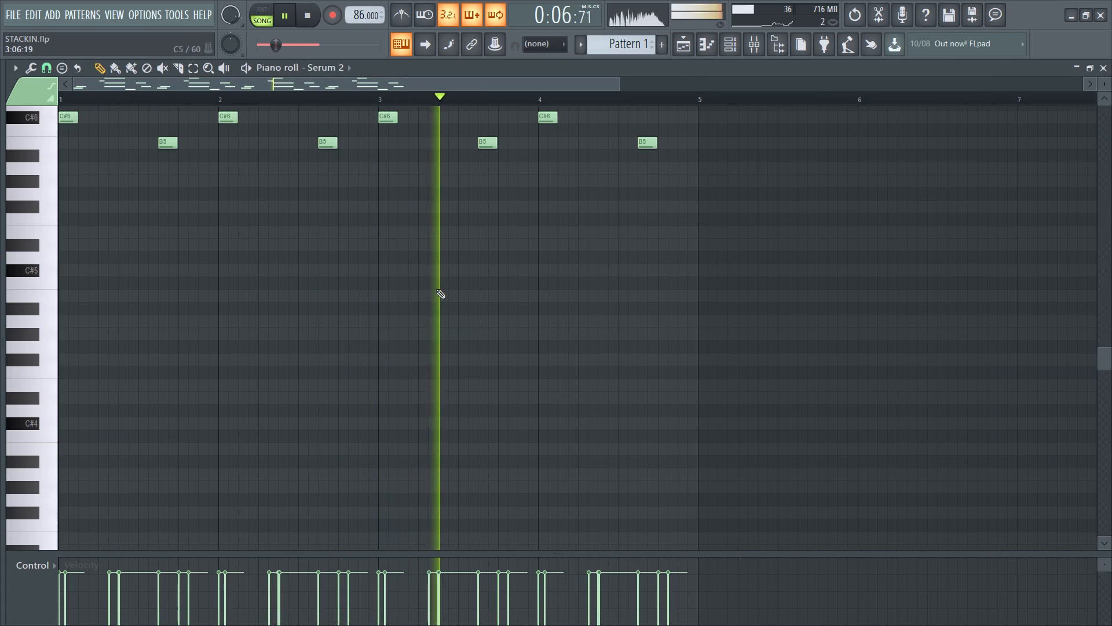
key("ctrl+Down")
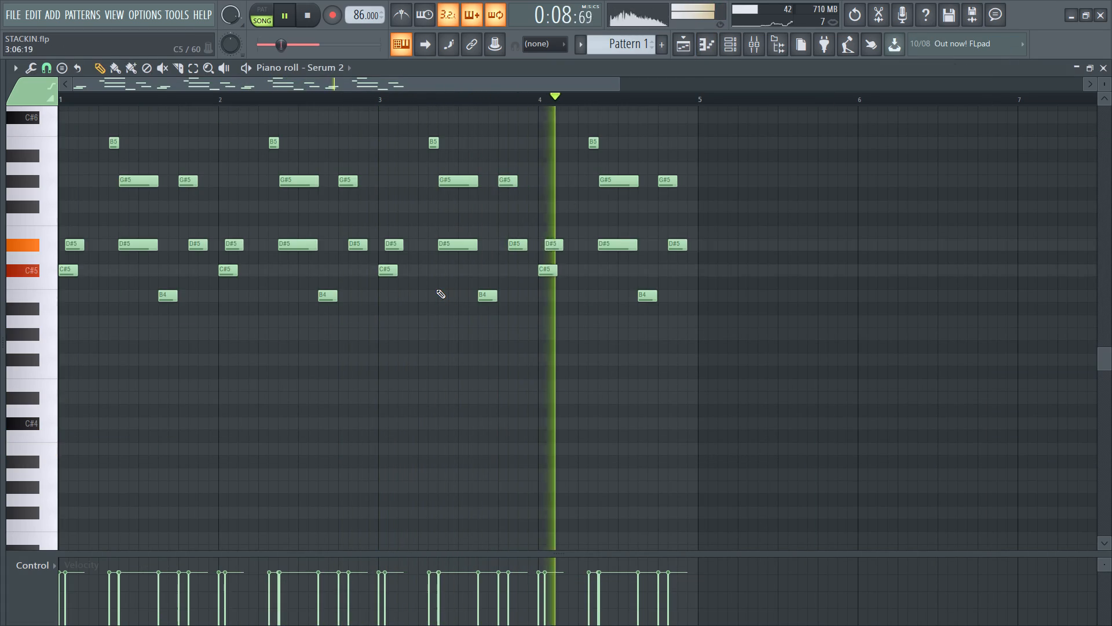
key("ctrl+Up")
left_click(698, 47)
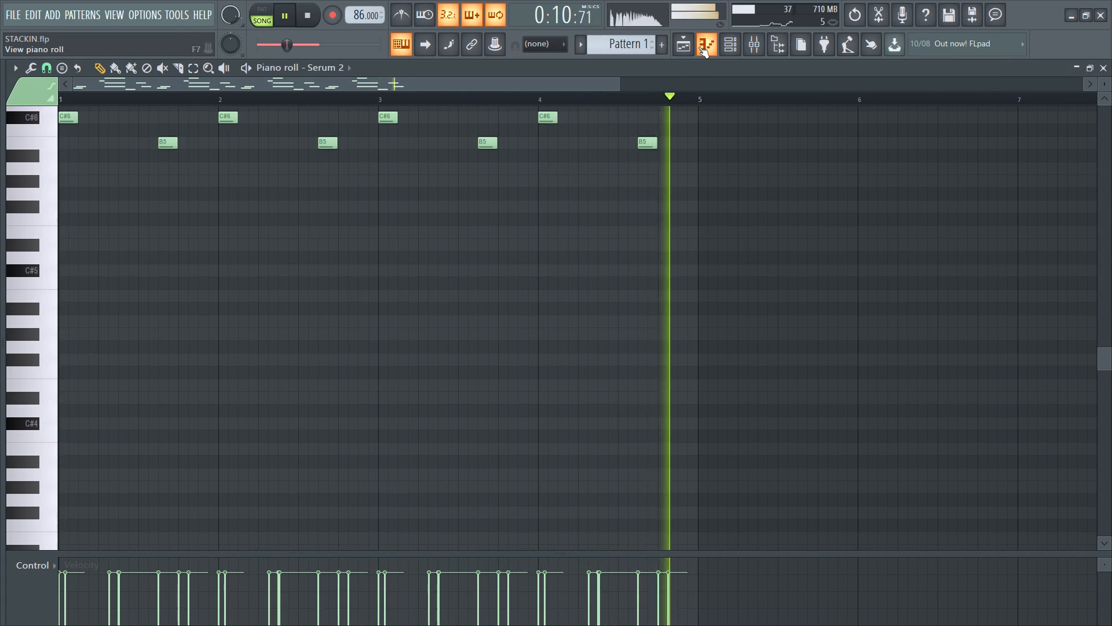
Audition the Serum 2 lead presets Drift Pluck, Echo Echo, EDM Adagio and EDM Tube against the playing song.
left_click(825, 92)
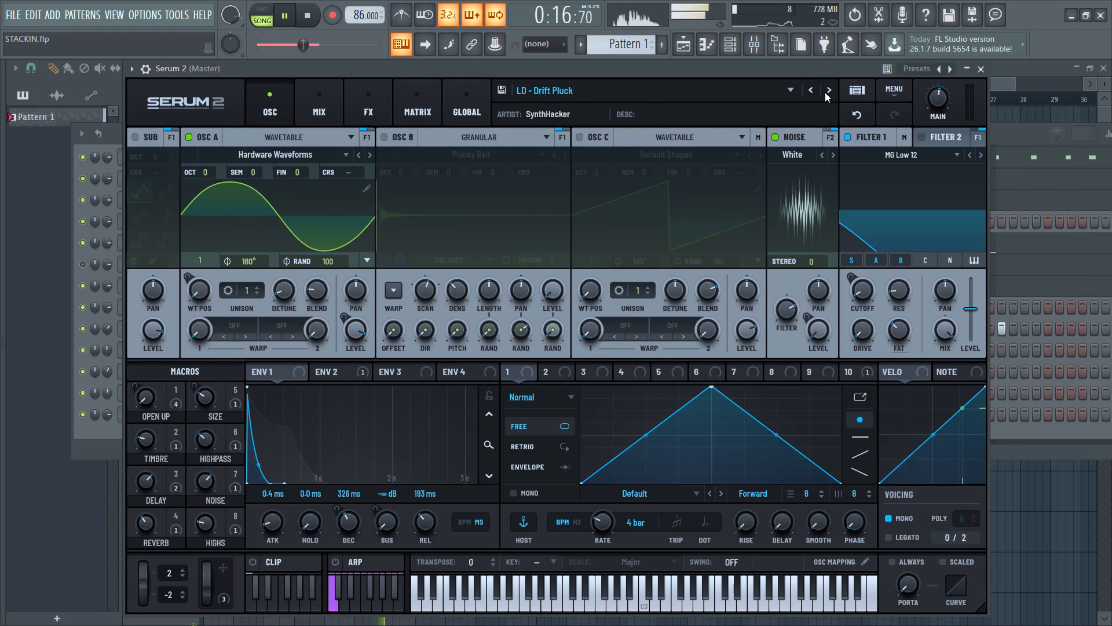
key("space")
key("space")
left_click(825, 92)
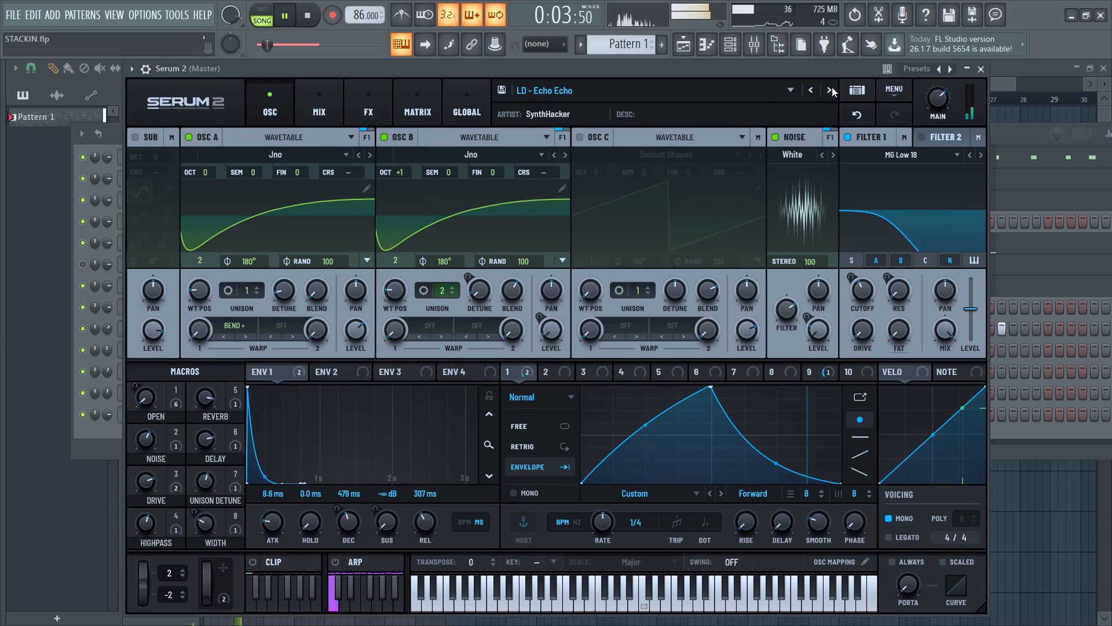
left_click(827, 91)
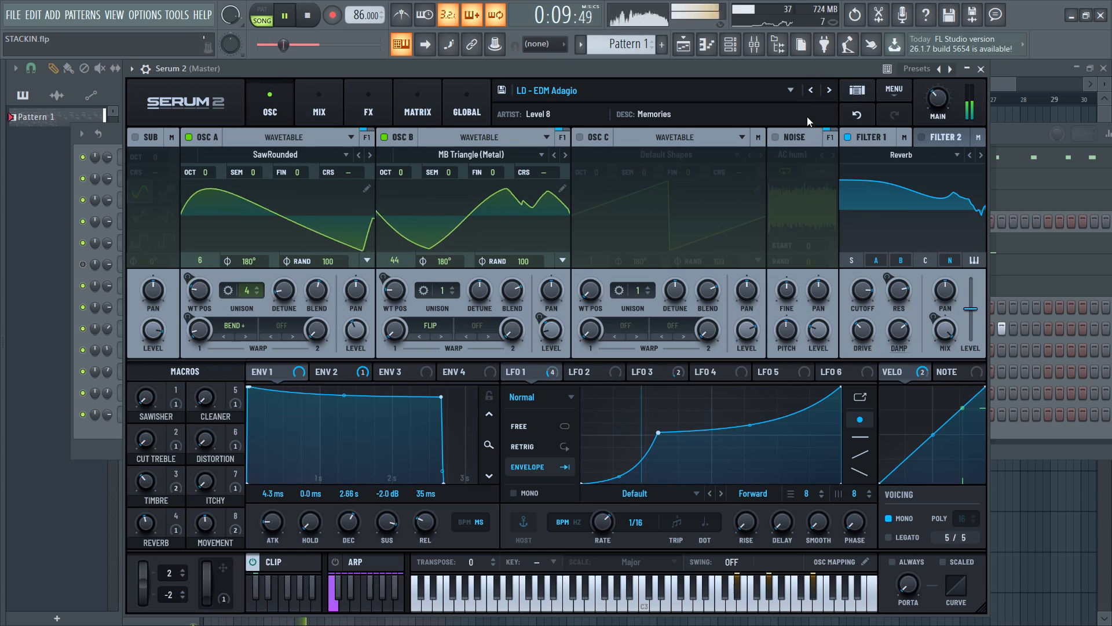
left_click(825, 91)
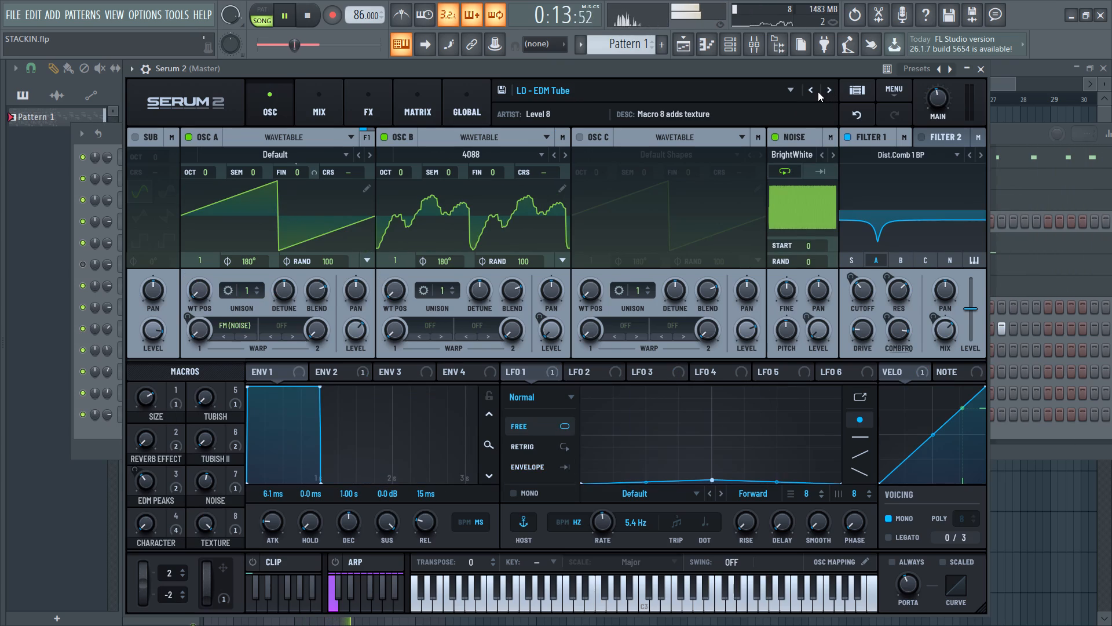
key("space")
key("space")
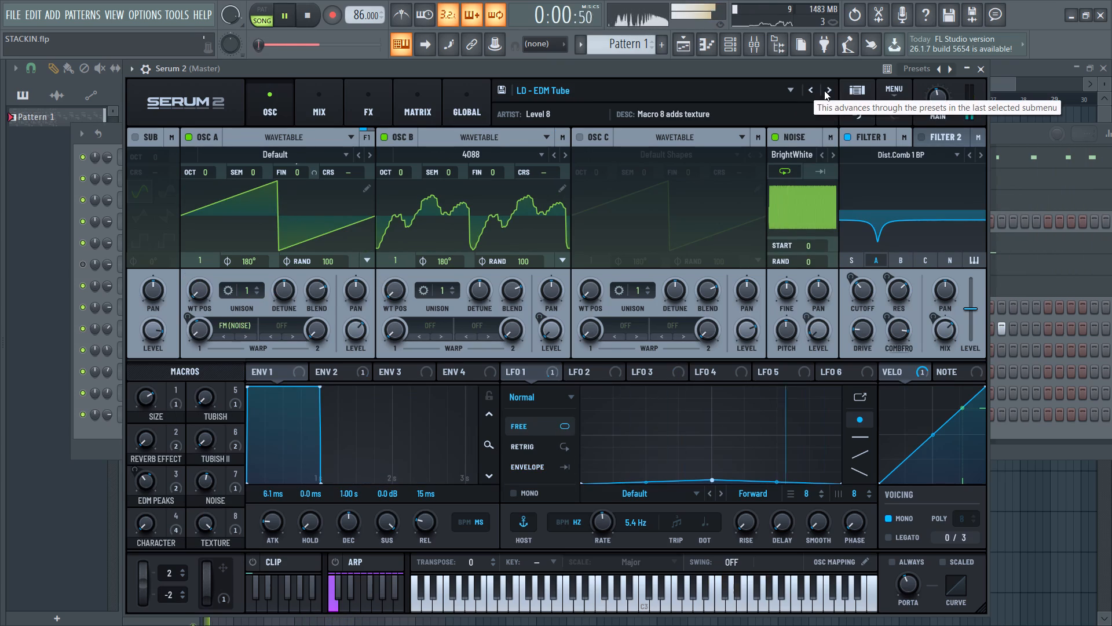
Advance the Serum 2 lead presets through Euphoria and Fanzik to LD - Full Spectral, stopping playback.
left_click(824, 90)
left_click(827, 92)
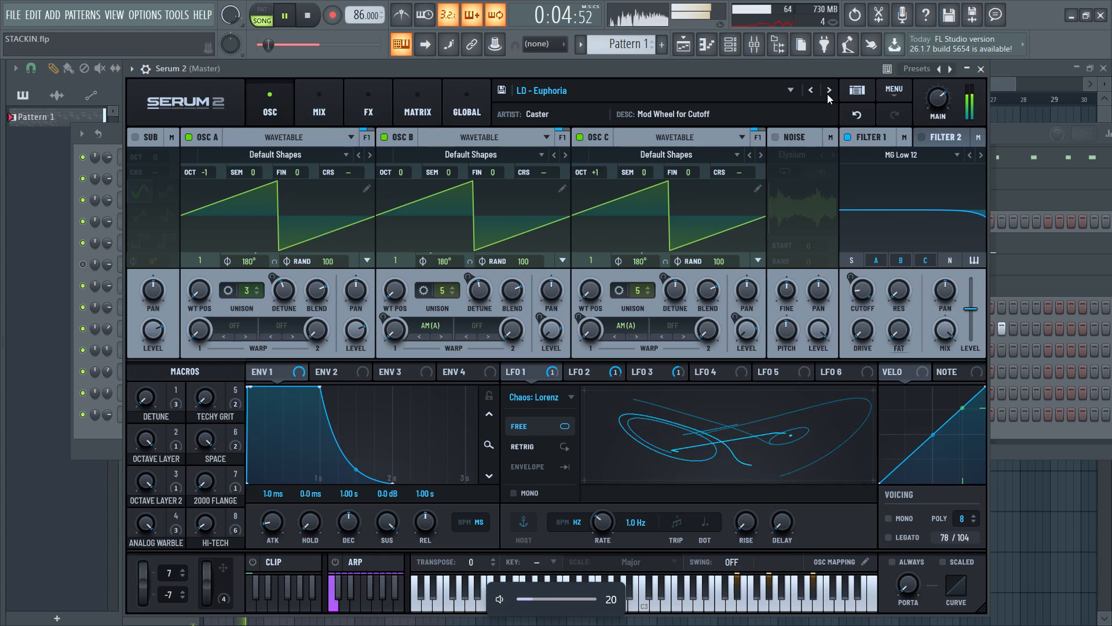
left_click(828, 93)
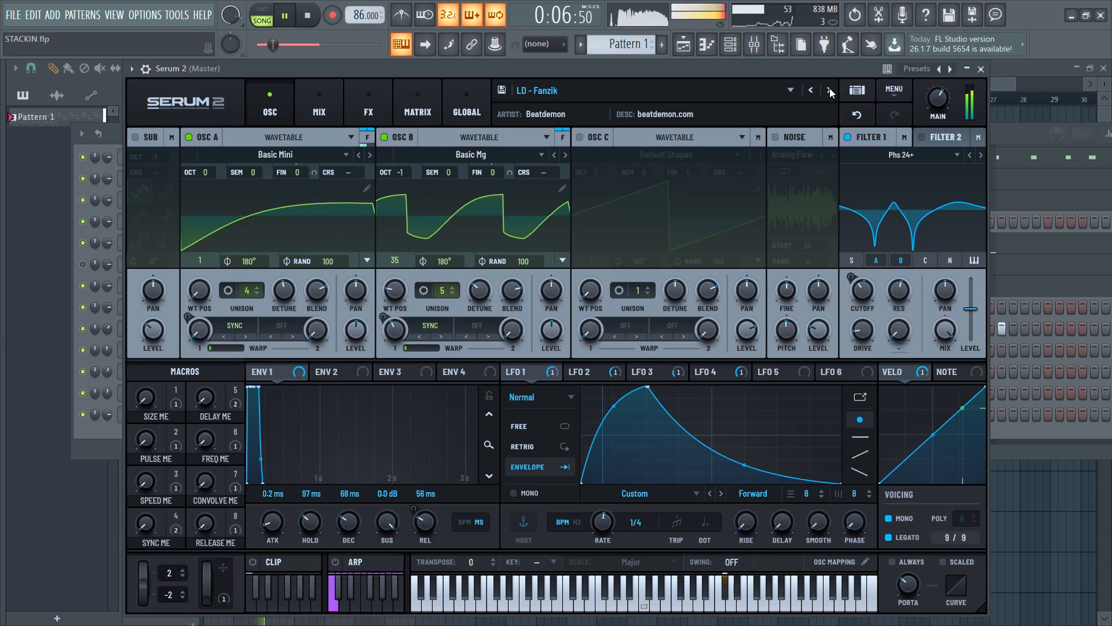
key("space")
left_click(825, 96)
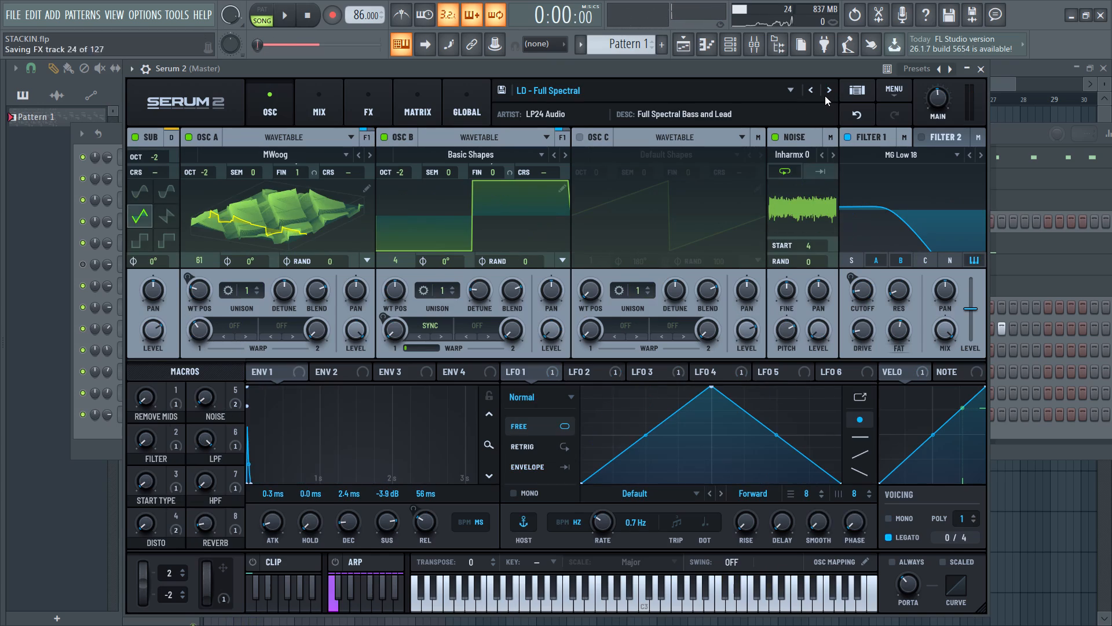
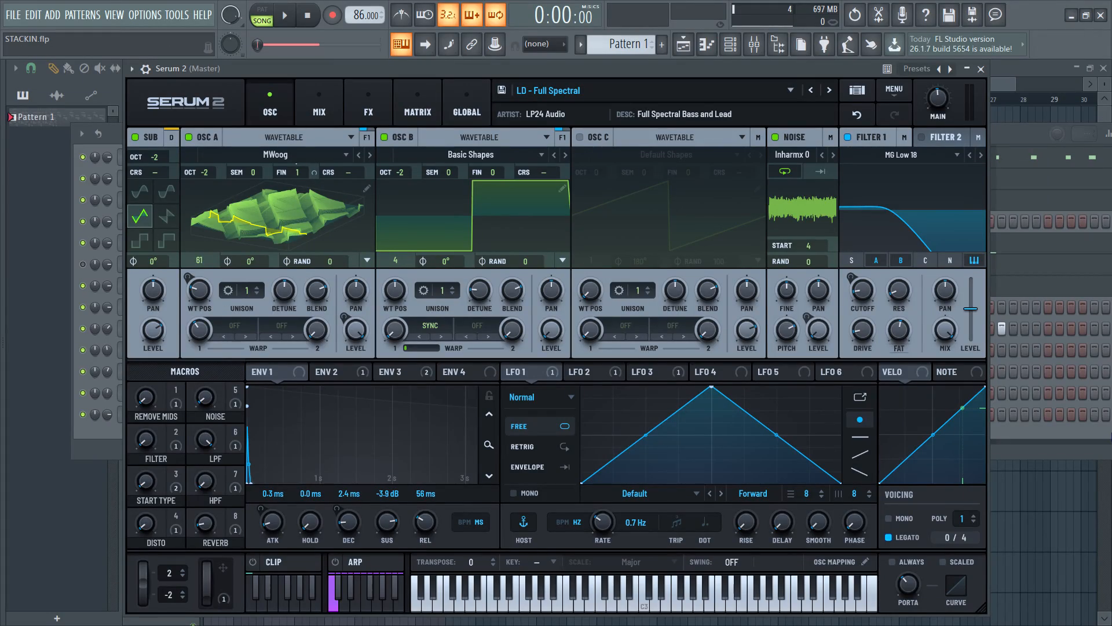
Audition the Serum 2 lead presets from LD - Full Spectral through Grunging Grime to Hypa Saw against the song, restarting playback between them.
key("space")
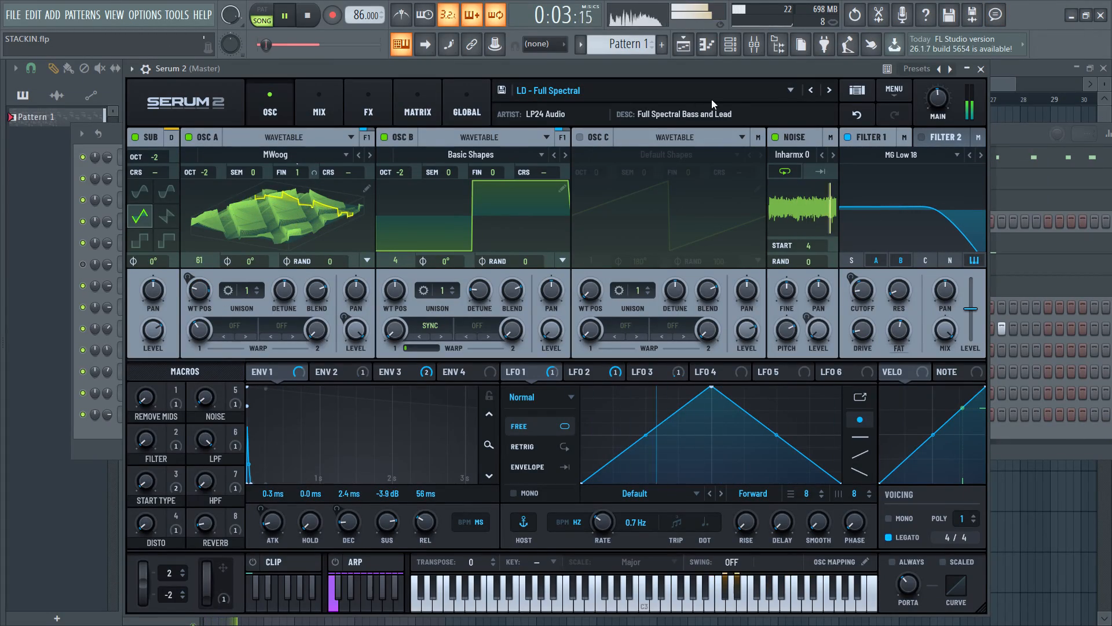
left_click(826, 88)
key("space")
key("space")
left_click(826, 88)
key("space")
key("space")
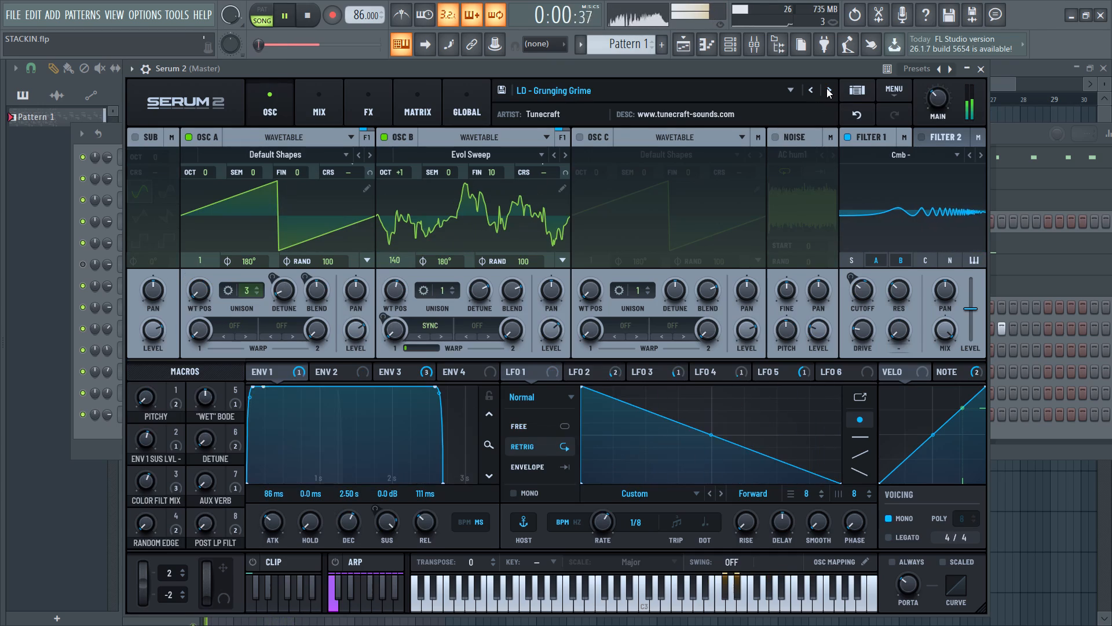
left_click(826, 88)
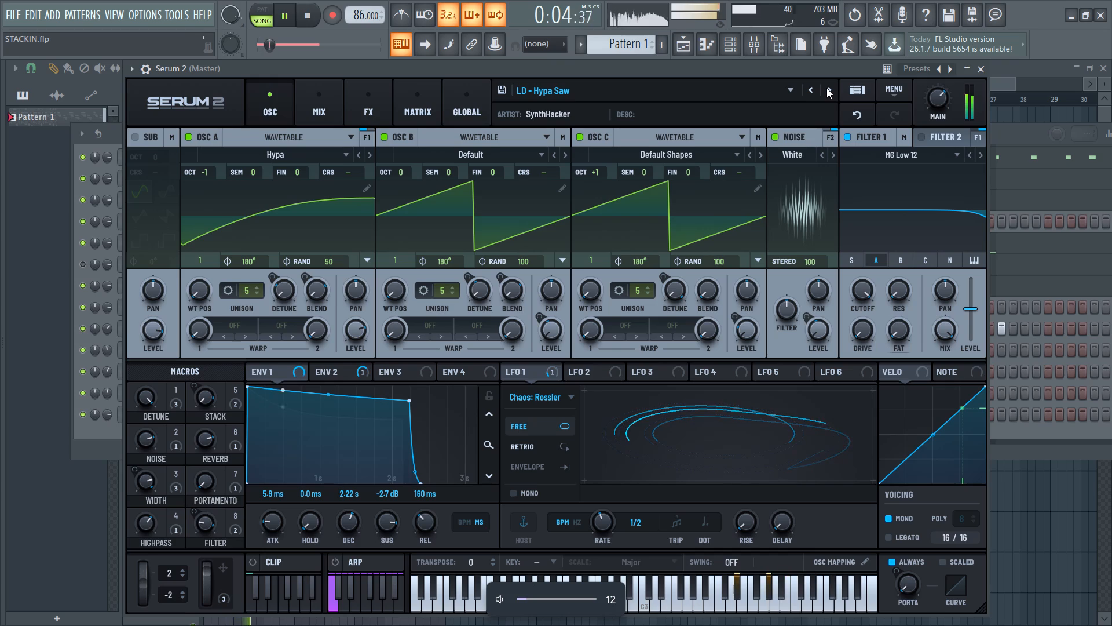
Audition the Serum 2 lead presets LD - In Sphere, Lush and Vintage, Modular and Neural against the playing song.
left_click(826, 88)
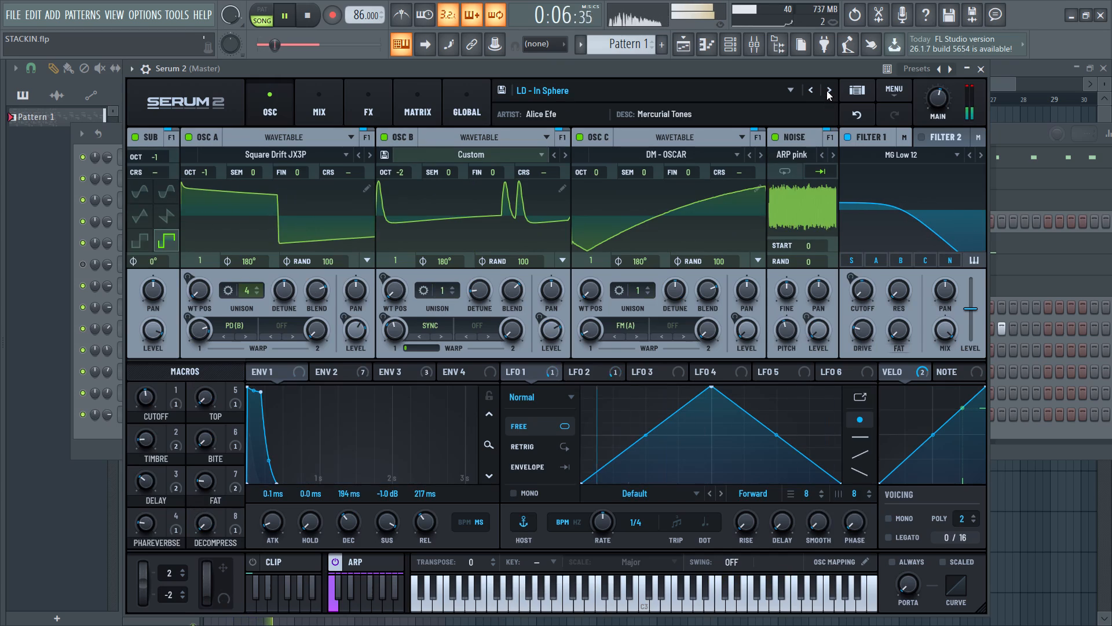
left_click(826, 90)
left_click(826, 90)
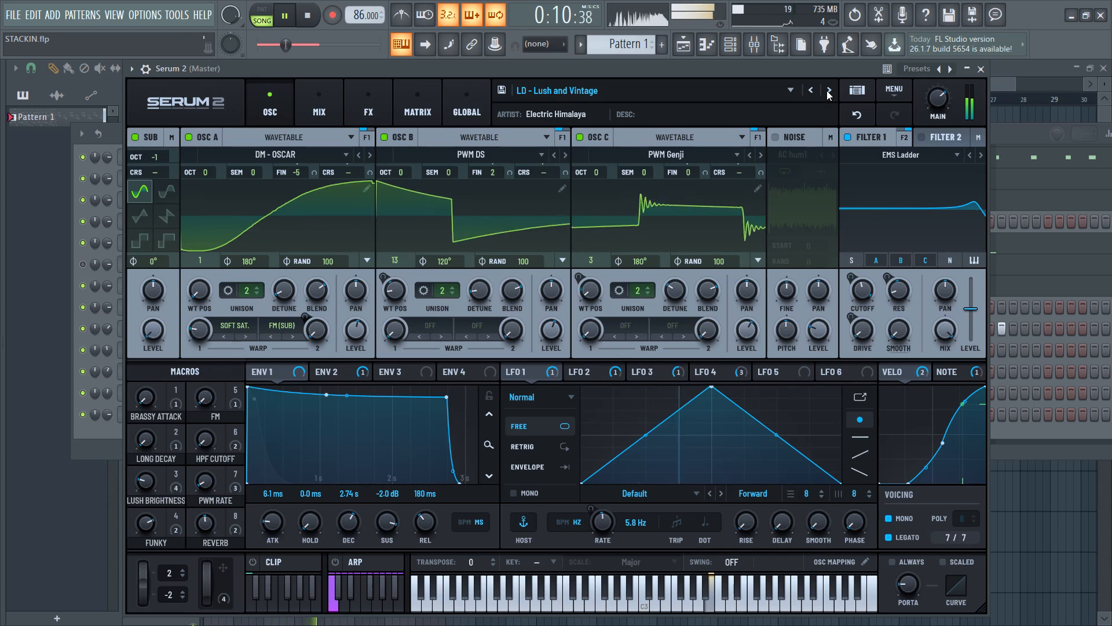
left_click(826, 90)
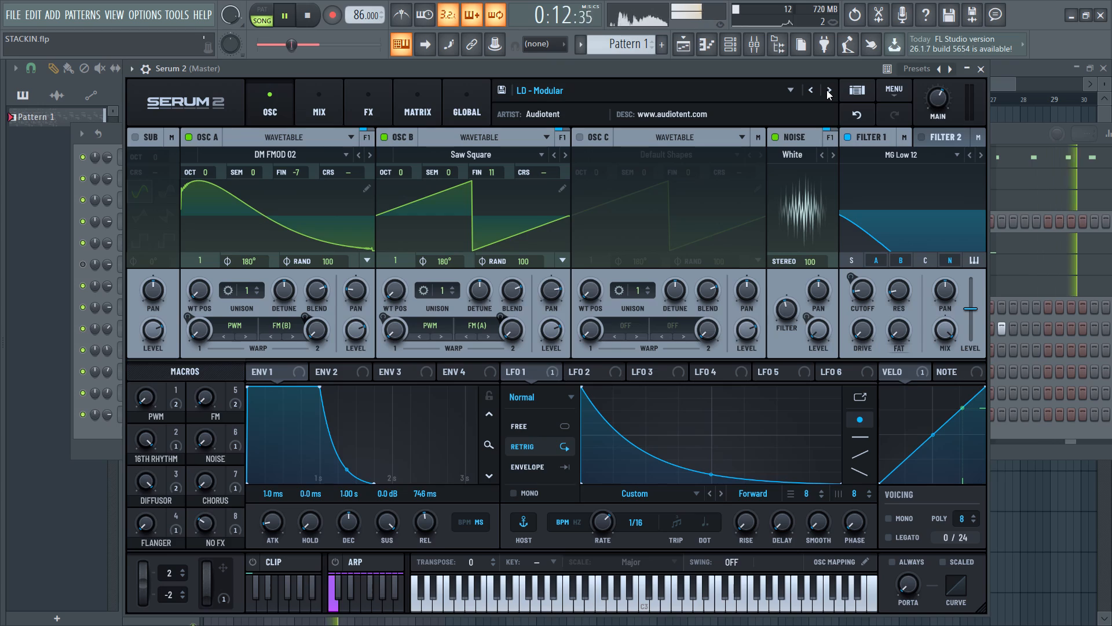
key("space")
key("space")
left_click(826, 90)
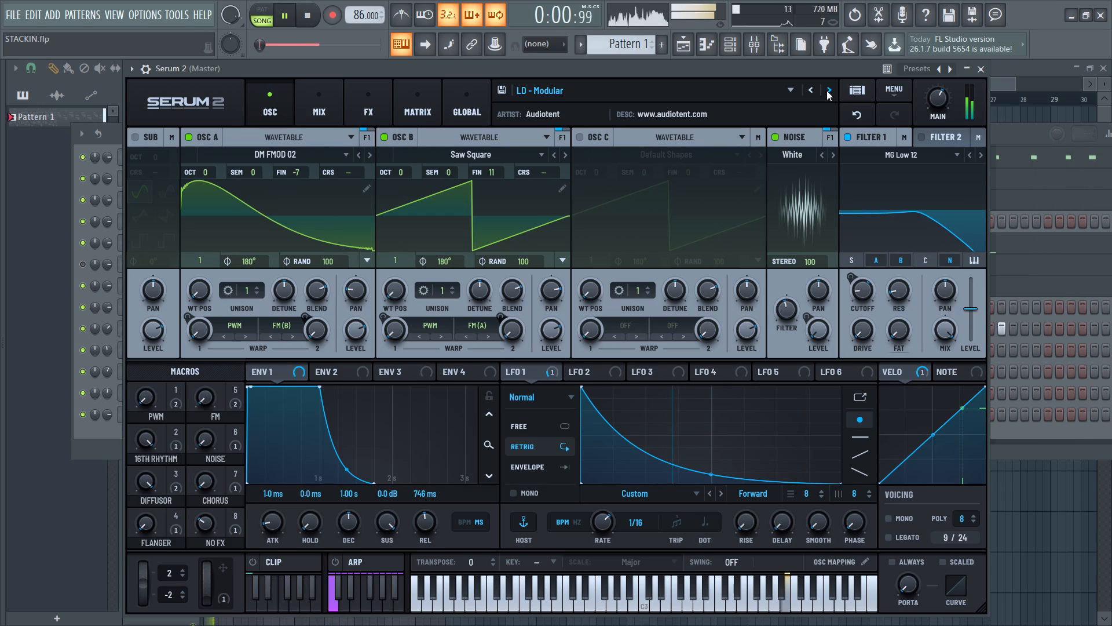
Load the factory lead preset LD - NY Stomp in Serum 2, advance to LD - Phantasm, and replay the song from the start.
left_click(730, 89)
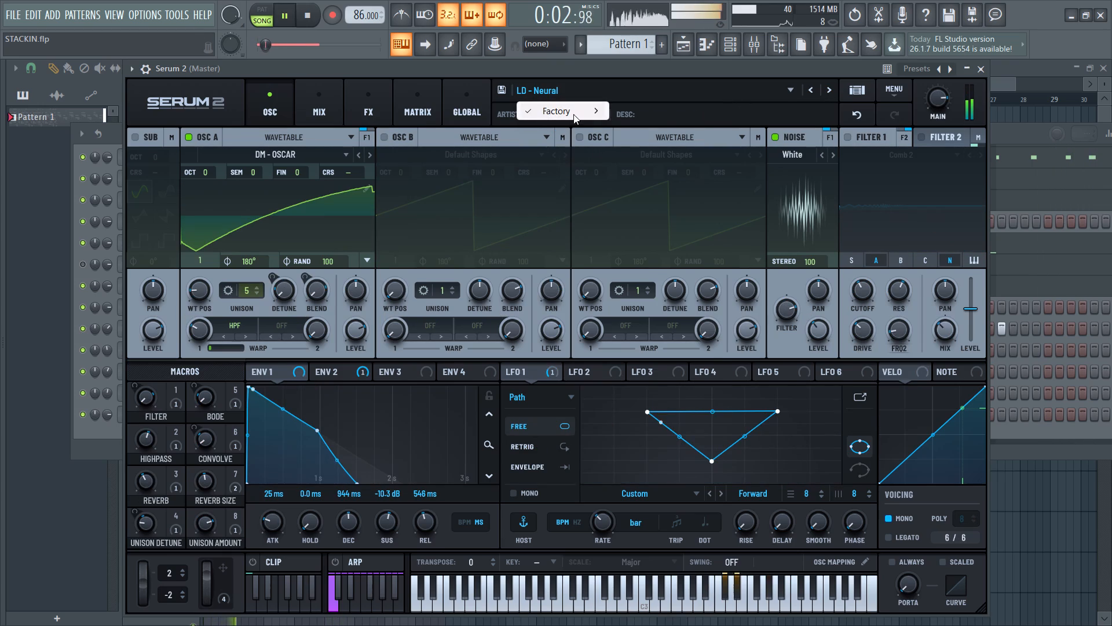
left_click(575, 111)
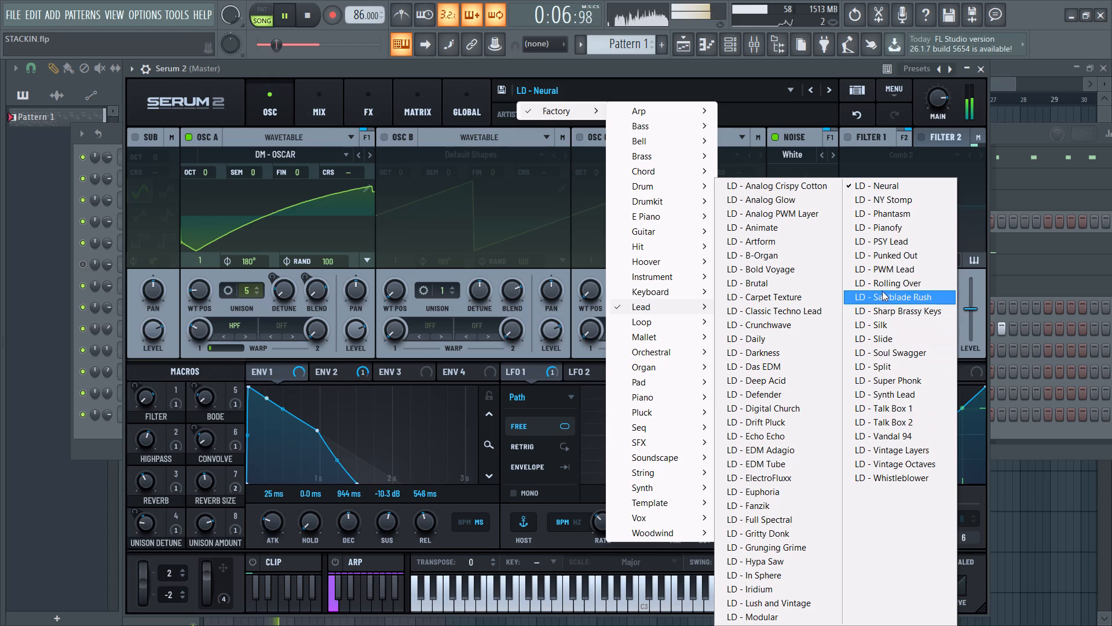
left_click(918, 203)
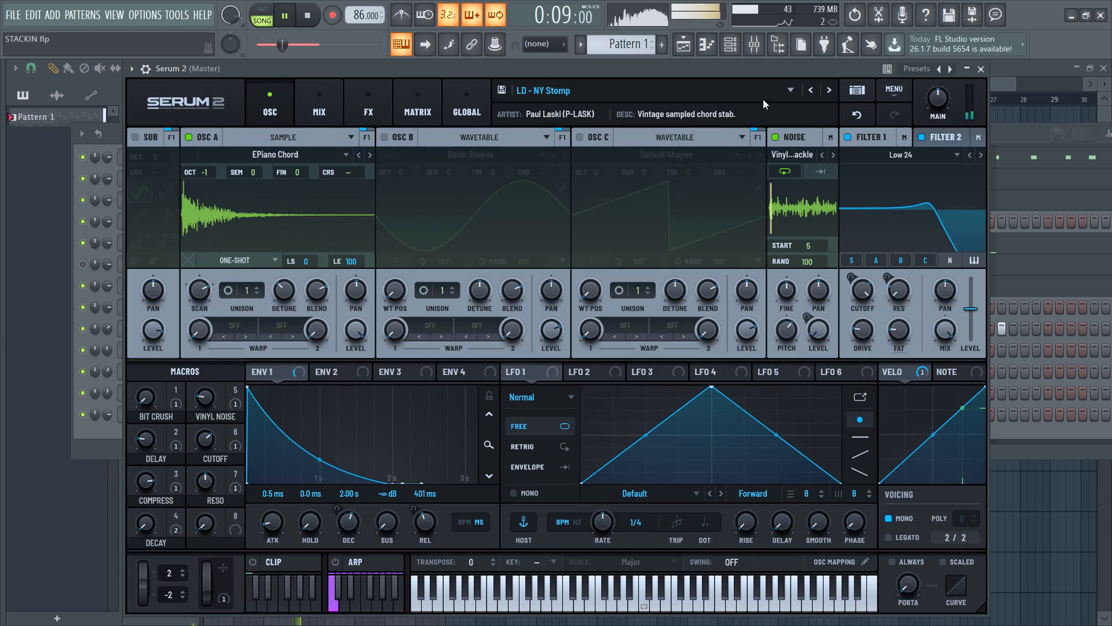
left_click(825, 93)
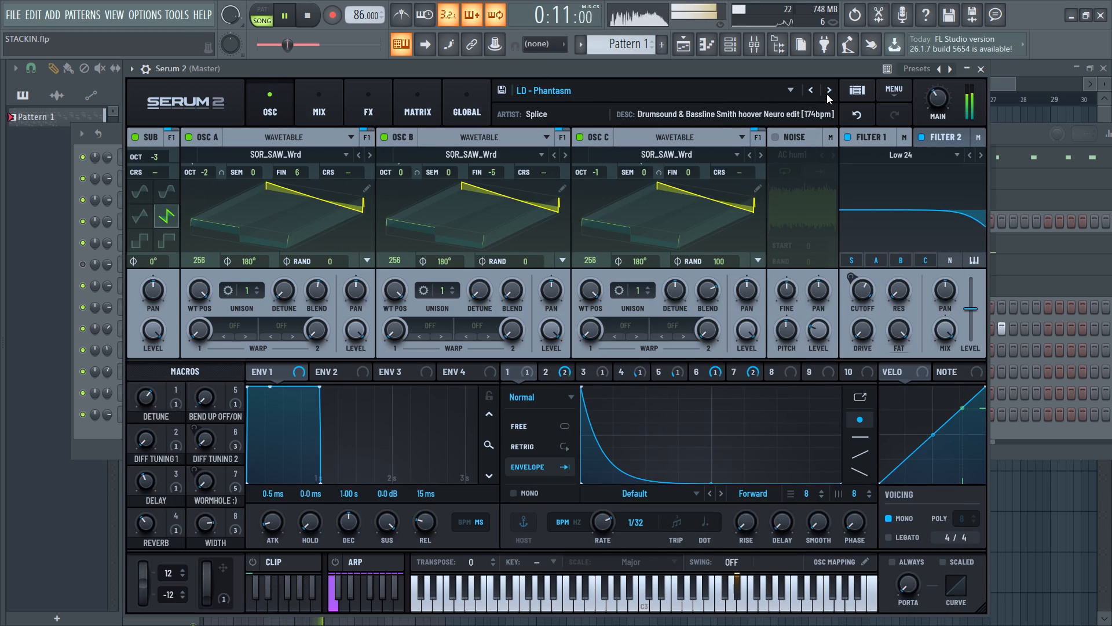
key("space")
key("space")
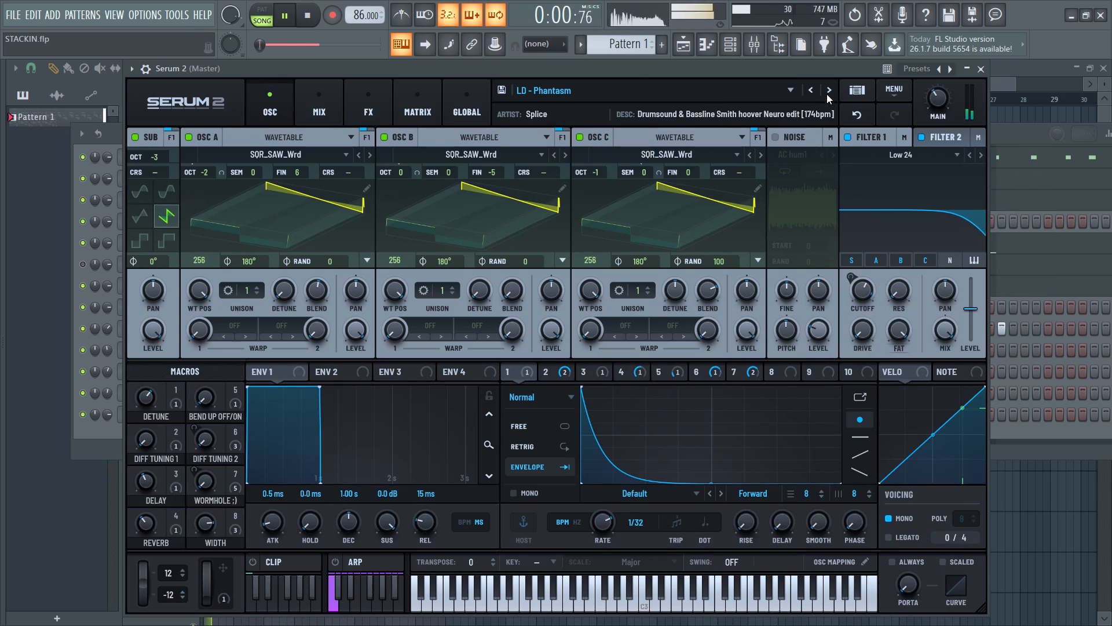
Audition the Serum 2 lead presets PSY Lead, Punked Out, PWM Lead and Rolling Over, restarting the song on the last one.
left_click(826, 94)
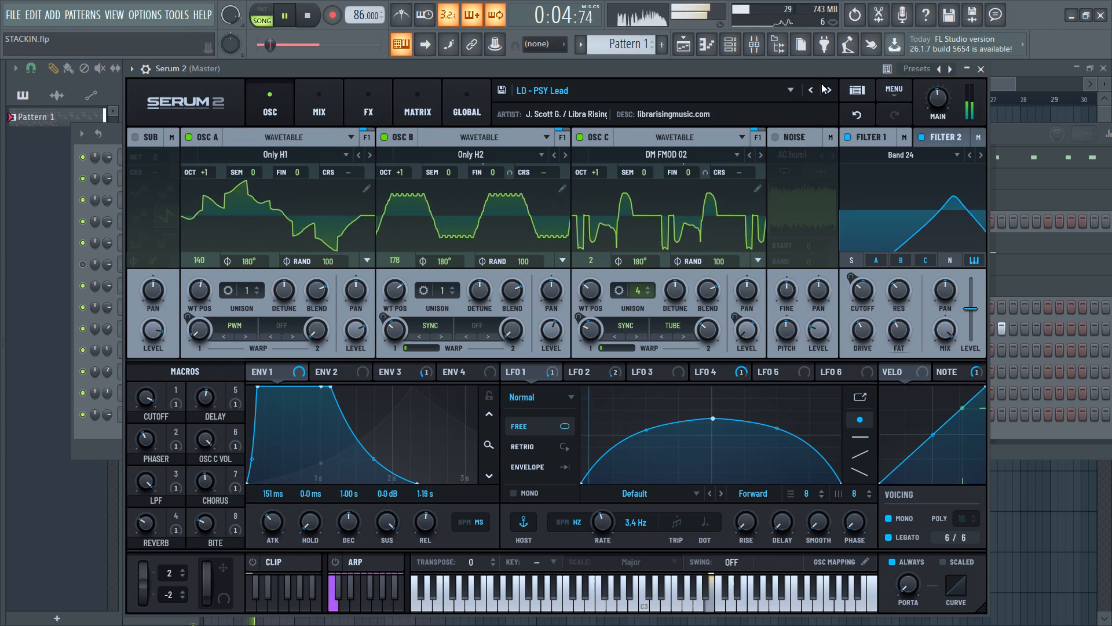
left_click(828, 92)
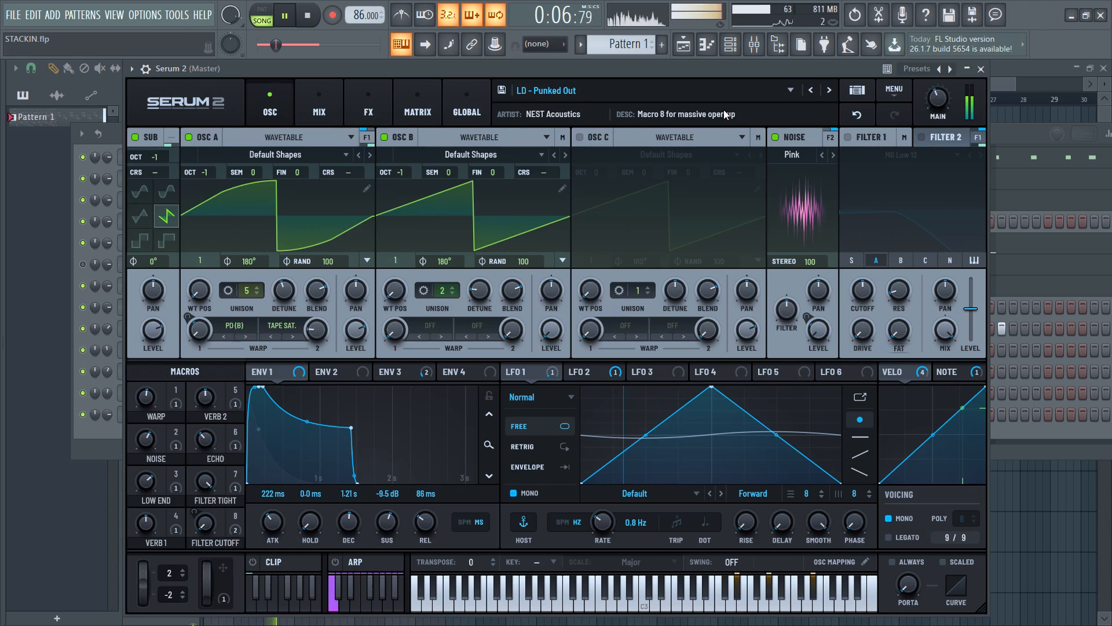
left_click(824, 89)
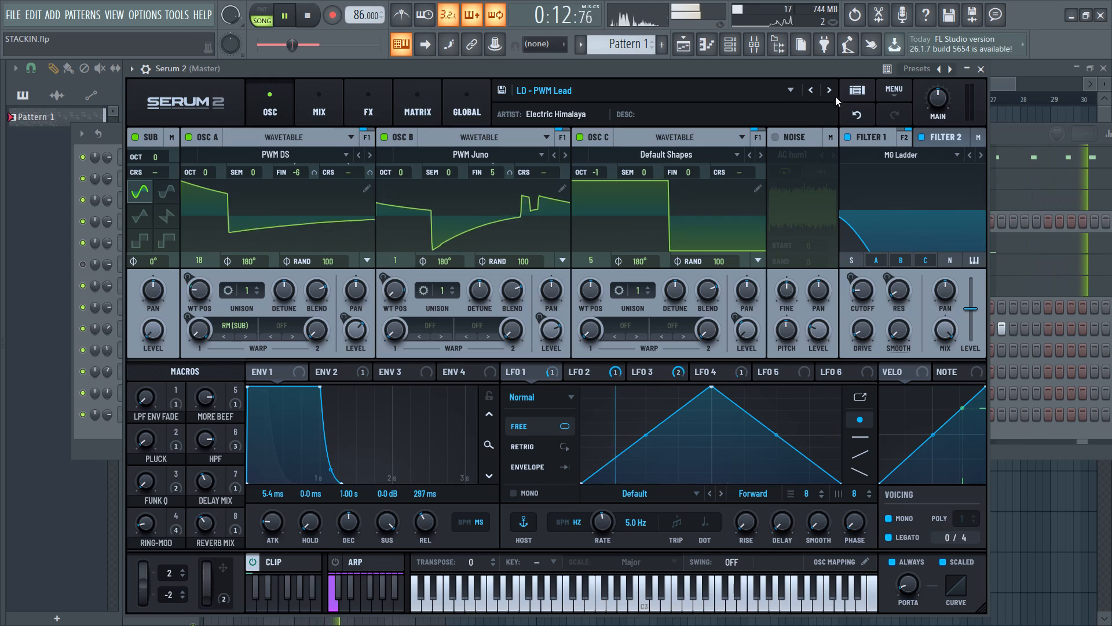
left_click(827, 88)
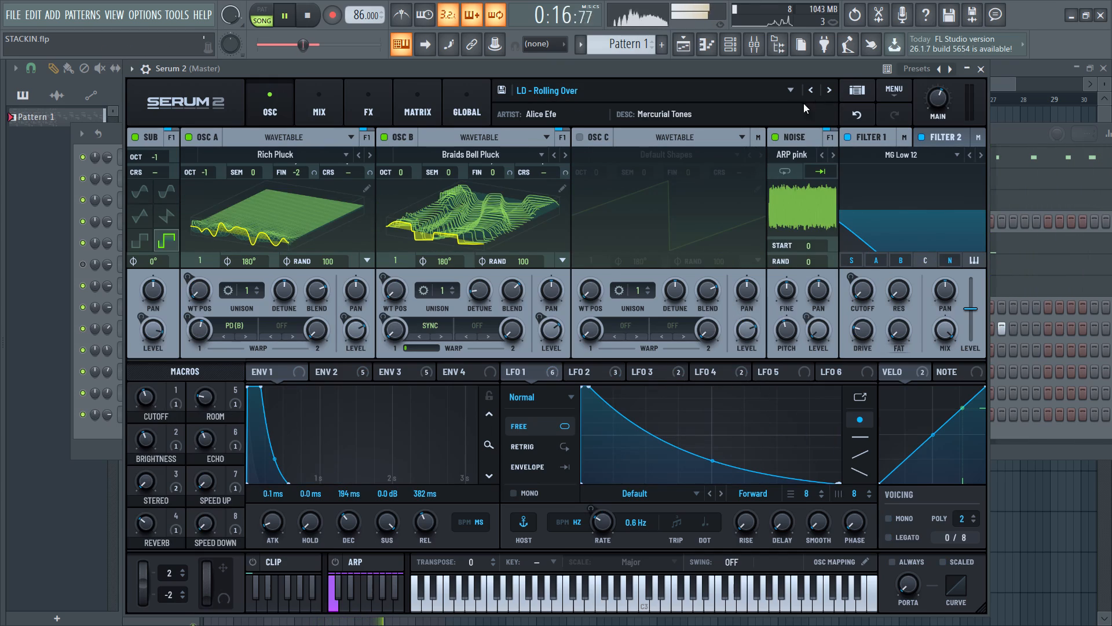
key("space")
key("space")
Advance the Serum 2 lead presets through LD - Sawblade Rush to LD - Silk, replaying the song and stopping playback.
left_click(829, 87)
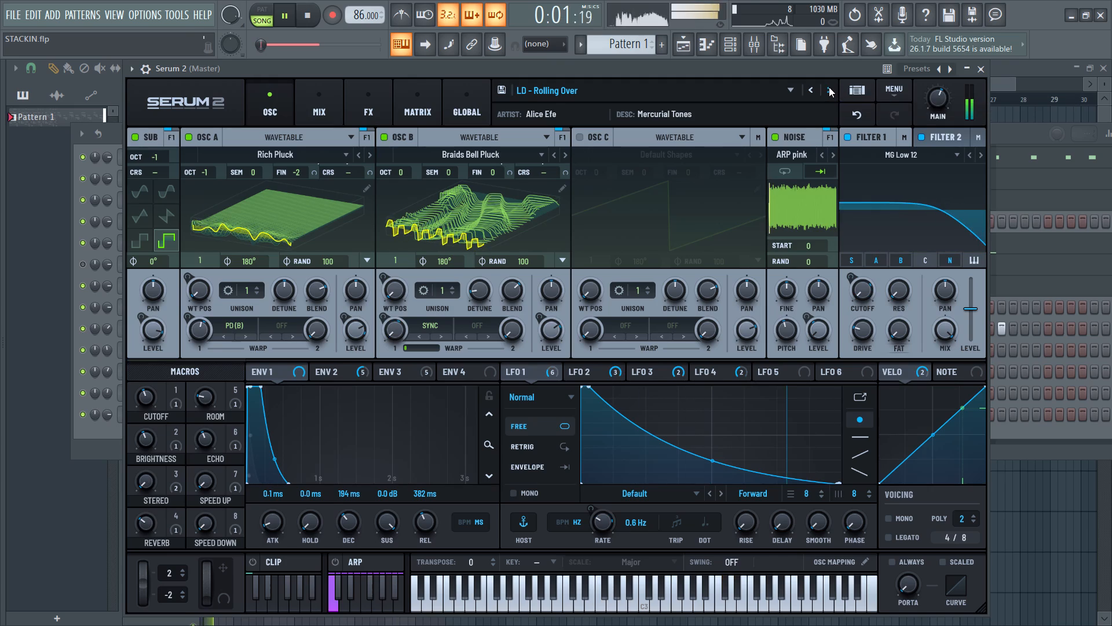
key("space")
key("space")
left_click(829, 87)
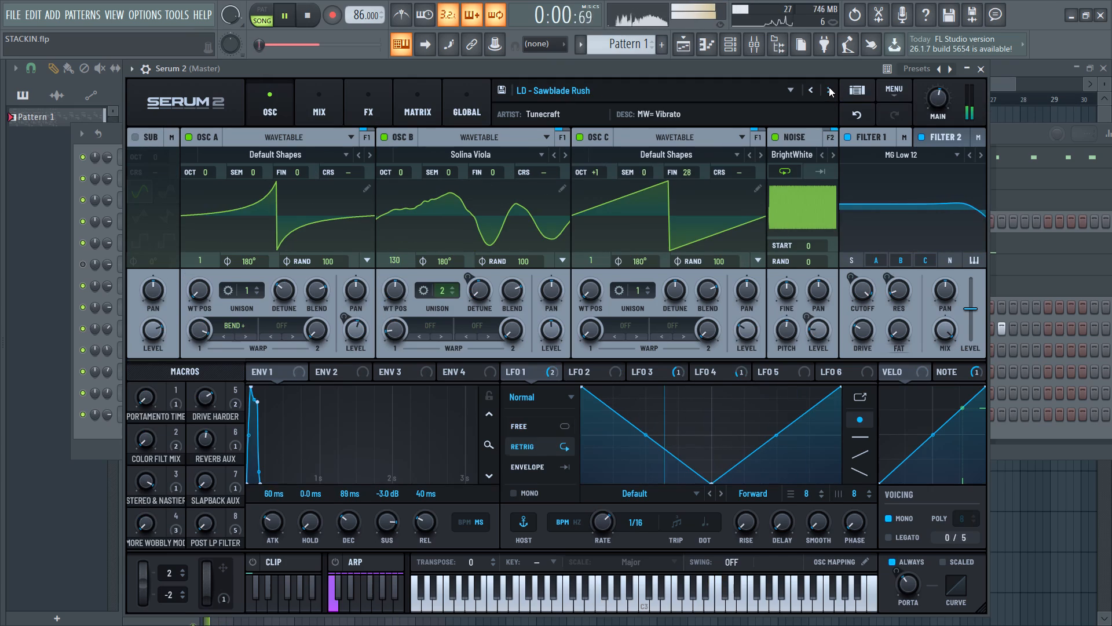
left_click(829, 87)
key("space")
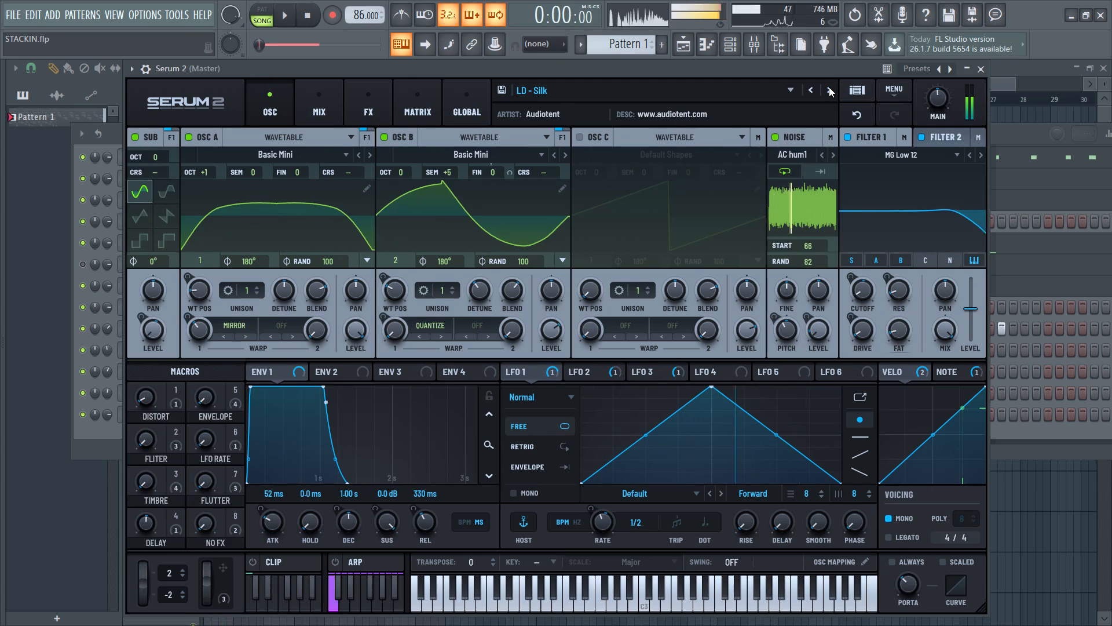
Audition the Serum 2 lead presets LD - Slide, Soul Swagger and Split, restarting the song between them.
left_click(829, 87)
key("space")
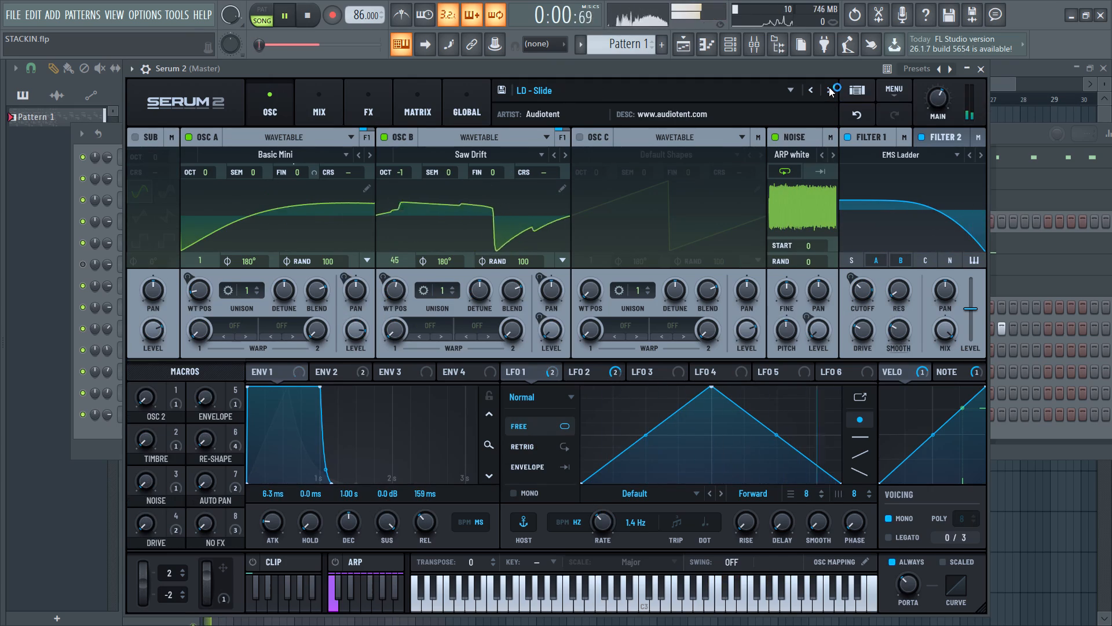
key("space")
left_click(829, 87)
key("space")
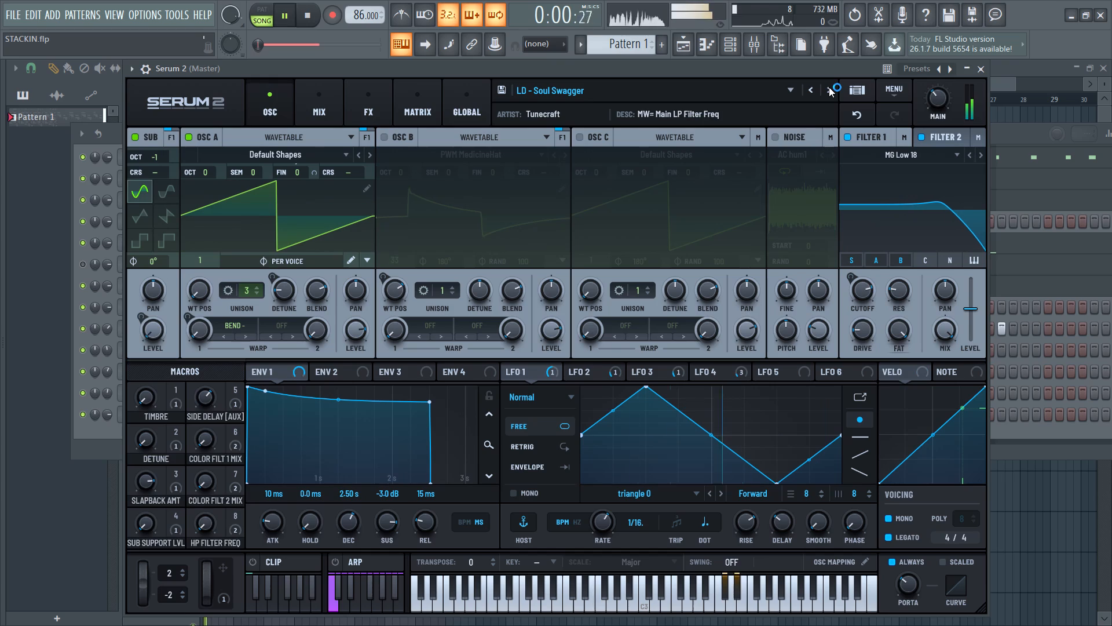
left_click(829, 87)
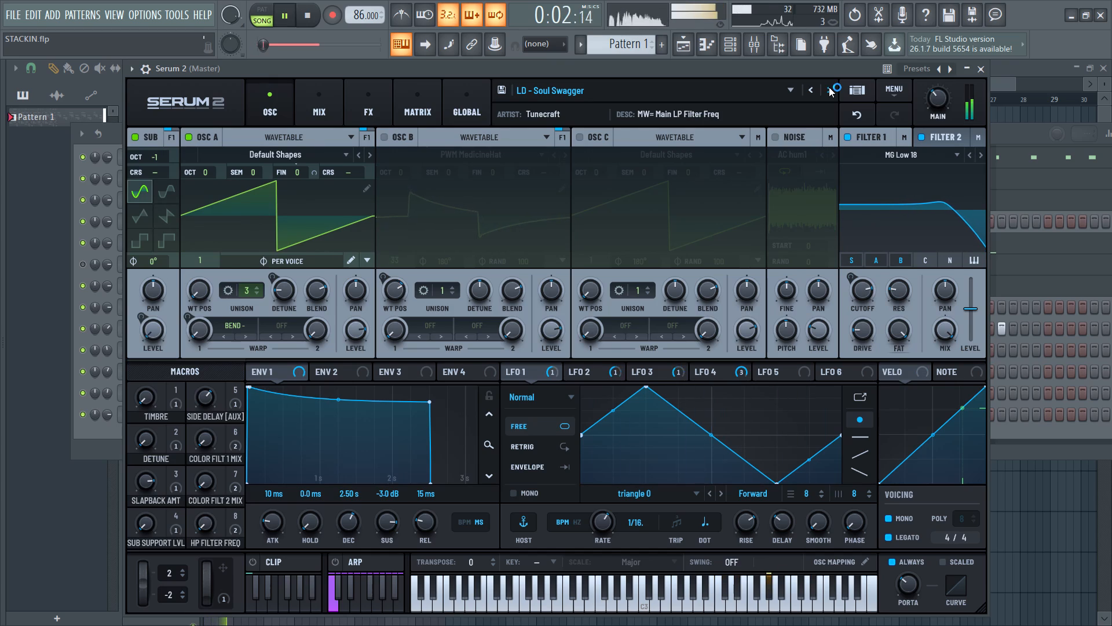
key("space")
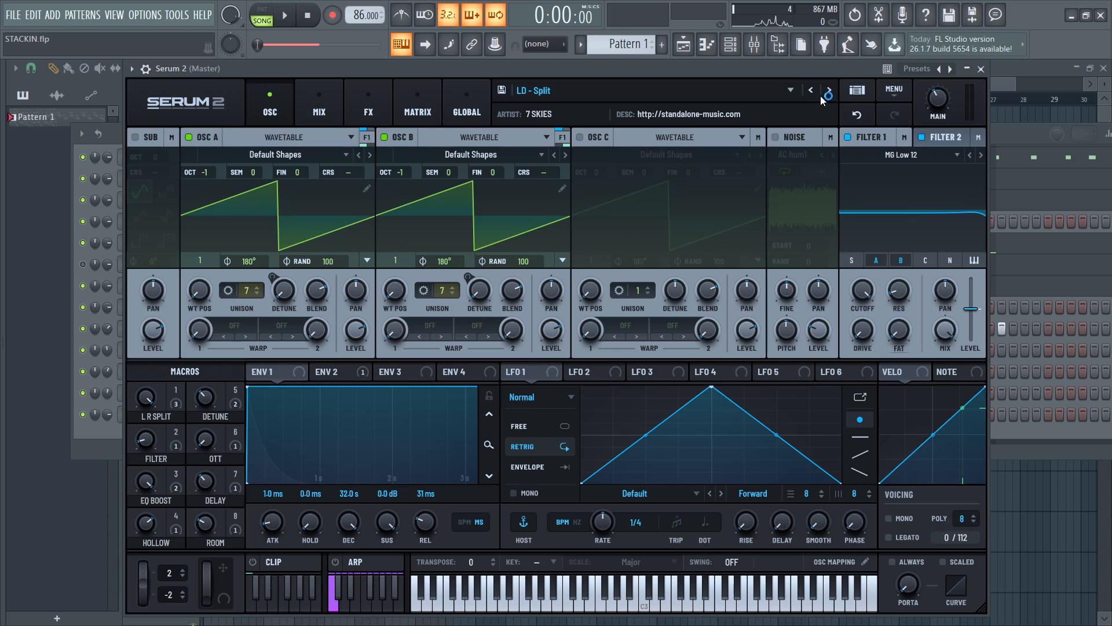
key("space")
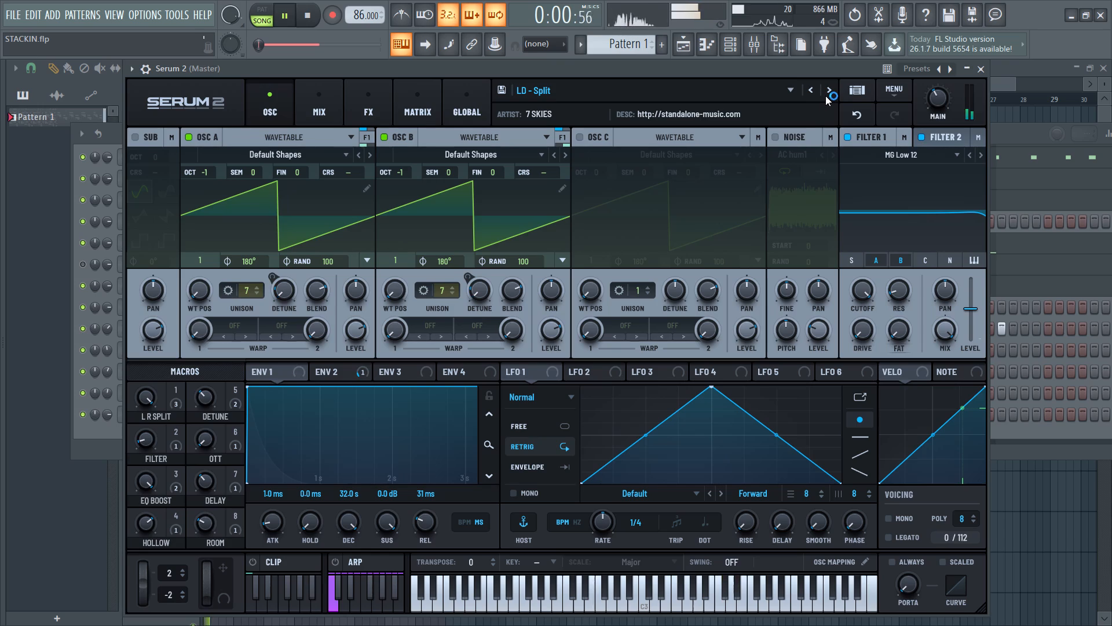
Advance the Serum 2 lead presets past LD - Super Phonk to LD - Talk Box 1 and replay the song.
left_click(825, 91)
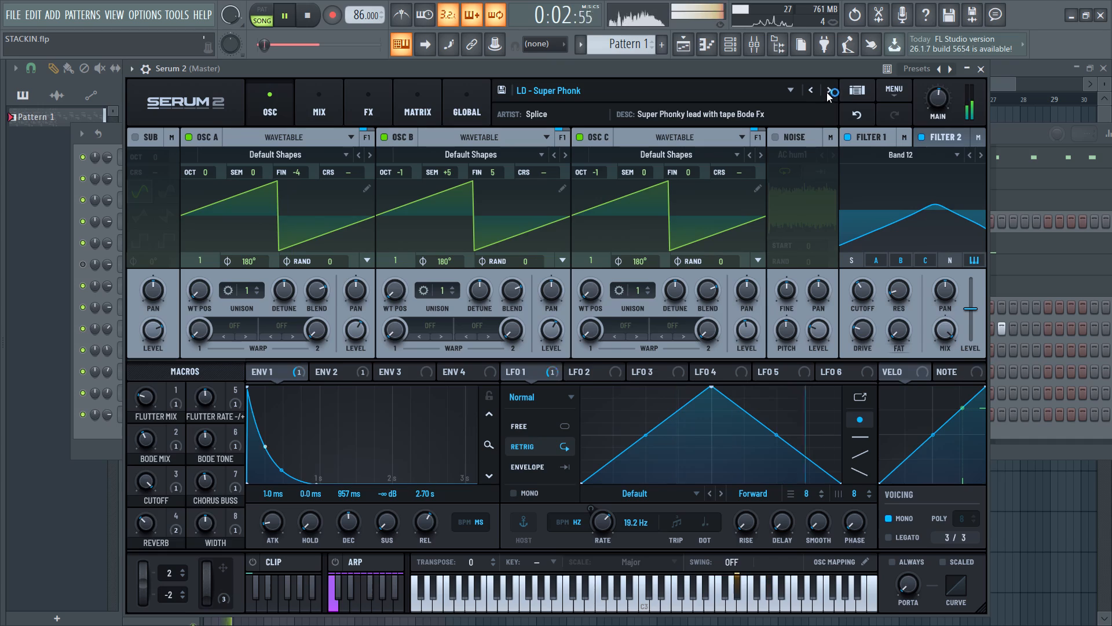
left_click(826, 86)
left_click(826, 90)
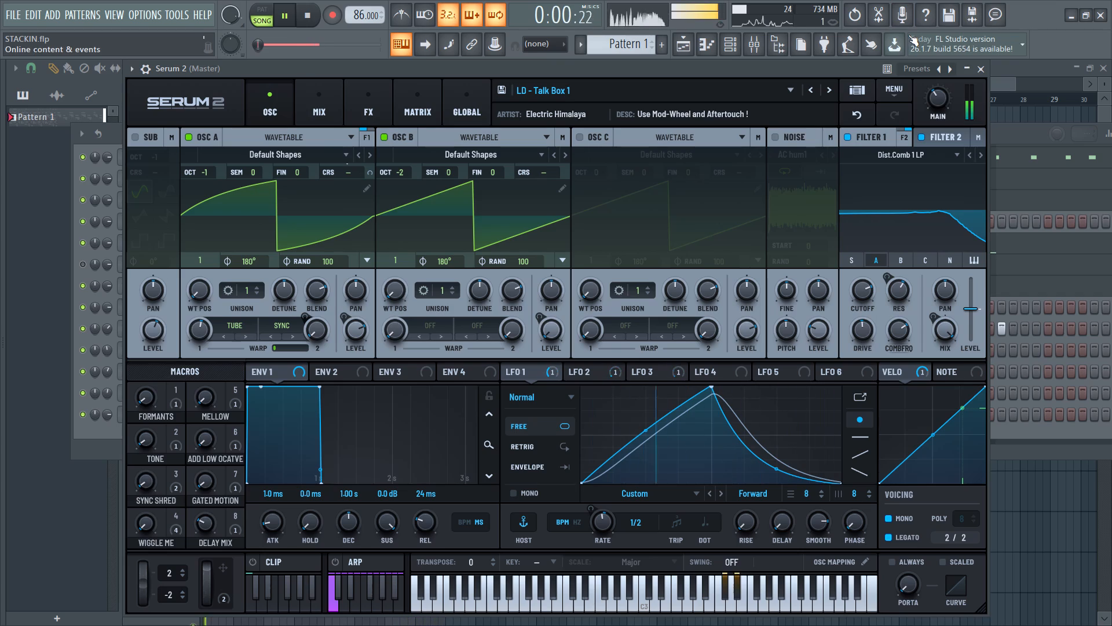
key("space")
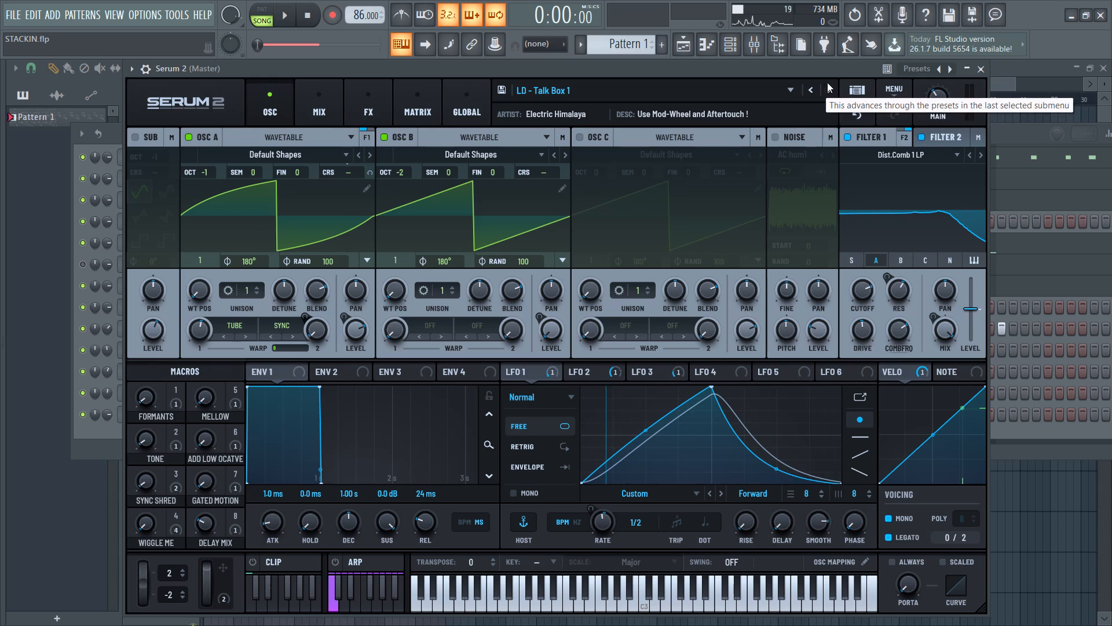
key("space")
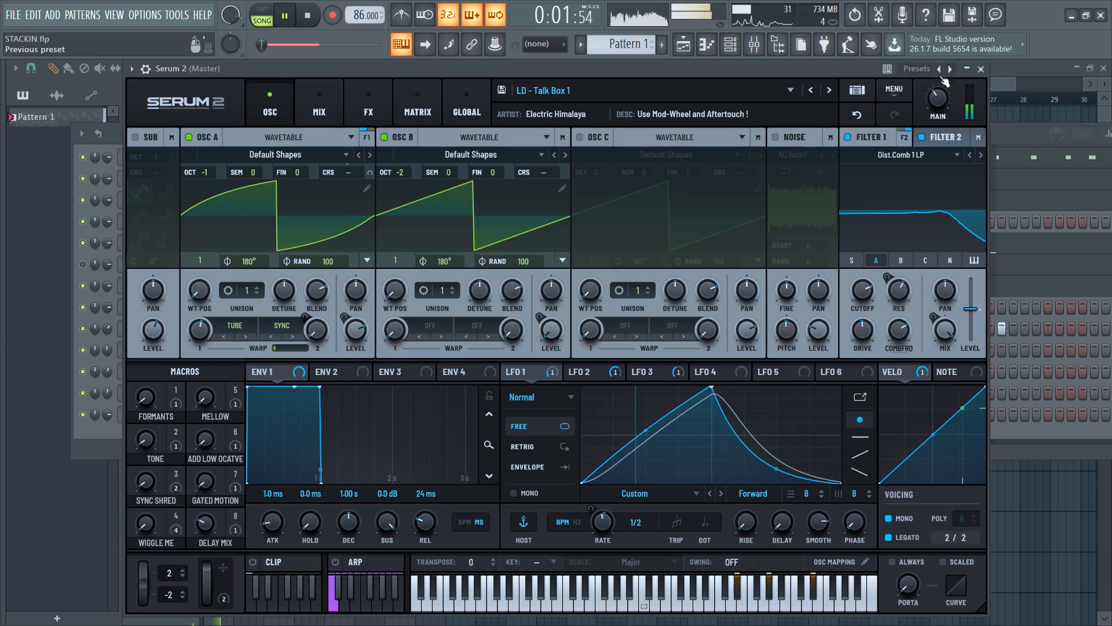
Minimise Serum 2 and briefly unmute FL Keys to hear both layers together from the song's start, muting FL Keys again.
left_click(963, 74)
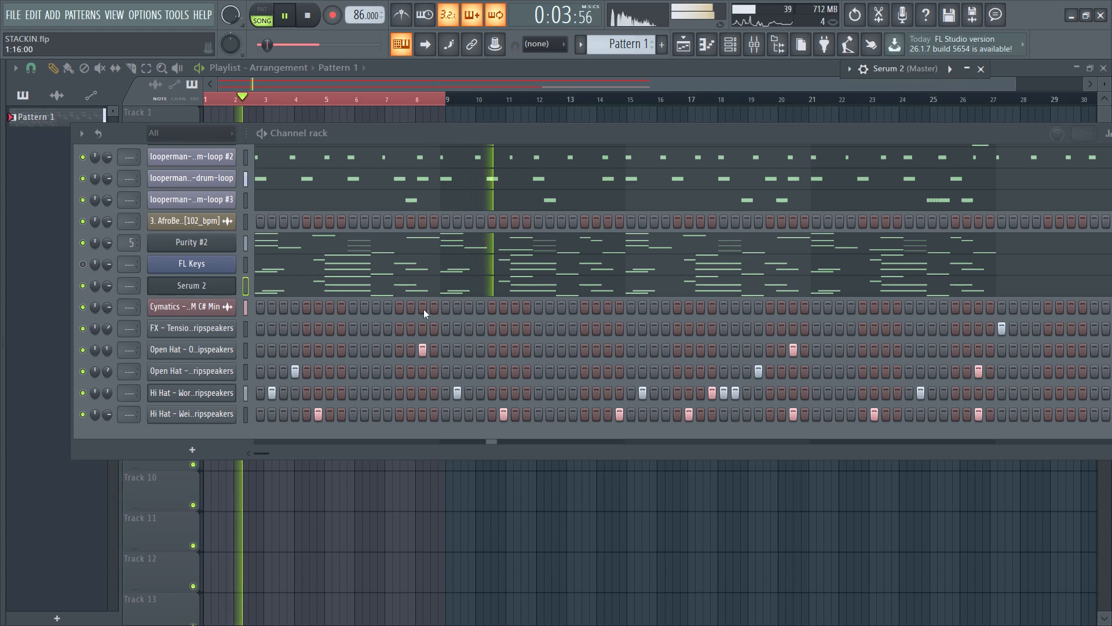
key("space")
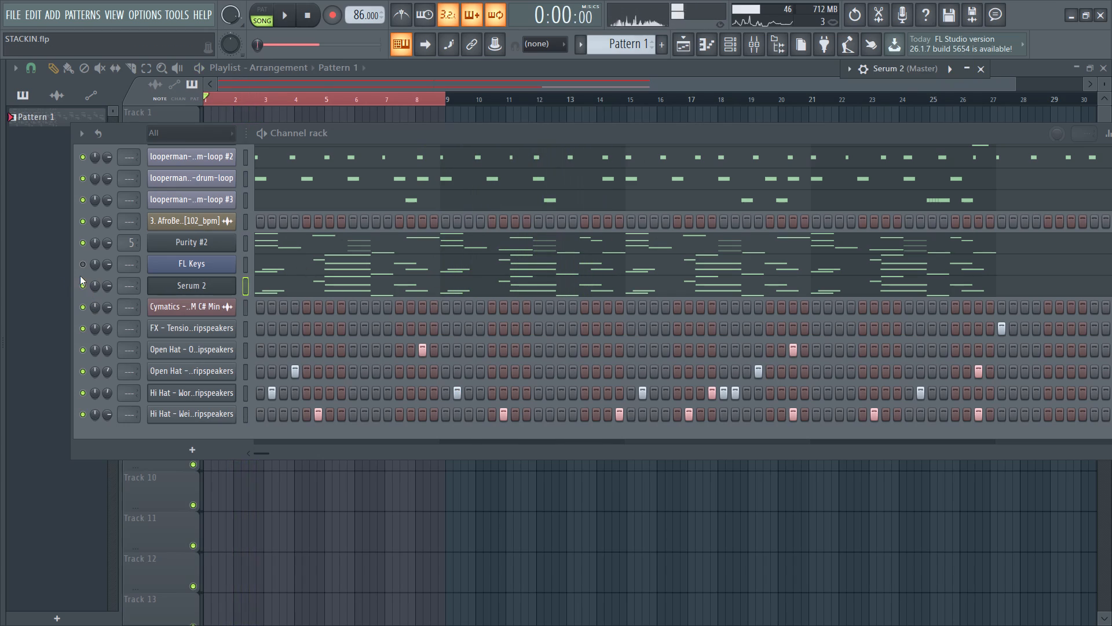
left_click(81, 270)
key("space")
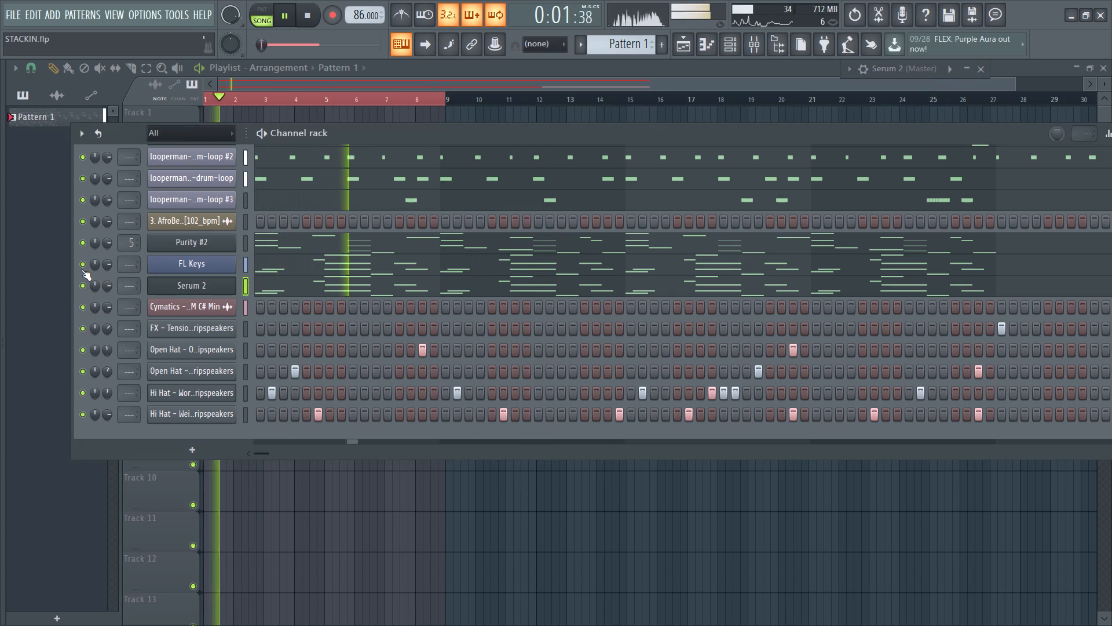
key("space")
left_click(81, 268)
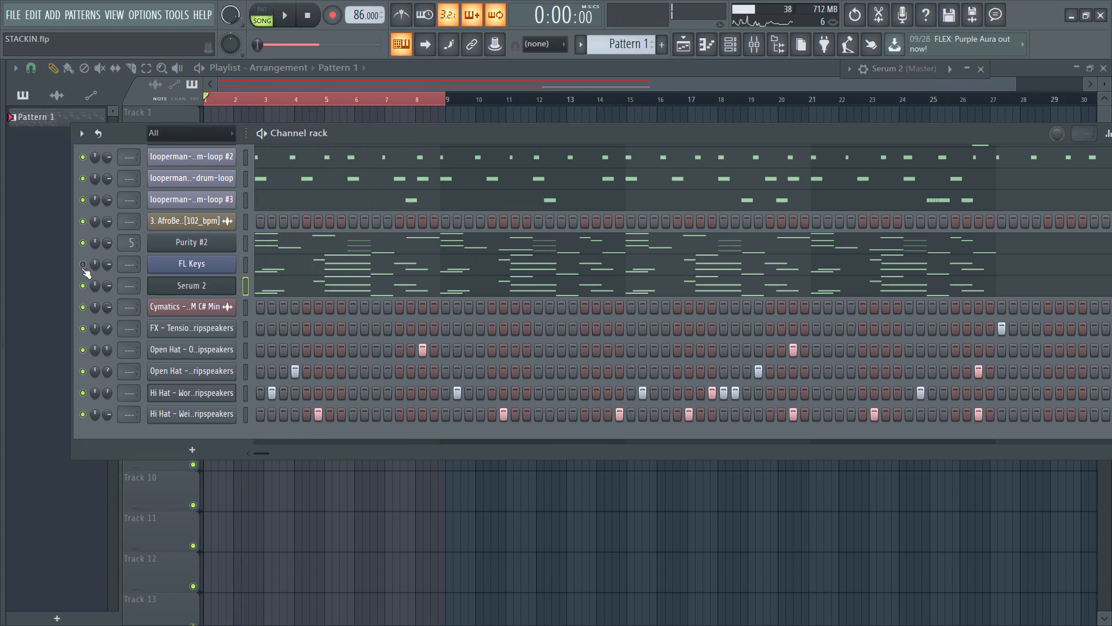
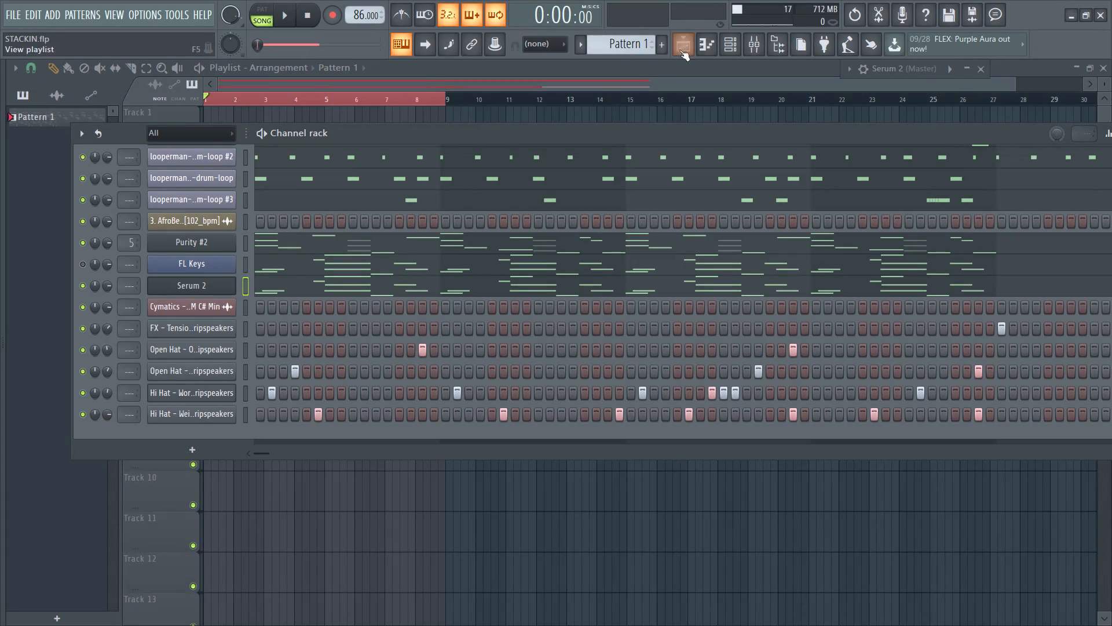
Bring the playlist to the front and examine the second half of the arrangement, from bar 9 to bar 17.
left_click(686, 50)
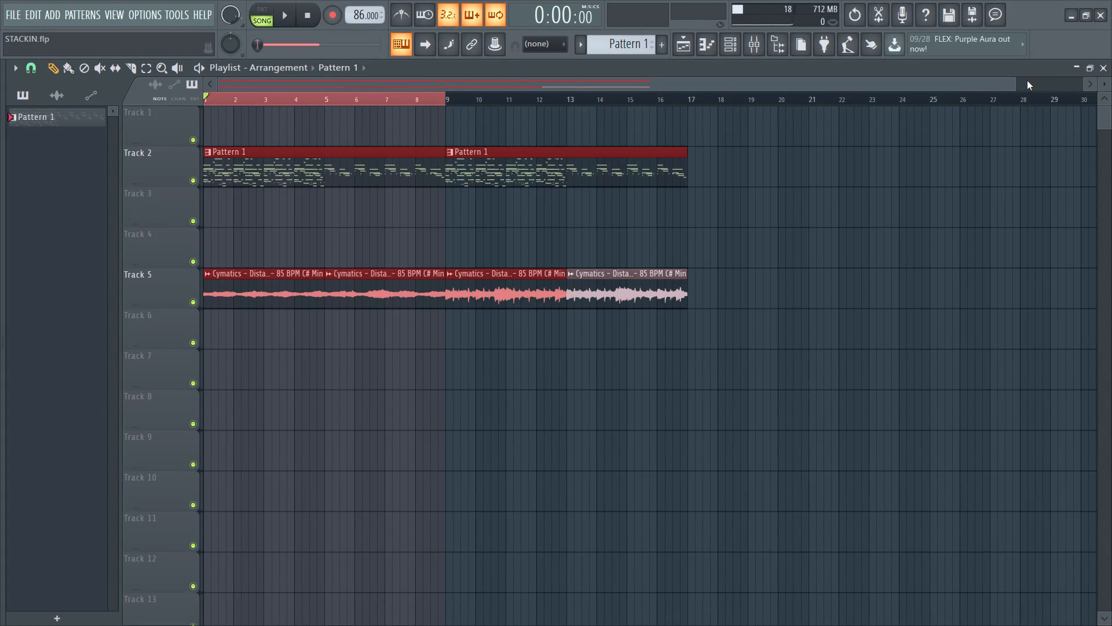
left_click_drag(1016, 79, 692, 111)
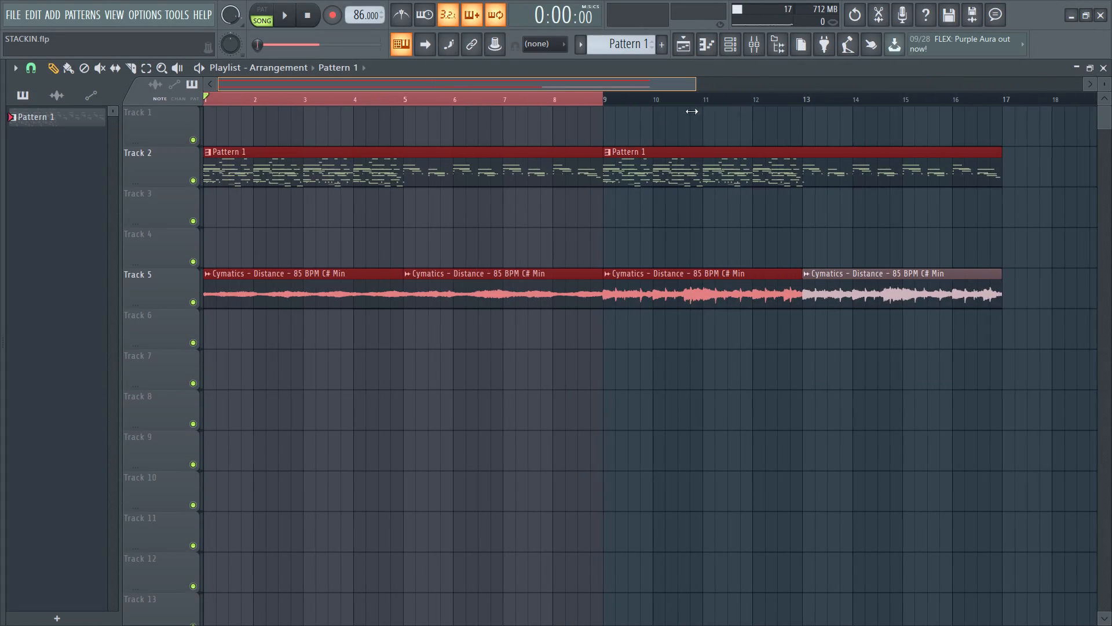
left_click_drag(692, 111, 652, 105)
left_click_drag(609, 80, 665, 56)
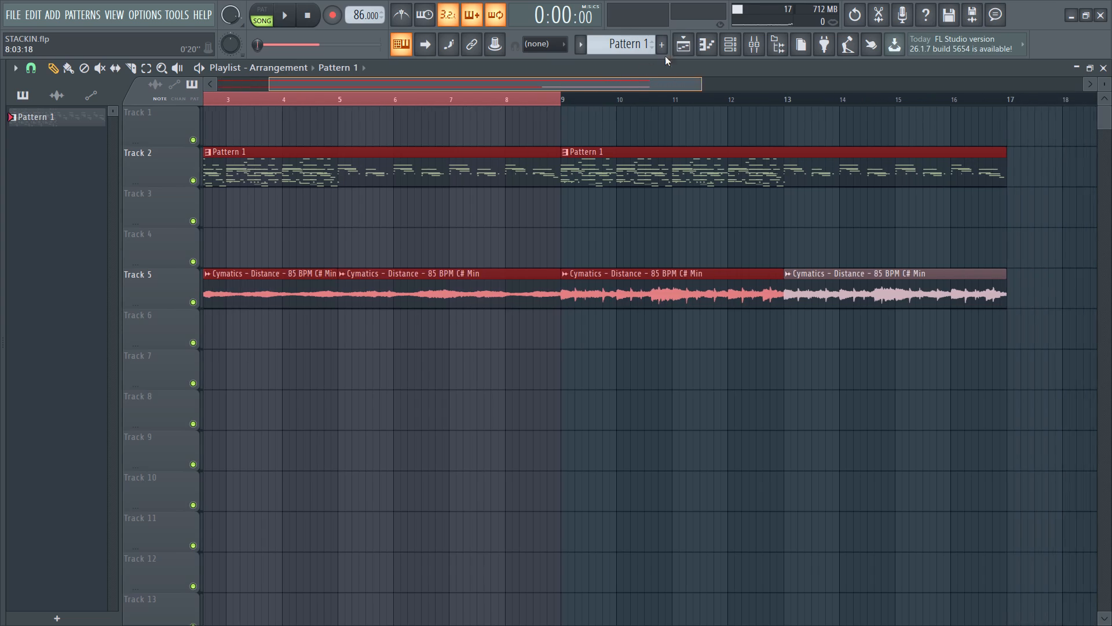
left_click_drag(665, 56, 750, 50)
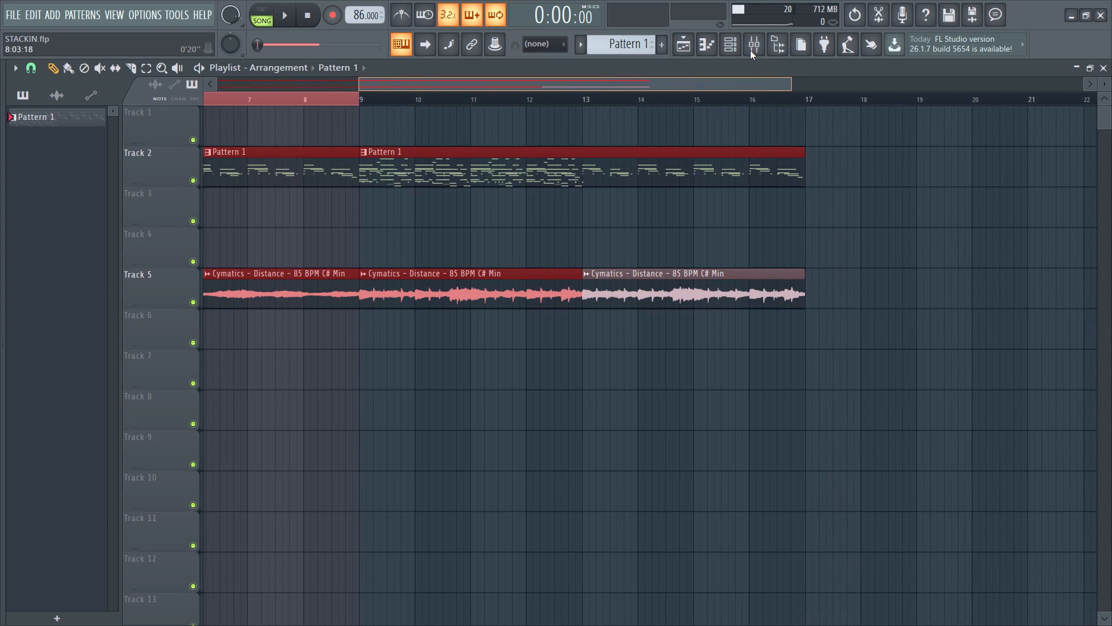
left_click_drag(750, 50, 751, 50)
left_click_drag(791, 83, 793, 85)
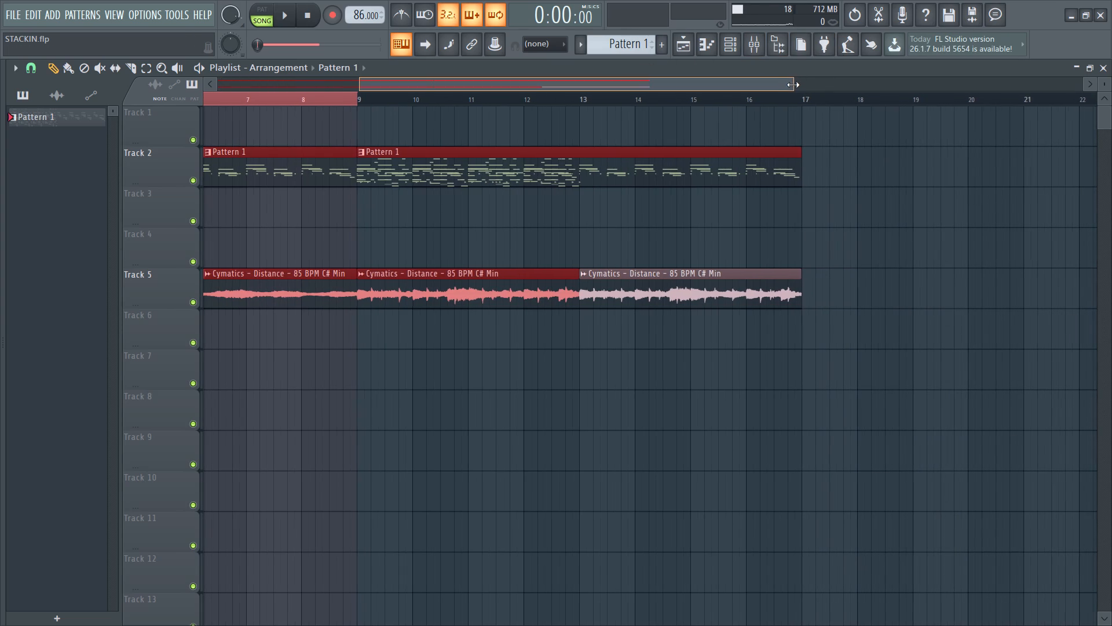
left_click_drag(793, 85, 795, 92)
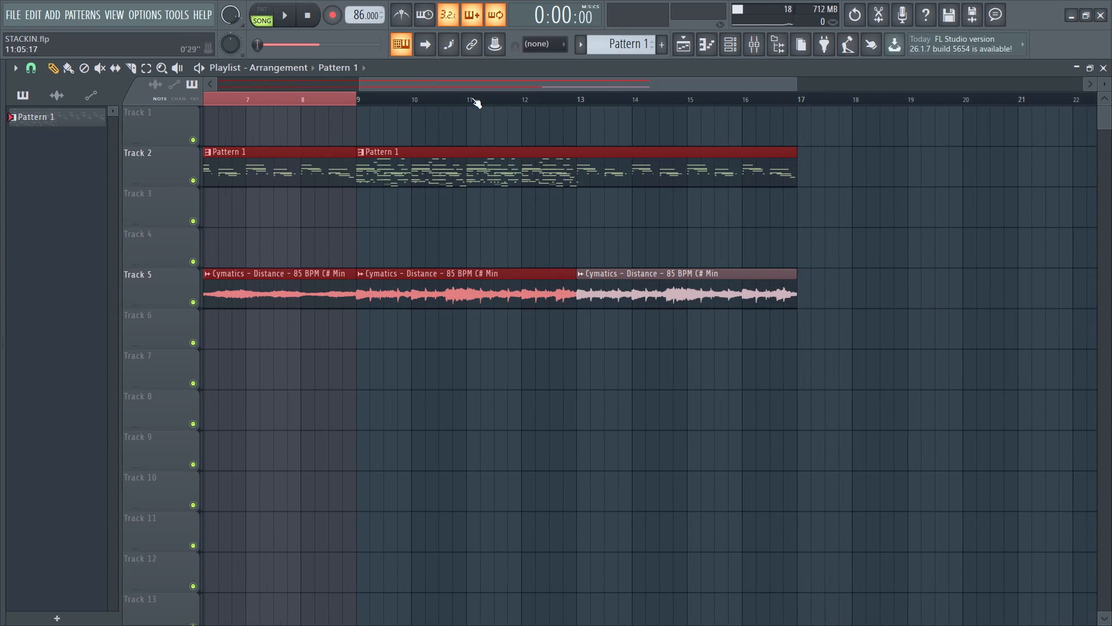
left_click(358, 85)
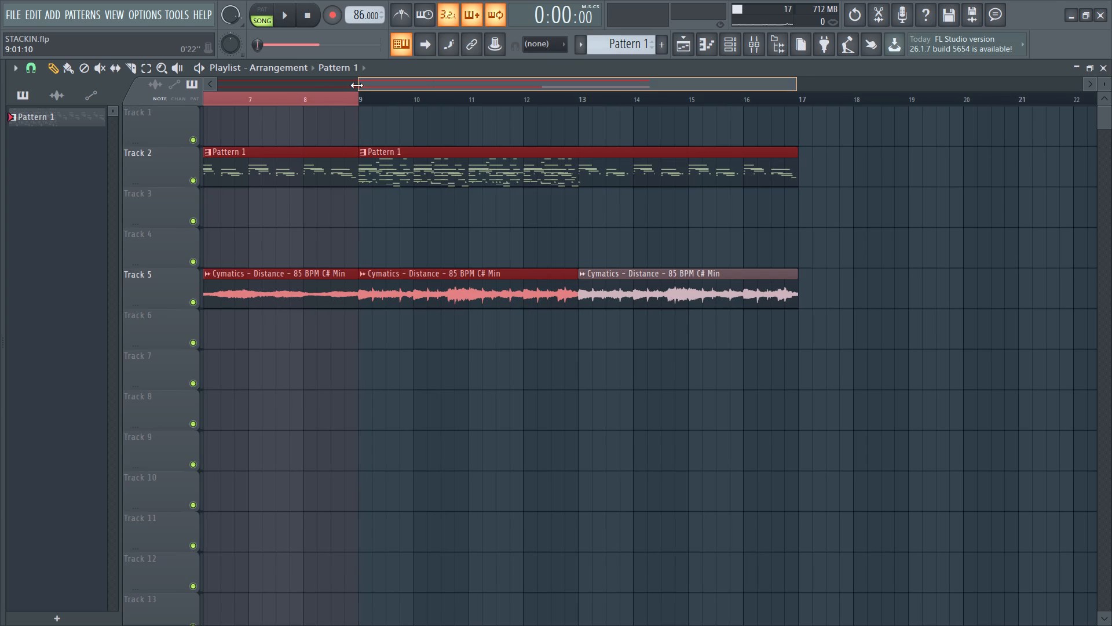